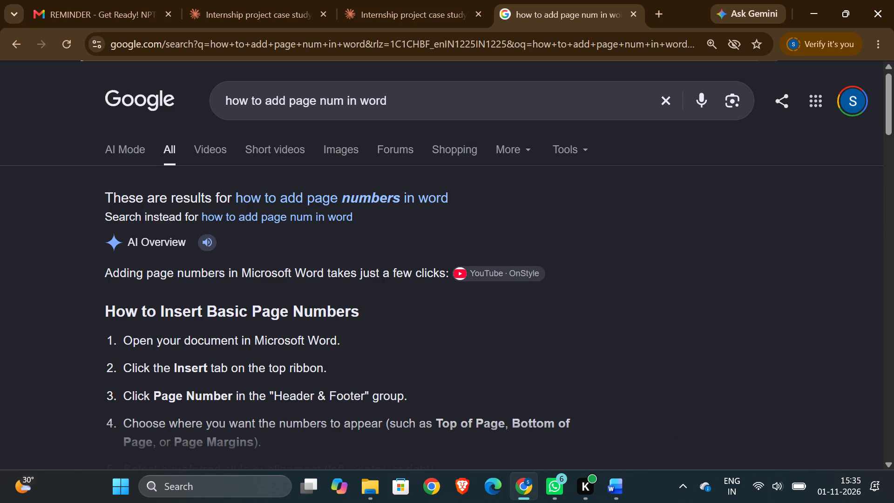
# Expand the AI Overview and read its full instructions for inserting basic page numbers in Word.
pyautogui.scroll(-2, 601, 347)
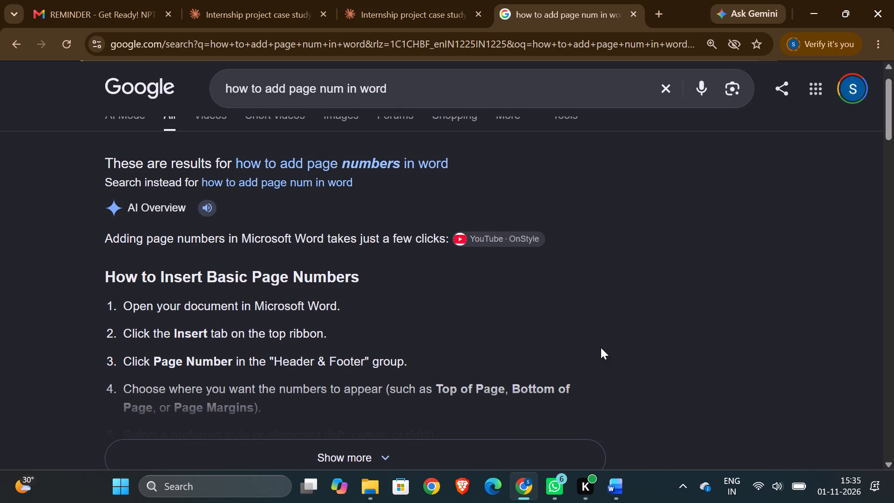
pyautogui.scroll(-1, 601, 347)
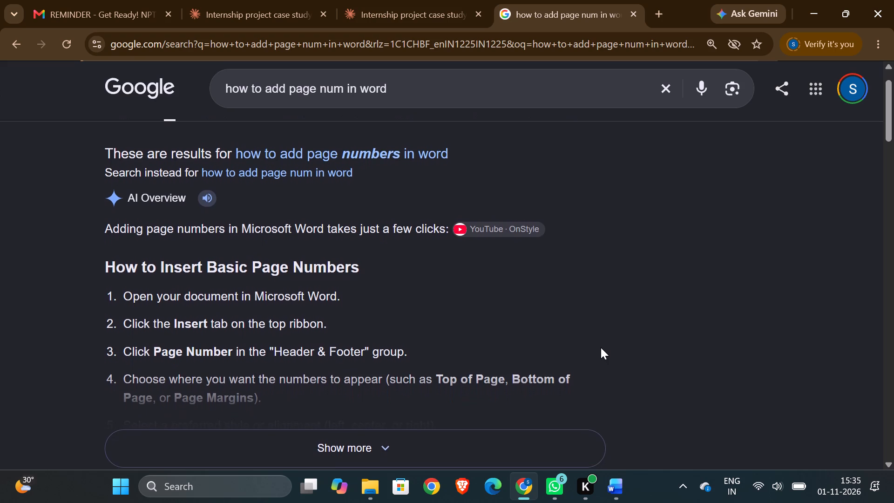
pyautogui.scroll(-1, 601, 347)
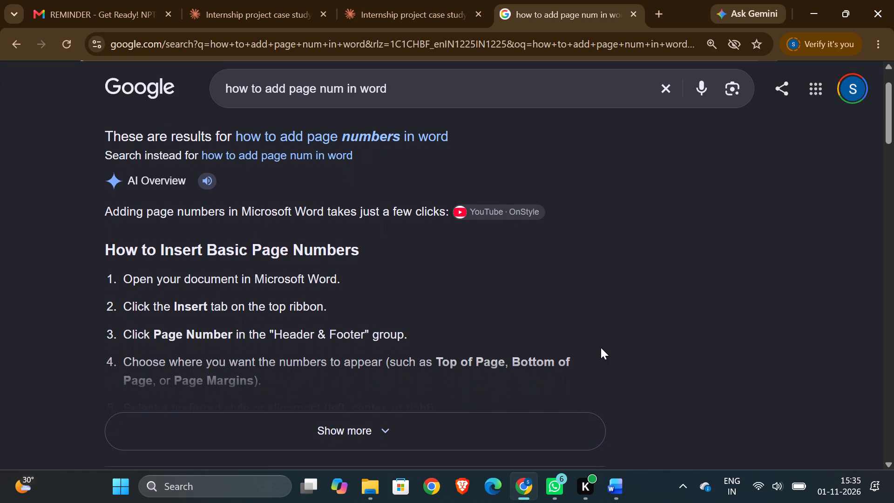
pyautogui.scroll(-1, 601, 347)
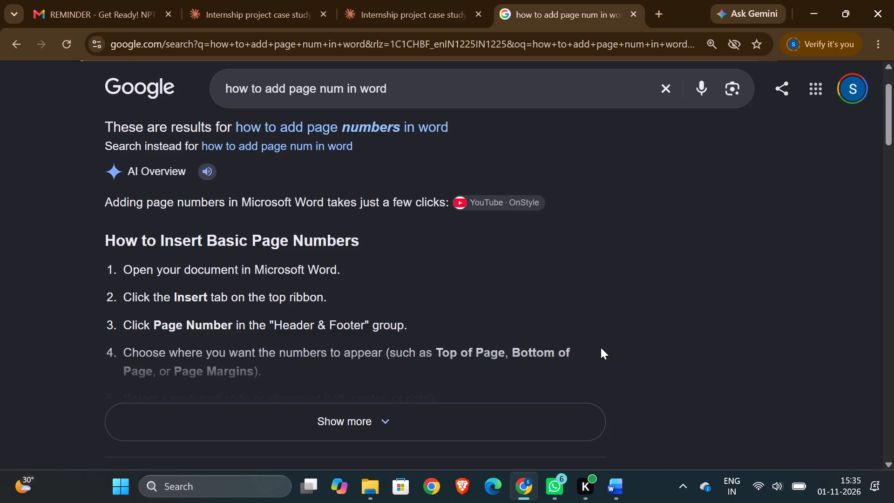
pyautogui.scroll(-1, 601, 347)
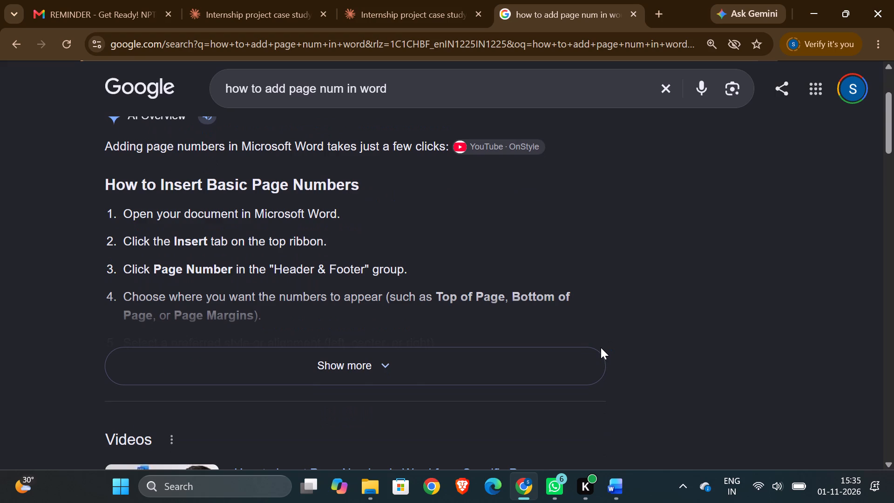
pyautogui.click(501, 373)
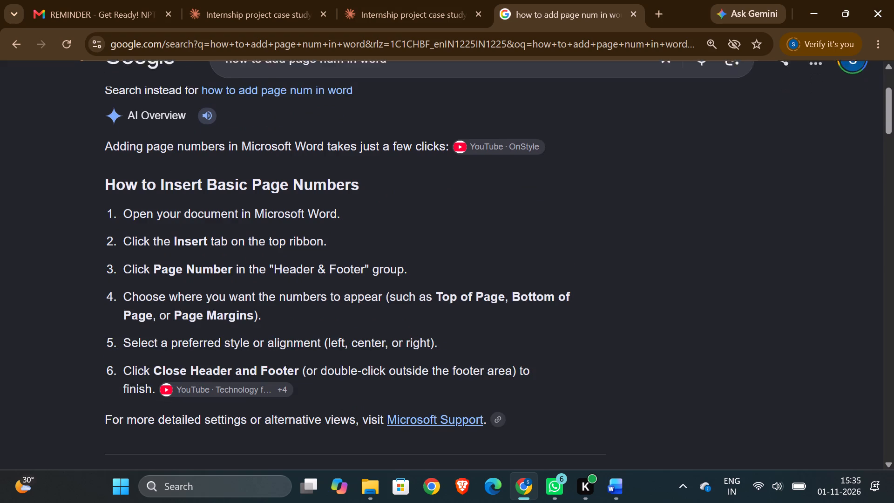
pyautogui.scroll(-2, 501, 373)
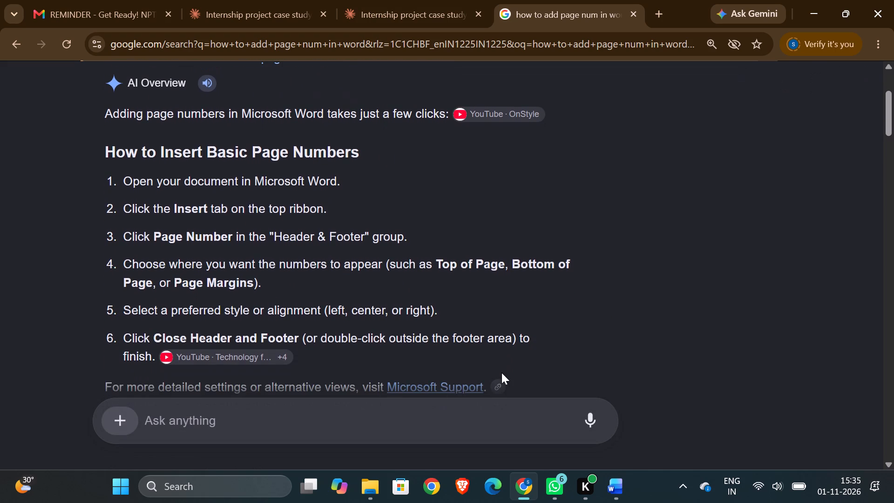
pyautogui.scroll(-1, 501, 373)
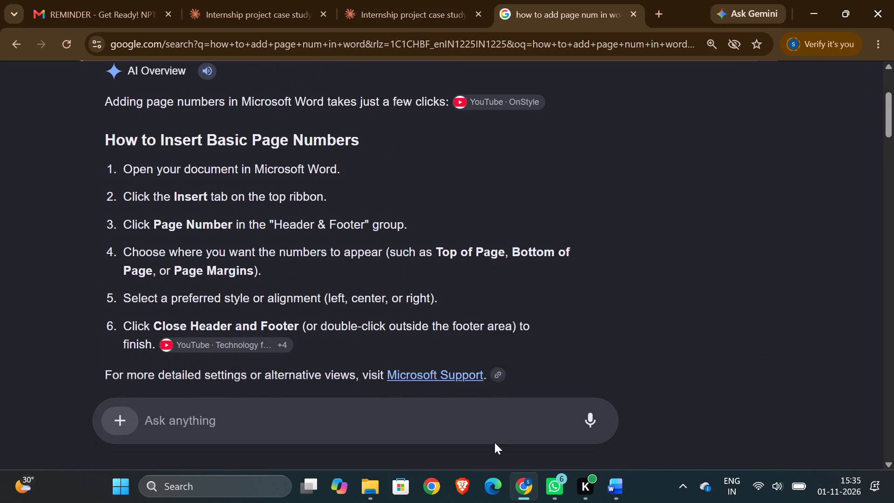
# Back in Word, insert bottom-of-page numbers in the Plain Number 1 style, add an empty line above the number, and exit the footer.
pyautogui.click(604, 492)
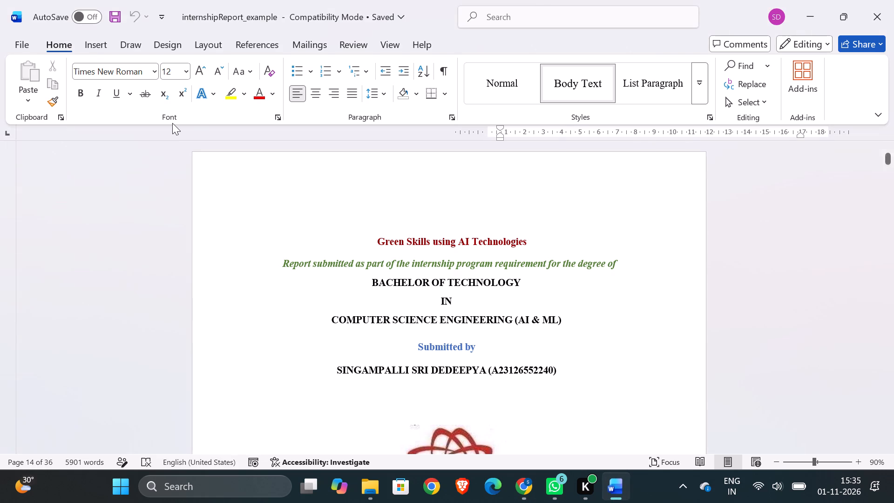
pyautogui.click(98, 41)
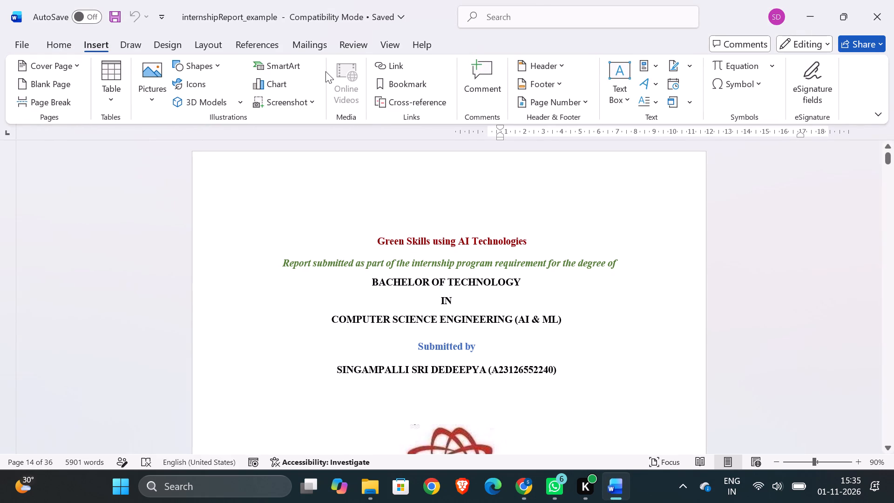
pyautogui.click(538, 106)
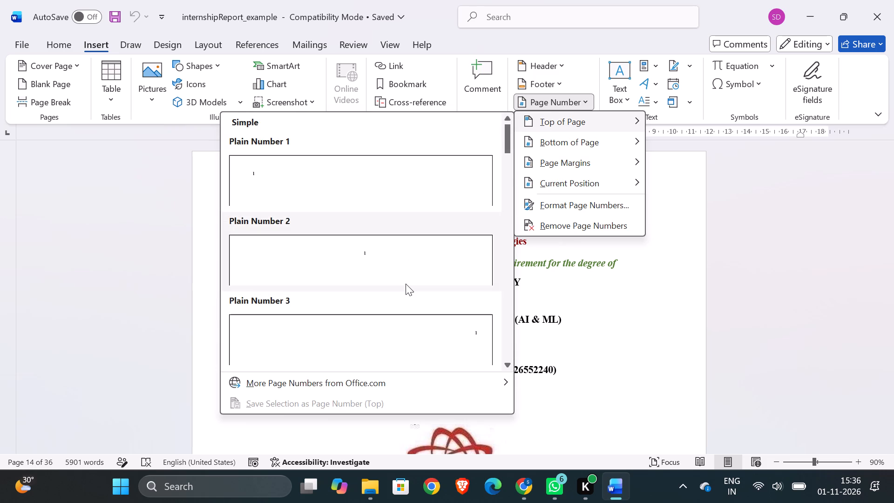
pyautogui.scroll(-1, 406, 284)
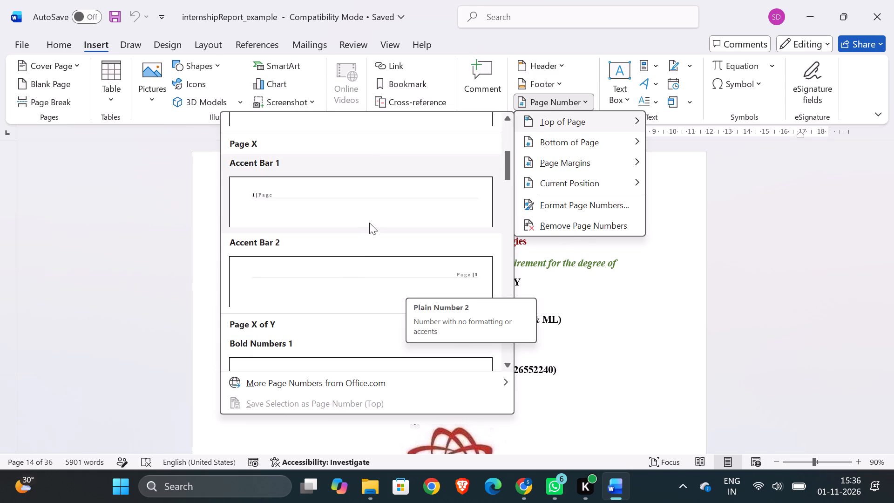
pyautogui.scroll(-1, 327, 340)
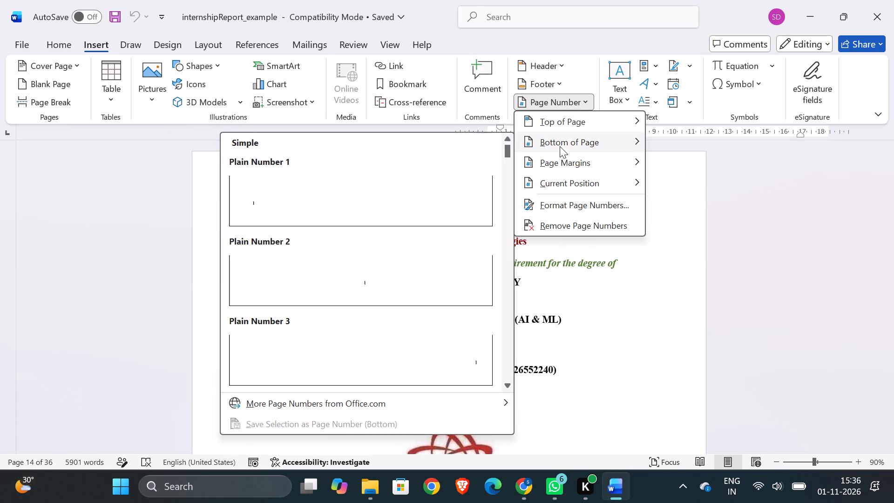
pyautogui.click(394, 188)
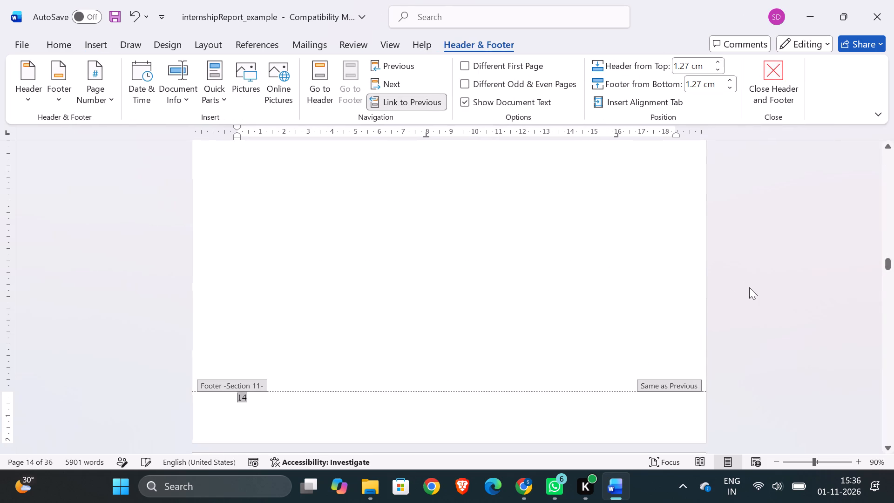
pyautogui.press('Return')
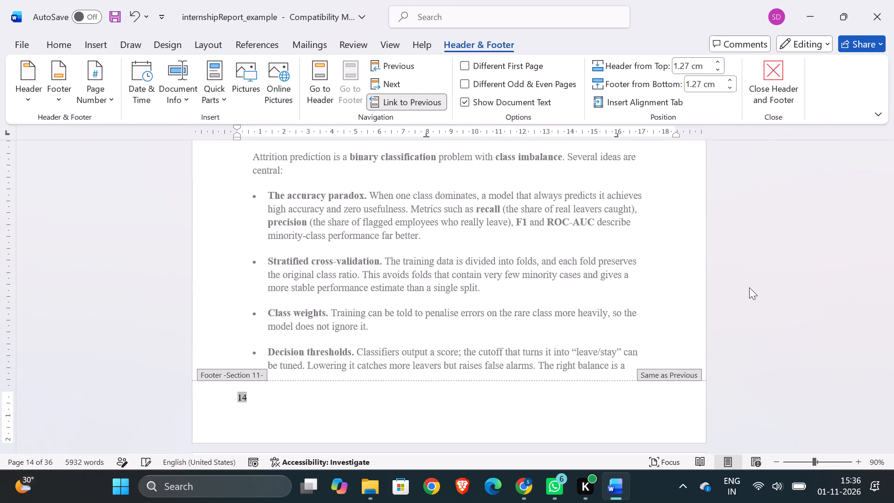
pyautogui.doubleClick(749, 287)
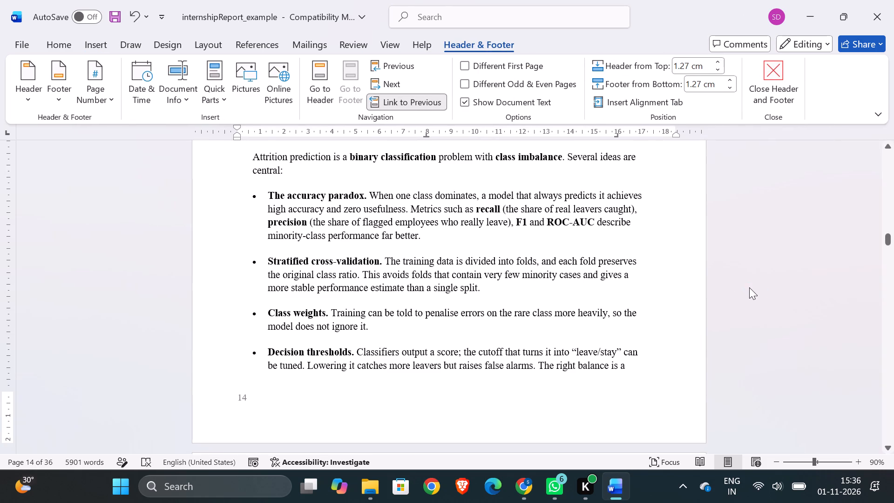
# Check the new page numbers in the footers around sections 4.2 and 4.3 of the report.
pyautogui.scroll(-3, 666, 280)
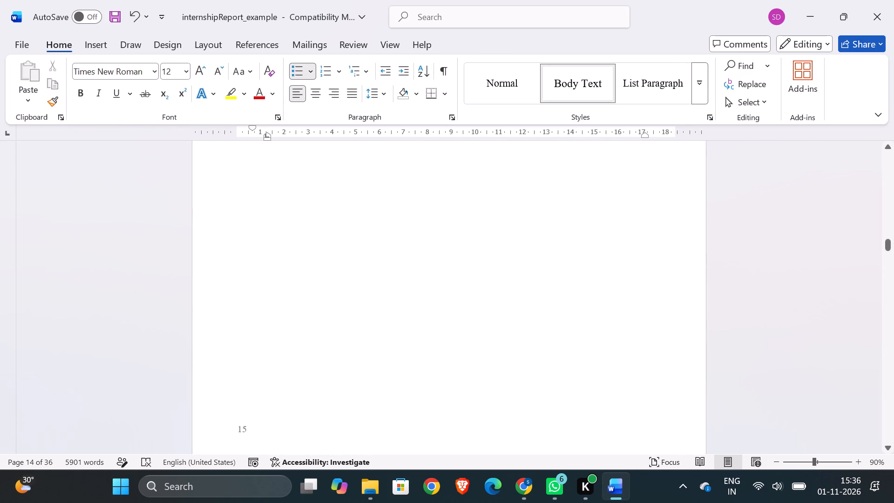
pyautogui.scroll(3, 666, 280)
pyautogui.scroll(-2, 666, 280)
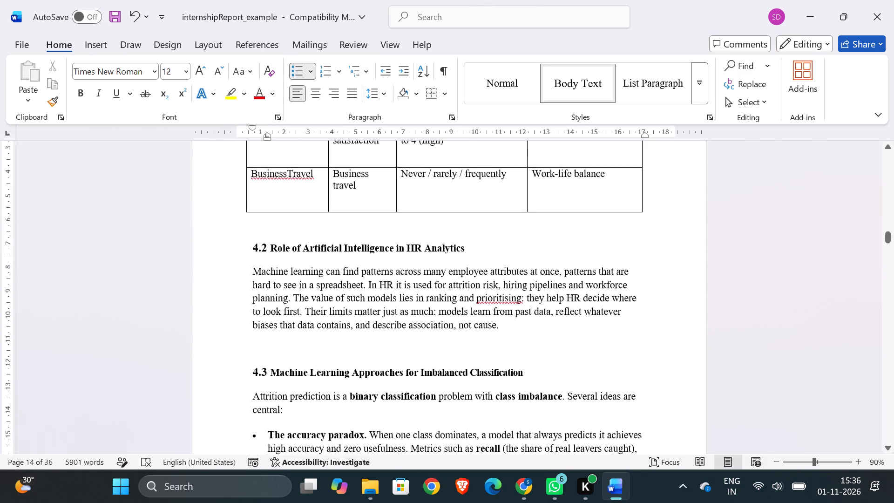
pyautogui.scroll(-2, 666, 280)
pyautogui.scroll(1, 666, 280)
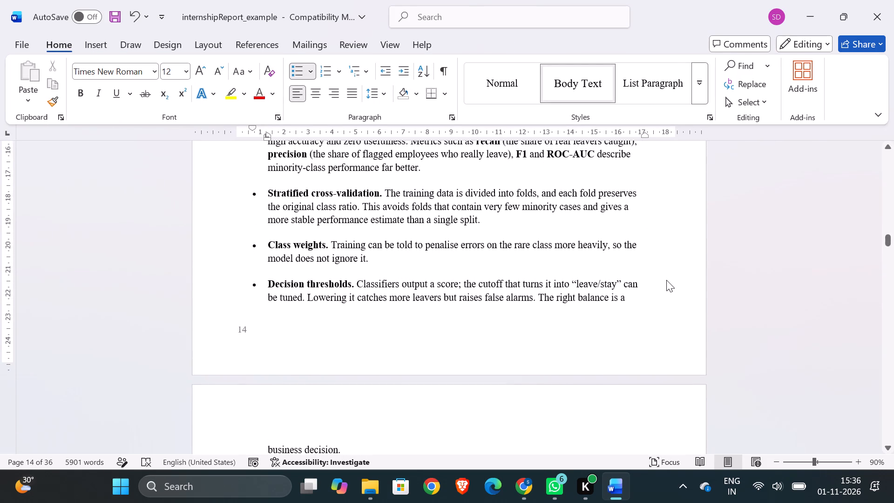
pyautogui.scroll(2, 666, 280)
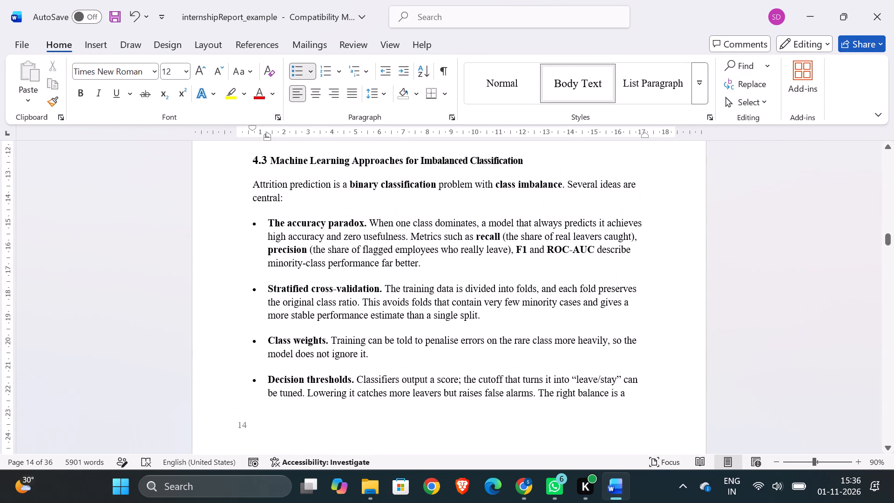
pyautogui.scroll(-2, 666, 280)
pyautogui.scroll(4, 666, 280)
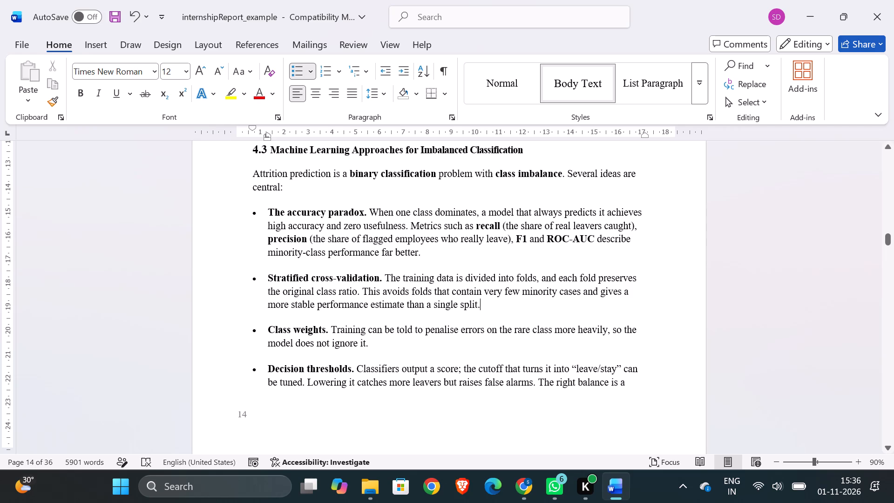
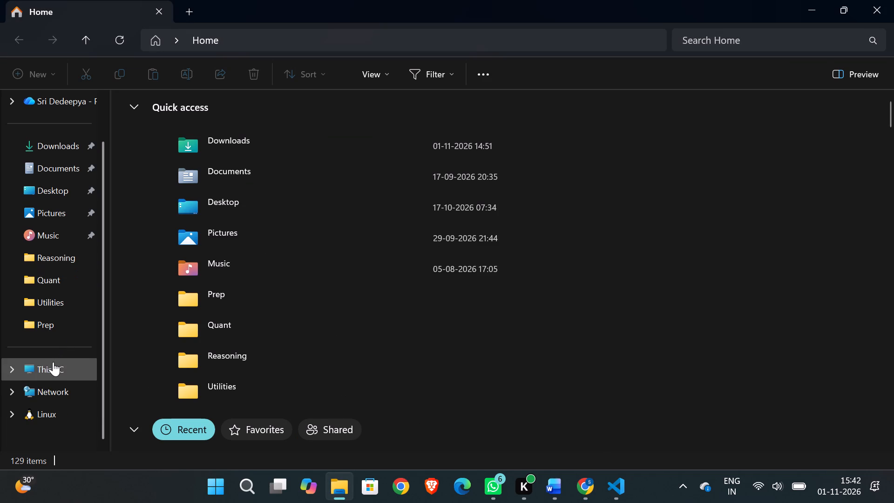
pyautogui.click(53, 362)
pyautogui.doubleClick(566, 111)
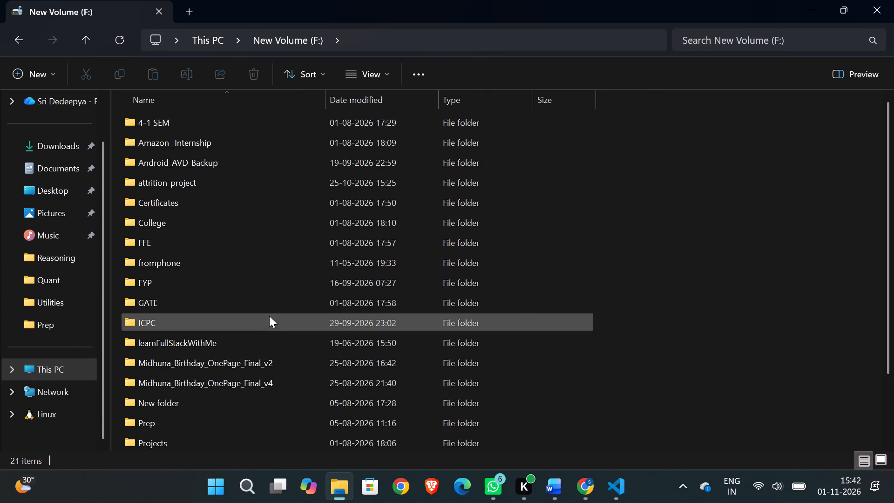
pyautogui.doubleClick(203, 186)
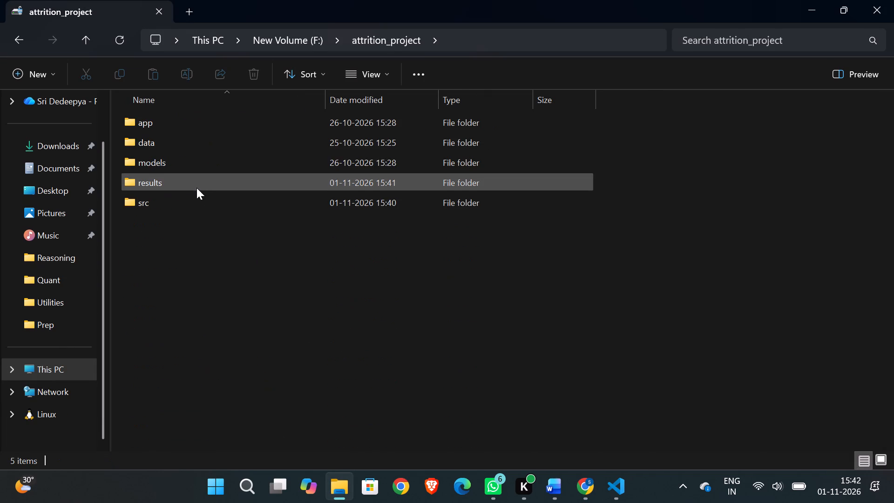
pyautogui.doubleClick(152, 178)
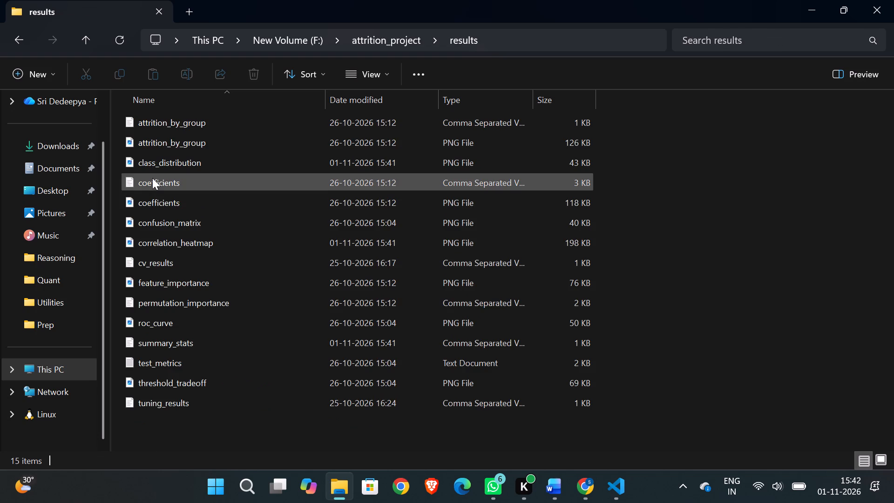
pyautogui.click(151, 160)
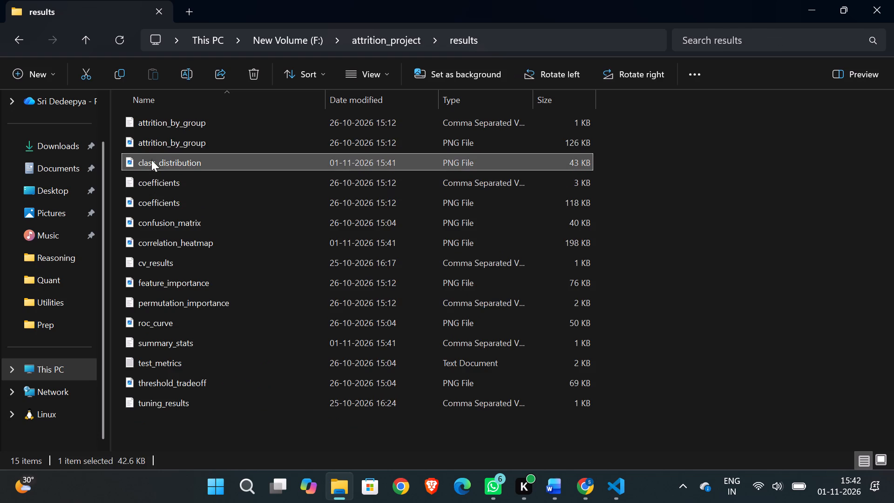
pyautogui.click(114, 73)
# In the Word report's section 5.1, delete the old statistics table with rows id to O2 by removing its entire columns.
pyautogui.click(558, 491)
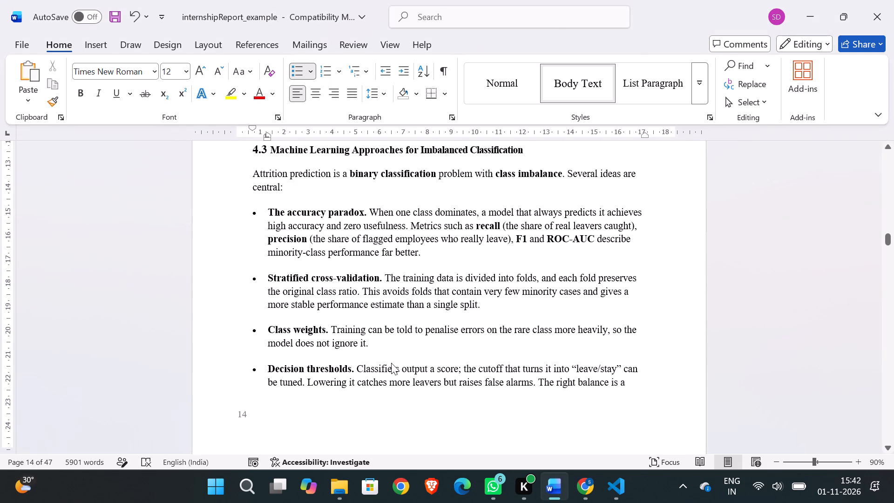
pyautogui.scroll(-3, 391, 363)
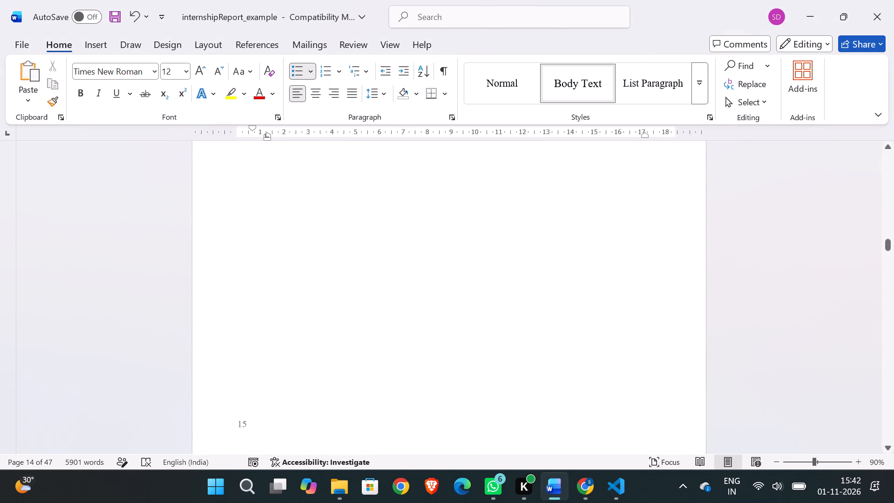
pyautogui.scroll(-4, 391, 363)
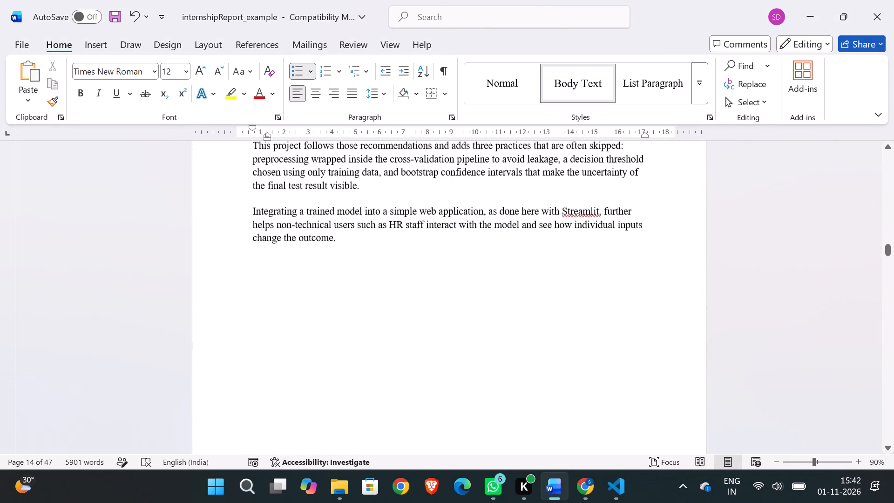
pyautogui.scroll(1, 391, 363)
pyautogui.scroll(-3, 391, 363)
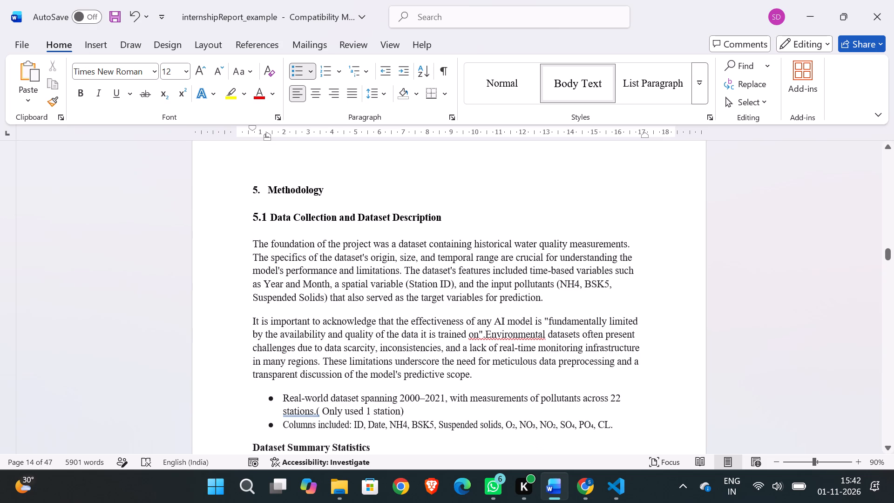
pyautogui.scroll(-1, 391, 363)
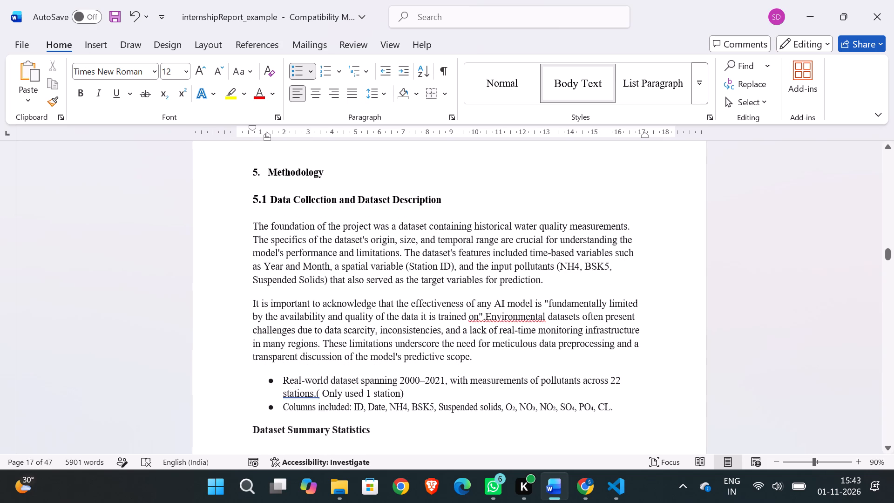
pyautogui.scroll(-1, 444, 316)
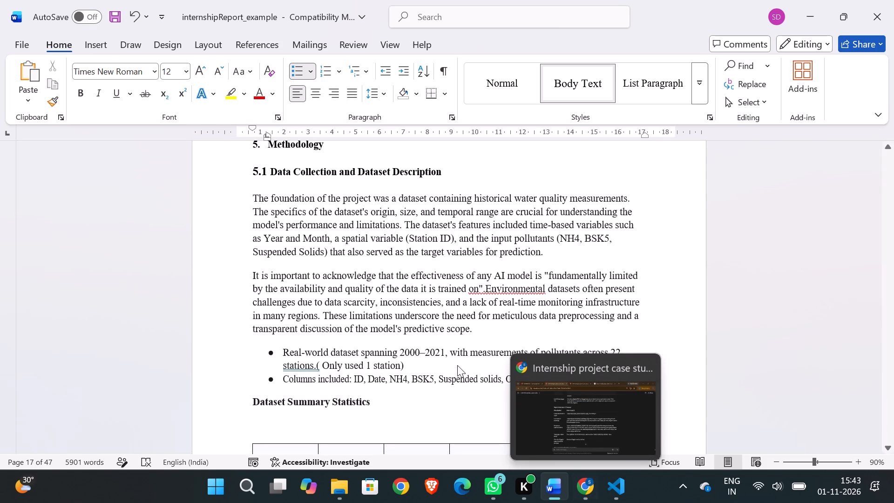
pyautogui.click(441, 400)
pyautogui.scroll(-1, 441, 400)
pyautogui.scroll(-1, 383, 362)
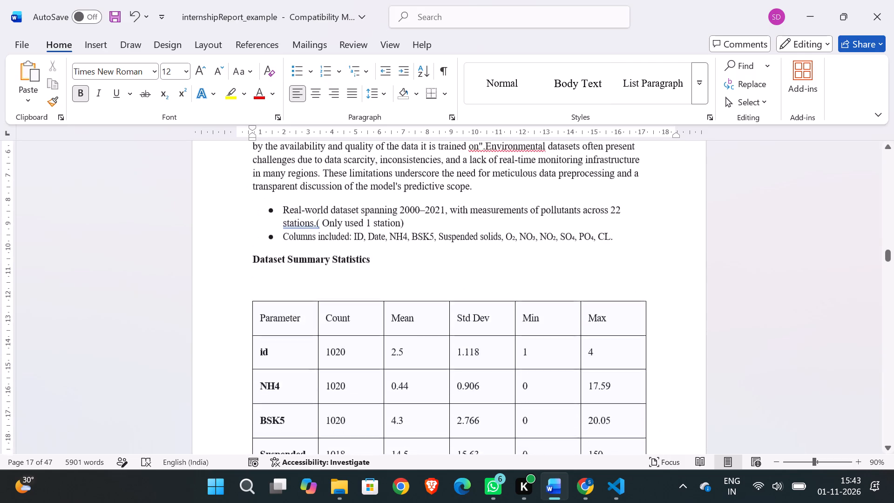
pyautogui.scroll(-1, 383, 362)
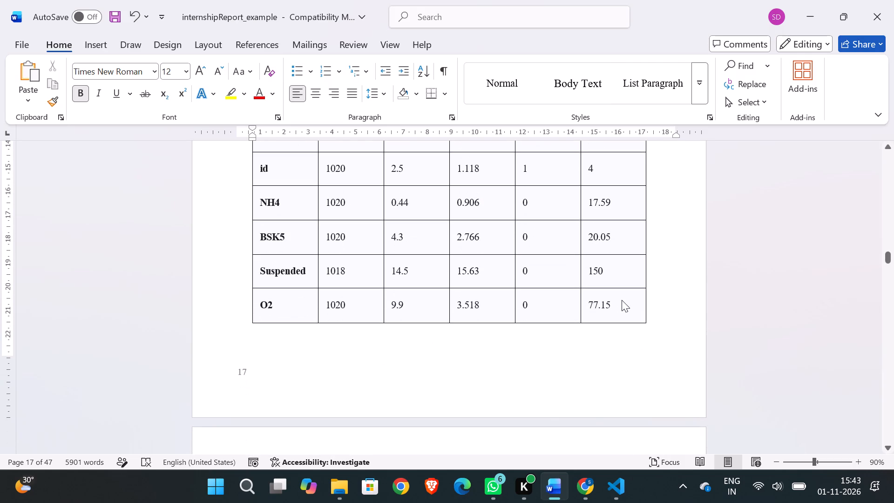
pyautogui.moveTo(610, 311); pyautogui.dragTo(282, 169)
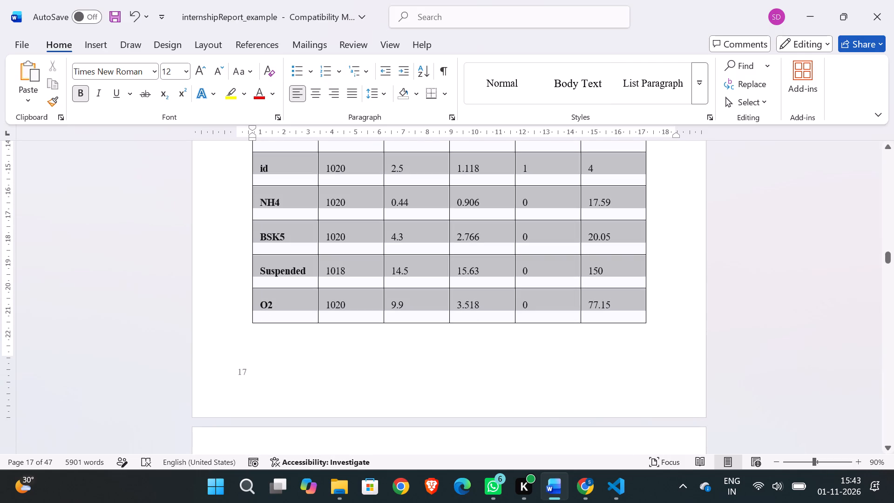
pyautogui.moveTo(282, 169); pyautogui.dragTo(271, 165)
pyautogui.press('BackSpace')
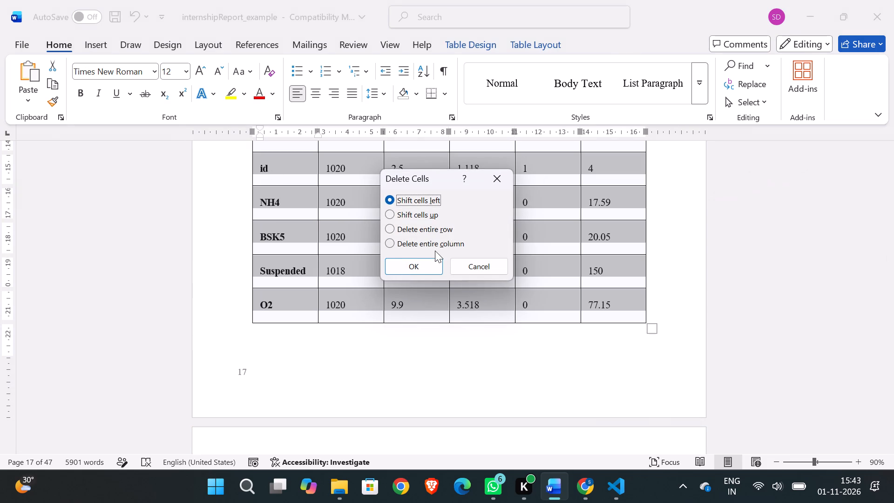
pyautogui.click(430, 244)
pyautogui.click(418, 268)
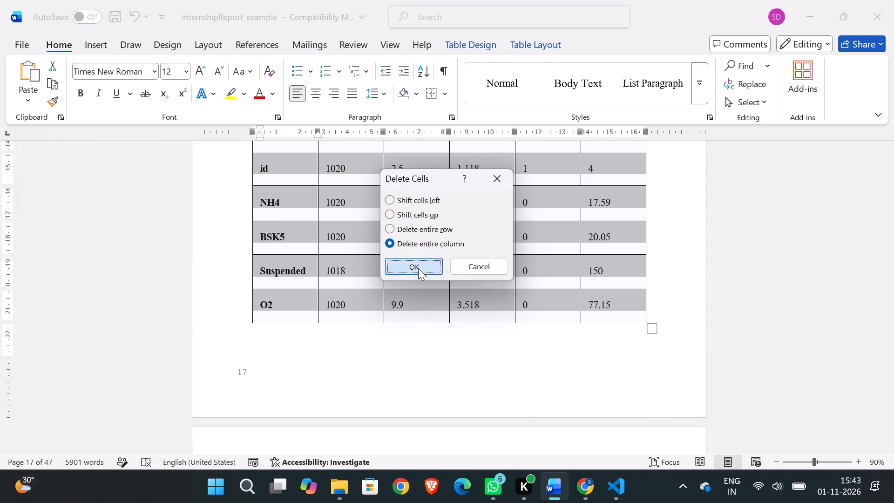
# Delete the remaining old statistics table with rows NO3 to CL under Dataset Summary Statistics.
pyautogui.scroll(1, 483, 253)
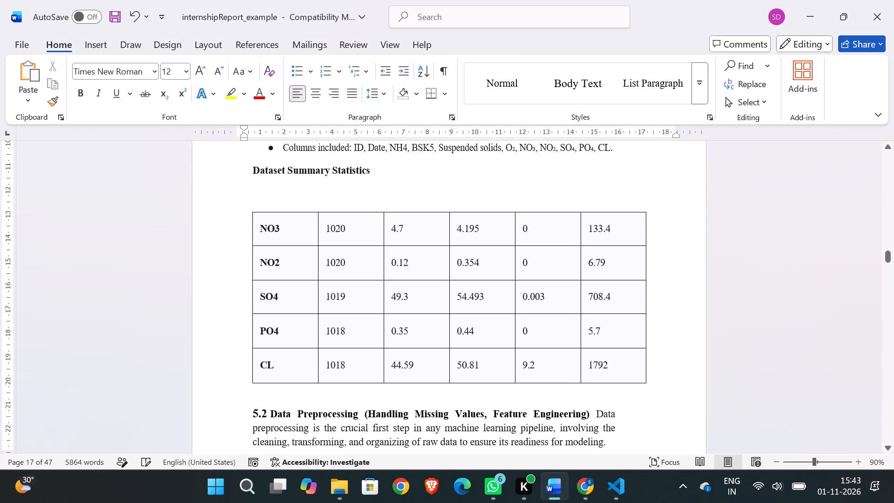
pyautogui.moveTo(616, 368); pyautogui.dragTo(257, 216)
pyautogui.press('BackSpace')
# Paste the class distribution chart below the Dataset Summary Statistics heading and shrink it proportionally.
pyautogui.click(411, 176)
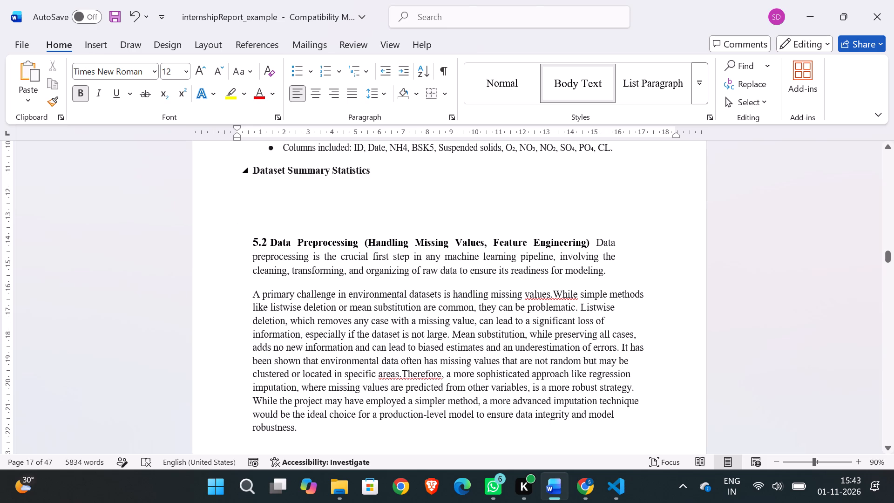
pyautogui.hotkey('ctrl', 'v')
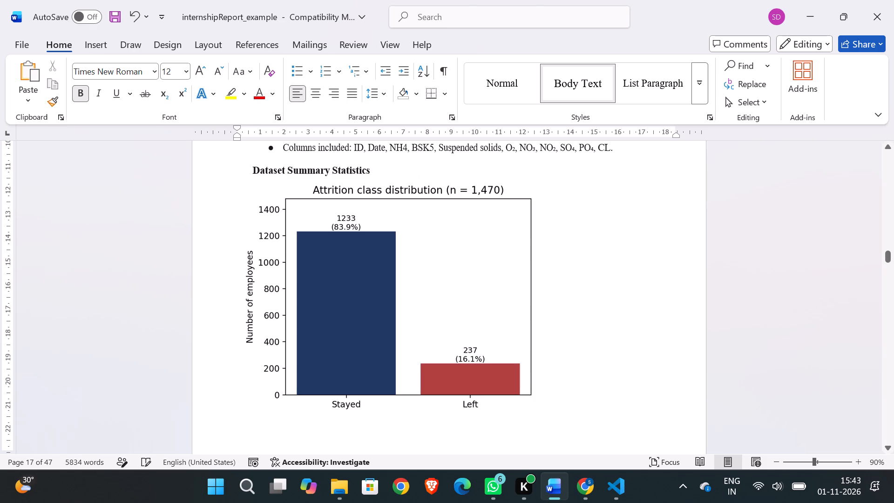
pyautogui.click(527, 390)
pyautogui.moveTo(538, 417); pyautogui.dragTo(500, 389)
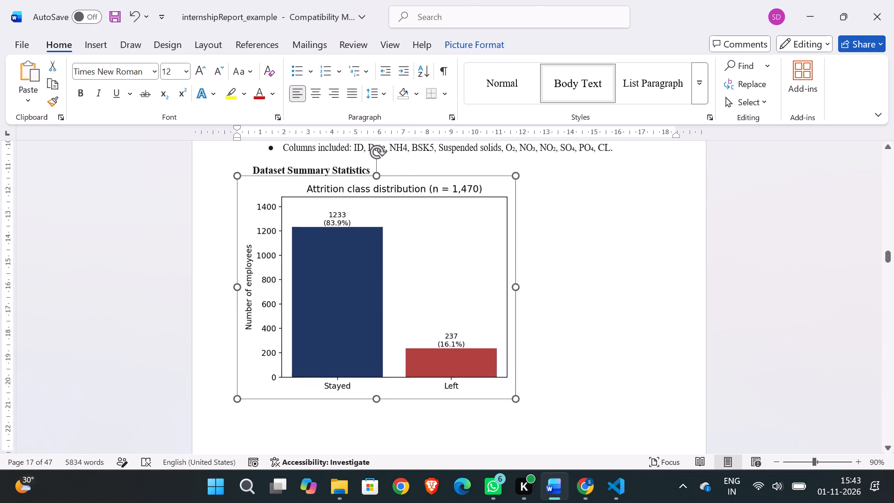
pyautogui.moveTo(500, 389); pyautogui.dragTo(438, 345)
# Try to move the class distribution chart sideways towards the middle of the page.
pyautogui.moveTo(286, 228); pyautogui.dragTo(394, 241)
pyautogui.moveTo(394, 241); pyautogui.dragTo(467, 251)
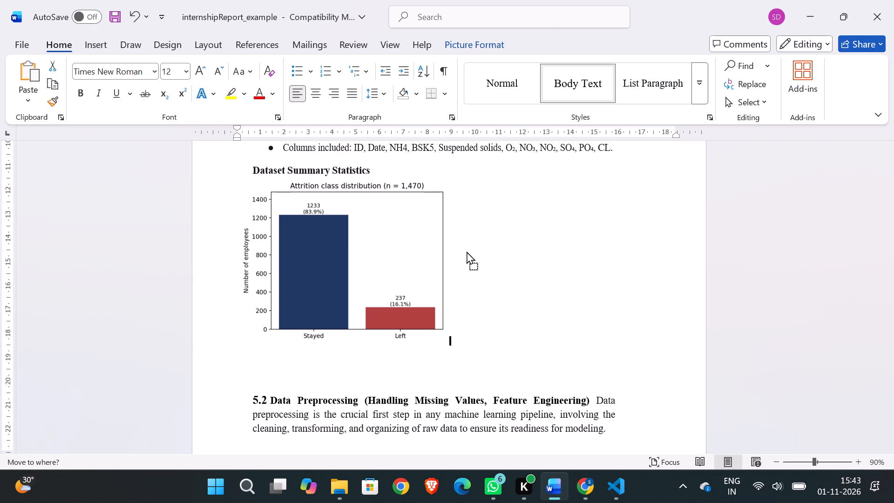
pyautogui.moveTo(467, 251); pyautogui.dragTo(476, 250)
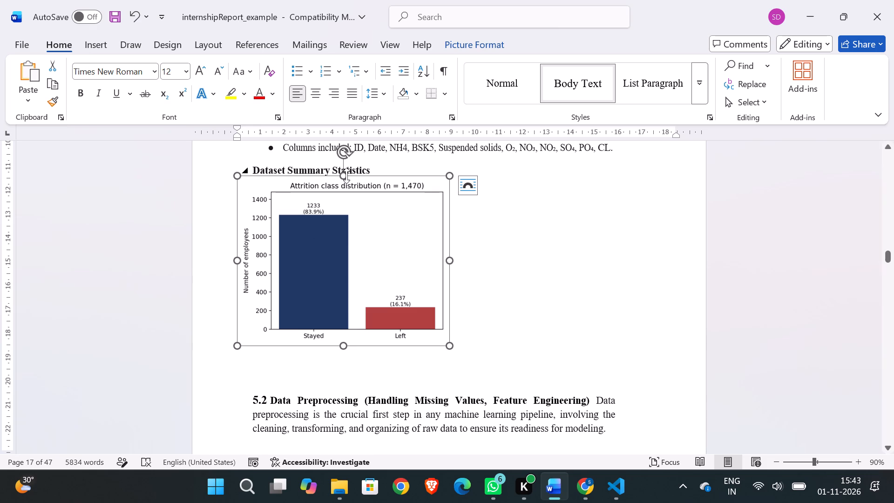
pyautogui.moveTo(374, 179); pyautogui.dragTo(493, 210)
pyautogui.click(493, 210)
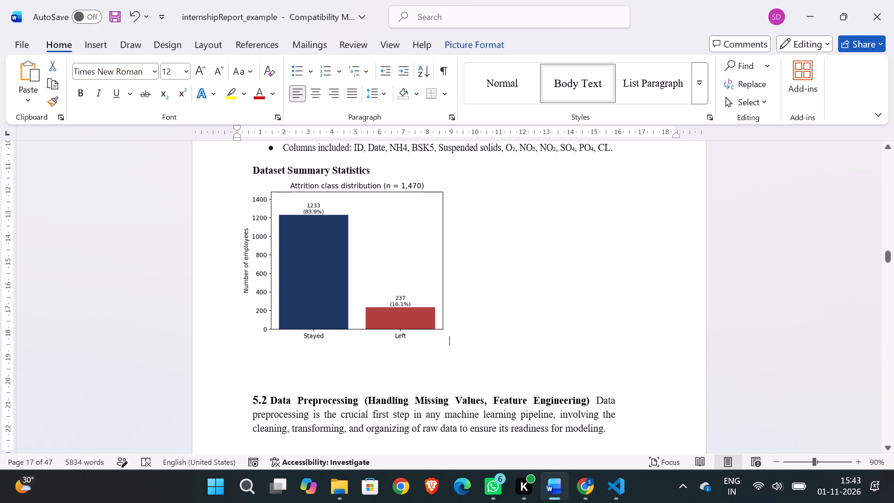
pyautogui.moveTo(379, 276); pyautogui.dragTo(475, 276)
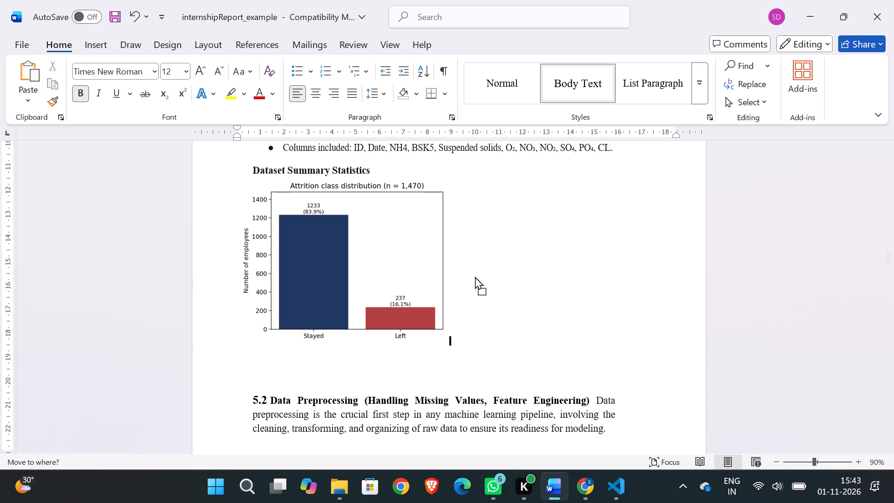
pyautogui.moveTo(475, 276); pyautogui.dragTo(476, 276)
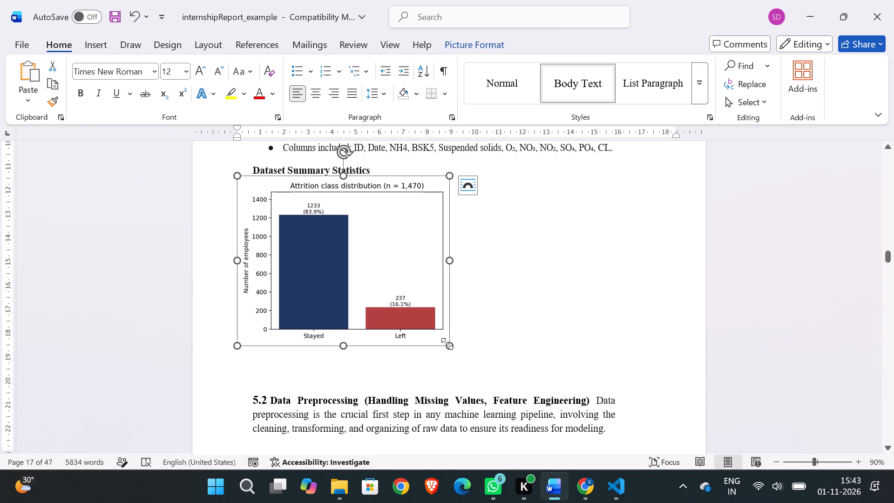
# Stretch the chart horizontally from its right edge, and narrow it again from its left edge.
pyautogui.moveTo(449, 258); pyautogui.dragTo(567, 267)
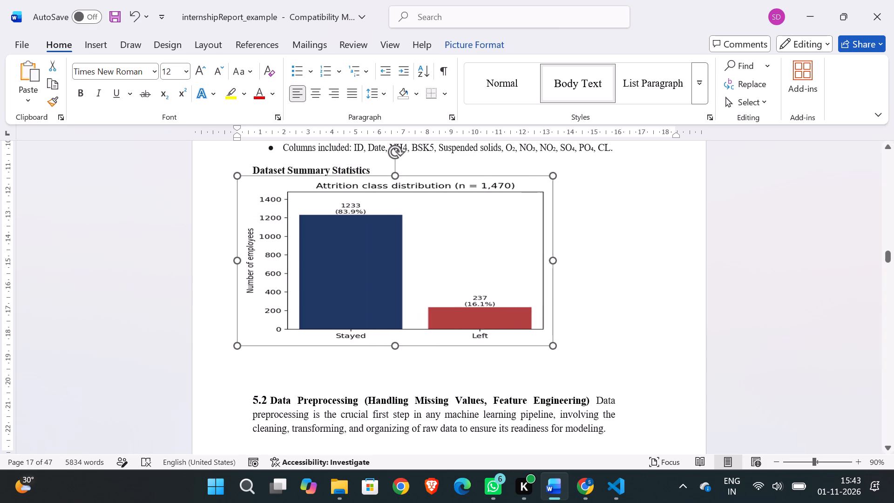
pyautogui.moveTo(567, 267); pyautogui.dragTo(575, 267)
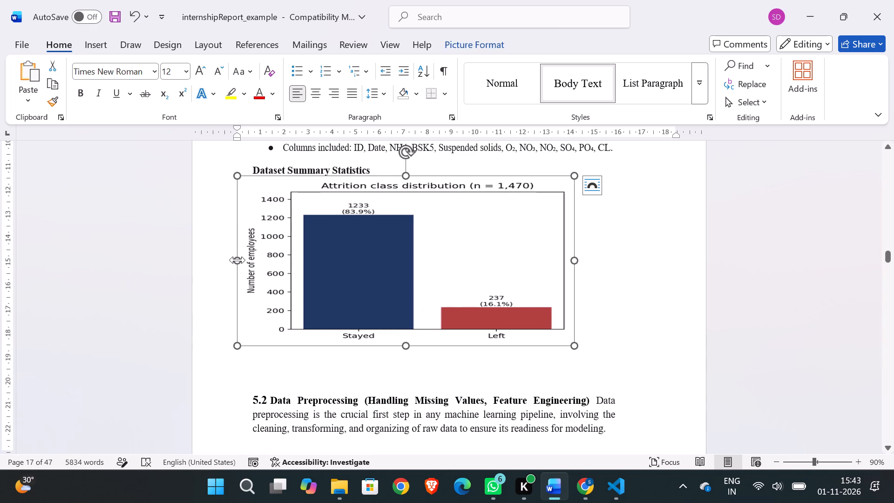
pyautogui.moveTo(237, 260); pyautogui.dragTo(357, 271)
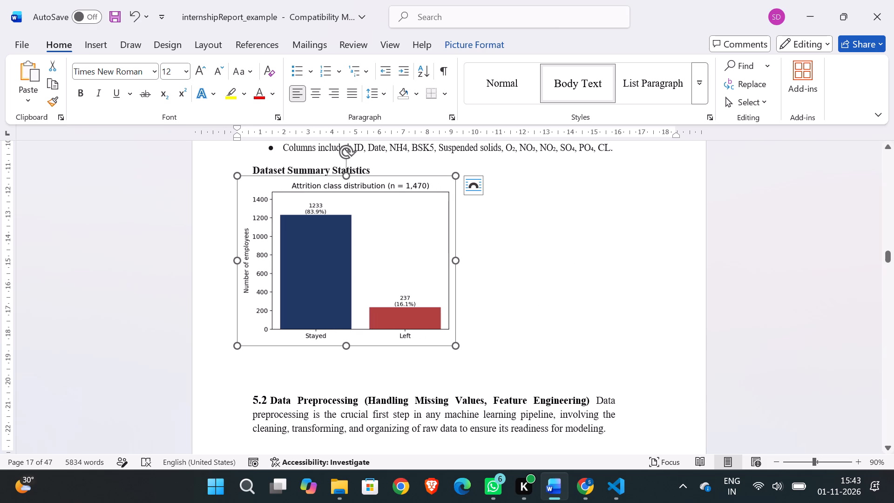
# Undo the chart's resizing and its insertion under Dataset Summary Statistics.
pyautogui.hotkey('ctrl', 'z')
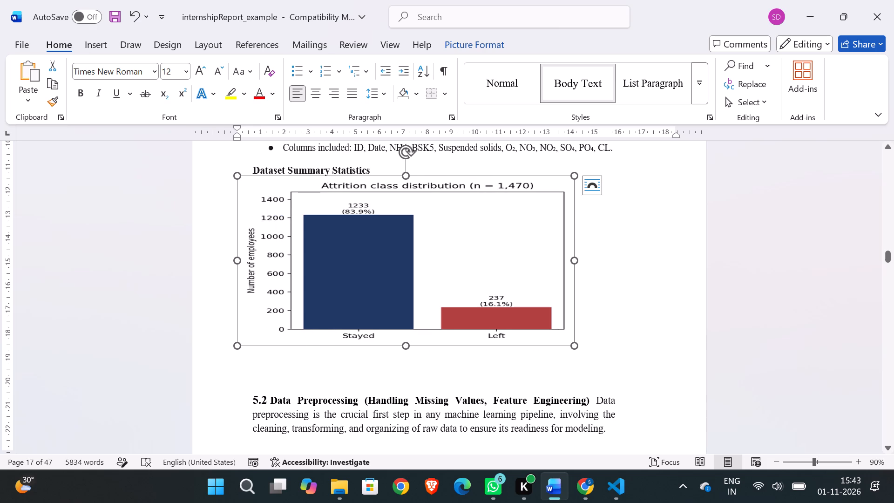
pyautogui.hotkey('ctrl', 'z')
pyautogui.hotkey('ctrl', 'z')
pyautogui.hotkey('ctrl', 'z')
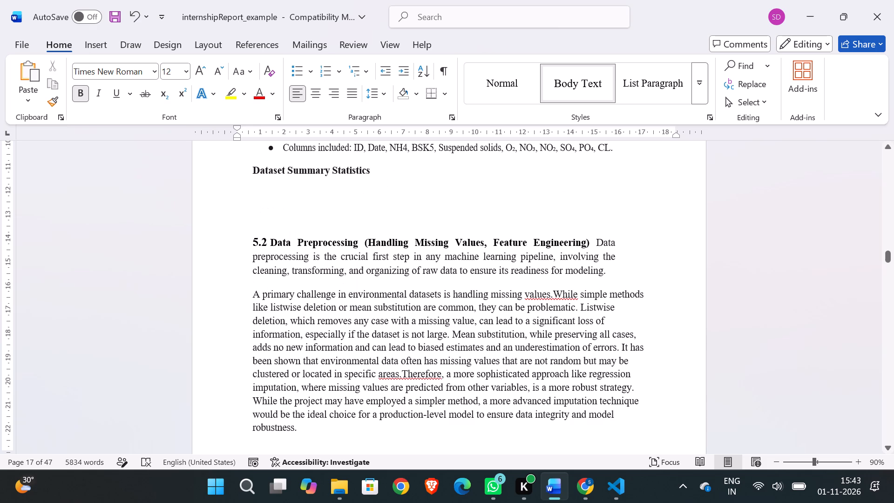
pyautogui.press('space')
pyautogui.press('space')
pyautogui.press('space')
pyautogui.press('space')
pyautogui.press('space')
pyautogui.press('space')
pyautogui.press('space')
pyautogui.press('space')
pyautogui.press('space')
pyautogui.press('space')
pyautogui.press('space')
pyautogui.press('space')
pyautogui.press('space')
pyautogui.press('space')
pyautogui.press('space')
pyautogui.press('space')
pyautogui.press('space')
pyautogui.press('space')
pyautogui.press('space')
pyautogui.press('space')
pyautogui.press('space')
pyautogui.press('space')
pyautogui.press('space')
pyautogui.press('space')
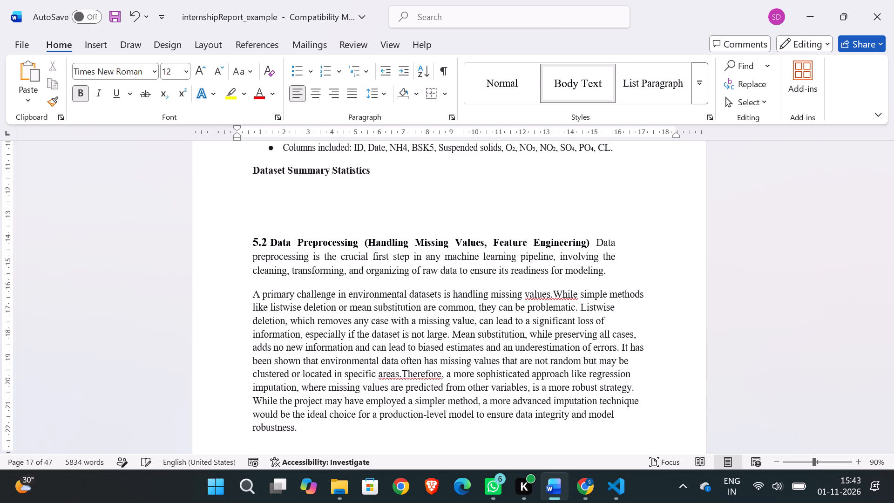
# Insert the class_distribution picture from the attrition_project results folder on drive F into the section 5.2 heading.
pyautogui.rightClick(387, 244)
pyautogui.click(95, 44)
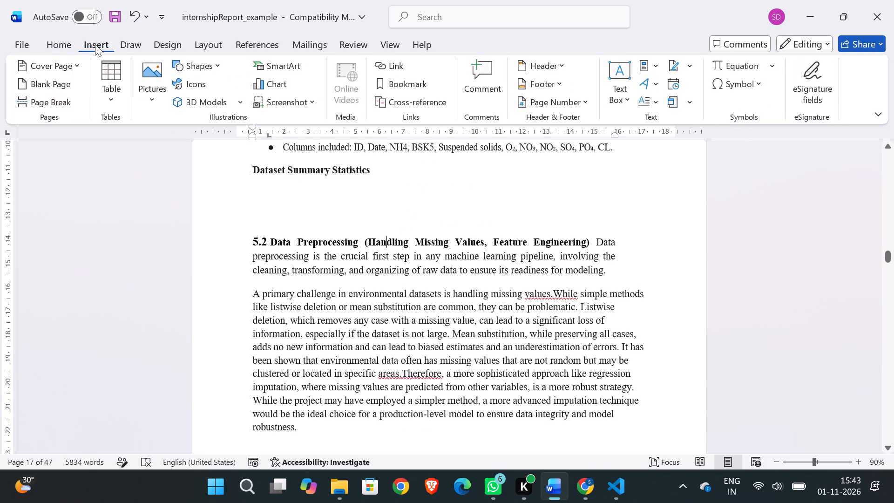
pyautogui.click(149, 92)
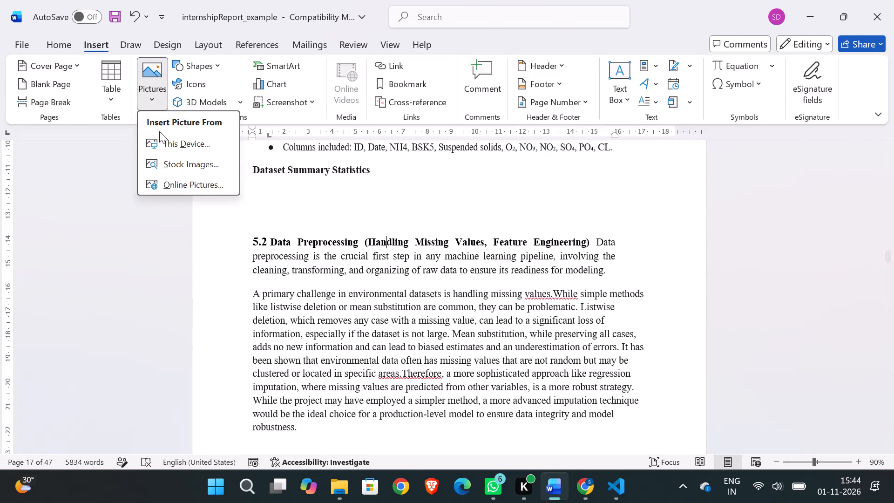
pyautogui.click(167, 143)
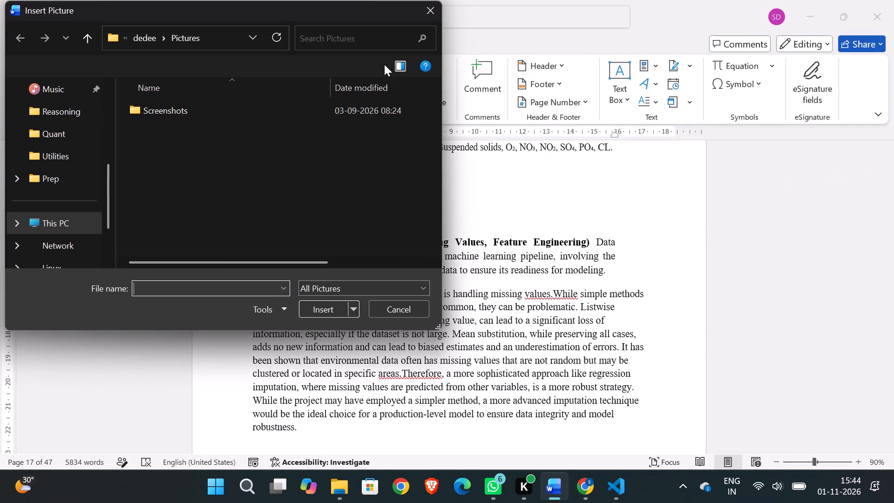
pyautogui.scroll(-1, 77, 185)
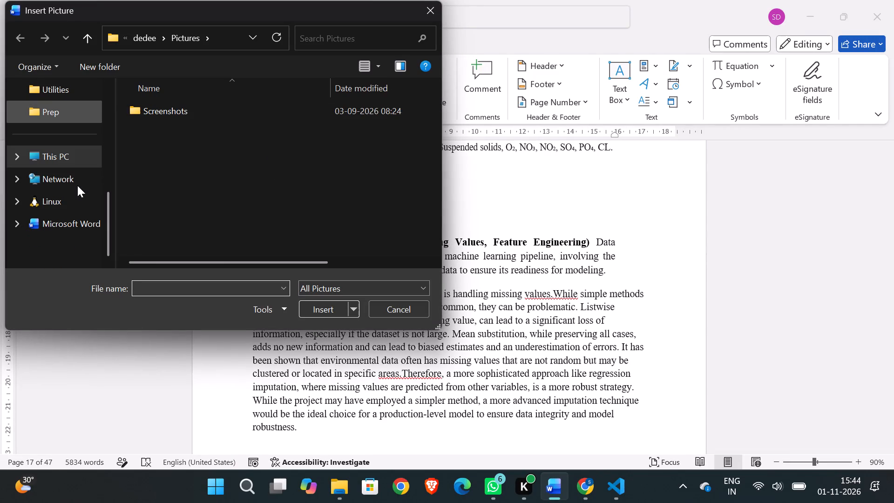
pyautogui.scroll(-1, 77, 185)
pyautogui.click(68, 161)
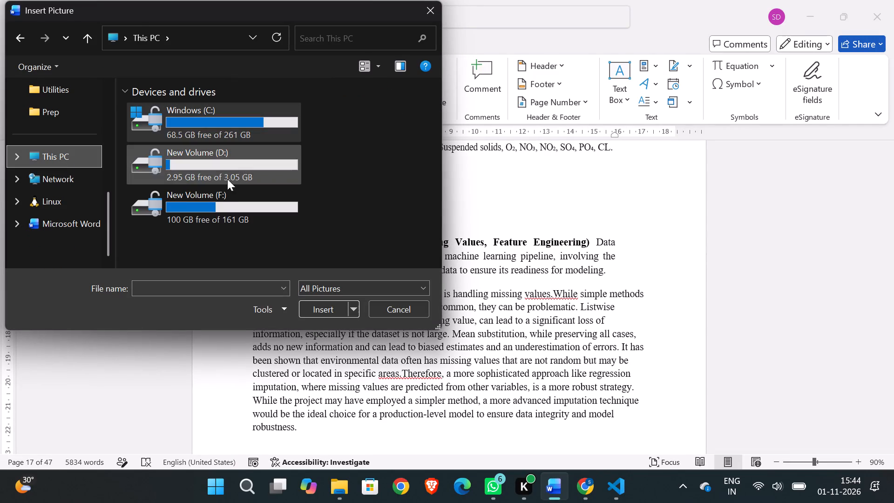
pyautogui.doubleClick(218, 192)
pyautogui.doubleClick(186, 167)
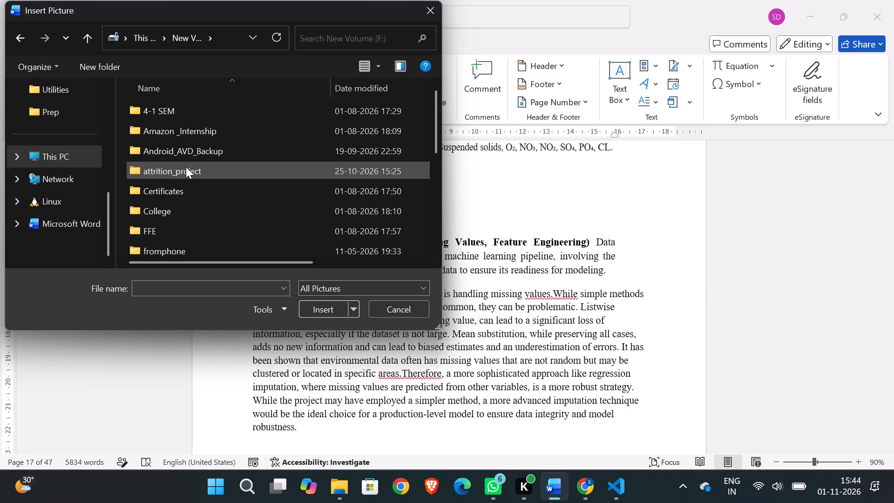
pyautogui.doubleClick(158, 164)
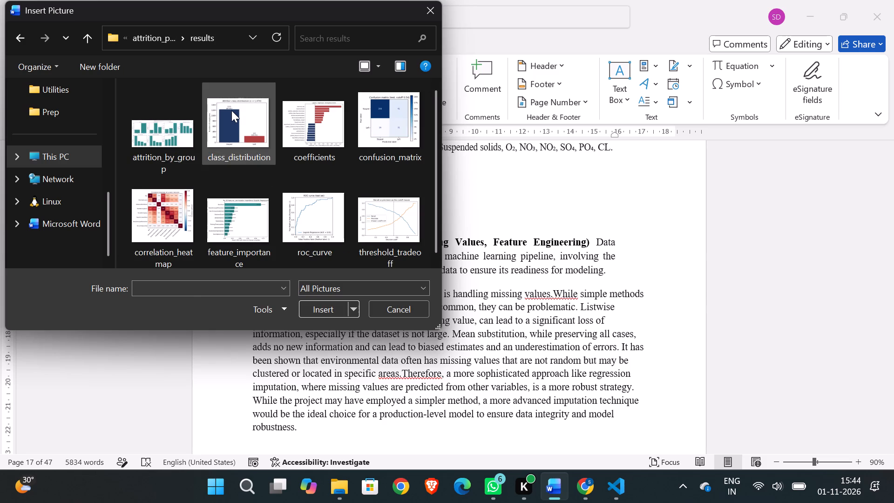
pyautogui.doubleClick(231, 110)
# Shrink the class distribution chart proportionally to about 5.14 cm high and 6.42 cm wide.
pyautogui.scroll(-1, 536, 322)
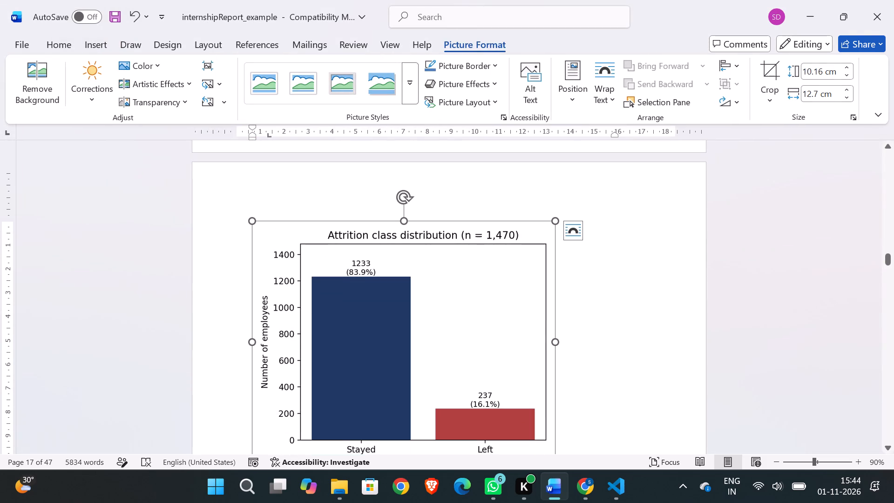
pyautogui.scroll(-1, 635, 368)
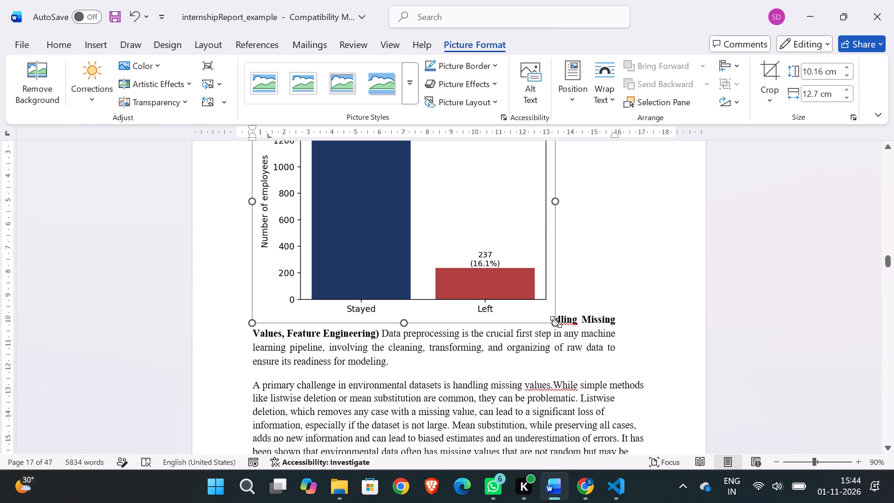
pyautogui.moveTo(556, 322); pyautogui.dragTo(373, 203)
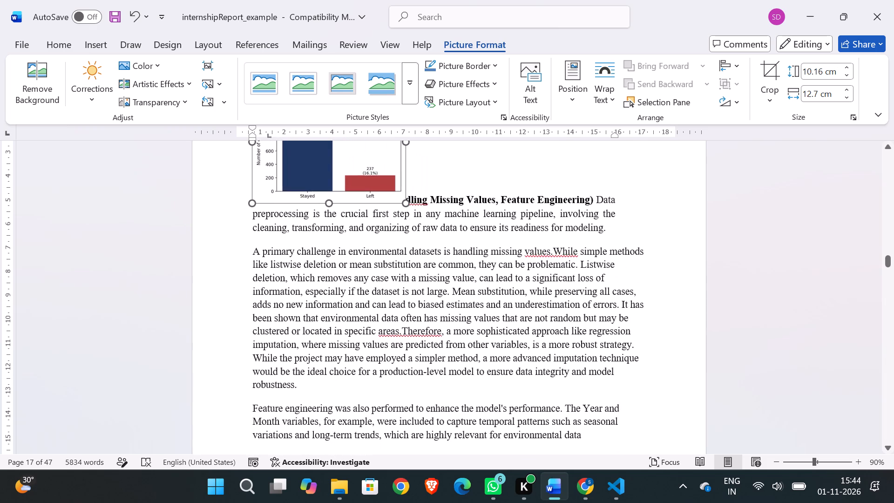
# Move the class distribution chart out of the 5.2 heading into the blank space under Dataset Summary Statistics.
pyautogui.scroll(1, 482, 251)
pyautogui.scroll(1, 624, 205)
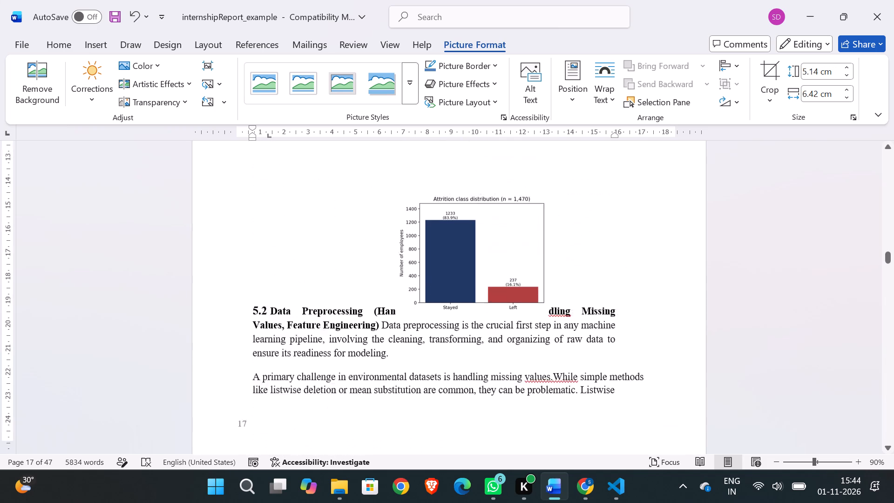
pyautogui.scroll(1, 624, 205)
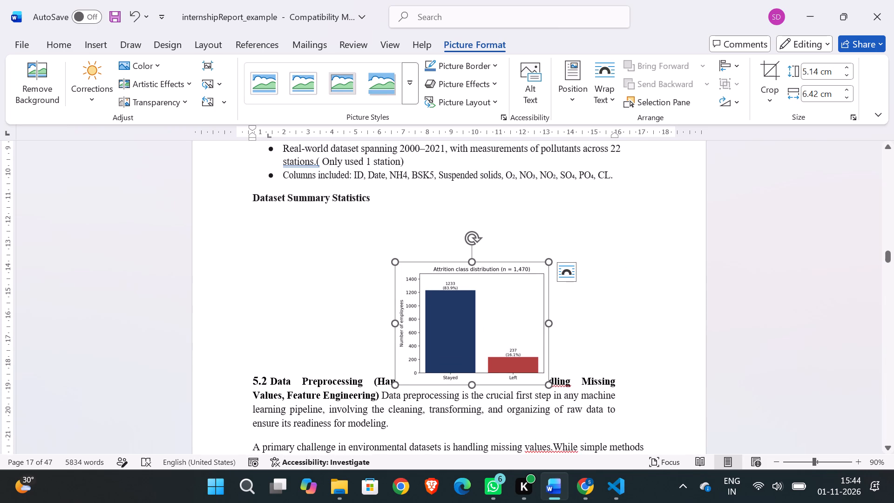
pyautogui.moveTo(517, 294); pyautogui.dragTo(501, 231)
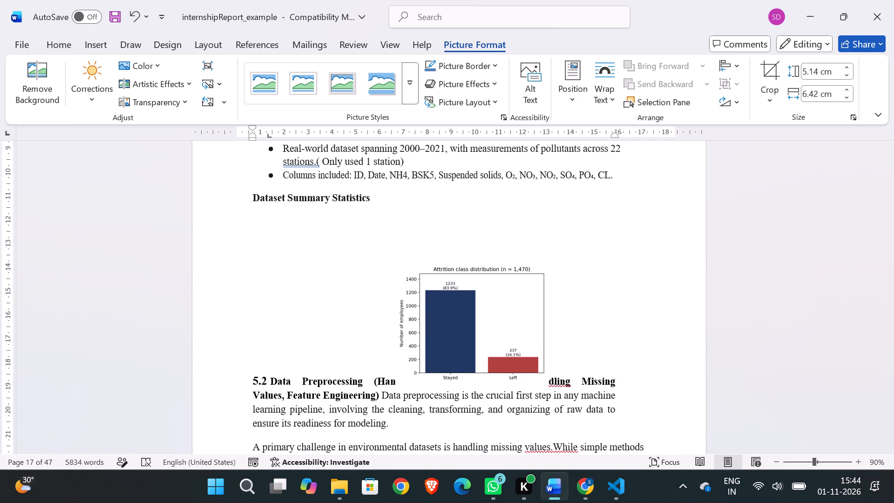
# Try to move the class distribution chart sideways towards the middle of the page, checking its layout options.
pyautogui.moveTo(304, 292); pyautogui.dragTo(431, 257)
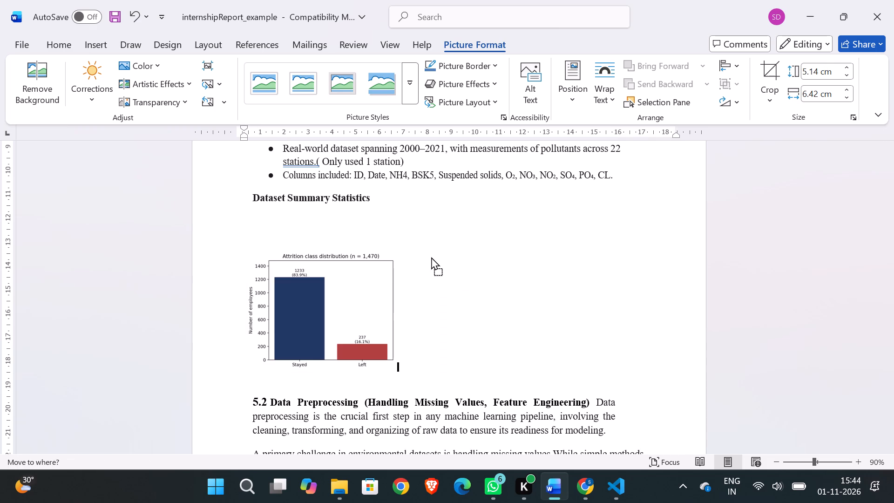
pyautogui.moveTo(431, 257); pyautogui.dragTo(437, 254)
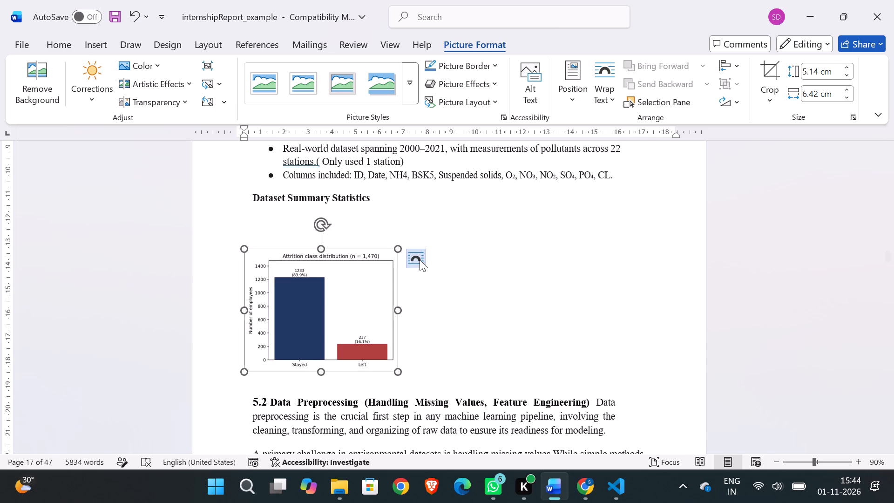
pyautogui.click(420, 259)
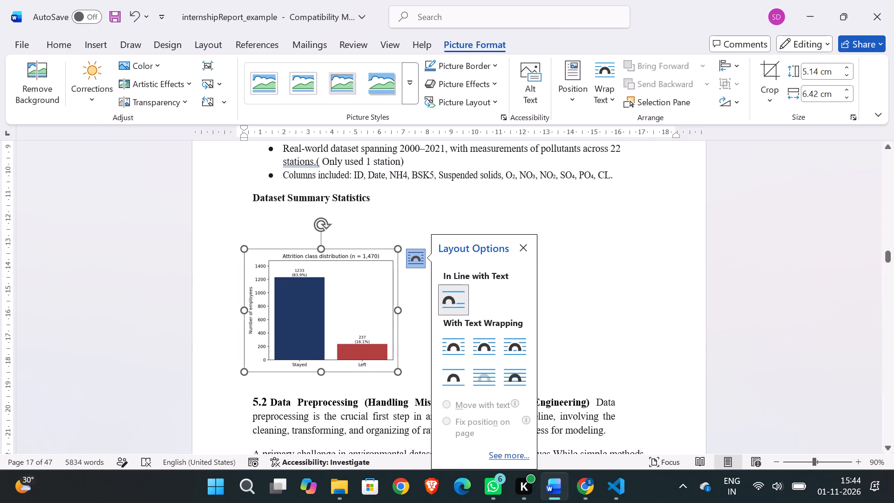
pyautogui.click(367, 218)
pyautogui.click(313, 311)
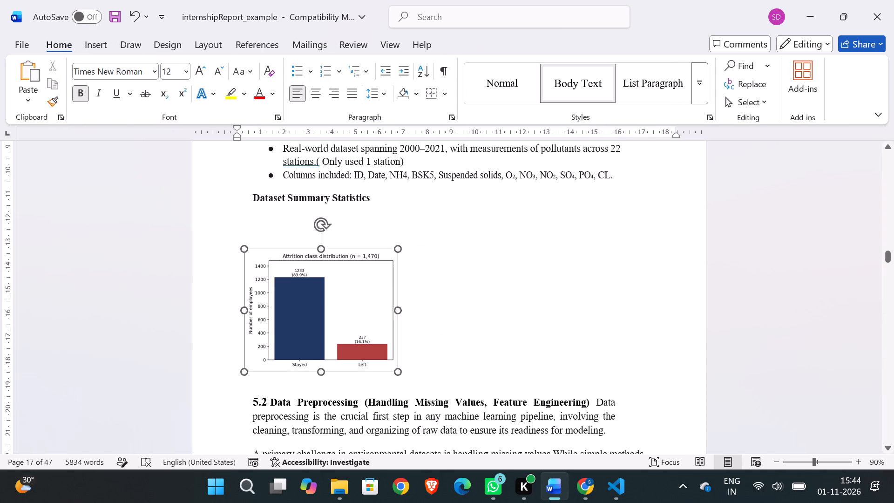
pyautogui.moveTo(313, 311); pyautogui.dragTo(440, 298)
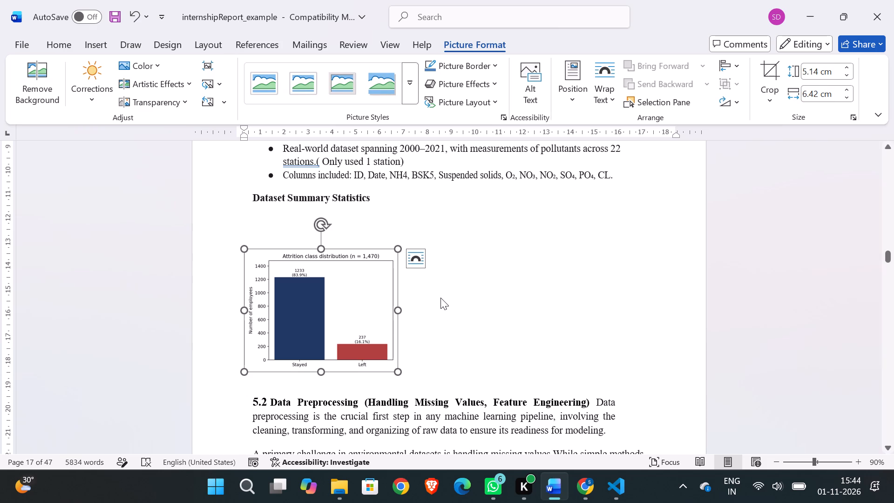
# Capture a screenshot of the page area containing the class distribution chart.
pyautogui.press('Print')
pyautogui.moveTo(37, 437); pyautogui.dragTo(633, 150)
# Record a screen video of the document area while trying to move the class distribution chart sideways.
pyautogui.press('Print')
pyautogui.click(376, 28)
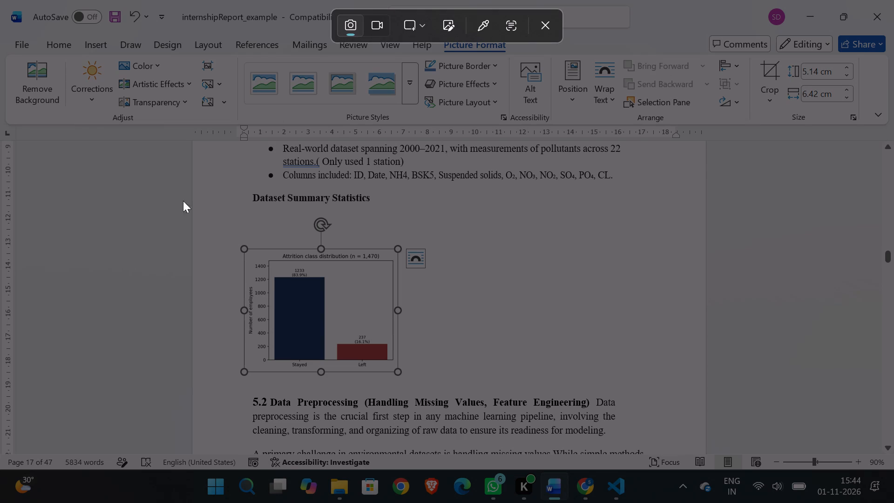
pyautogui.moveTo(44, 436); pyautogui.dragTo(787, 62)
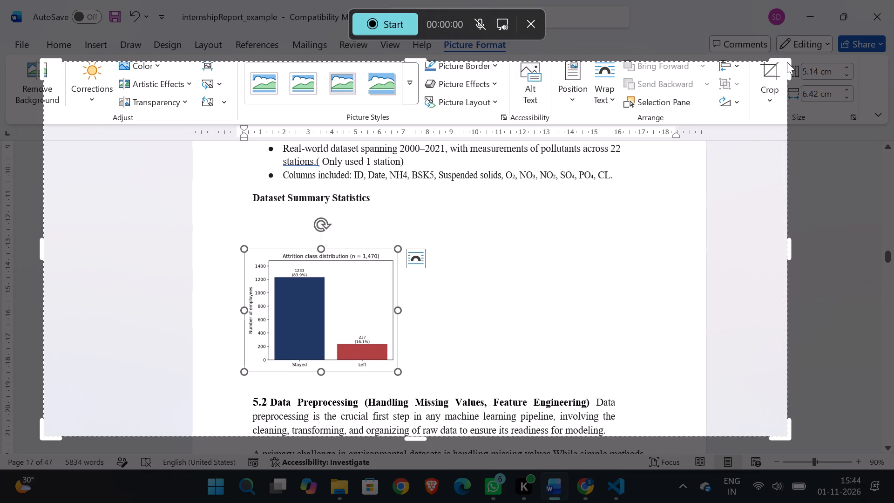
pyautogui.click(376, 25)
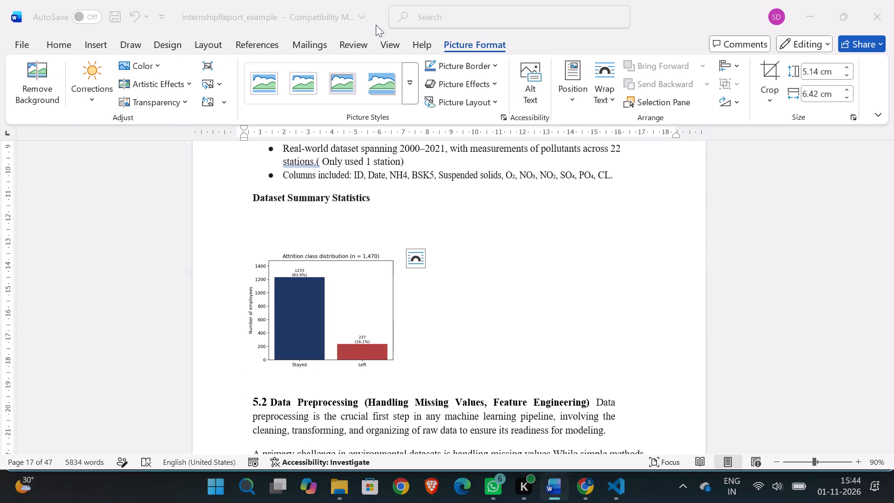
pyautogui.moveTo(346, 309); pyautogui.dragTo(362, 307)
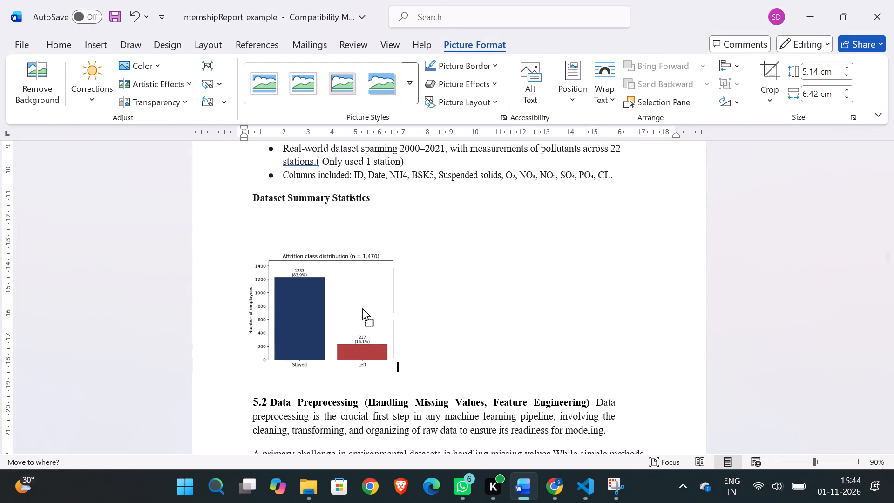
pyautogui.moveTo(362, 307); pyautogui.dragTo(367, 306)
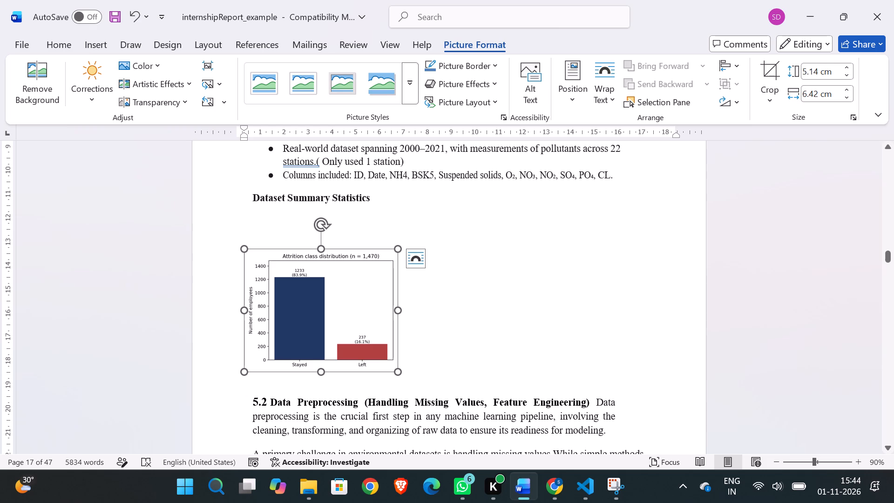
pyautogui.moveTo(332, 302); pyautogui.dragTo(474, 268)
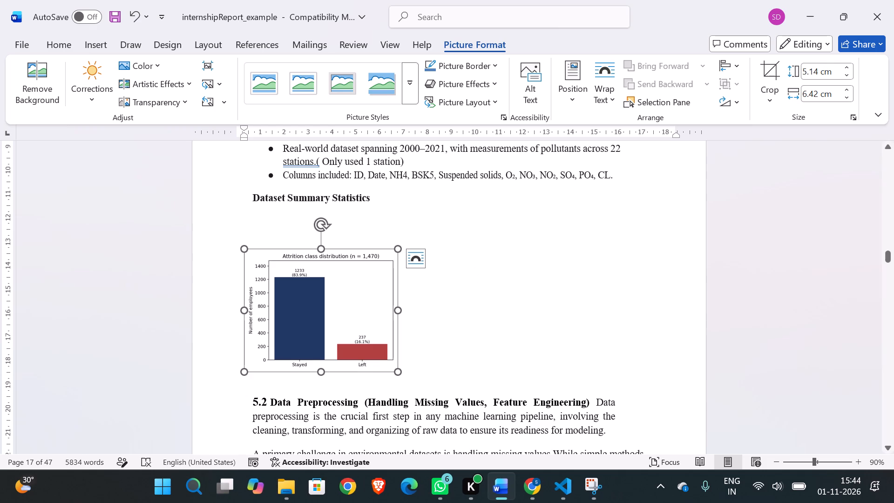
pyautogui.moveTo(314, 280); pyautogui.dragTo(450, 239)
pyautogui.click(399, 27)
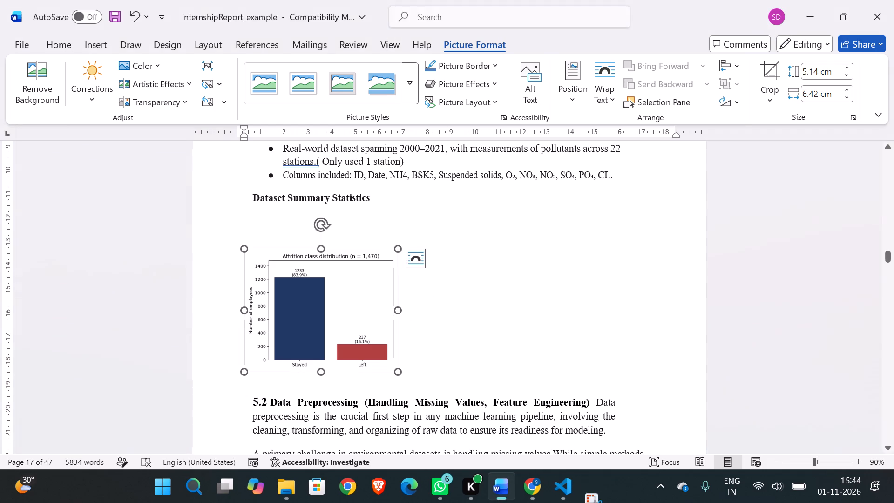
# Switch to Chrome and ask Google AI Mode in a new tab "how to move this", pasting in the capture.
pyautogui.click(564, 495)
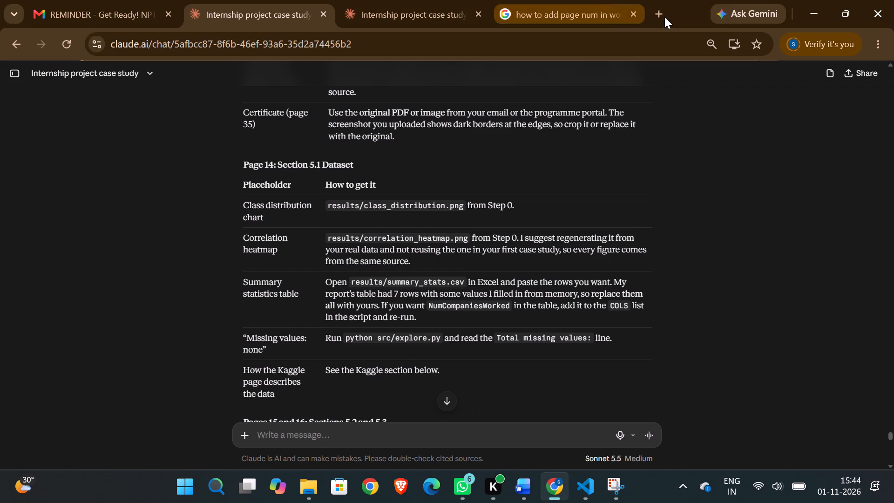
pyautogui.click(658, 10)
pyautogui.click(729, 48)
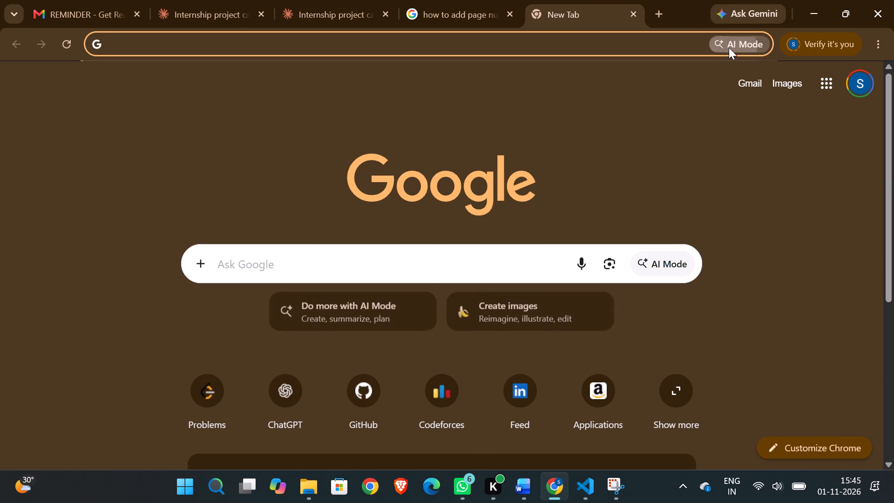
pyautogui.hotkey('ctrl', 'v')
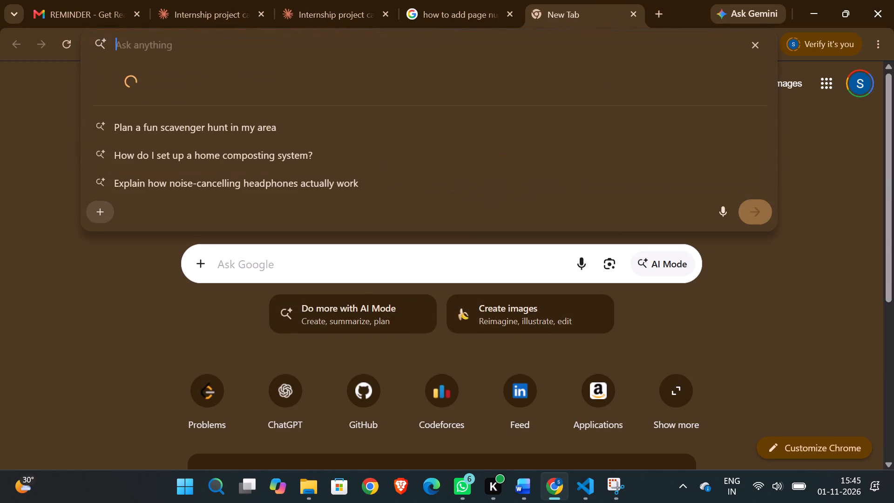
pyautogui.write('how to moc')
pyautogui.press('BackSpace')
pyautogui.write('ve this')
pyautogui.press('Return')
pyautogui.click(353, 0)
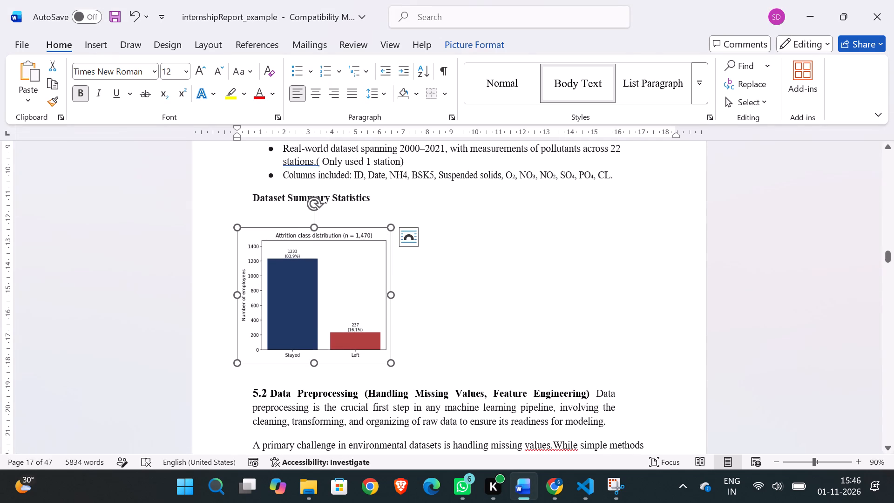
pyautogui.moveTo(350, 224); pyautogui.dragTo(433, 229)
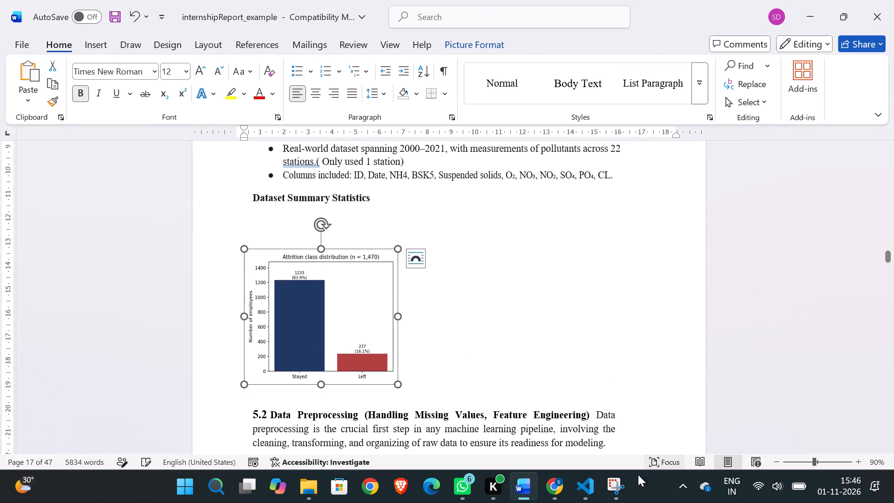
# Switch to Chrome and send Google AI Mode the follow-up "bro wtf it is not moving this is wt i was doing in the video na".
pyautogui.click(569, 482)
pyautogui.write('bro etf')
pyautogui.press('space')
pyautogui.press('BackSpace')
pyautogui.press('BackSpace')
pyautogui.press('BackSpace')
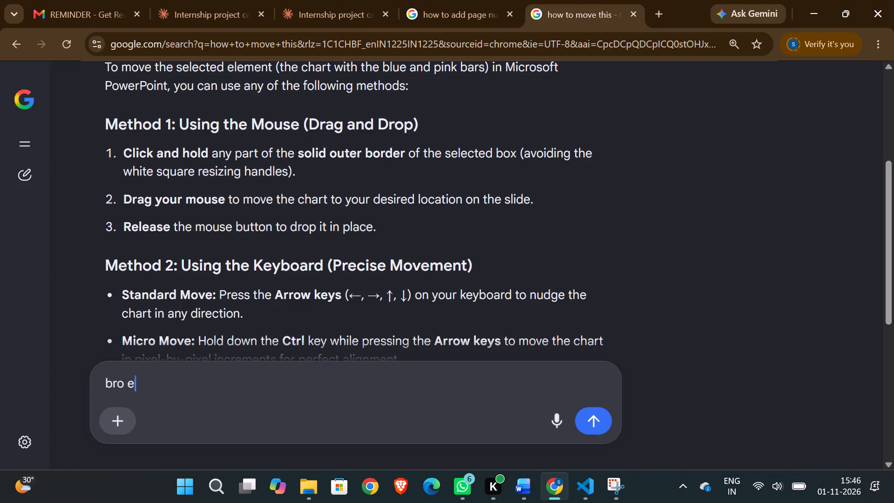
pyautogui.press('BackSpace')
pyautogui.write('wtf it is not moc')
pyautogui.press('BackSpace')
pyautogui.write('ving this is wt i was doing in the video na')
pyautogui.press('Return')
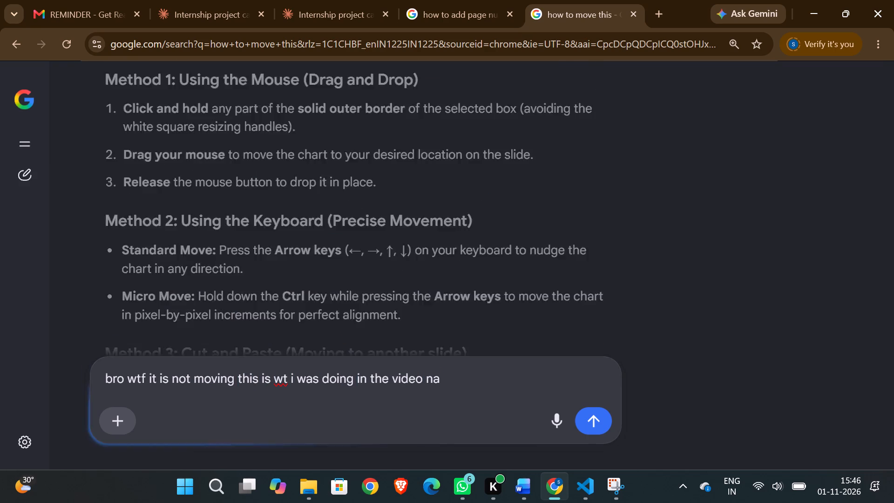
# Read Google AI Mode's follow-up reply for workarounds to move the stuck chart.
pyautogui.scroll(4, 478, 110)
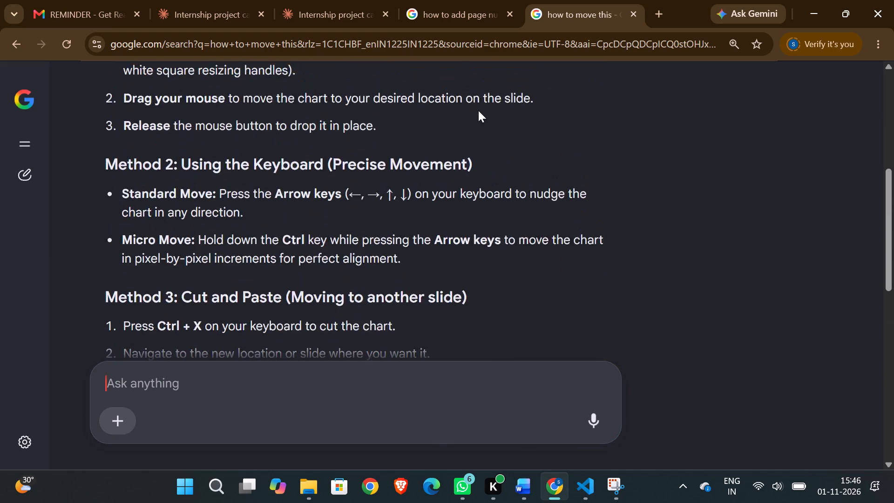
pyautogui.scroll(3, 478, 110)
pyautogui.scroll(-5, 478, 110)
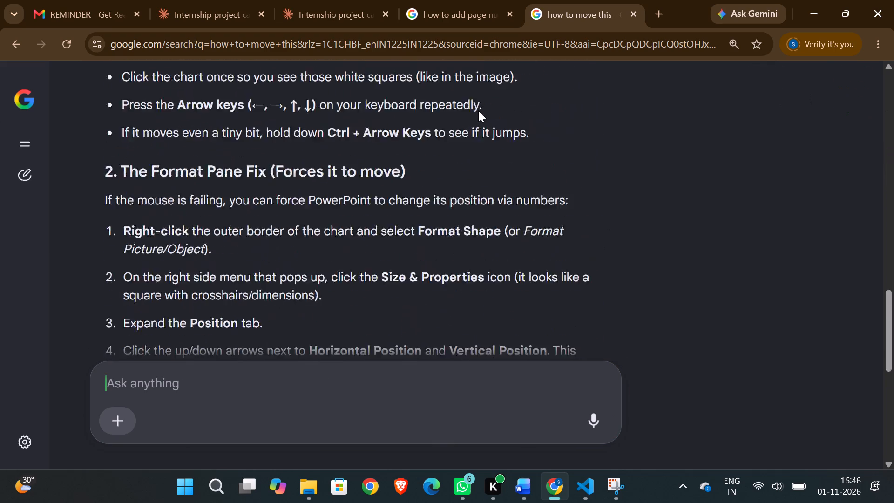
pyautogui.scroll(-2, 478, 110)
pyautogui.scroll(3, 478, 110)
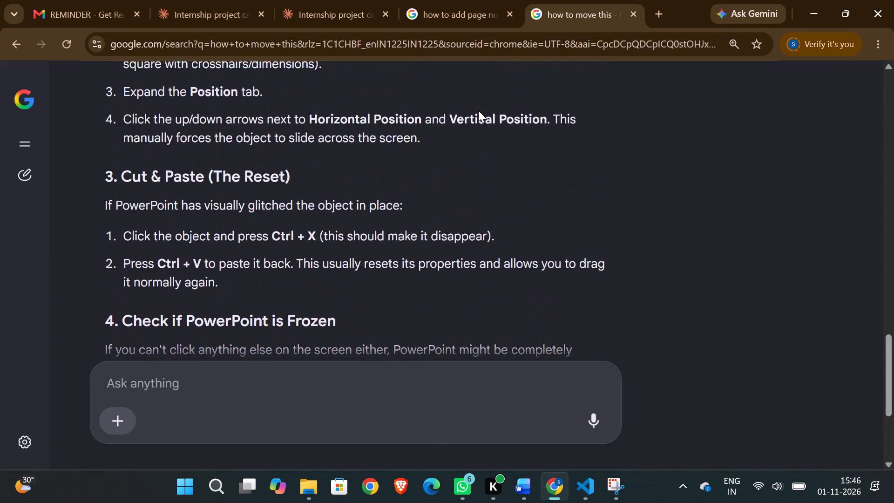
pyautogui.scroll(2, 478, 110)
pyautogui.scroll(-2, 478, 110)
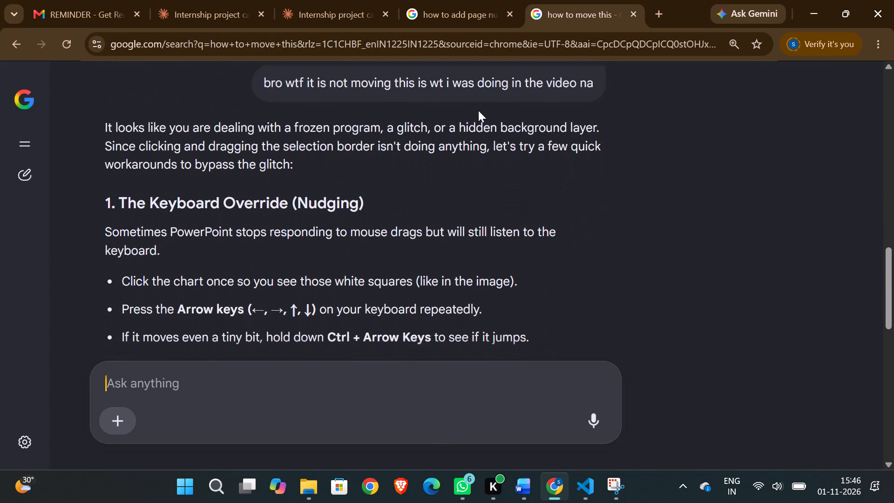
pyautogui.scroll(-1, 478, 110)
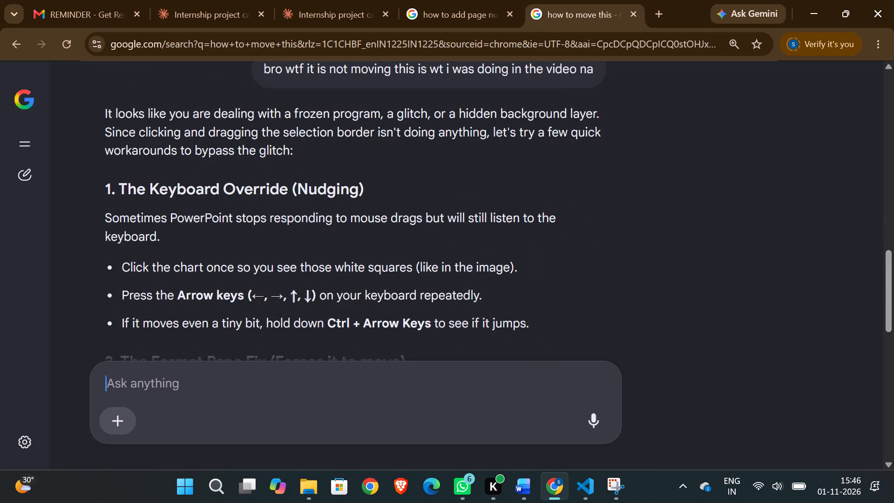
pyautogui.scroll(-1, 478, 110)
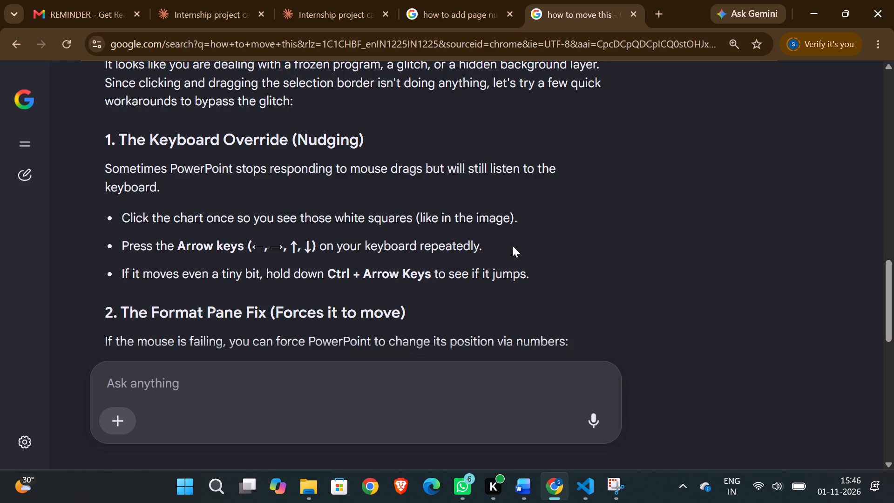
pyautogui.scroll(-3, 512, 245)
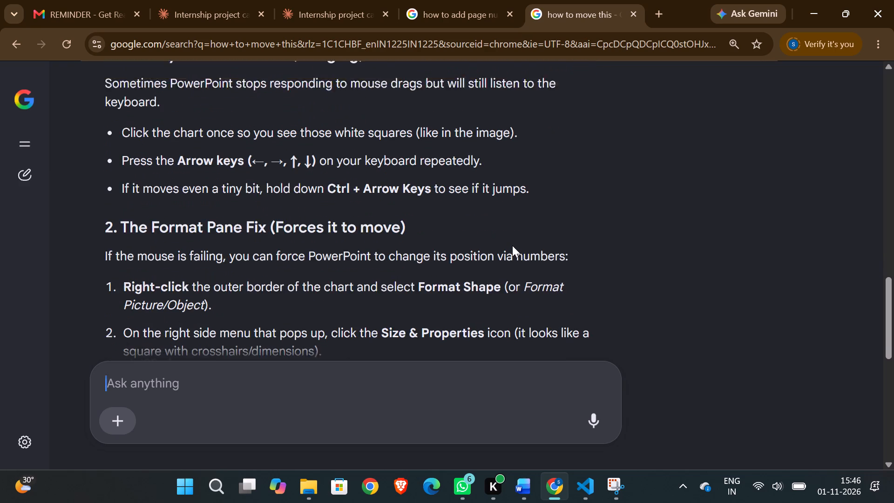
pyautogui.scroll(-1, 512, 245)
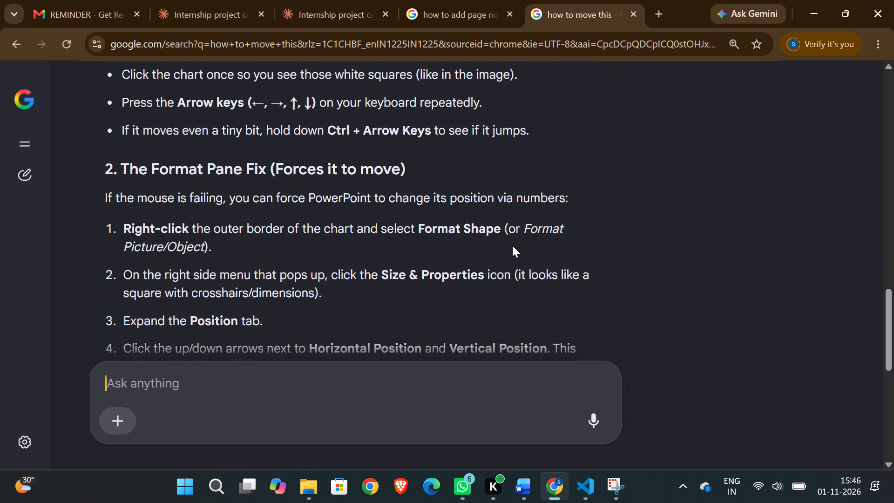
pyautogui.scroll(-2, 512, 245)
# Tell Google AI Mode "it is ms word" and read its reply on moving the chart.
pyautogui.click(268, 412)
pyautogui.write('it is ms word')
pyautogui.press('Return')
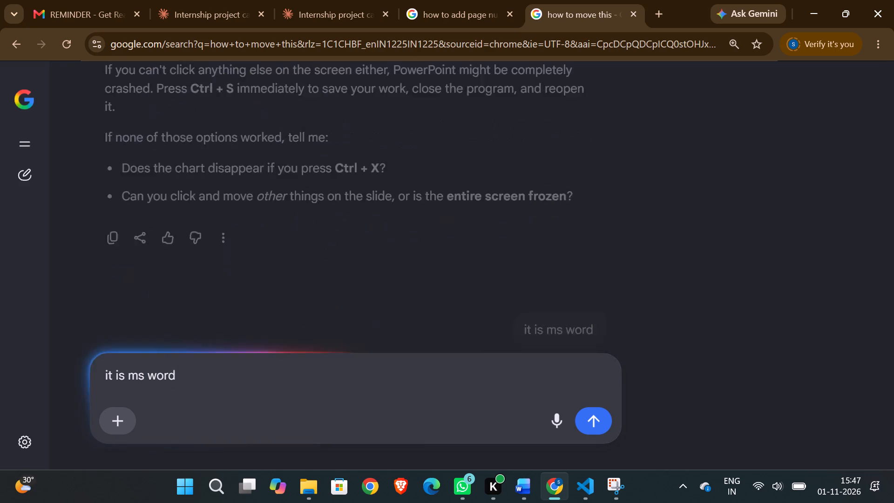
pyautogui.scroll(1, 580, 198)
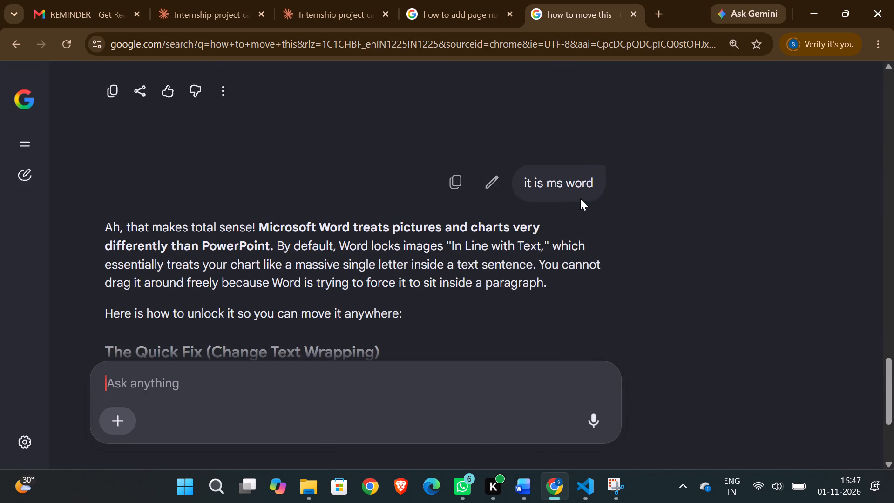
pyautogui.scroll(-3, 580, 198)
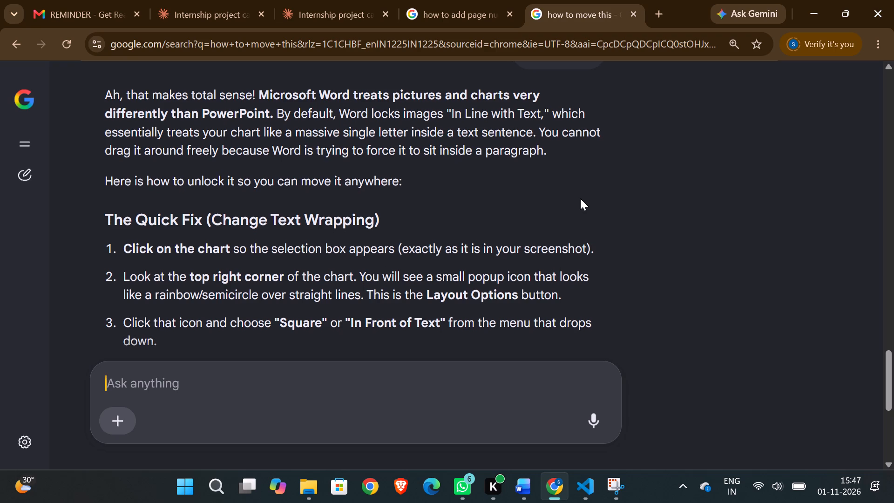
pyautogui.scroll(-1, 580, 198)
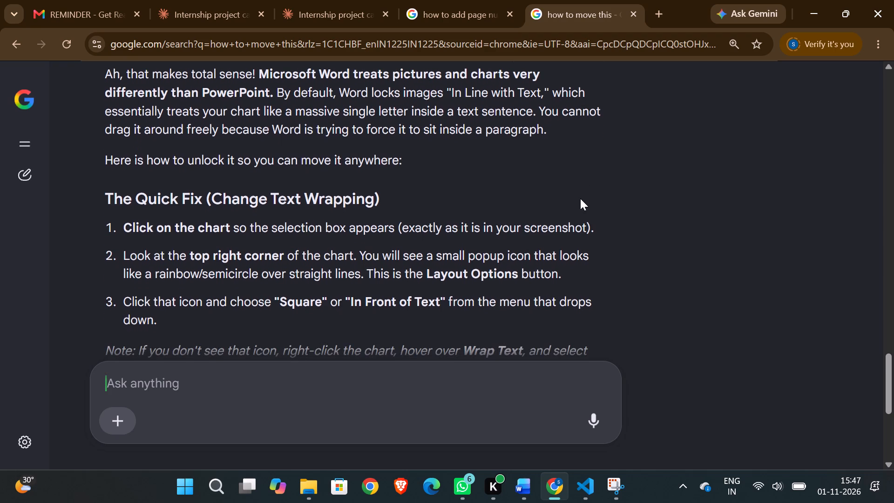
# Read Google AI Mode's text-wrapping fix, switch to Word and open the class distribution chart's Layout Options.
pyautogui.scroll(-1, 580, 198)
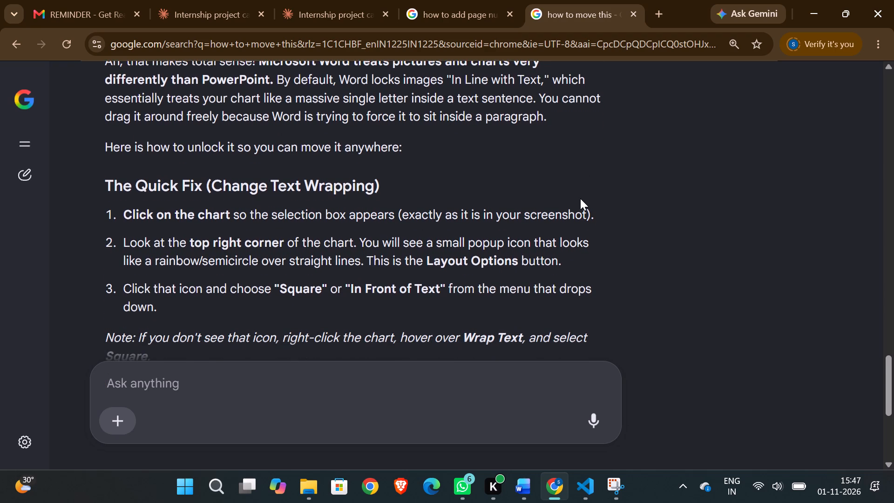
pyautogui.scroll(-1, 580, 198)
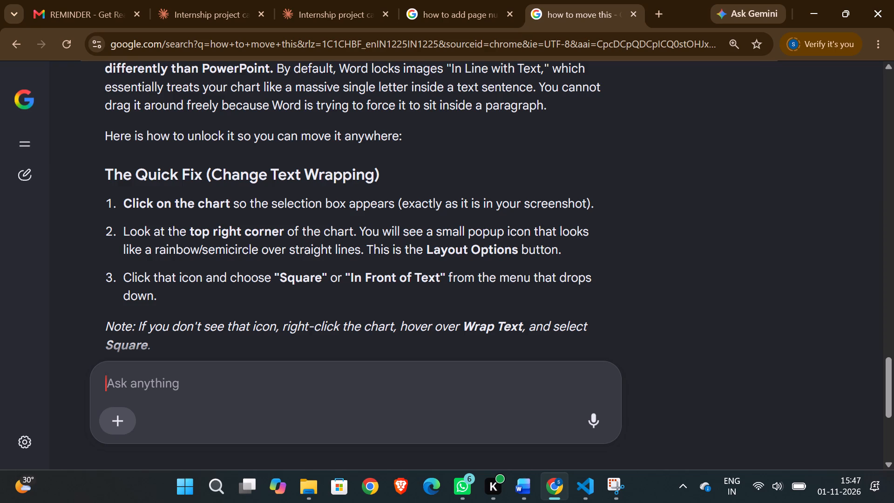
pyautogui.scroll(-1, 618, 264)
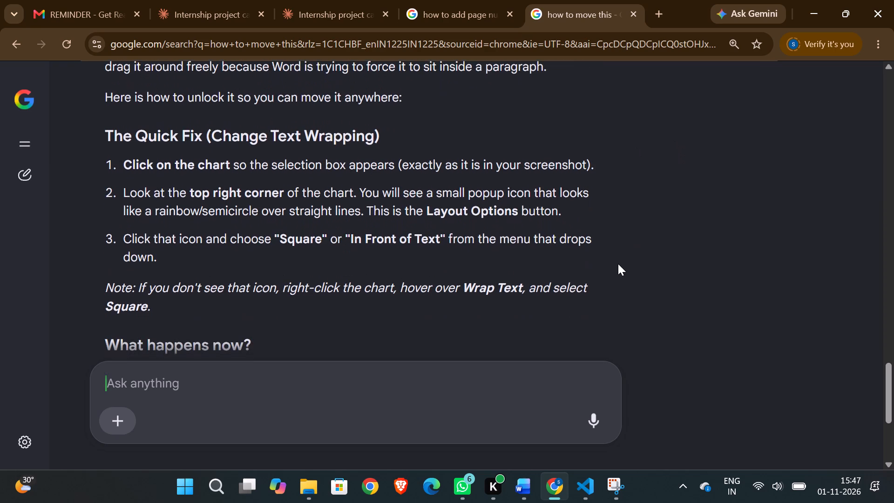
pyautogui.scroll(-1, 618, 264)
pyautogui.scroll(-1, 541, 301)
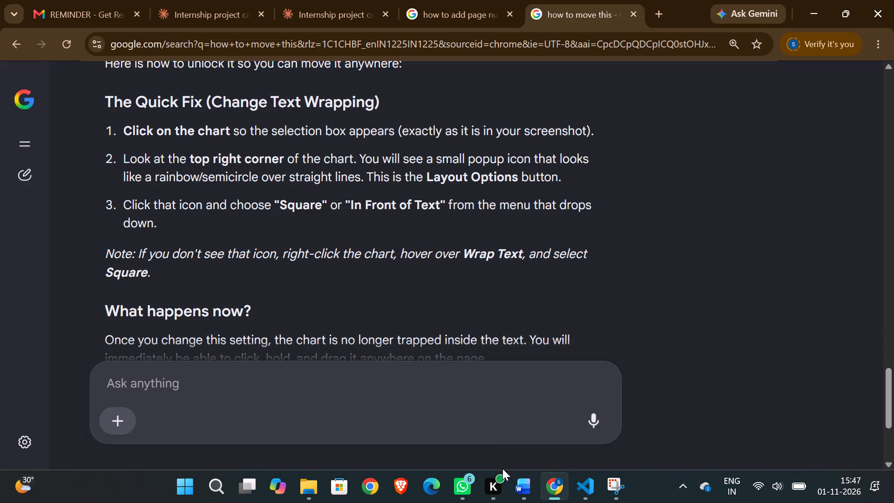
pyautogui.click(526, 492)
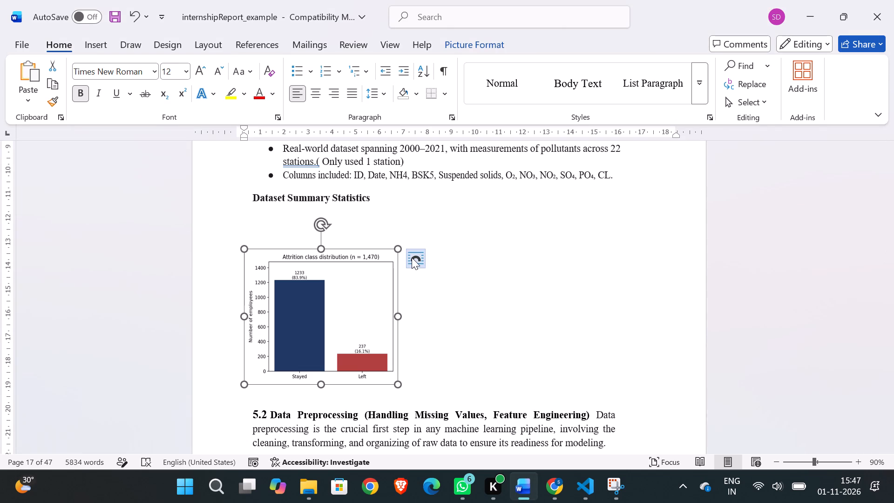
pyautogui.click(412, 258)
pyautogui.scroll(-1, 476, 375)
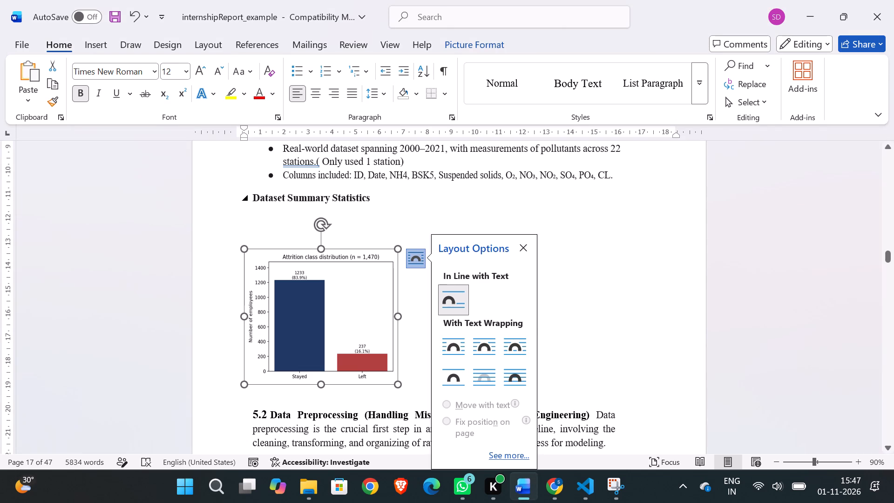
pyautogui.press('Print')
pyautogui.moveTo(182, 457); pyautogui.dragTo(235, 421)
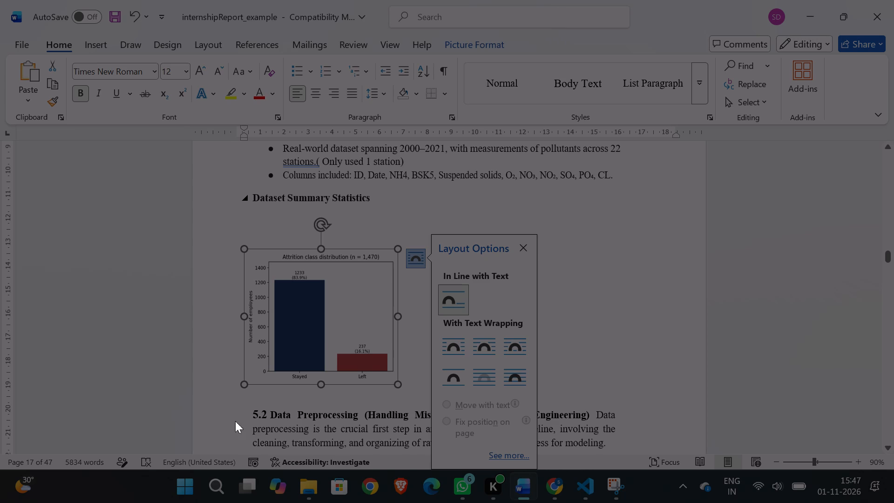
pyautogui.moveTo(235, 421); pyautogui.dragTo(648, 190)
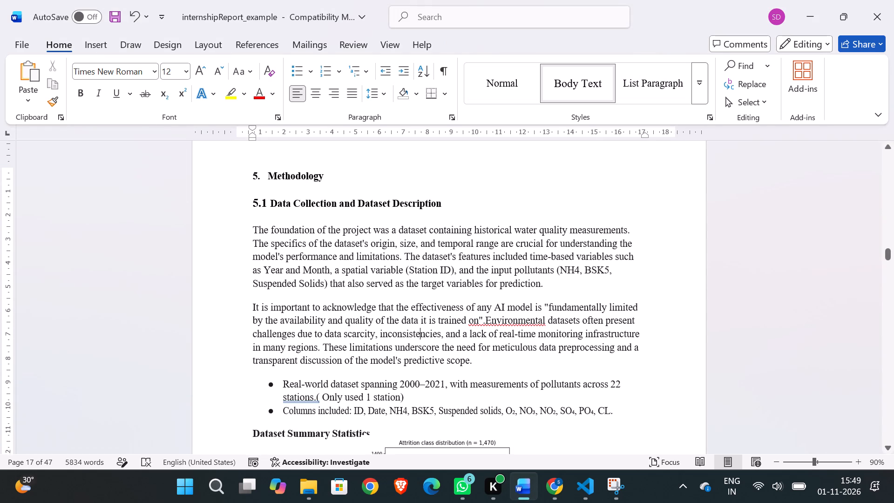
pyautogui.moveTo(616, 409); pyautogui.dragTo(283, 231)
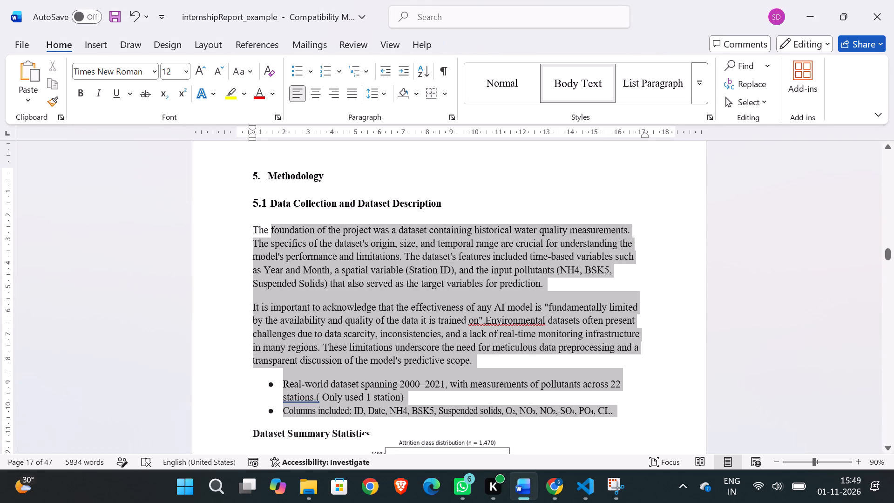
pyautogui.moveTo(283, 231); pyautogui.dragTo(263, 233)
pyautogui.press('BackSpace')
pyautogui.press('BackSpace')
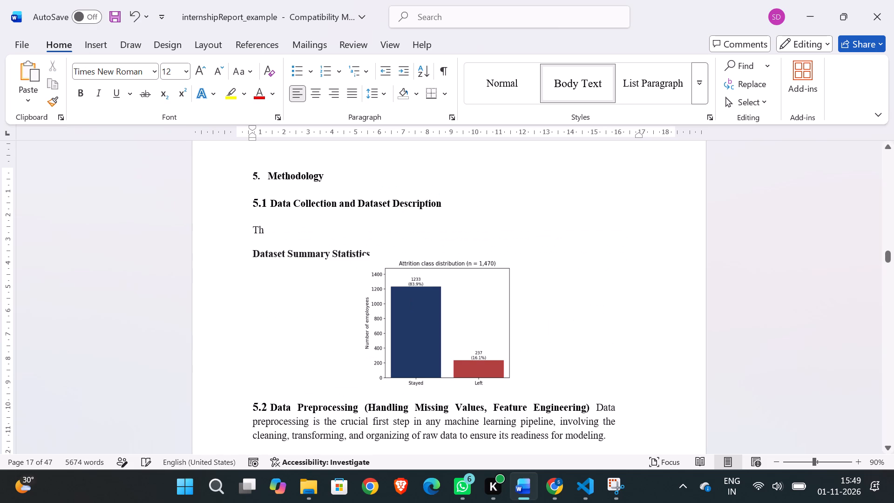
pyautogui.hotkey('ctrl', 'v')
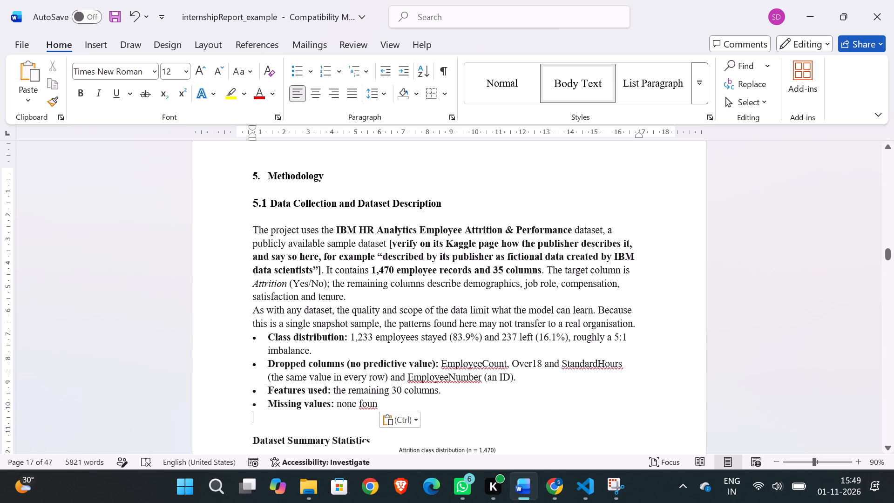
# Delete the bracketed note about verifying the Kaggle page from the first paragraph of section 5.1.
pyautogui.moveTo(321, 269); pyautogui.dragTo(357, 239)
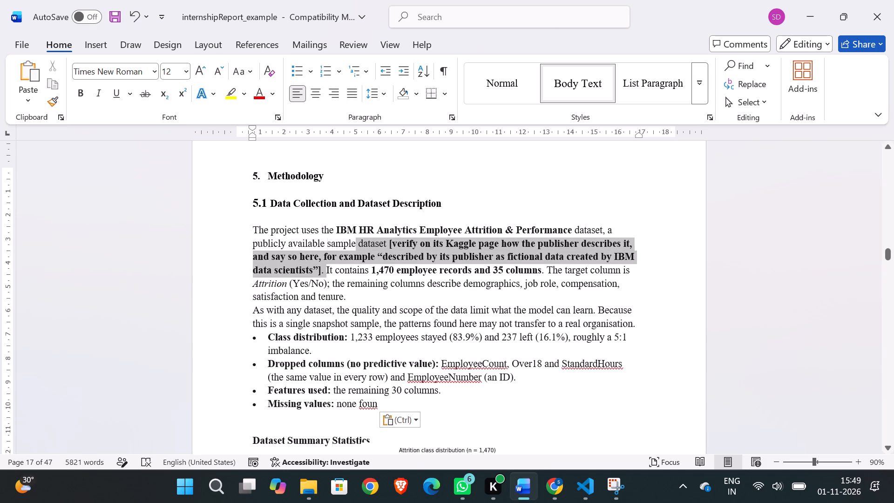
pyautogui.moveTo(357, 239); pyautogui.dragTo(389, 245)
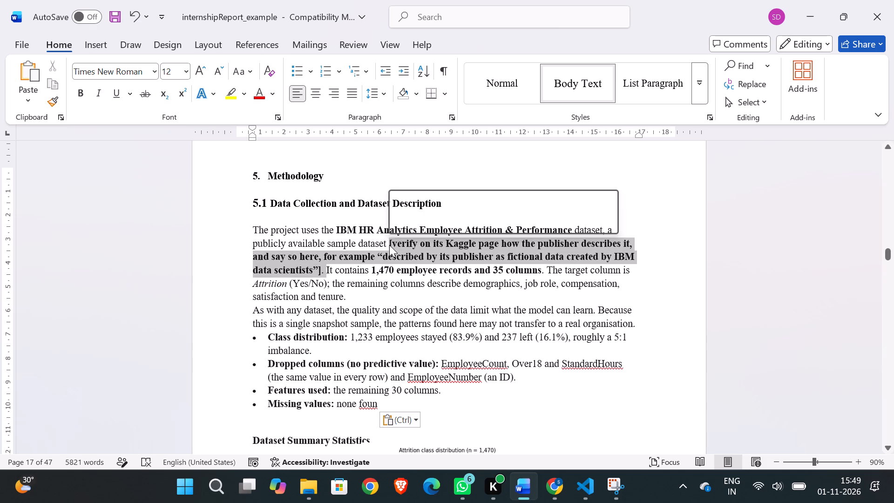
pyautogui.press('BackSpace')
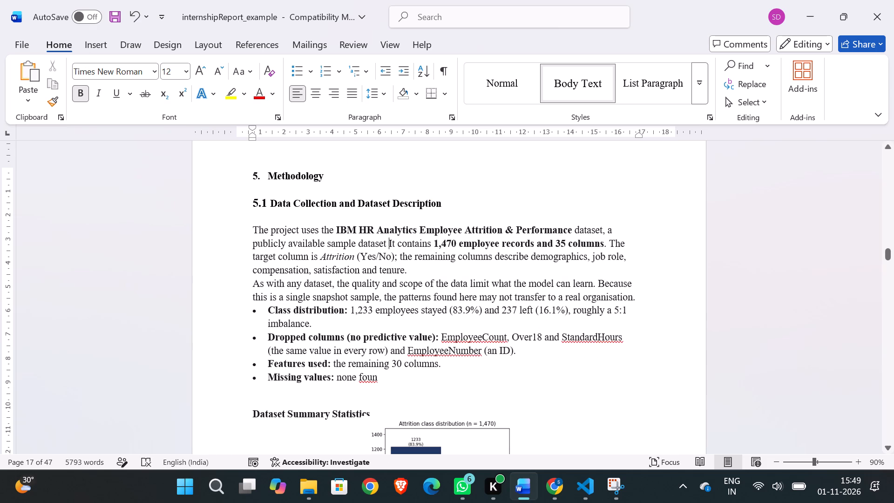
# In the first paragraph of 5.1, remove italics from "Attrition (Yes/No)" and bold from "1,470 employee records and 35 columns".
pyautogui.moveTo(393, 259); pyautogui.dragTo(327, 259)
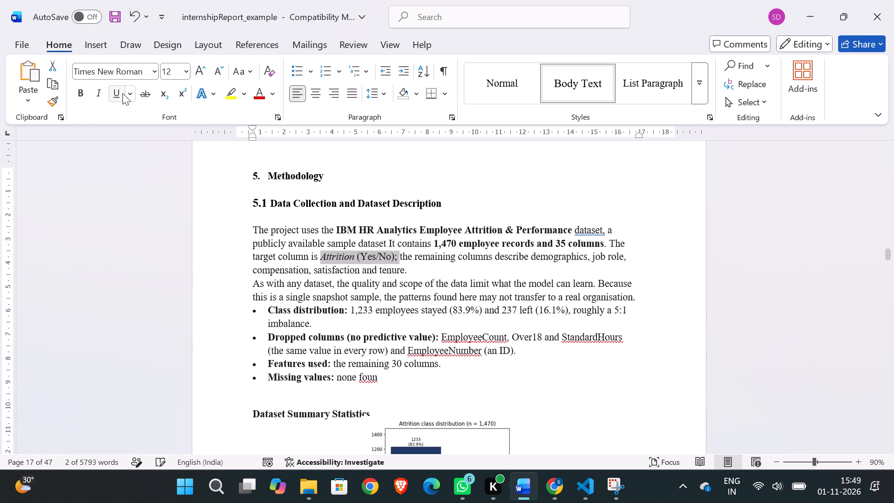
pyautogui.click(100, 93)
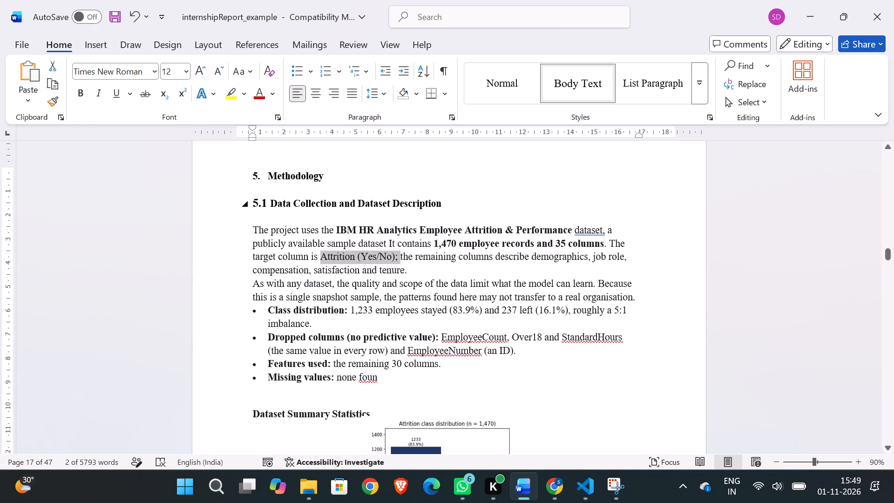
pyautogui.click(502, 274)
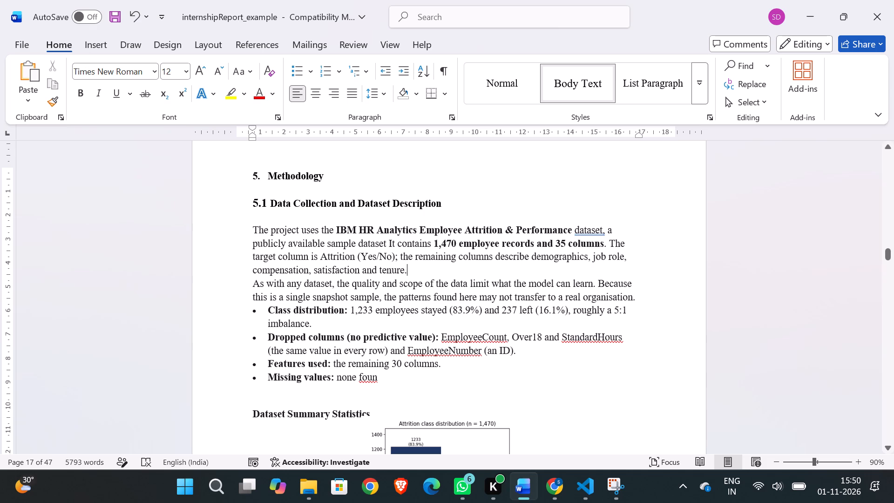
pyautogui.moveTo(432, 242); pyautogui.dragTo(591, 242)
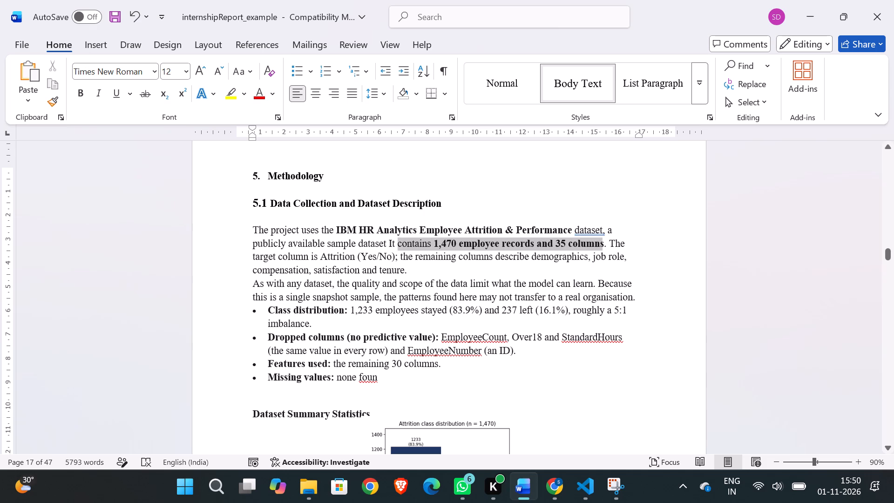
pyautogui.moveTo(591, 242); pyautogui.dragTo(593, 243)
pyautogui.click(80, 87)
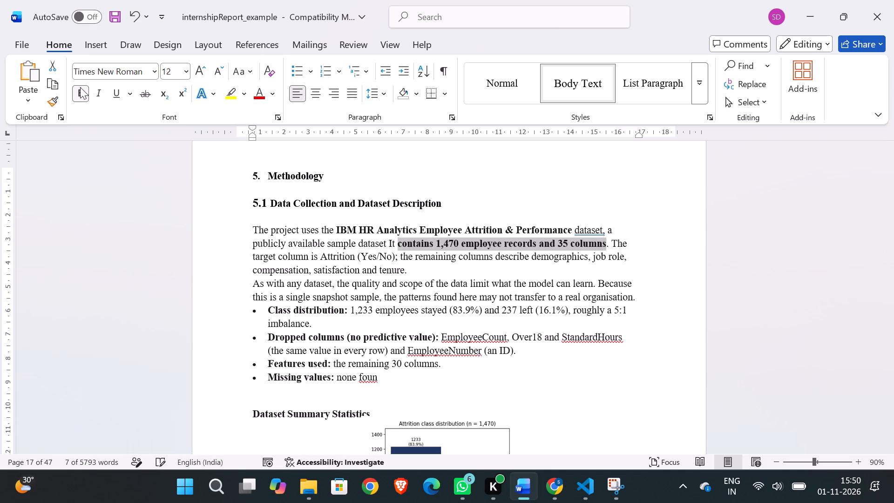
pyautogui.click(80, 87)
pyautogui.click(559, 286)
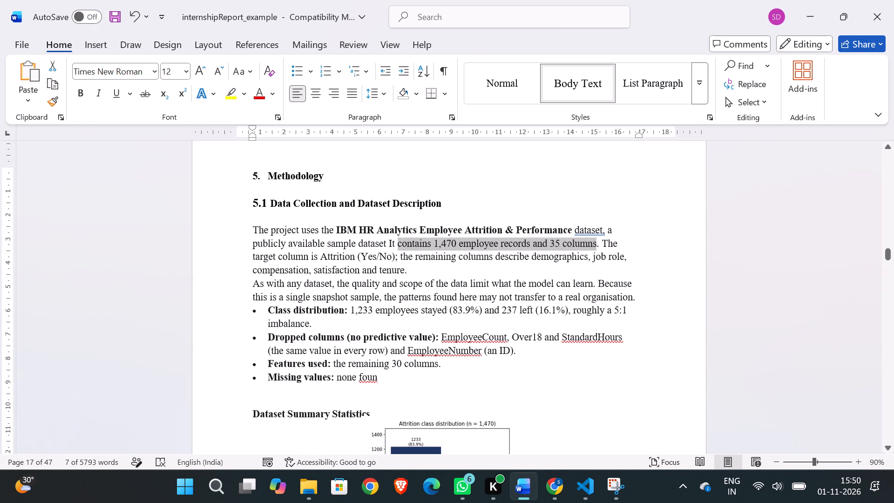
pyautogui.click(474, 184)
# Remove bold from the bullet labels "Class distribution" and "Dropped columns (no predictive value):" in section 5.1.
pyautogui.scroll(-1, 474, 184)
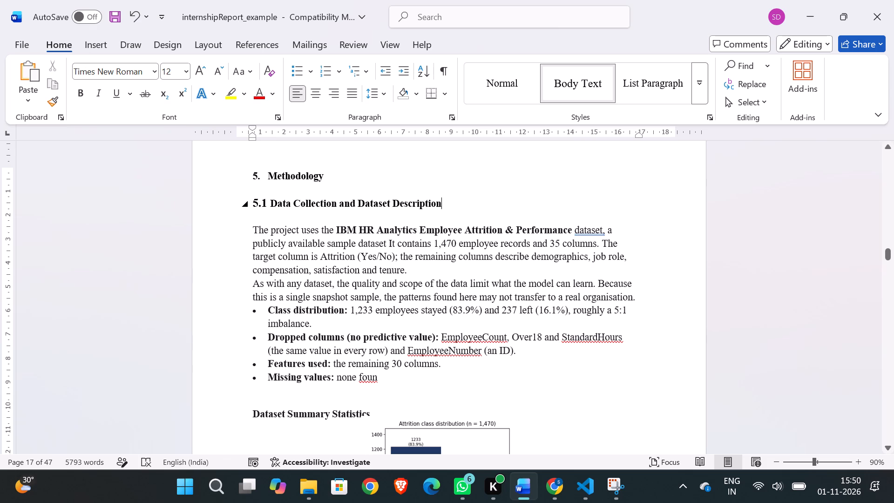
pyautogui.scroll(-1, 474, 184)
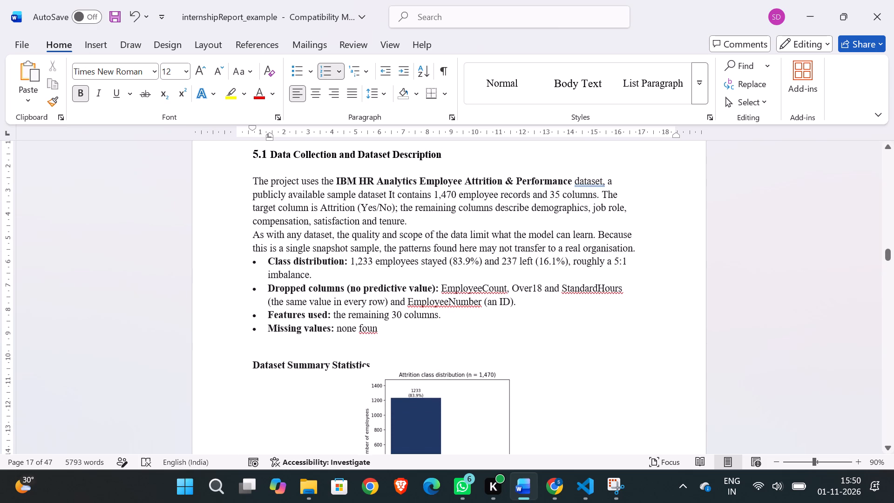
pyautogui.moveTo(344, 262); pyautogui.dragTo(273, 263)
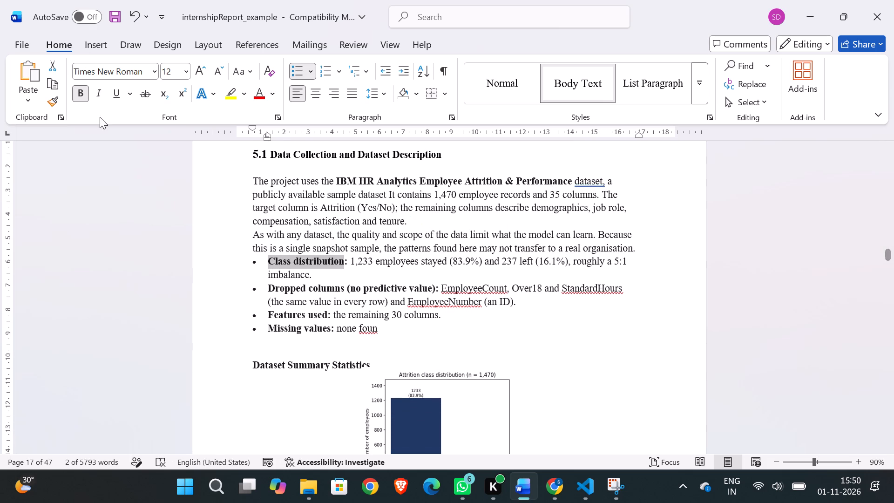
pyautogui.click(77, 96)
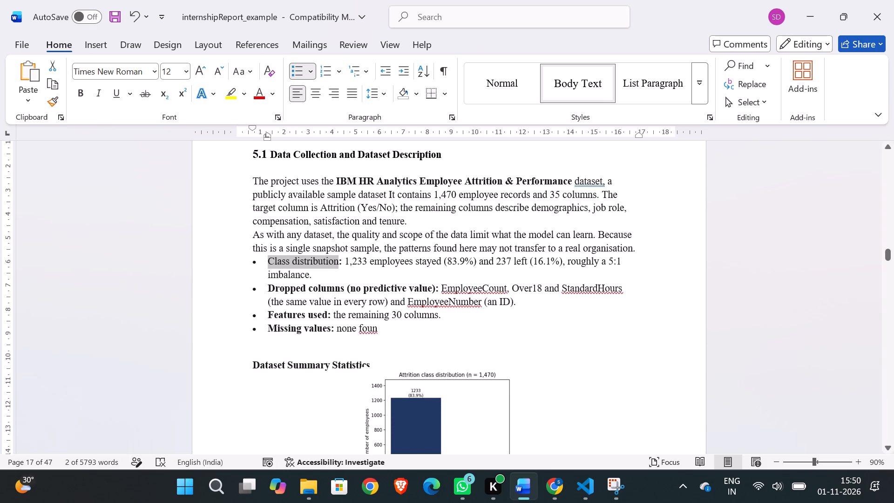
pyautogui.moveTo(440, 287); pyautogui.dragTo(271, 287)
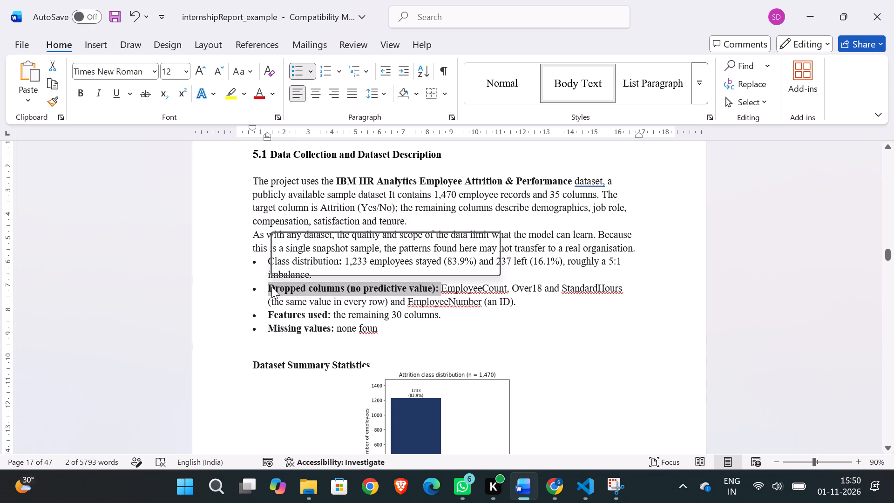
pyautogui.click(77, 93)
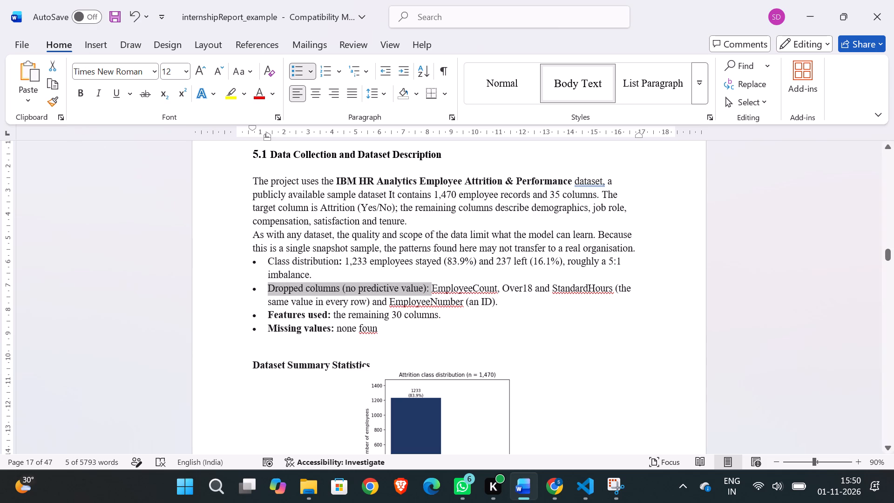
pyautogui.click(429, 287)
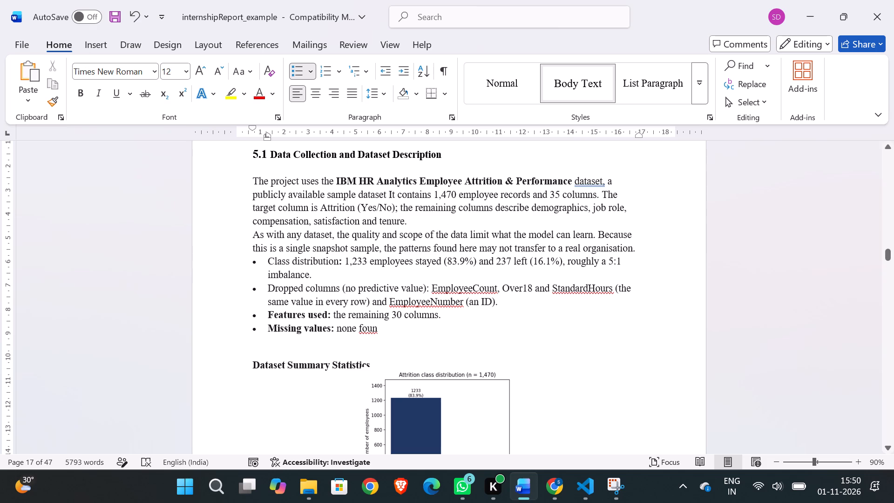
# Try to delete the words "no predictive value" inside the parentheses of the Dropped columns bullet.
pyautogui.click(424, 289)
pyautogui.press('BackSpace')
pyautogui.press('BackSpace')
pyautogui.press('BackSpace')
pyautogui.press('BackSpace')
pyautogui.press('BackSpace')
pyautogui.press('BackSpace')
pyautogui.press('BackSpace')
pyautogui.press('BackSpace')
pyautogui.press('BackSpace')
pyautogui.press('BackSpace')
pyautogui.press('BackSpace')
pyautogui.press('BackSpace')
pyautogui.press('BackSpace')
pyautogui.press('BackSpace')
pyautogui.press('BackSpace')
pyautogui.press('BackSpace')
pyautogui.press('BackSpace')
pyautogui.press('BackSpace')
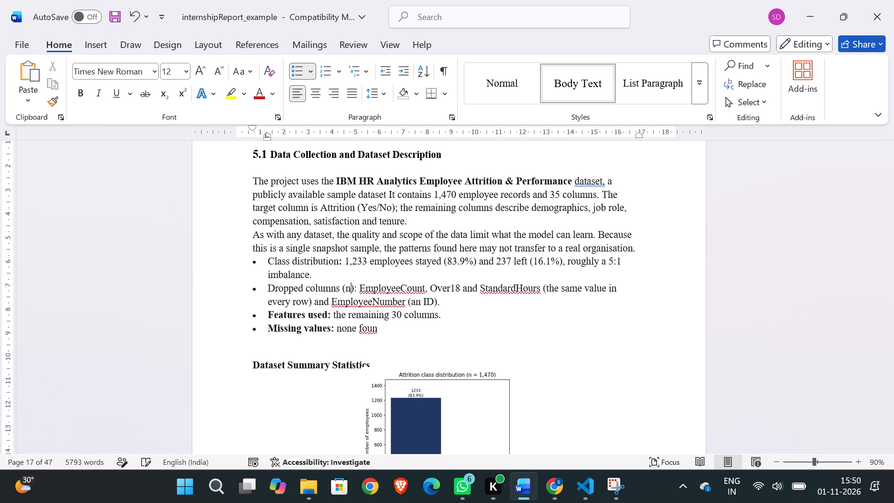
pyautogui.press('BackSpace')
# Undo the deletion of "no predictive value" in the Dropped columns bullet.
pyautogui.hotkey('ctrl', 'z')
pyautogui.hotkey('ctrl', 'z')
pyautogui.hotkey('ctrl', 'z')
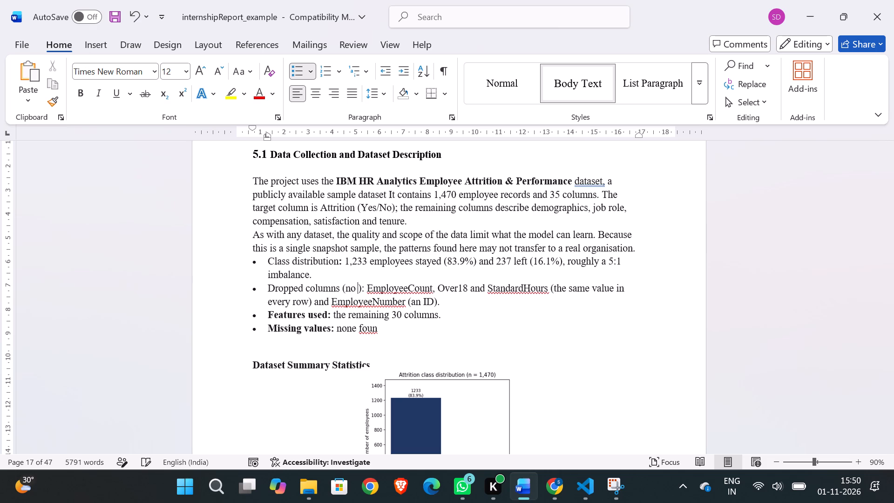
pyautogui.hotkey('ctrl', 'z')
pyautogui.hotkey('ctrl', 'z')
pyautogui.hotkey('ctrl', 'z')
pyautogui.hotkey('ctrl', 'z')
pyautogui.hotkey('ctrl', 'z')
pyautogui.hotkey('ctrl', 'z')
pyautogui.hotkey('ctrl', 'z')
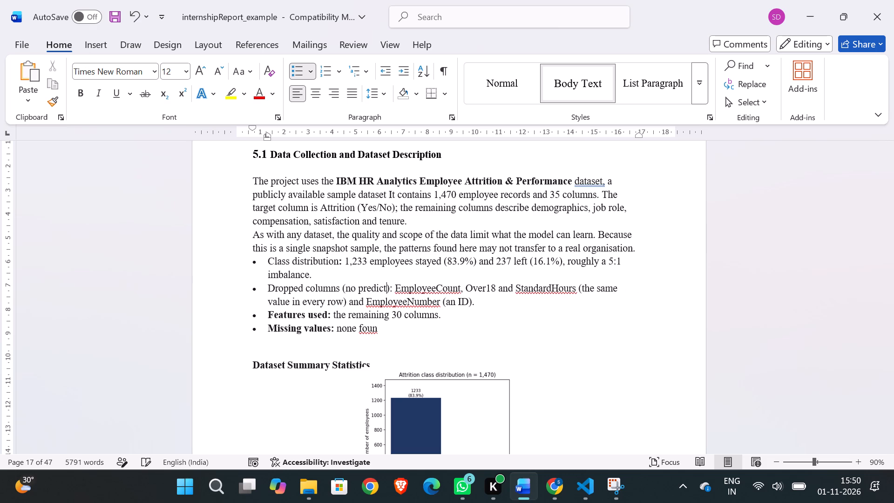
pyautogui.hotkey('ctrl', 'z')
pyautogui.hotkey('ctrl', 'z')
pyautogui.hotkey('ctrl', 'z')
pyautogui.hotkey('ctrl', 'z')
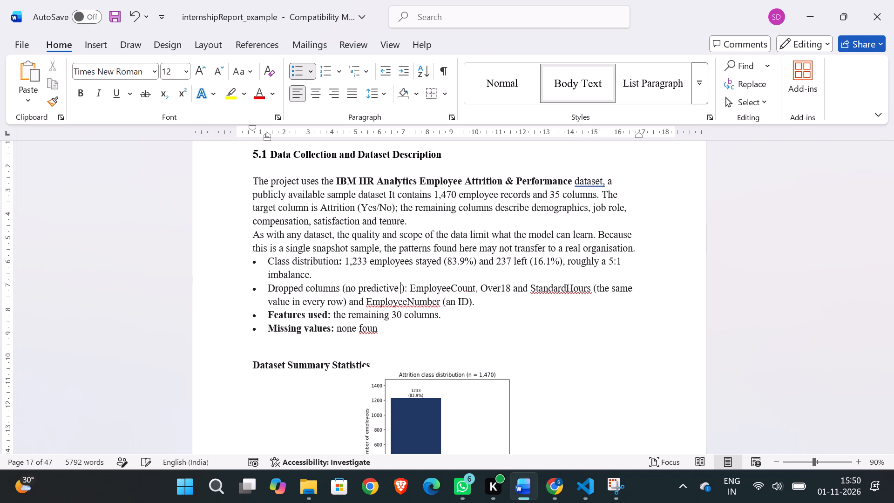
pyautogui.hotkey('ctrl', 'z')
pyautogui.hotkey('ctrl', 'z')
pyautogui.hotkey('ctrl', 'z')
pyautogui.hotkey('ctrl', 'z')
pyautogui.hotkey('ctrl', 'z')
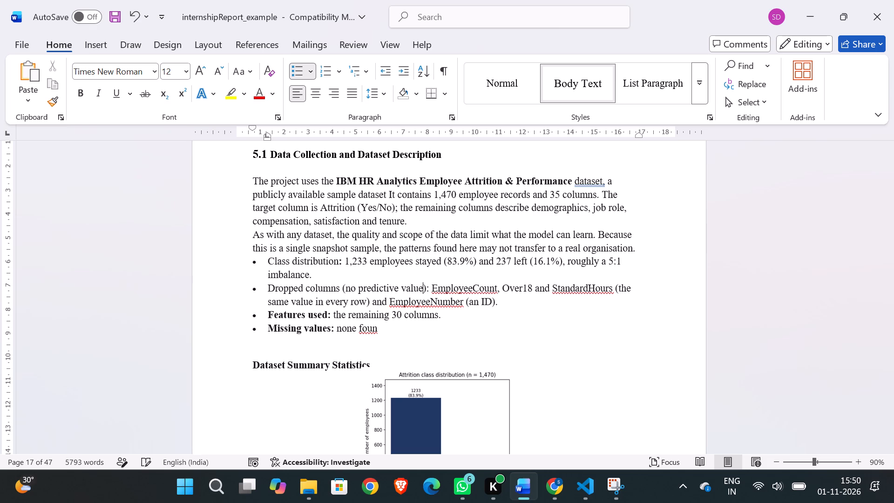
# Complete the Missing values bullet in section 5.1 so that it reads "none found".
pyautogui.click(494, 313)
pyautogui.scroll(-1, 494, 313)
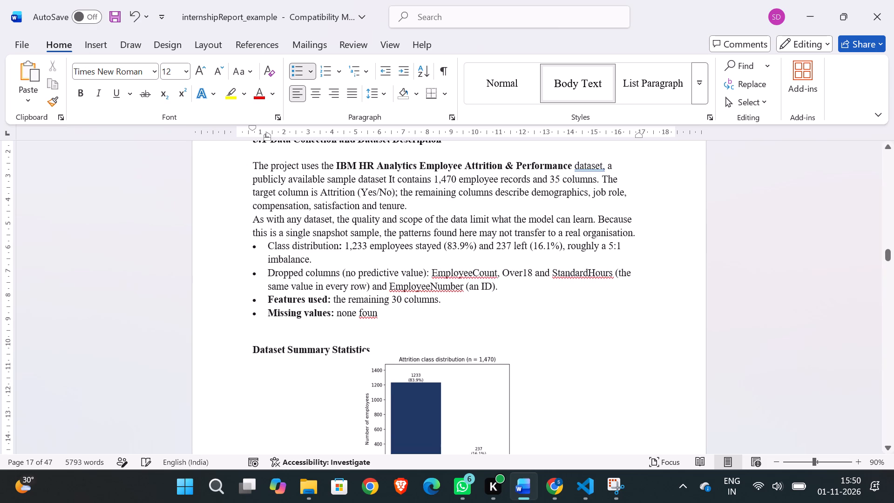
pyautogui.scroll(-2, 494, 313)
pyautogui.click(379, 189)
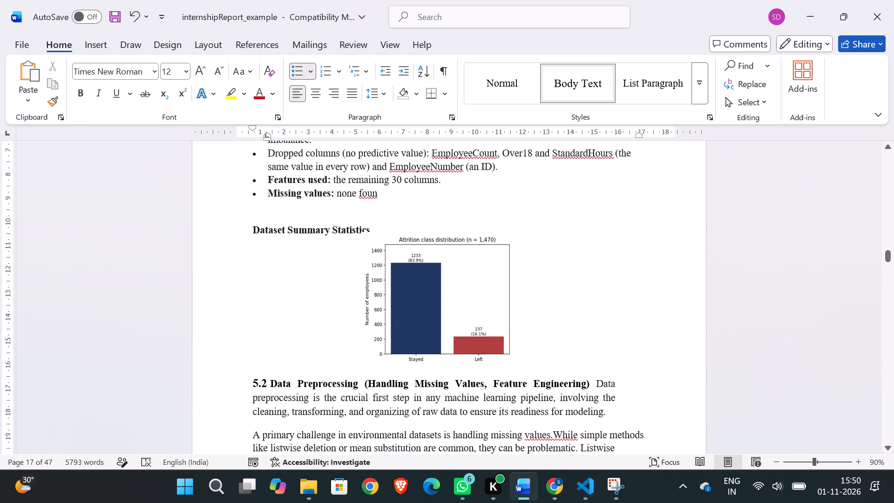
pyautogui.press('d')
# Move the attrition chart up beside the Missing values bullet and insert eight blank lines above the Dataset Summary Statistics heading.
pyautogui.scroll(-1, 379, 190)
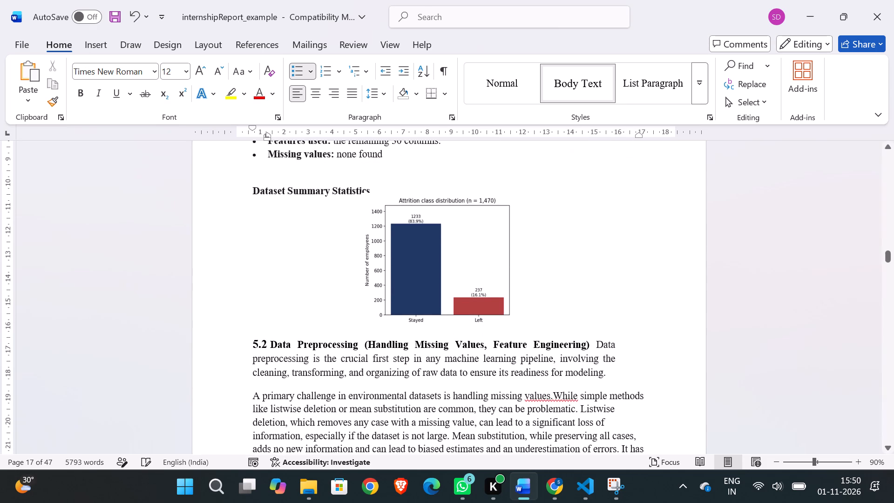
pyautogui.moveTo(454, 247); pyautogui.dragTo(521, 200)
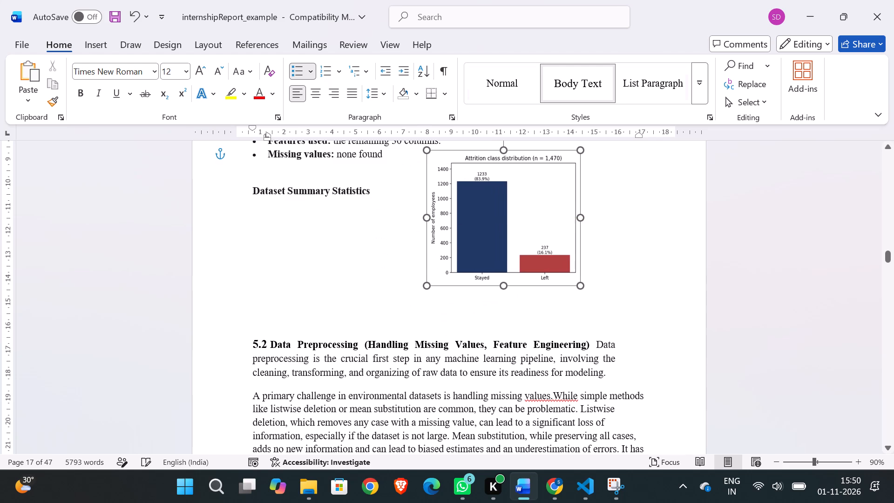
pyautogui.click(380, 196)
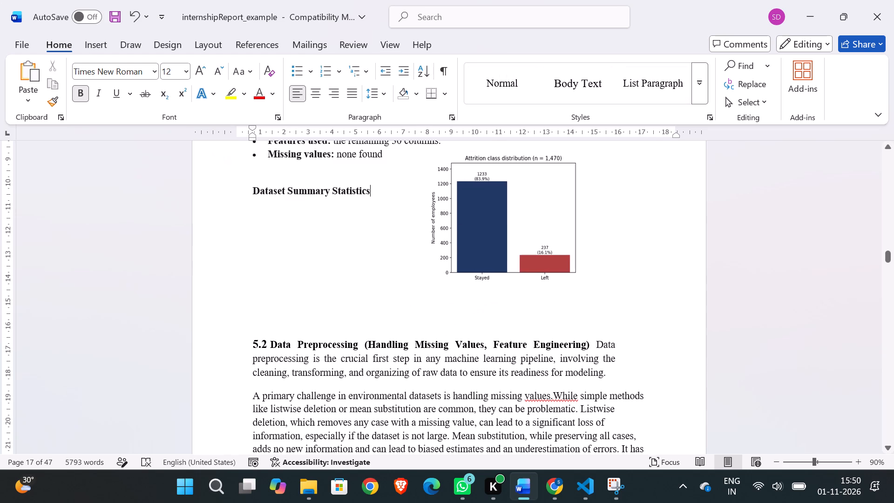
pyautogui.click(351, 174)
pyautogui.press('Return')
pyautogui.press('Return')
pyautogui.press('Return')
pyautogui.press('Return')
pyautogui.press('Return')
pyautogui.press('Return')
pyautogui.press('Return')
pyautogui.press('Return')
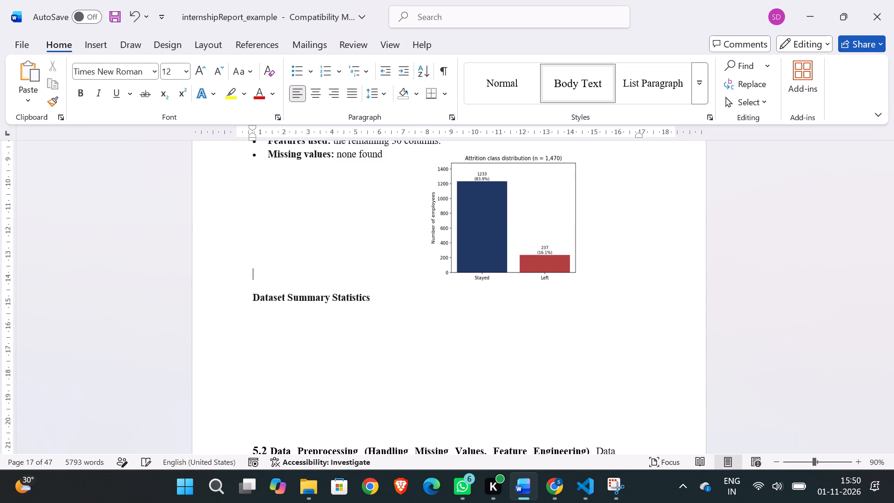
# Delete surplus blank lines and spaces between the Dataset Summary Statistics heading and the 5.2 heading.
pyautogui.click(319, 355)
pyautogui.press('BackSpace')
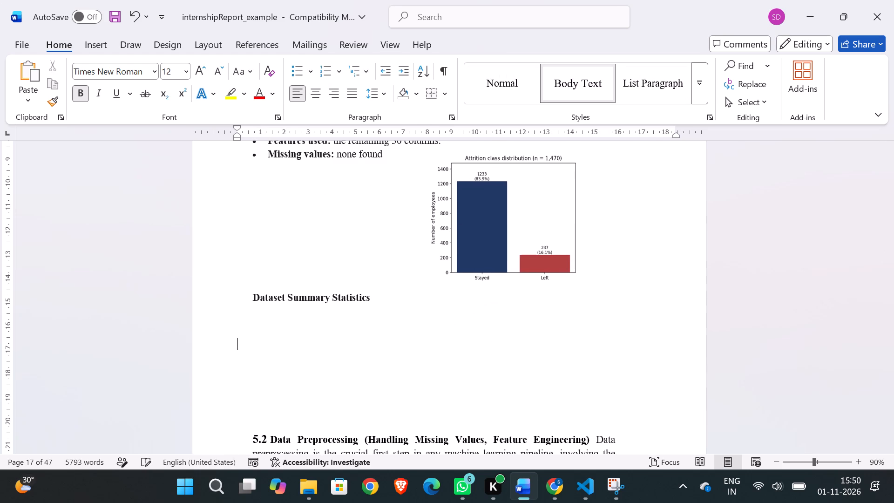
pyautogui.press('BackSpace')
pyautogui.press('BackSpace')
pyautogui.press('BackSpace')
pyautogui.press('BackSpace')
pyautogui.press('BackSpace')
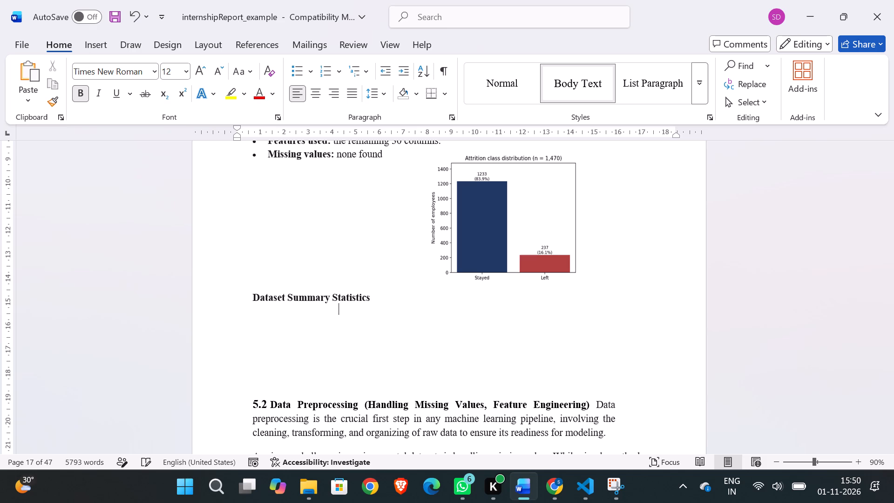
pyautogui.press('BackSpace')
pyautogui.click(289, 374)
pyautogui.press('BackSpace')
pyautogui.press('BackSpace')
pyautogui.press('BackSpace')
pyautogui.press('BackSpace')
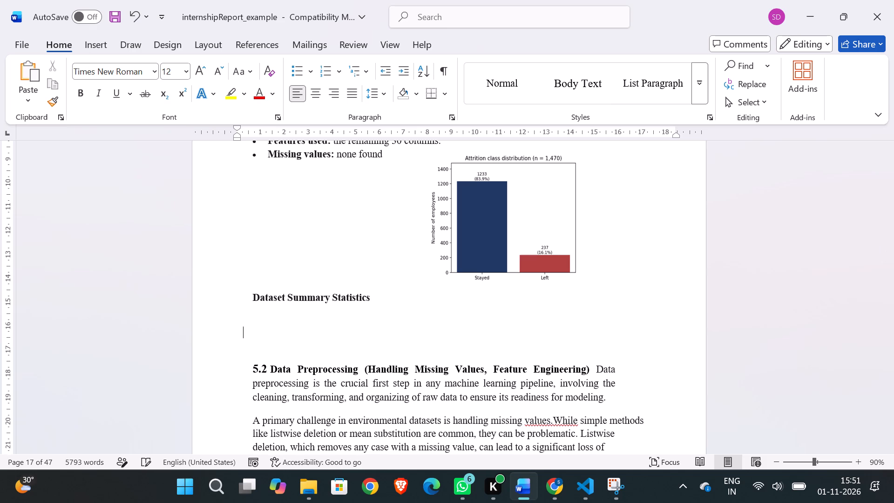
# Position the attrition chart at the left margin below the Missing values bullet, adding four blank lines above Dataset Summary Statistics.
pyautogui.moveTo(515, 215); pyautogui.dragTo(322, 225)
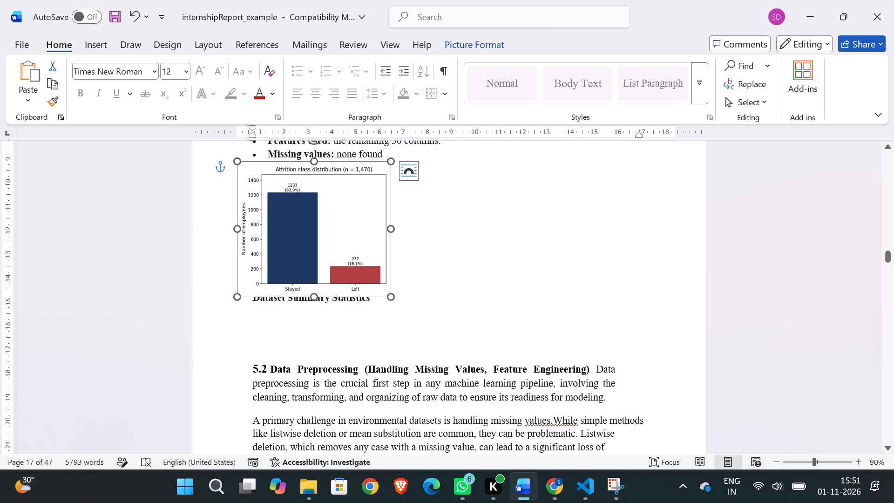
pyautogui.click(408, 266)
pyautogui.press('Return')
pyautogui.press('Return')
pyautogui.press('Return')
pyautogui.press('Return')
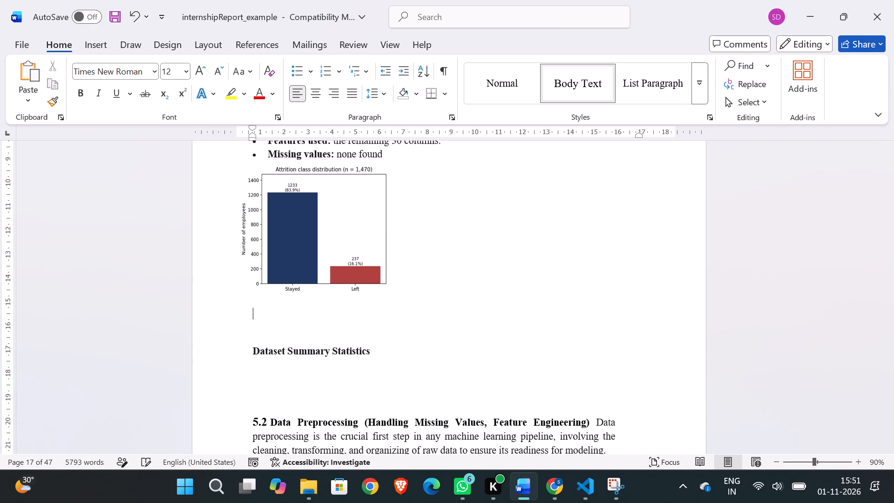
pyautogui.moveTo(365, 215); pyautogui.dragTo(358, 237)
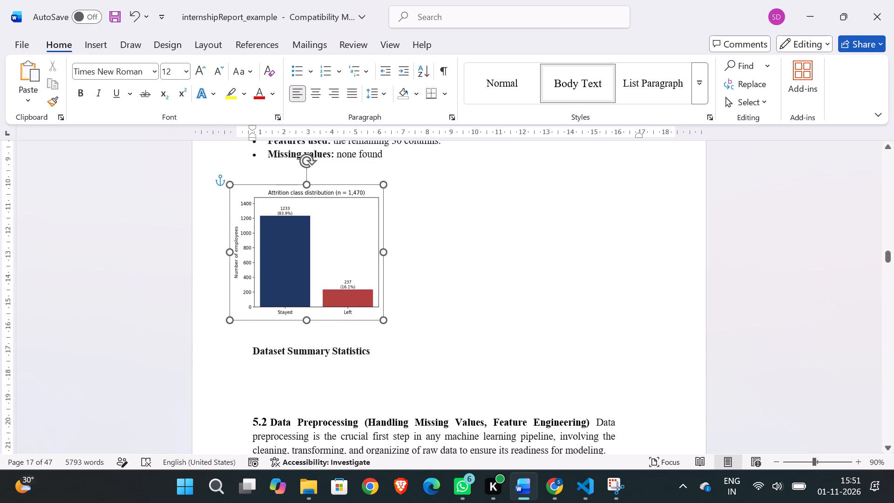
pyautogui.moveTo(358, 237); pyautogui.dragTo(361, 230)
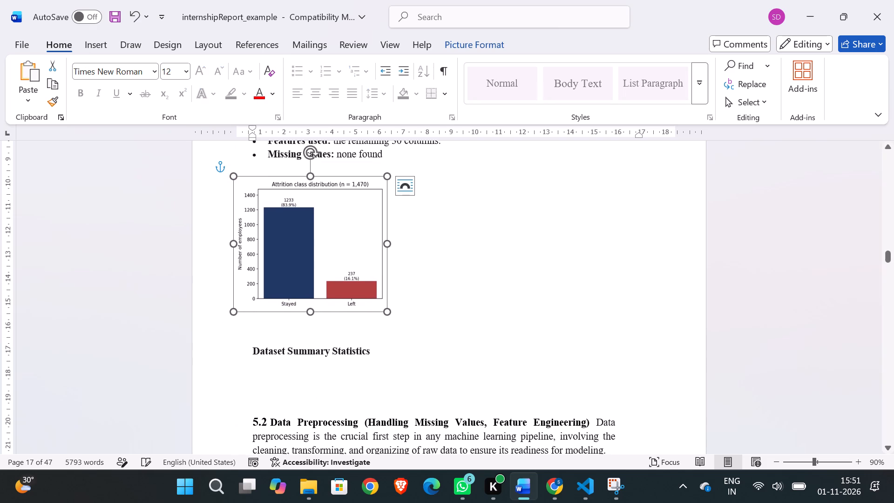
pyautogui.click(548, 258)
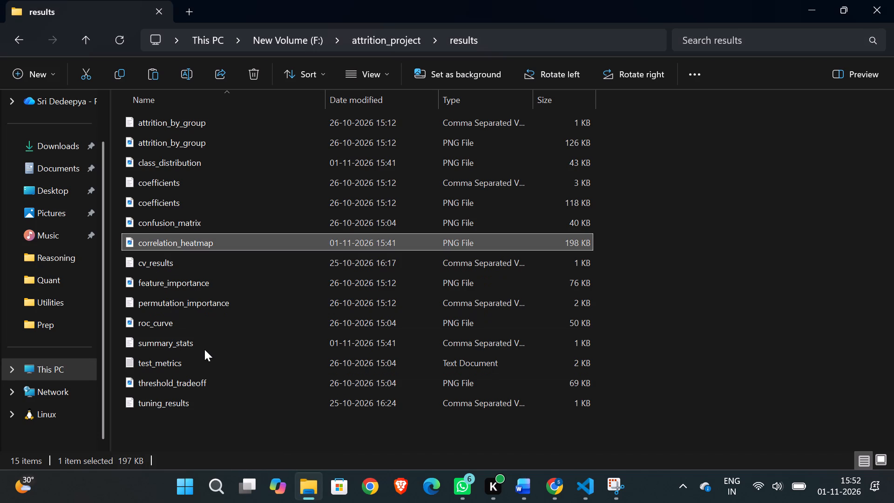
pyautogui.doubleClick(207, 345)
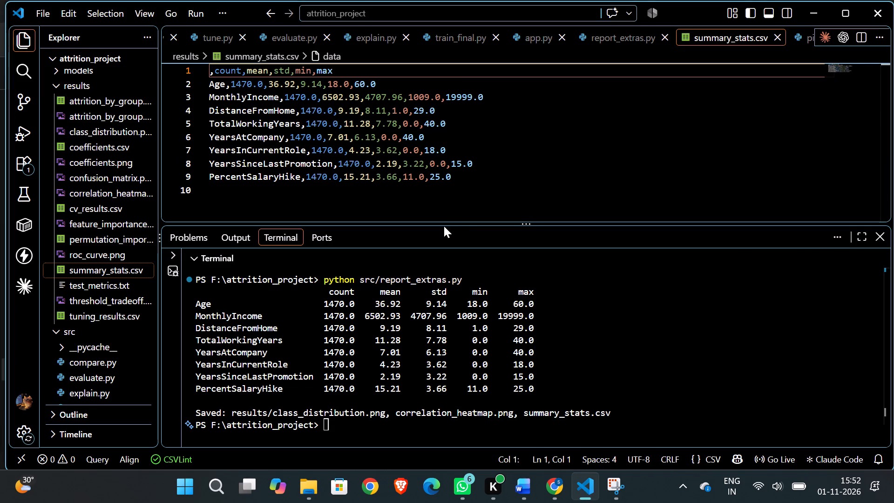
pyautogui.moveTo(441, 224); pyautogui.dragTo(441, 333)
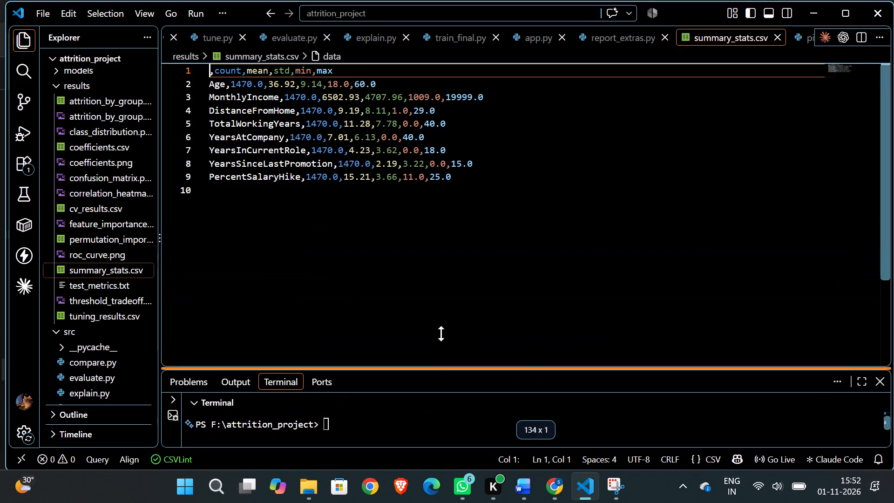
pyautogui.moveTo(441, 333); pyautogui.dragTo(458, 252)
pyautogui.click(476, 179)
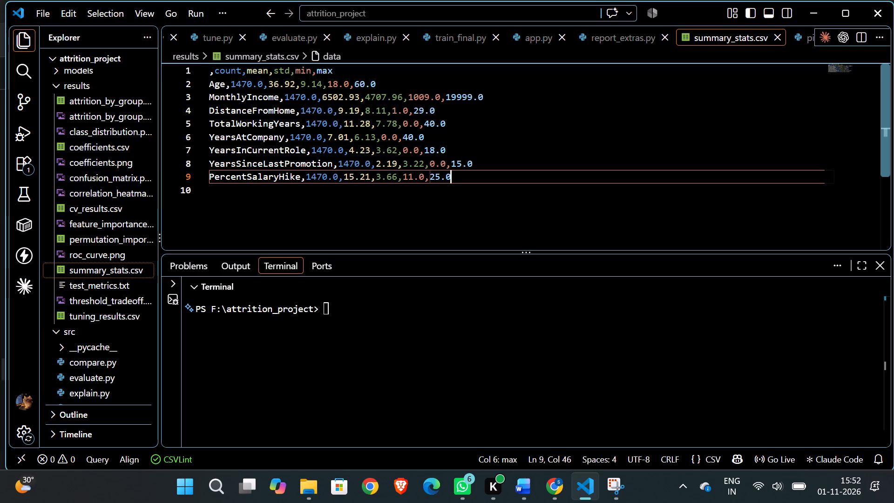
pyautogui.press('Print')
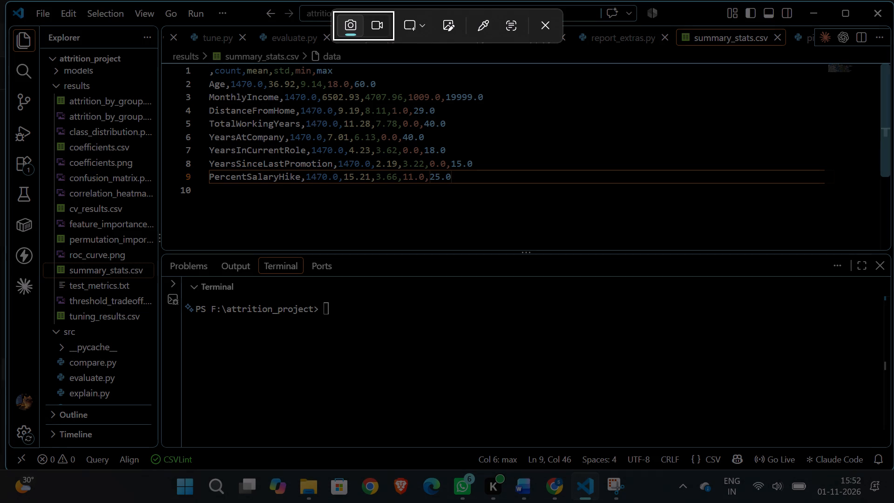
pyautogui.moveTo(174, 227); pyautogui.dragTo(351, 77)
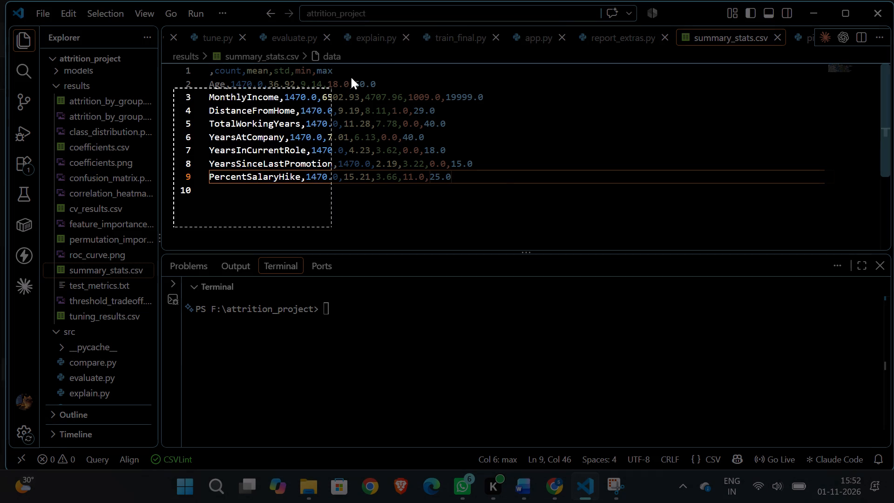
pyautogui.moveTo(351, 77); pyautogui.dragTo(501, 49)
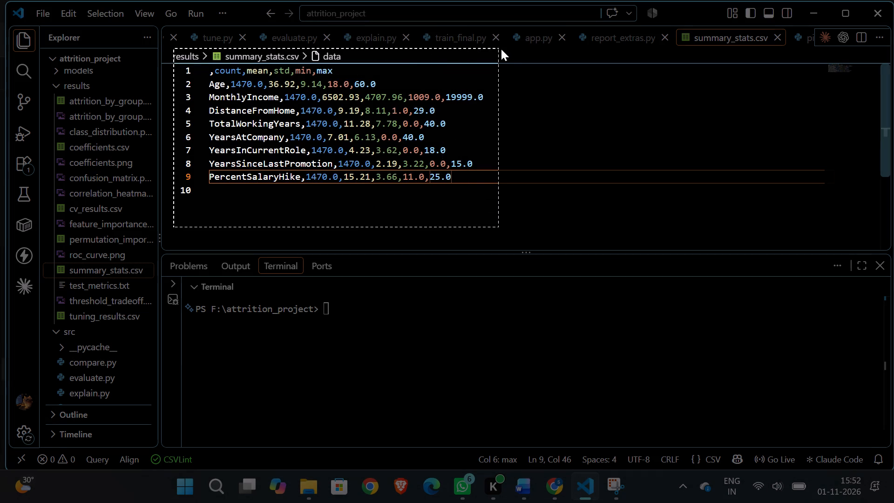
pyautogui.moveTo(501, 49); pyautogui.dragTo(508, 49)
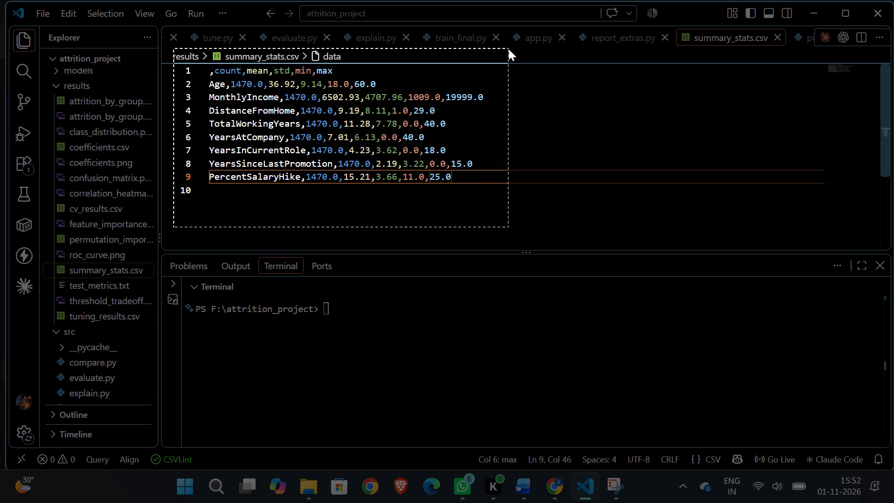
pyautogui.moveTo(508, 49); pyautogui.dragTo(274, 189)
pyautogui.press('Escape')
# Capture a screenshot of the summary_stats.csv contents, from the header row through the PercentSalaryHike row.
pyautogui.press('Print')
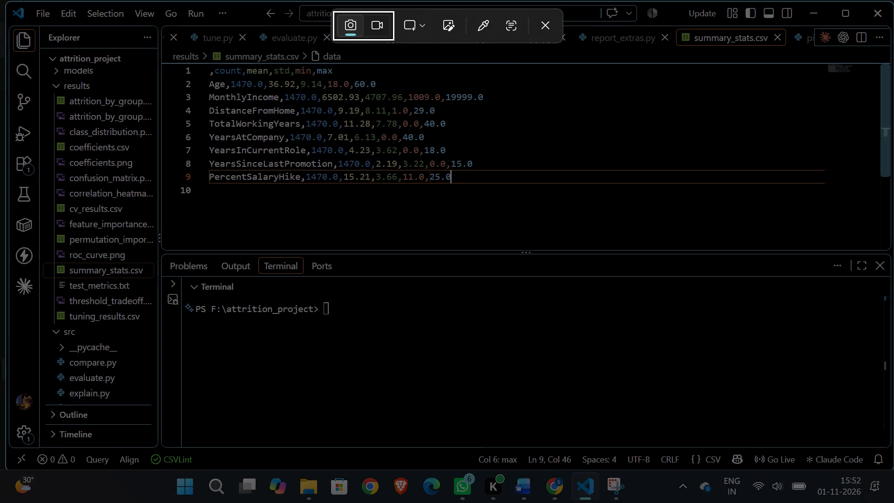
pyautogui.moveTo(180, 185); pyautogui.dragTo(262, 132)
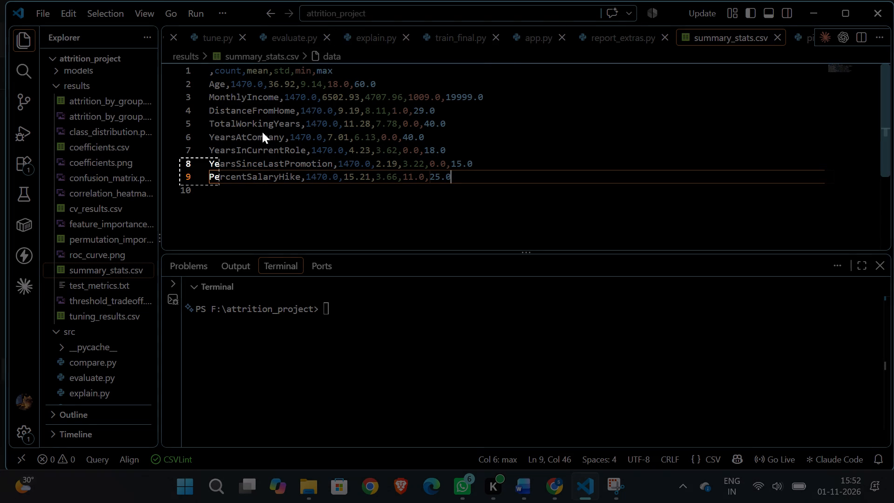
pyautogui.moveTo(262, 132); pyautogui.dragTo(493, 52)
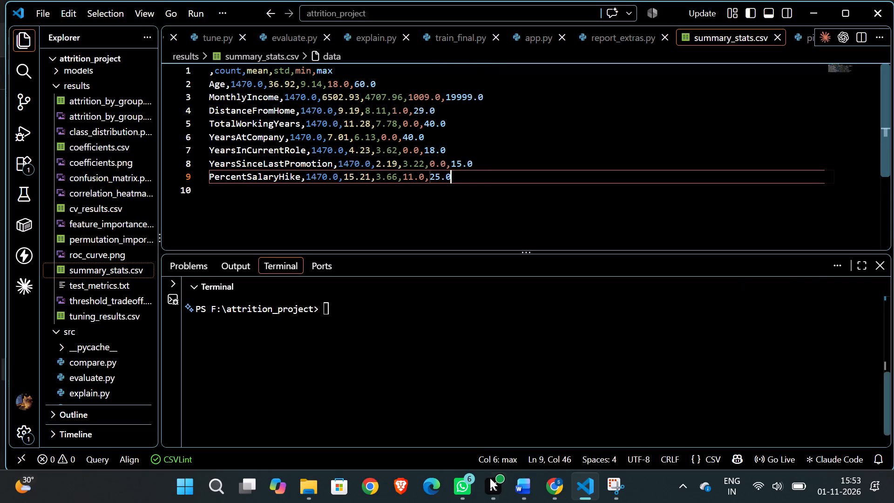
# Switch to the Word report and insert five blank lines between the Dataset Summary Statistics heading and section 5.2.
pyautogui.click(549, 496)
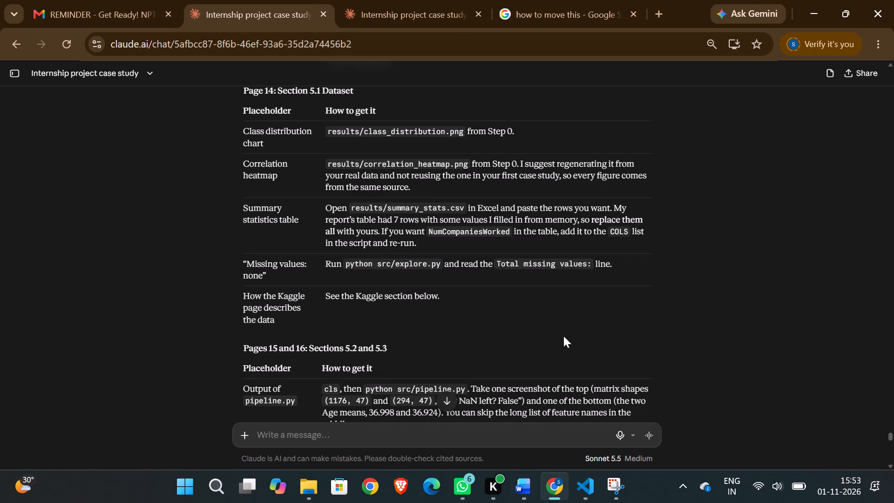
pyautogui.click(520, 493)
pyautogui.scroll(-1, 505, 339)
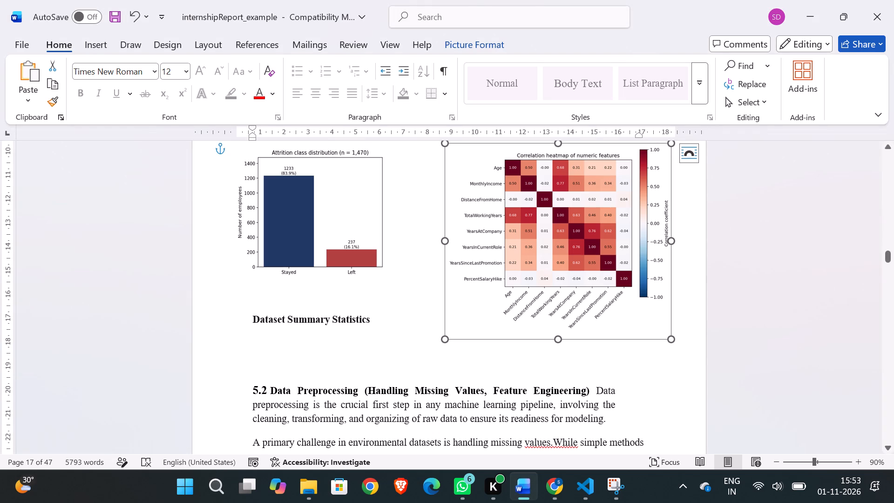
pyautogui.click(366, 364)
pyautogui.click(366, 364)
pyautogui.press('Return')
pyautogui.press('Return')
pyautogui.press('Return')
pyautogui.press('Return')
pyautogui.press('Return')
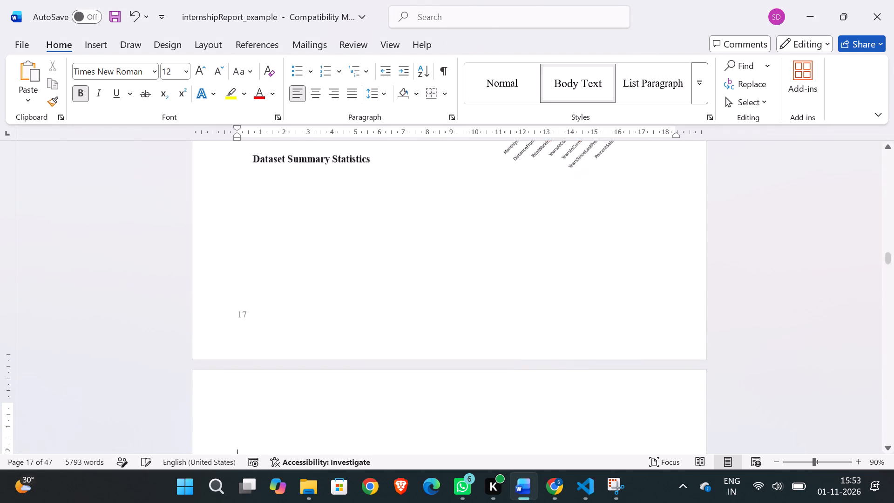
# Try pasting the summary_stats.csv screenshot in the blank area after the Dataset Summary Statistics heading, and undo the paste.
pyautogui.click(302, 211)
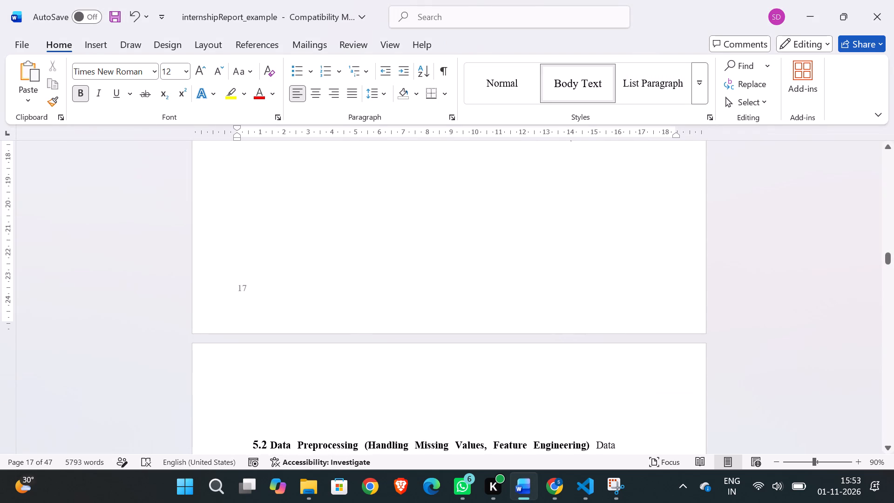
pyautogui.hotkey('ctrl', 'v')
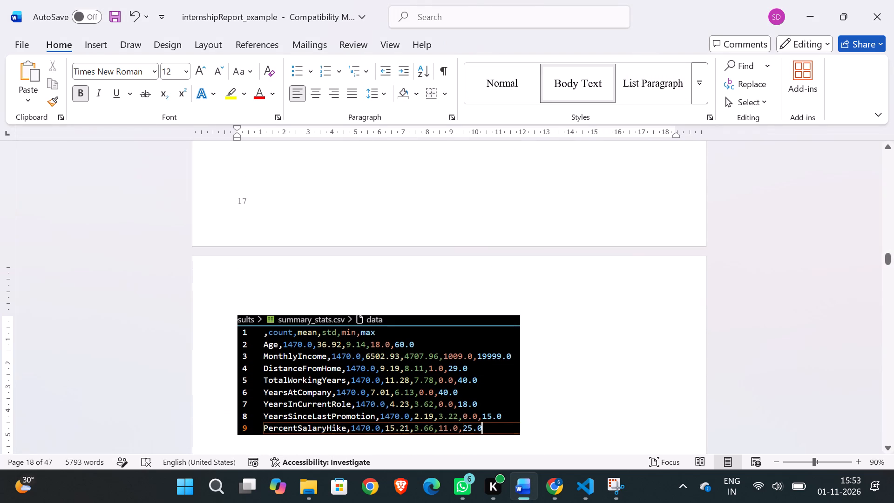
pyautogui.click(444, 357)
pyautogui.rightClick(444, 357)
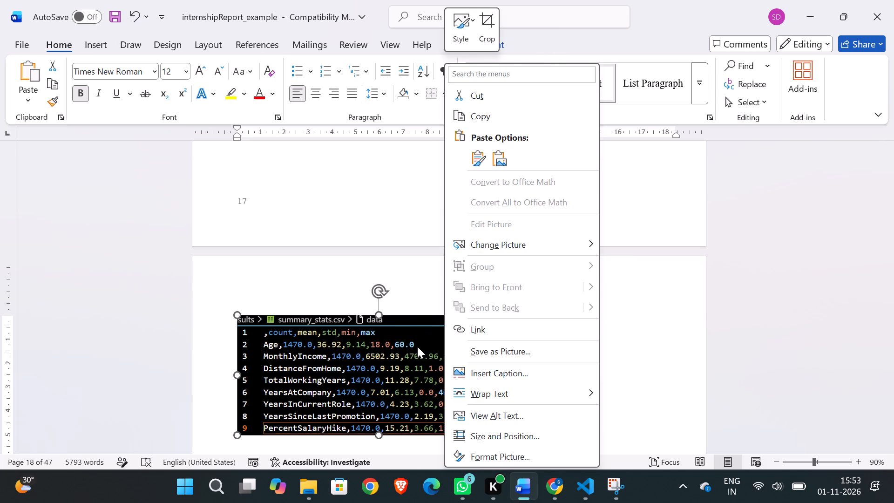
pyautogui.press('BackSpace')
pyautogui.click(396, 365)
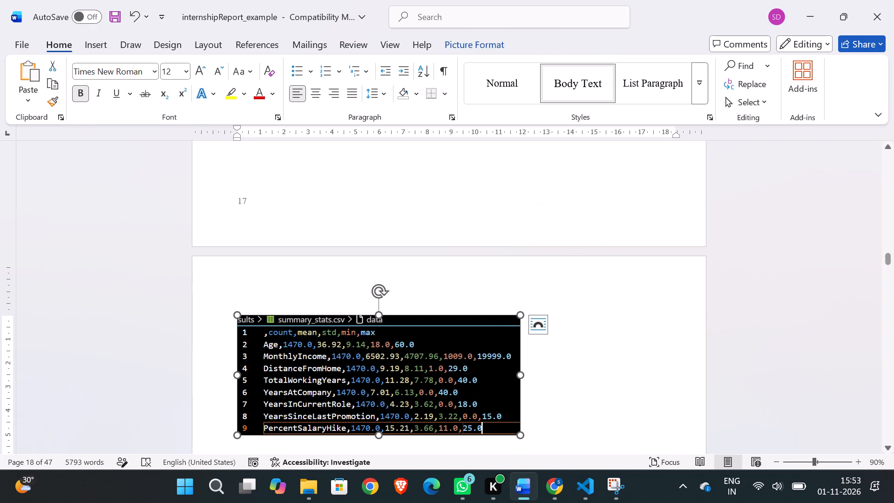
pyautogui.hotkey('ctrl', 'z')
# Shrink the correlation heatmap proportionally to about four-fifths of its width, keeping its top-left corner in place.
pyautogui.scroll(2, 396, 365)
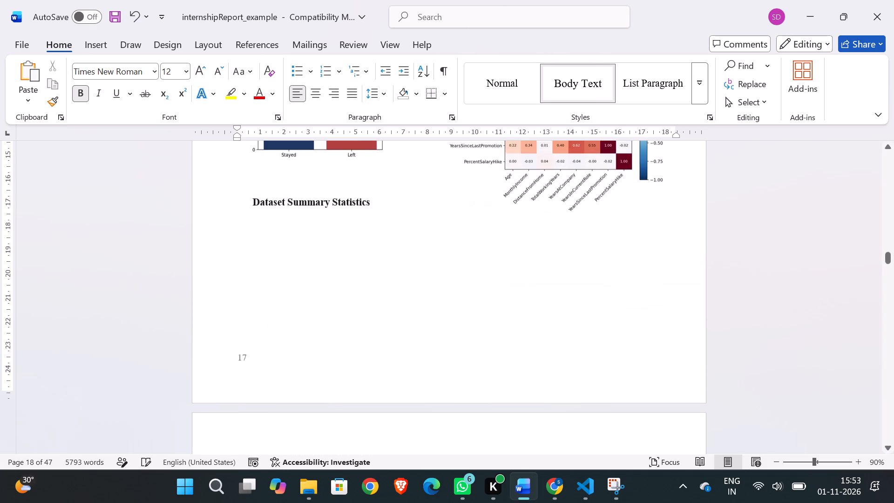
pyautogui.scroll(1, 396, 365)
pyautogui.click(533, 304)
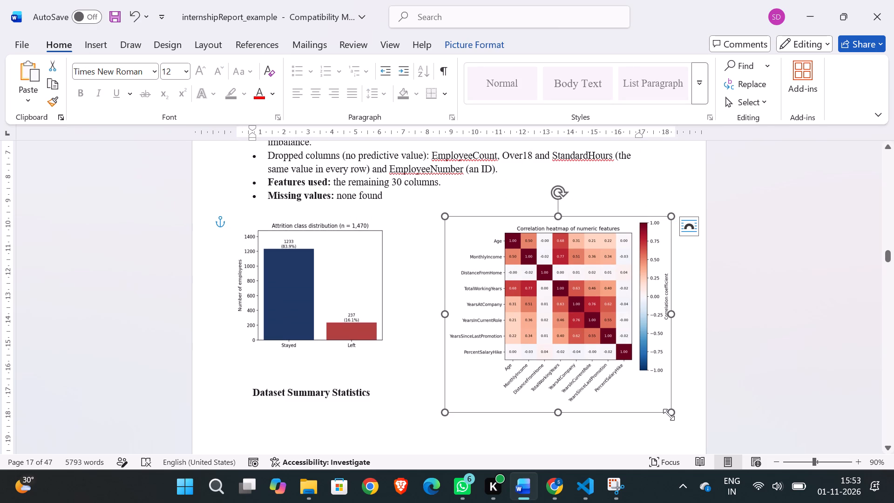
pyautogui.moveTo(669, 415); pyautogui.dragTo(628, 378)
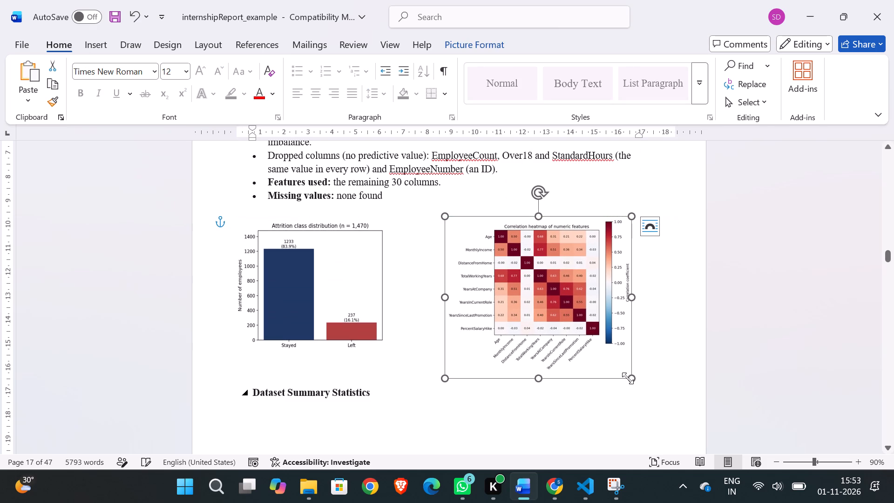
# Move the correlation heatmap slightly right and up so its top edge sits just below the Missing values line.
pyautogui.moveTo(570, 332); pyautogui.dragTo(585, 304)
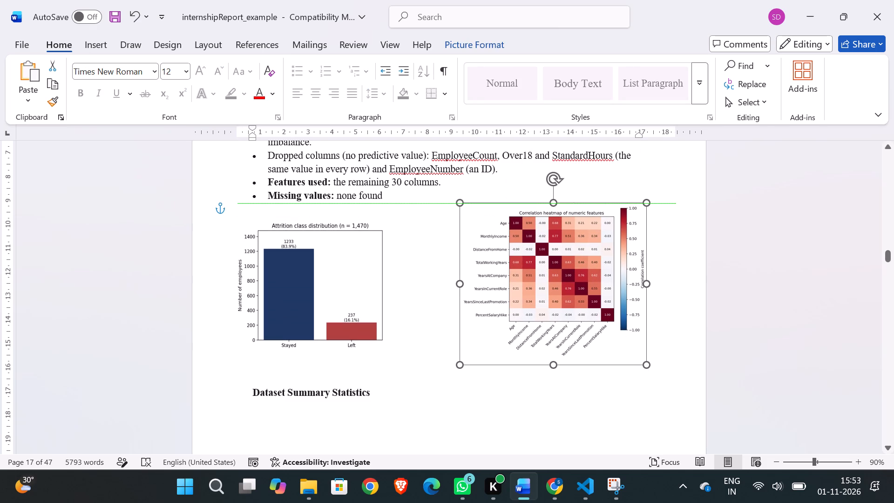
pyautogui.moveTo(585, 304); pyautogui.dragTo(588, 322)
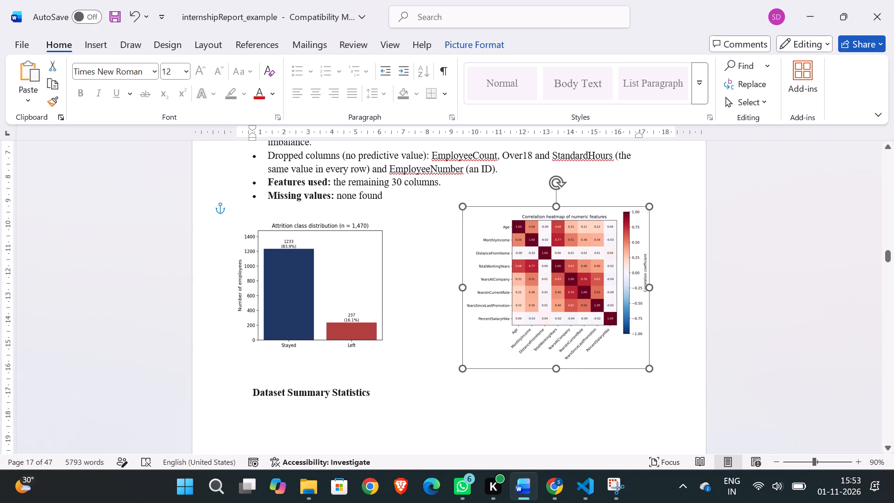
pyautogui.moveTo(588, 322); pyautogui.dragTo(588, 316)
pyautogui.click(444, 275)
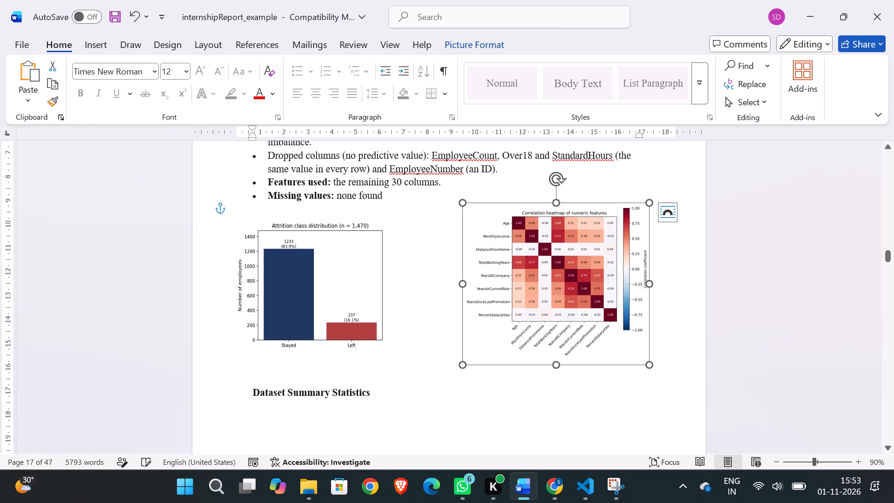
# Enlarge the attrition class distribution chart slightly and stretch its right edge toward the heatmap, to about 1.2 times its original width.
pyautogui.click(353, 279)
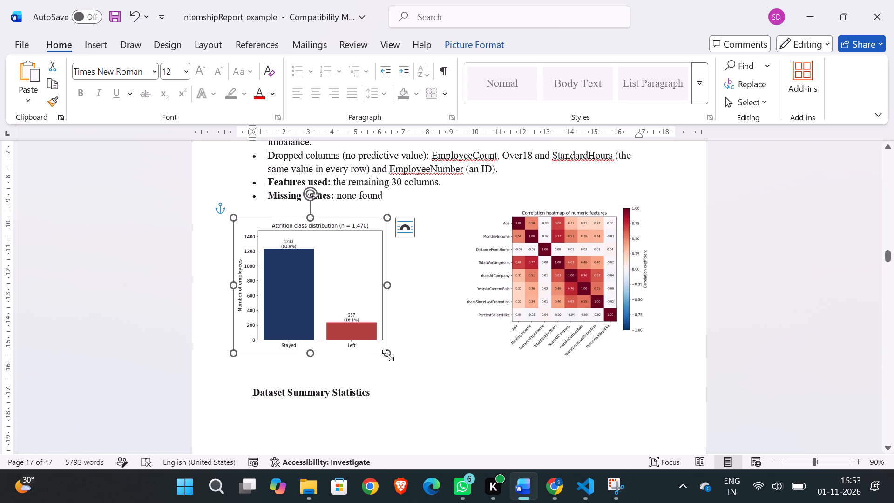
pyautogui.moveTo(387, 353); pyautogui.dragTo(393, 340)
pyautogui.moveTo(395, 288); pyautogui.dragTo(421, 288)
# Stretch the correlation heatmap's left edge toward the attrition chart, to about 1.1 times its width.
pyautogui.click(478, 204)
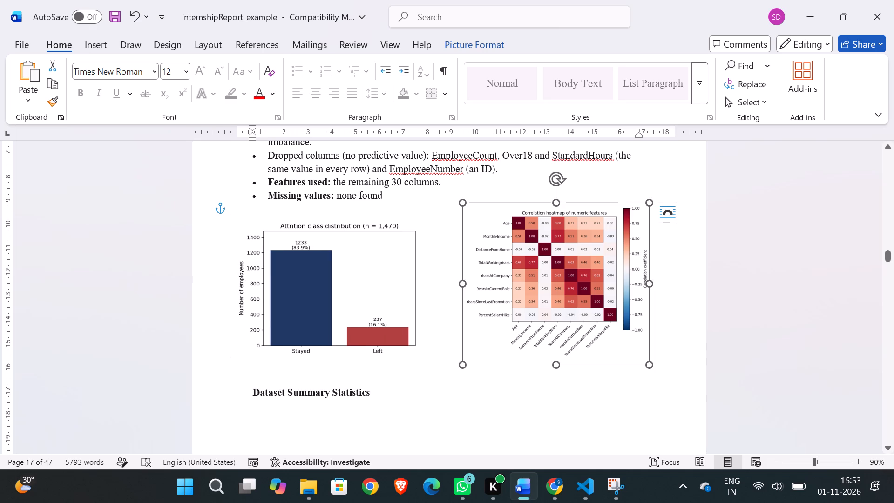
pyautogui.moveTo(462, 284); pyautogui.dragTo(444, 286)
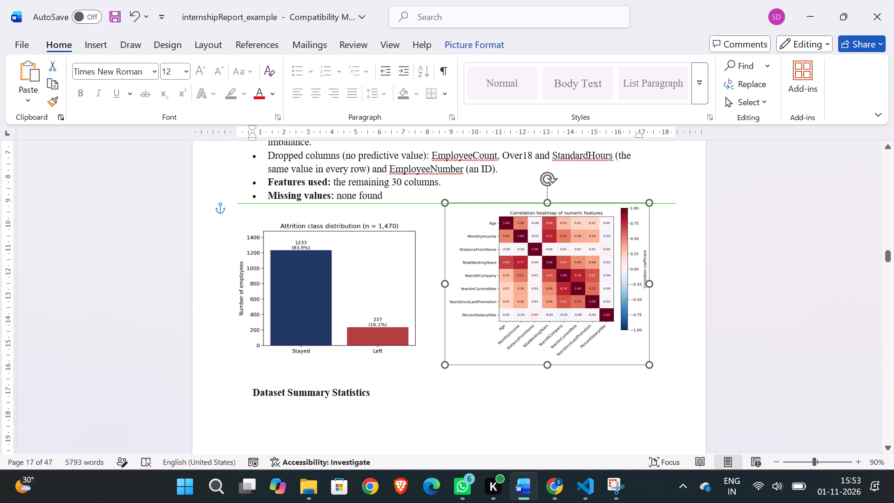
pyautogui.moveTo(444, 286); pyautogui.dragTo(441, 287)
pyautogui.click(673, 301)
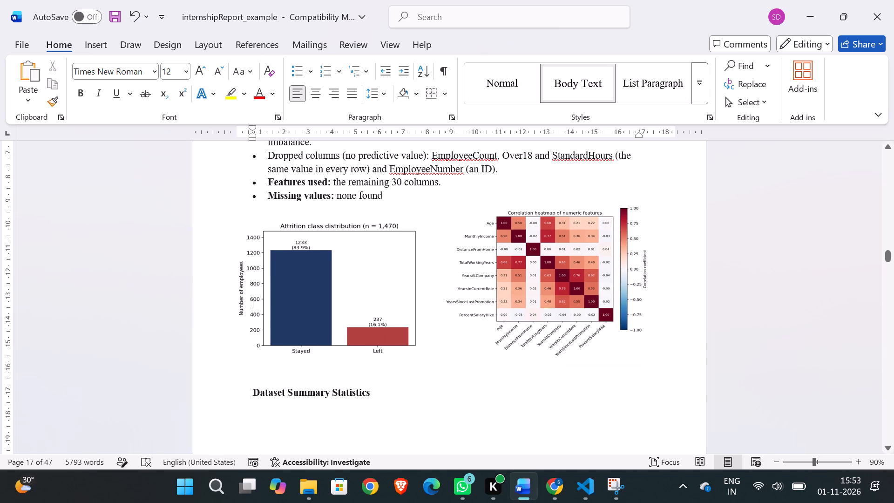
# Switch to Visual Studio Code and copy the entire contents of summary_stats.csv.
pyautogui.scroll(-1, 673, 301)
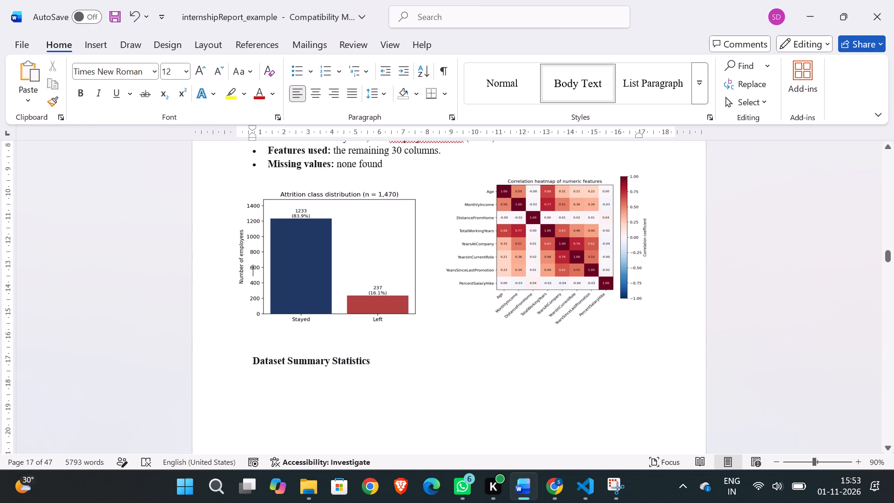
pyautogui.click(367, 363)
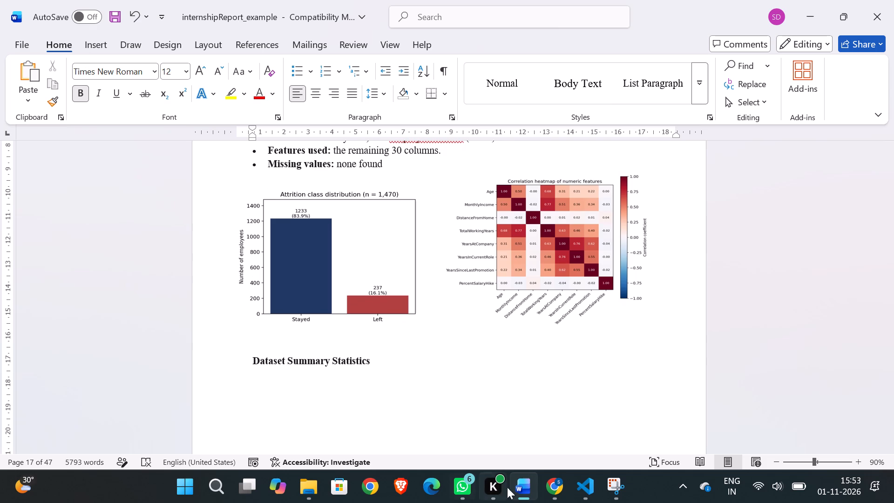
pyautogui.click(575, 488)
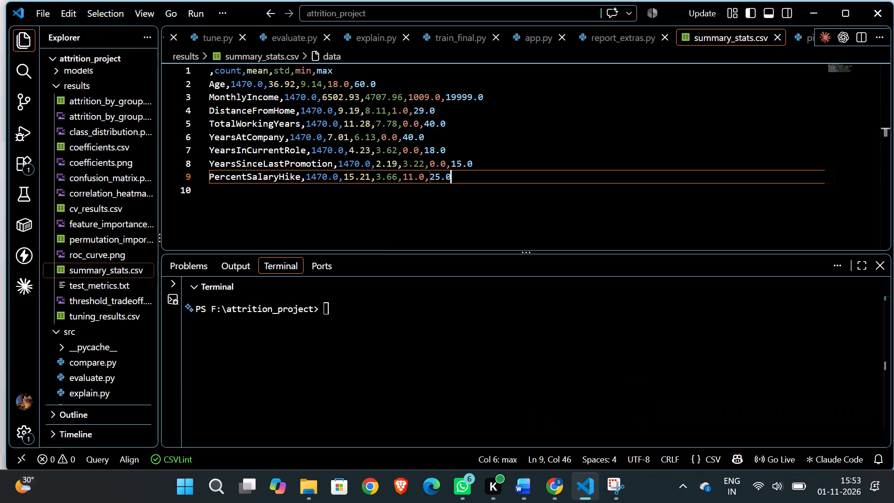
pyautogui.click(381, 209)
pyautogui.hotkey('ctrl', 'a')
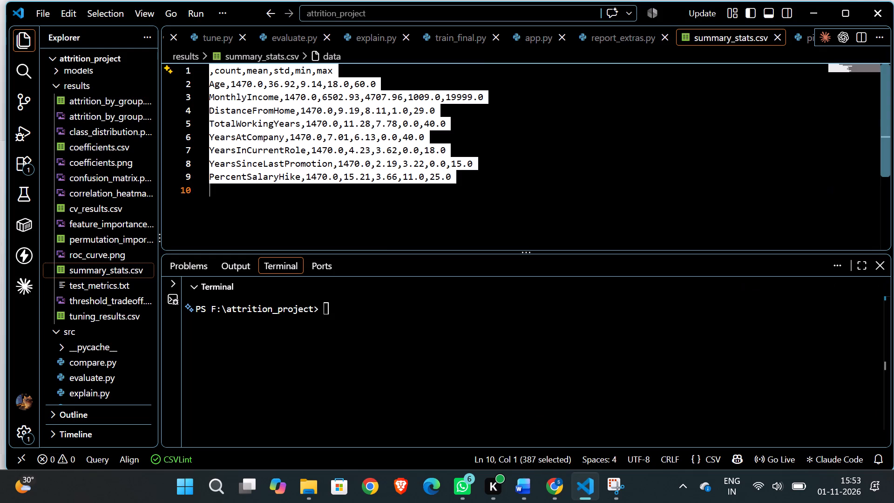
pyautogui.hotkey('ctrl', 'c')
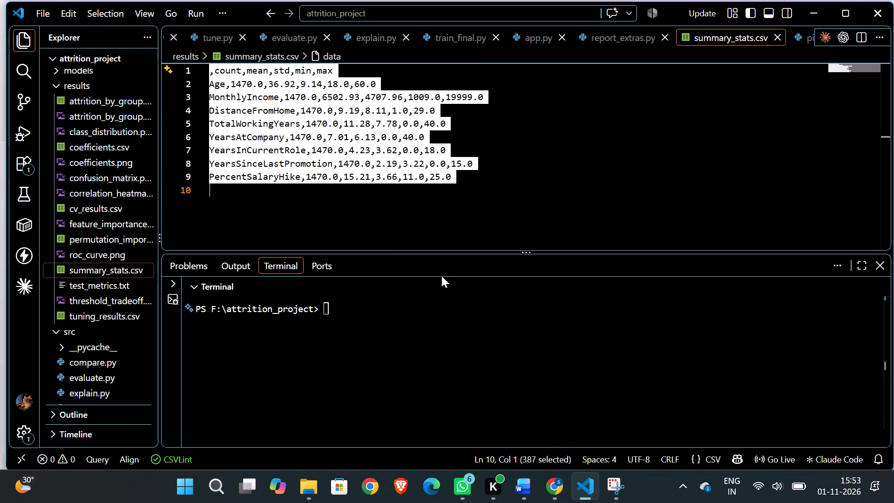
# Switch back to the Word report and paste the copied CSV text on a new line under the Dataset Summary Statistics heading.
pyautogui.click(560, 491)
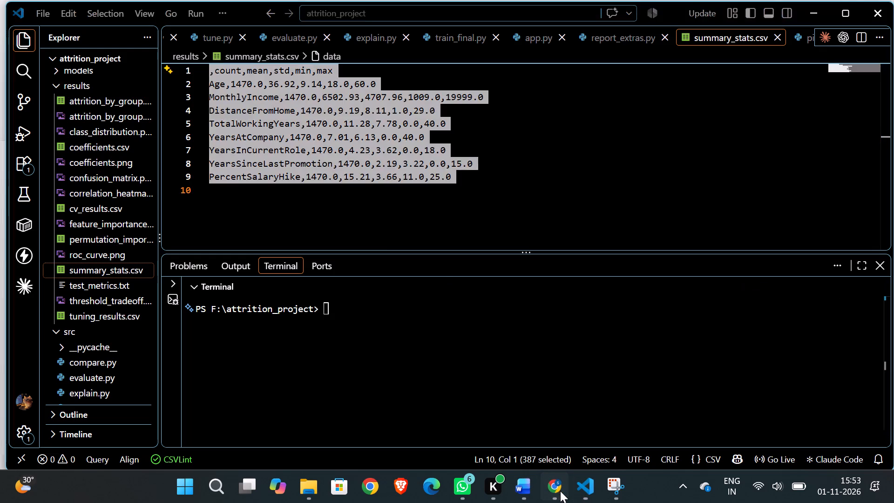
pyautogui.click(516, 485)
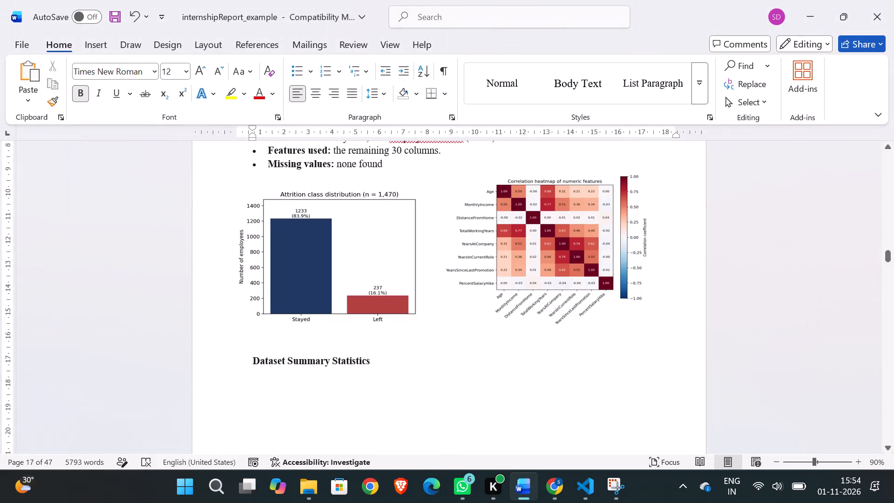
pyautogui.scroll(-1, 374, 396)
pyautogui.click(386, 282)
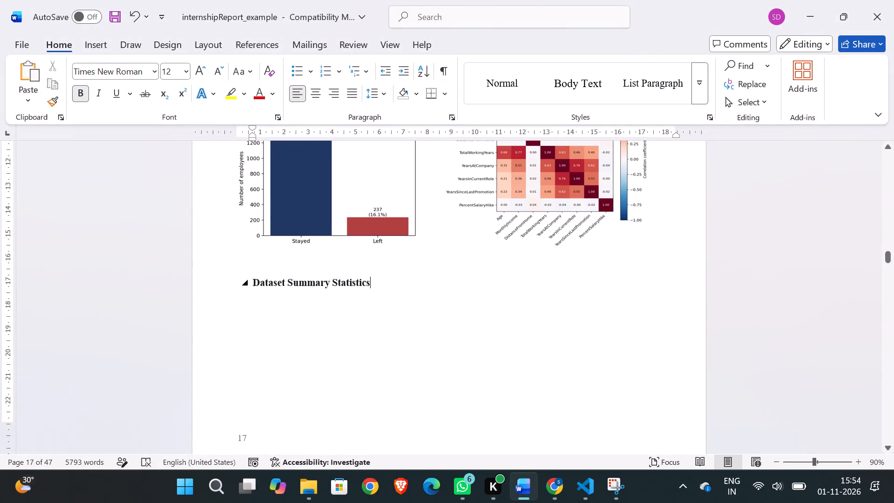
pyautogui.press('Return')
pyautogui.hotkey('ctrl', 'v')
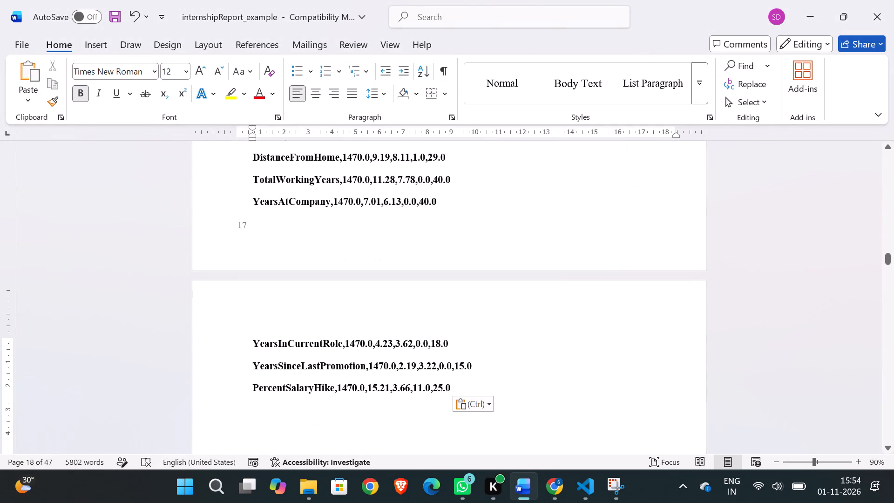
# Remove the bold formatting from all the pasted CSV rows, leaving out the Dataset Summary Statistics heading.
pyautogui.scroll(1, 442, 335)
pyautogui.moveTo(454, 396); pyautogui.dragTo(264, 225)
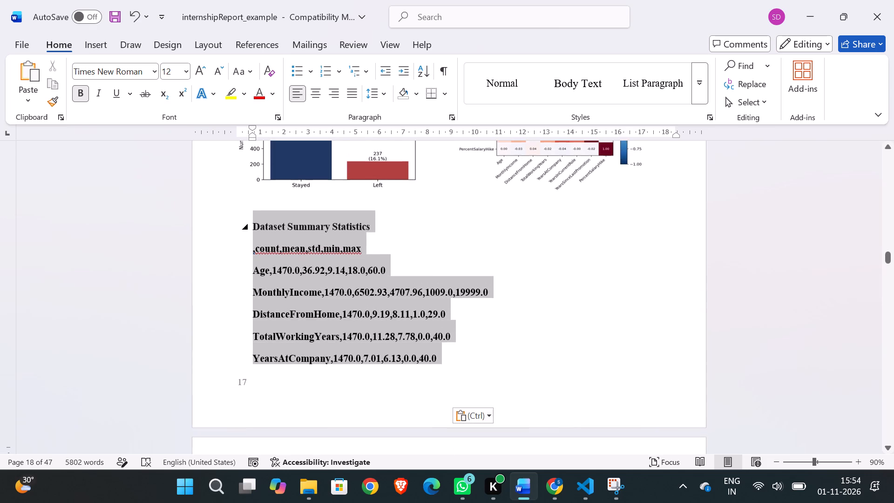
pyautogui.moveTo(264, 225); pyautogui.dragTo(252, 235)
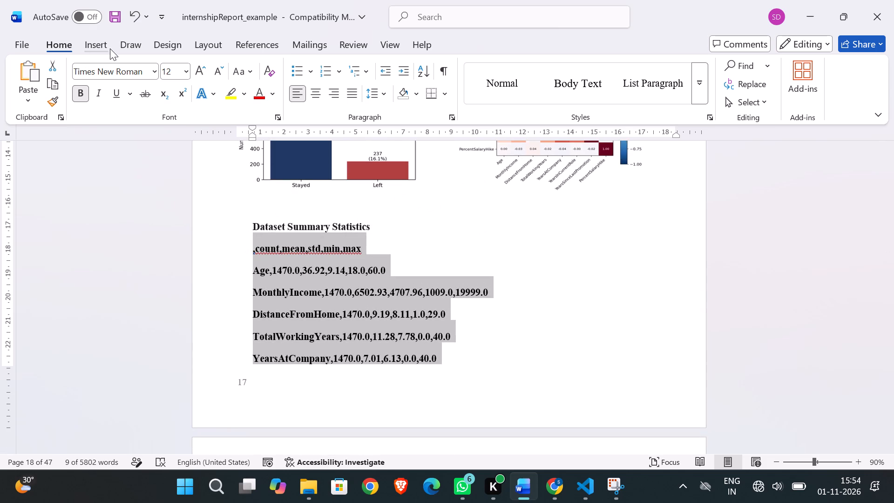
pyautogui.click(74, 95)
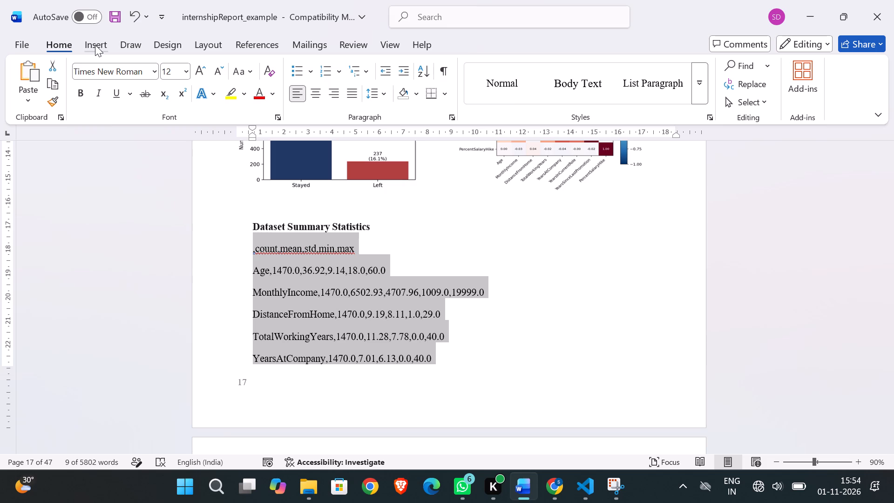
# Convert the selected CSV rows to a 6-column table separated at commas, with automatic fixed column width.
pyautogui.click(95, 45)
pyautogui.click(110, 100)
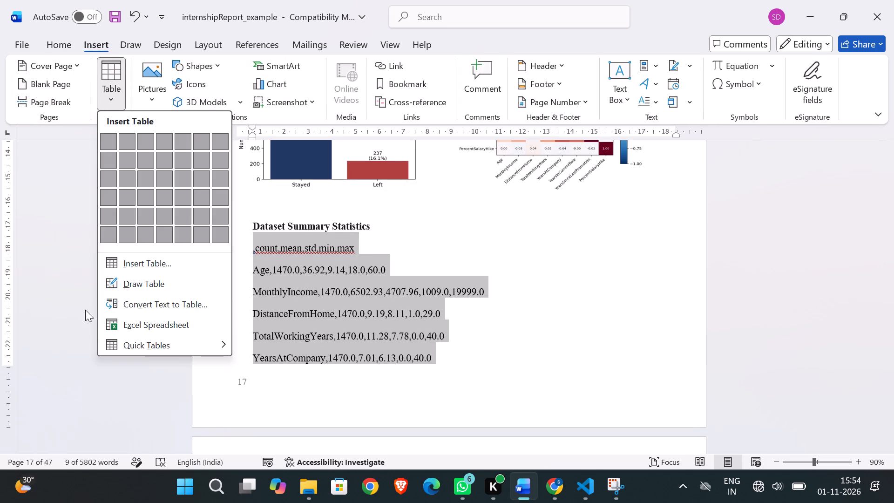
pyautogui.click(135, 304)
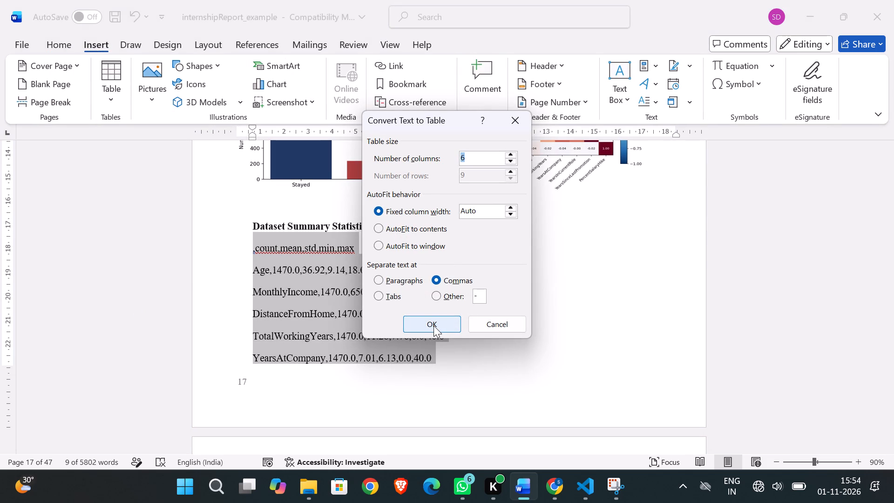
pyautogui.click(381, 296)
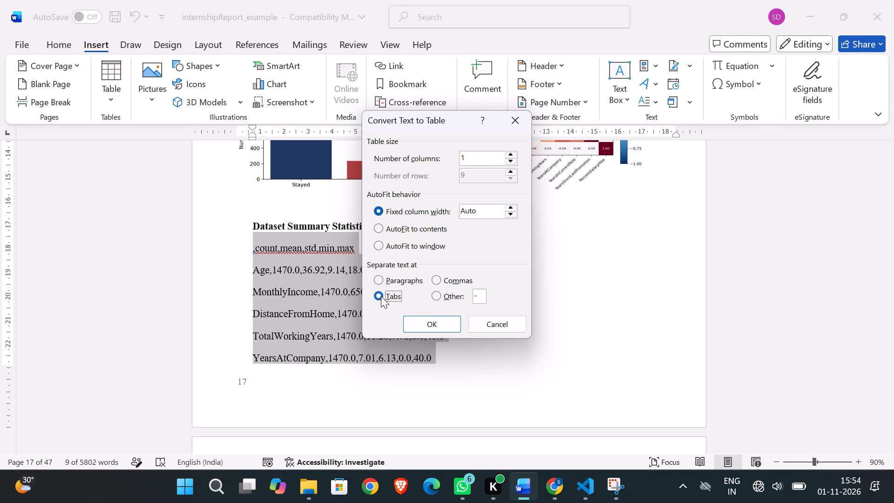
pyautogui.click(440, 280)
pyautogui.click(433, 320)
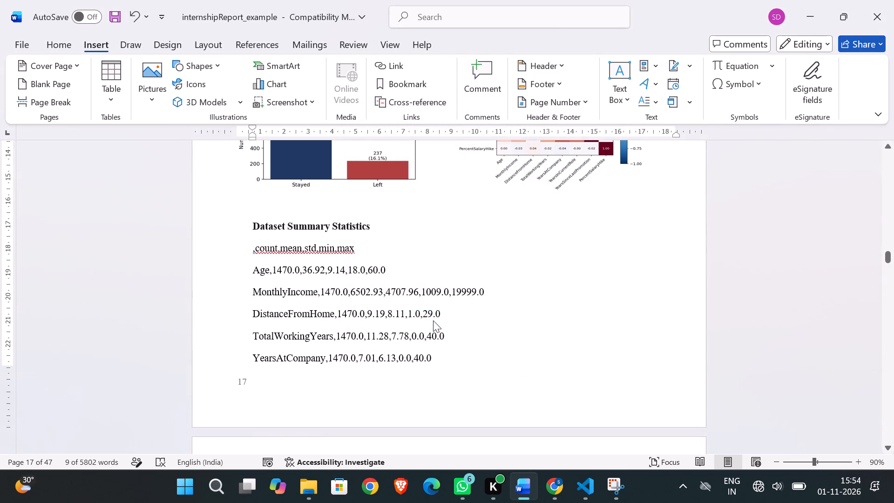
# Review section 5.1 from its heading through the charts to the summary statistics table, including how the table splits across pages.
pyautogui.scroll(-1, 488, 393)
pyautogui.scroll(1, 488, 393)
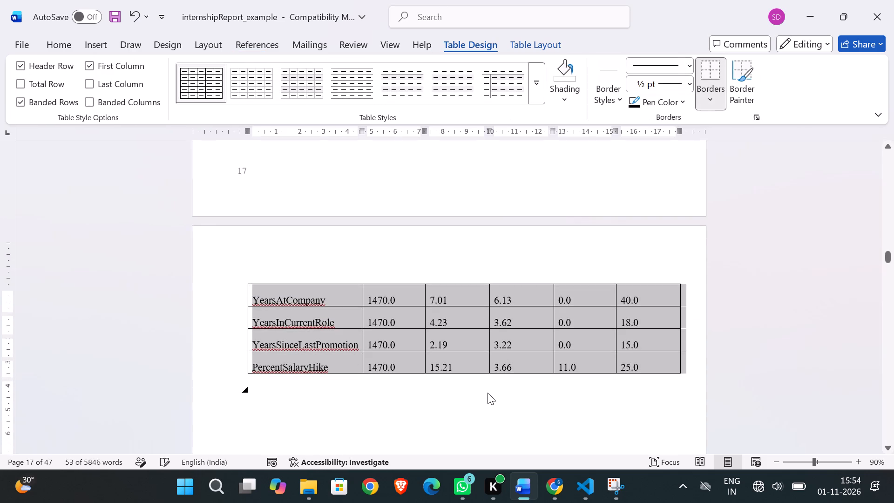
pyautogui.scroll(1, 488, 393)
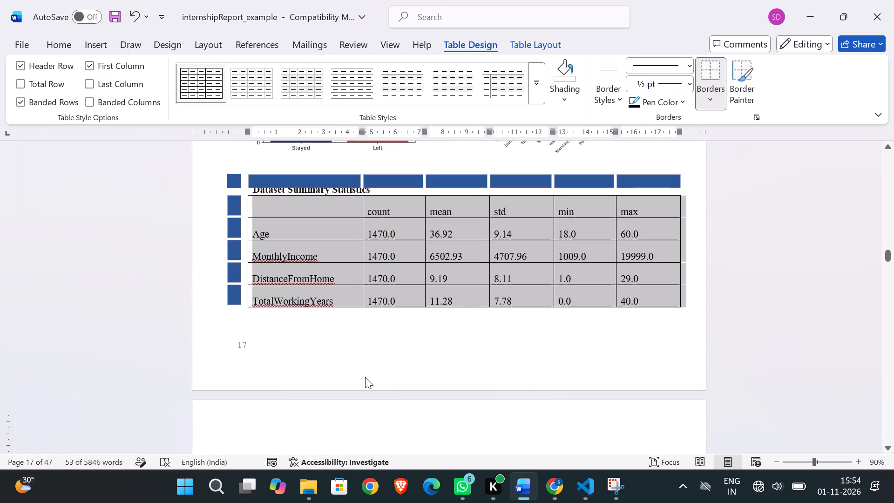
pyautogui.click(365, 377)
pyautogui.scroll(1, 351, 179)
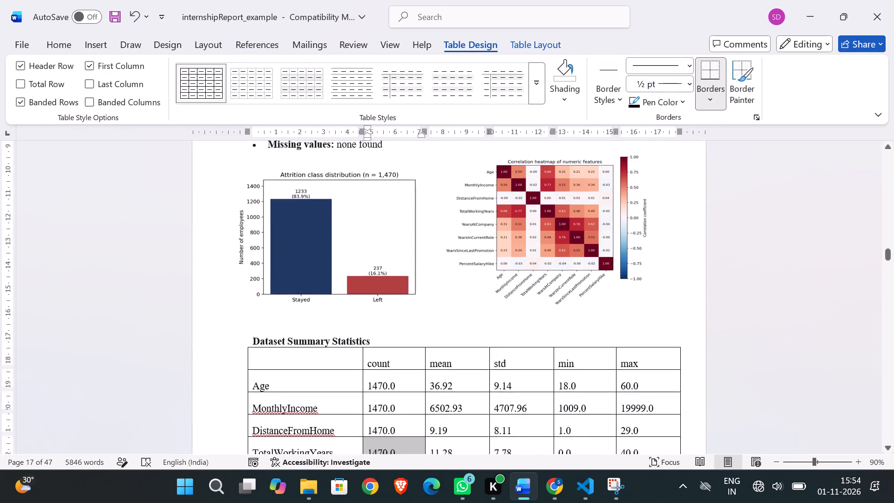
pyautogui.scroll(3, 351, 179)
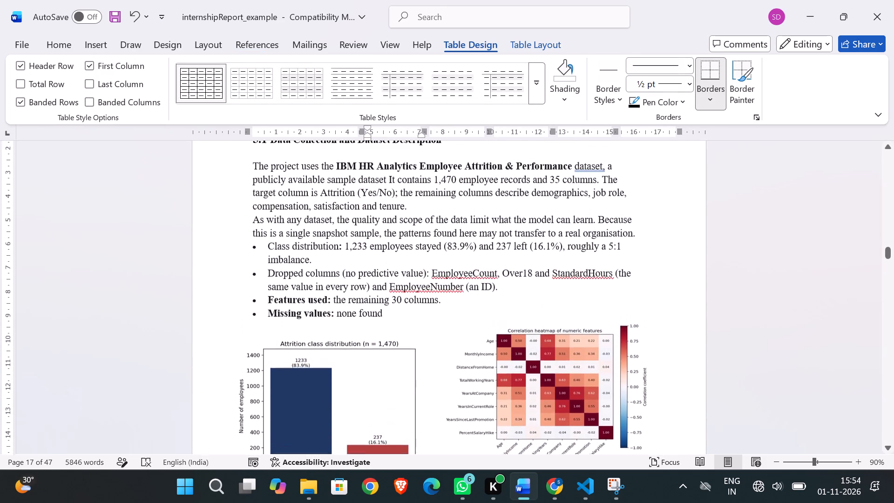
pyautogui.scroll(2, 351, 179)
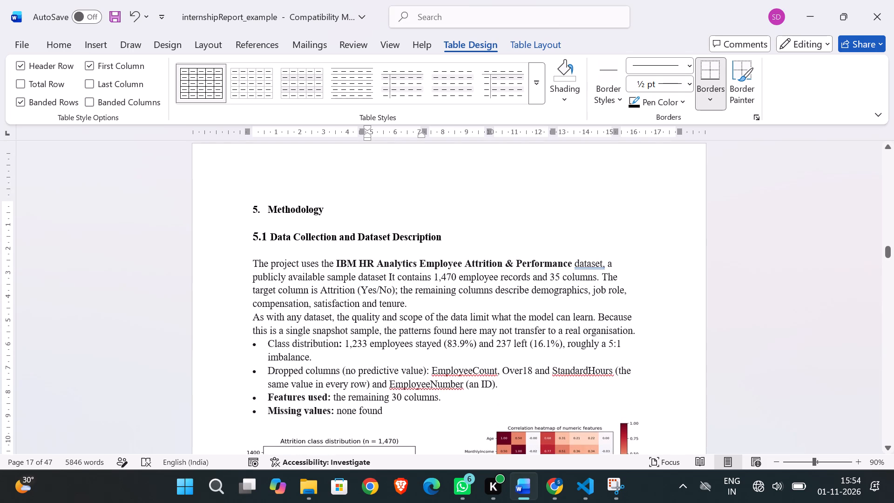
pyautogui.click(258, 251)
pyautogui.scroll(-1, 551, 305)
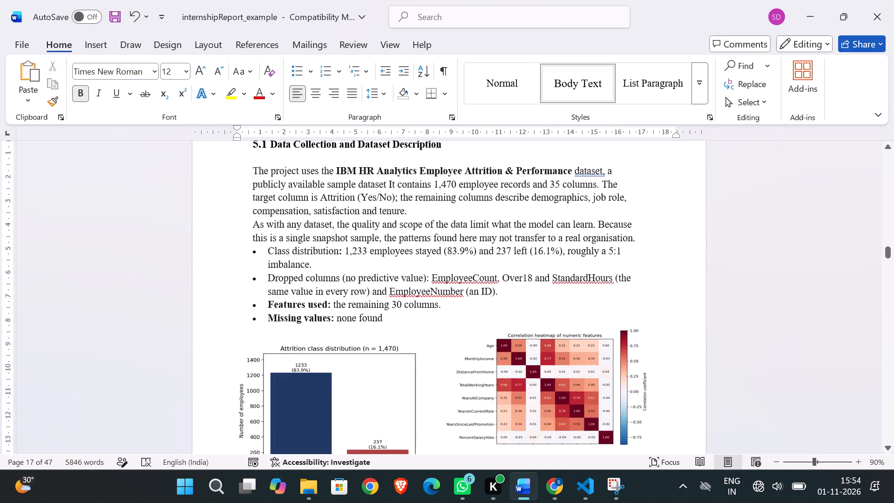
pyautogui.scroll(-2, 551, 305)
pyautogui.scroll(-1, 478, 372)
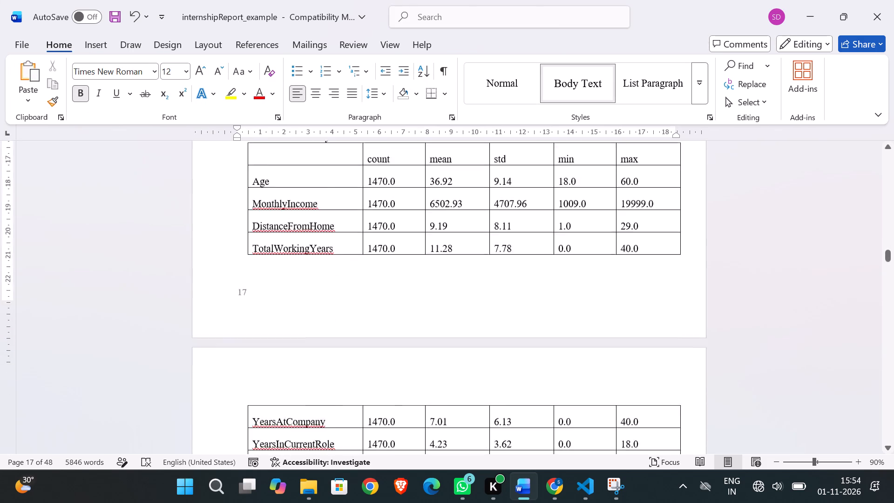
pyautogui.scroll(-1, 478, 372)
pyautogui.scroll(1, 478, 372)
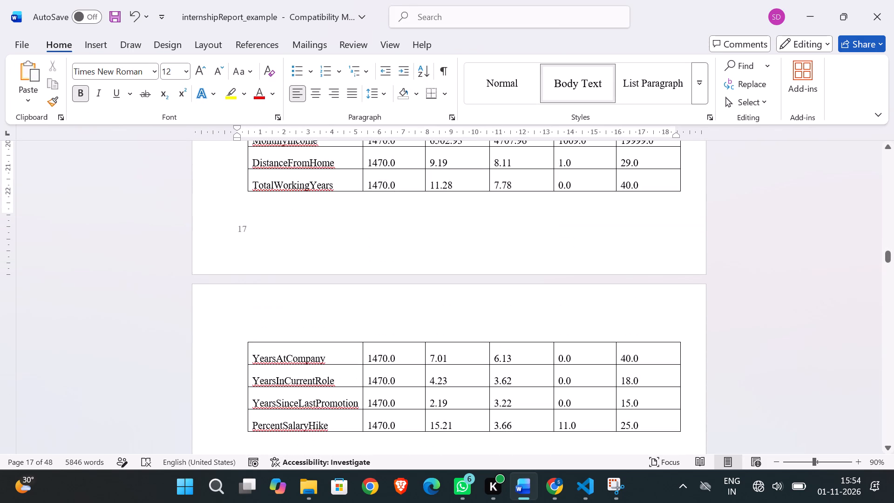
pyautogui.click(322, 332)
pyautogui.scroll(2, 322, 332)
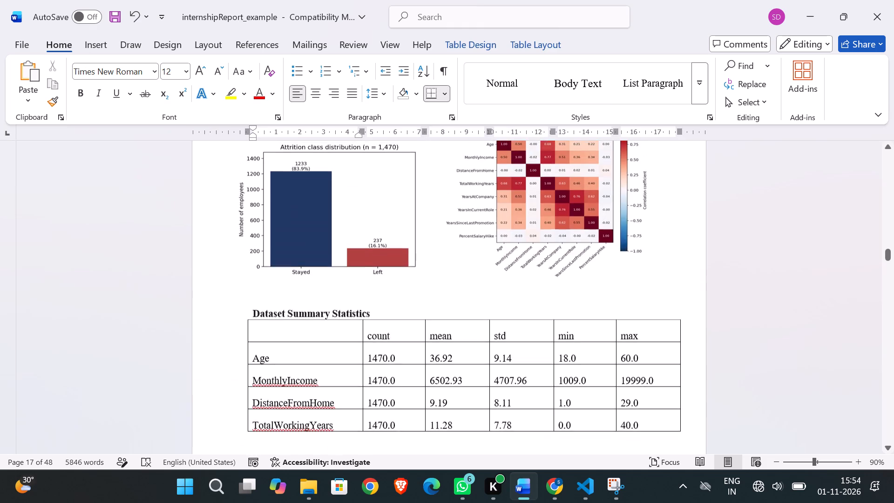
pyautogui.scroll(3, 322, 332)
pyautogui.scroll(-2, 322, 332)
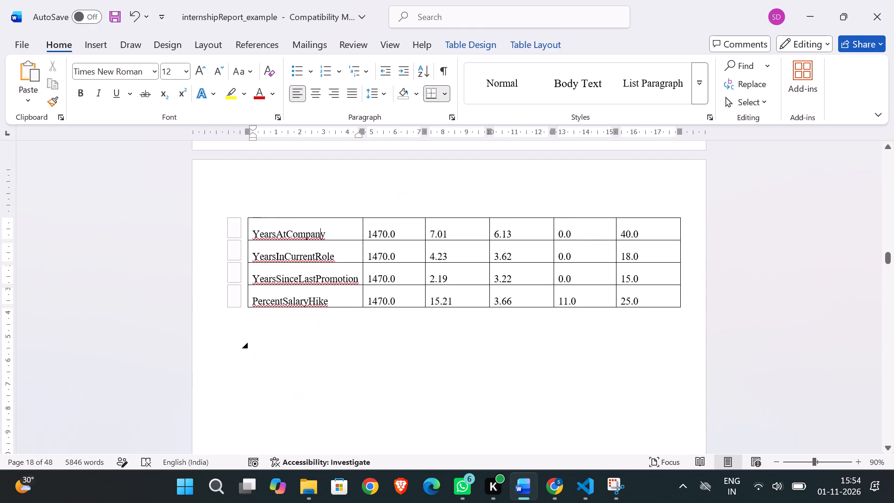
pyautogui.scroll(3, 322, 332)
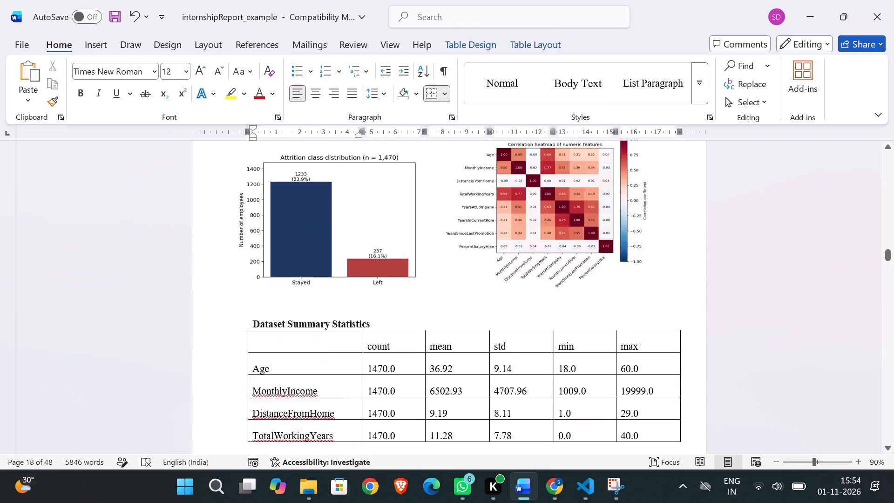
pyautogui.scroll(-1, 322, 332)
pyautogui.scroll(-2, 657, 213)
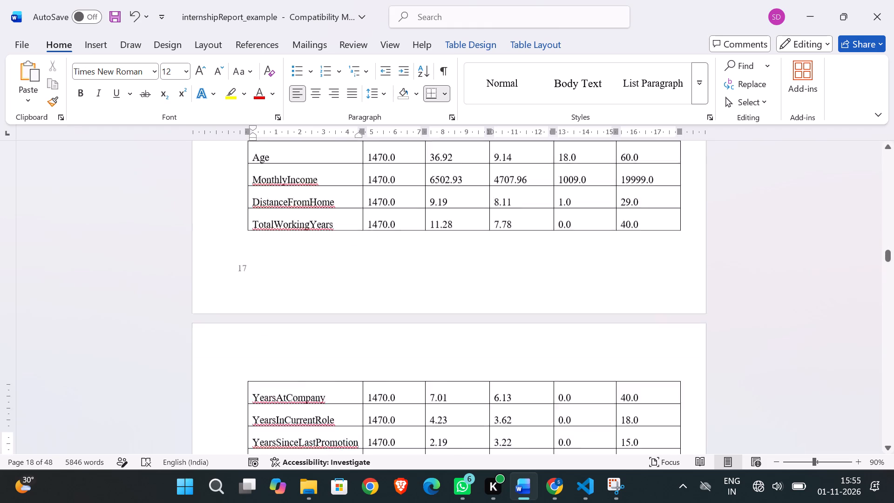
pyautogui.click(548, 486)
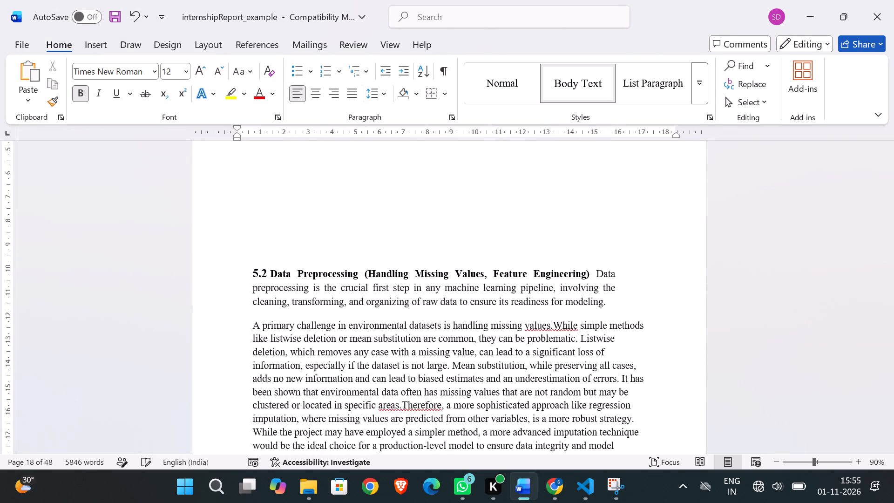
pyautogui.press('BackSpace')
pyautogui.press('BackSpace')
pyautogui.press('BackSpace')
pyautogui.press('BackSpace')
pyautogui.press('BackSpace')
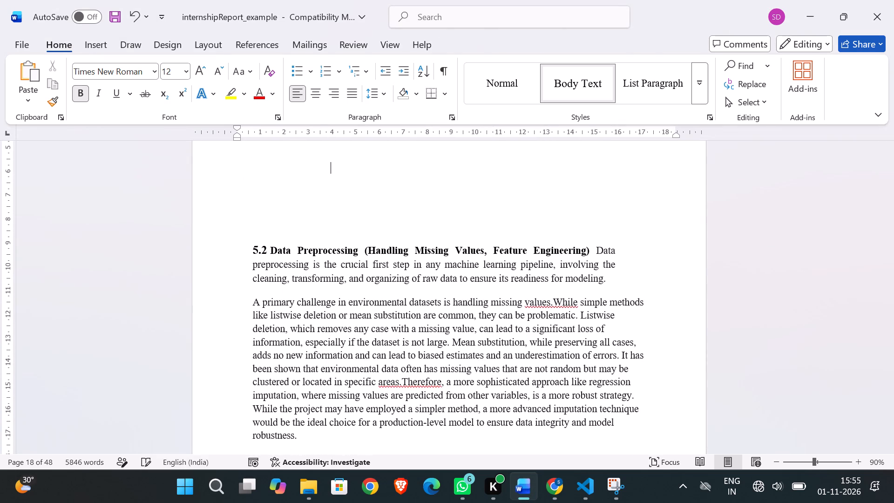
pyautogui.scroll(1, 354, 283)
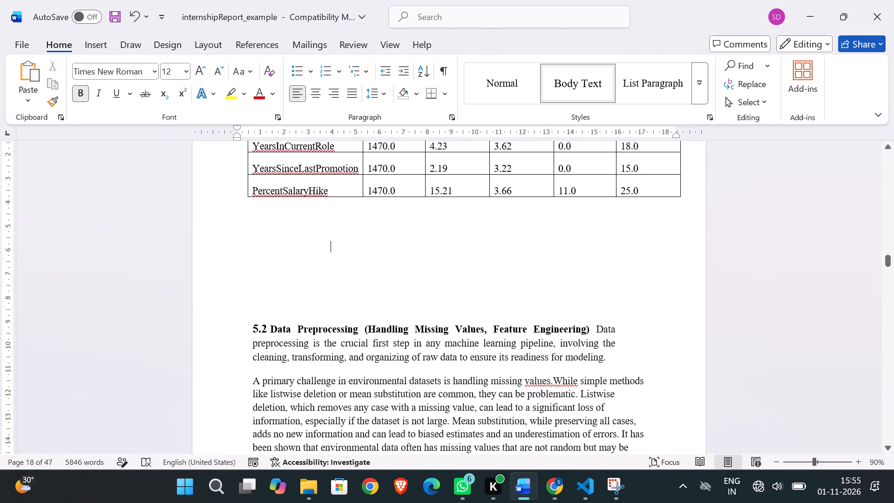
pyautogui.click(248, 323)
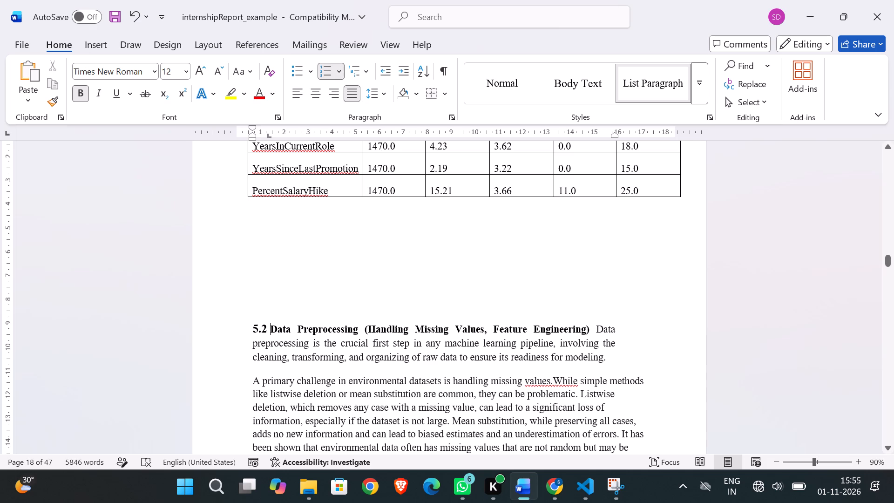
pyautogui.click(251, 328)
pyautogui.click(264, 315)
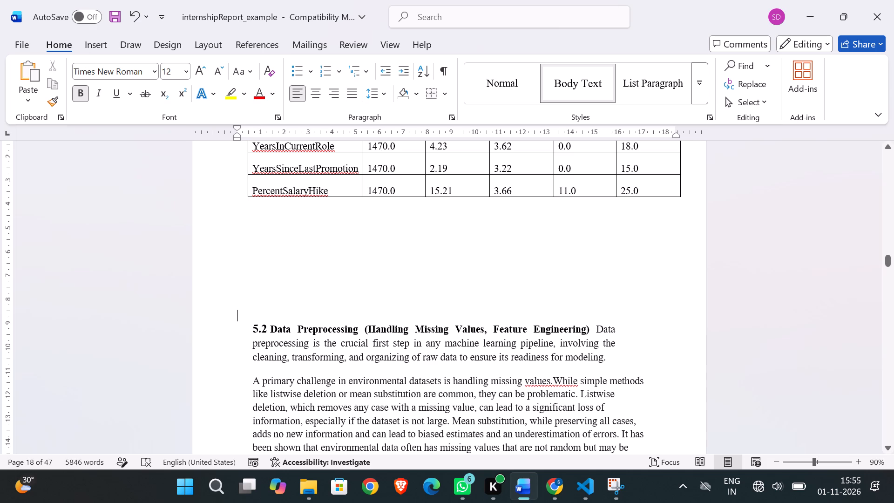
pyautogui.press('BackSpace')
pyautogui.press('BackSpace')
pyautogui.press('BackSpace')
pyautogui.press('BackSpace')
pyautogui.press('BackSpace')
pyautogui.press('BackSpace')
pyautogui.press('BackSpace')
pyautogui.press('BackSpace')
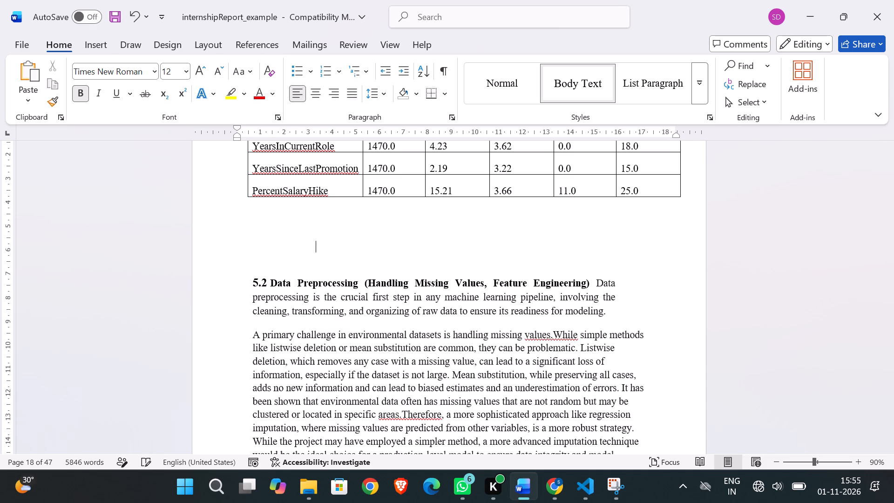
pyautogui.press('BackSpace')
pyautogui.press('BackSpace')
pyautogui.press('BackSpace')
pyautogui.press('BackSpace')
pyautogui.press('BackSpace')
pyautogui.press('BackSpace')
pyautogui.press('BackSpace')
pyautogui.press('BackSpace')
pyautogui.press('BackSpace')
pyautogui.press('BackSpace')
pyautogui.press('BackSpace')
pyautogui.press('BackSpace')
pyautogui.press('BackSpace')
pyautogui.press('BackSpace')
pyautogui.press('BackSpace')
pyautogui.press('BackSpace')
pyautogui.press('BackSpace')
pyautogui.press('BackSpace')
pyautogui.press('BackSpace')
pyautogui.press('BackSpace')
pyautogui.press('BackSpace')
pyautogui.press('BackSpace')
pyautogui.press('BackSpace')
pyautogui.press('BackSpace')
pyautogui.press('BackSpace')
pyautogui.press('BackSpace')
pyautogui.press('BackSpace')
pyautogui.press('BackSpace')
pyautogui.press('BackSpace')
pyautogui.press('BackSpace')
pyautogui.press('BackSpace')
pyautogui.press('BackSpace')
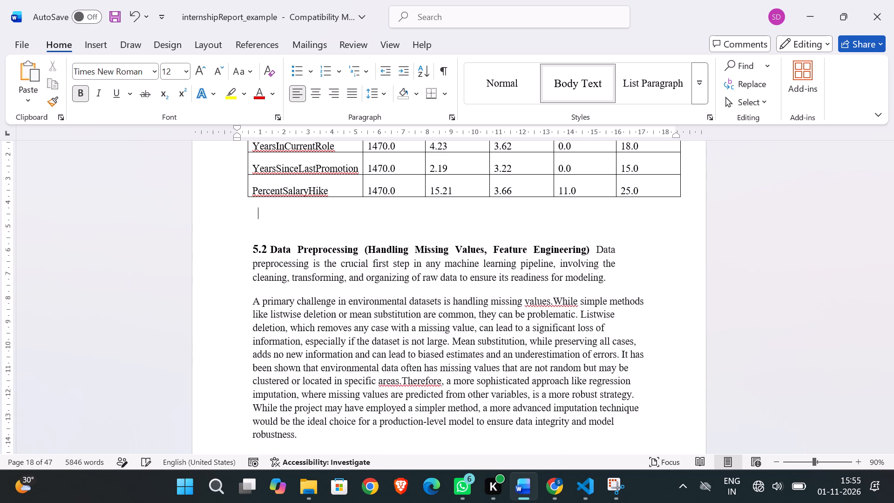
pyautogui.press('BackSpace')
pyautogui.press('BackSpace')
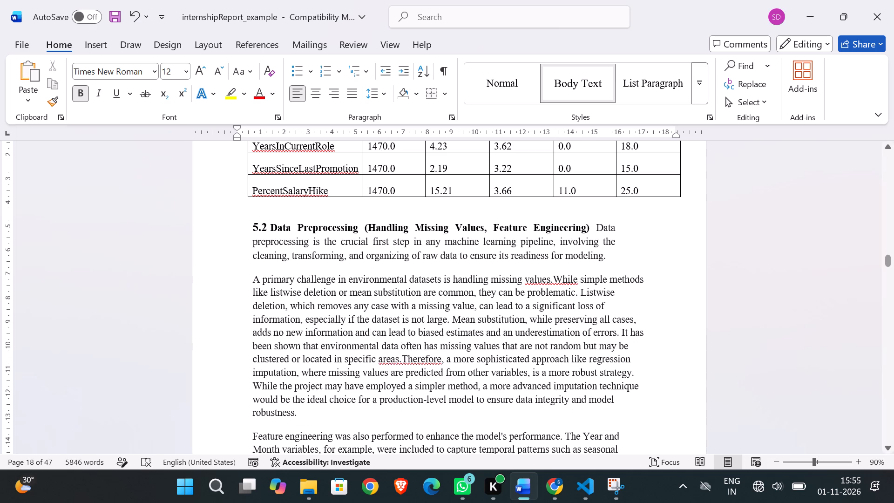
# Insert a line break after the 5.2 heading's closing parenthesis to move the body text onto its own line.
pyautogui.click(590, 221)
pyautogui.hotkey('shift', 'Return')
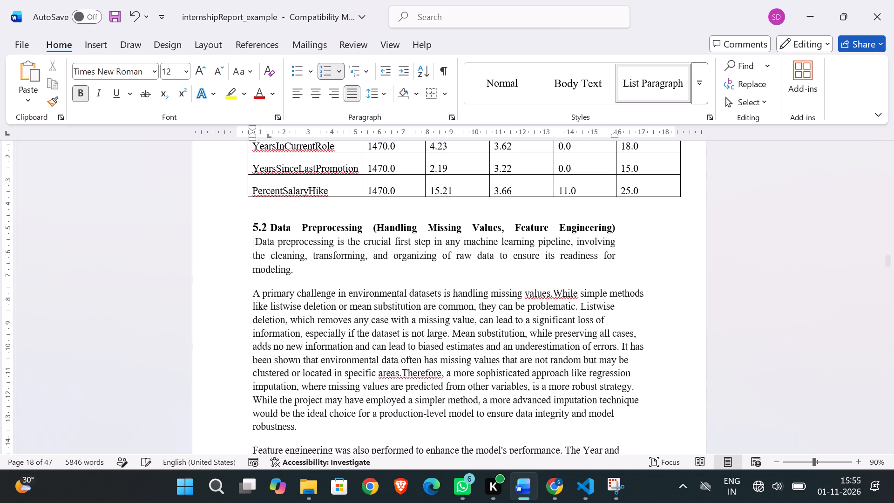
# Delete the old 5.2 body text from "preprocessing is the crucial first step" through "highly relevant for environmental data".
pyautogui.scroll(-1, 541, 371)
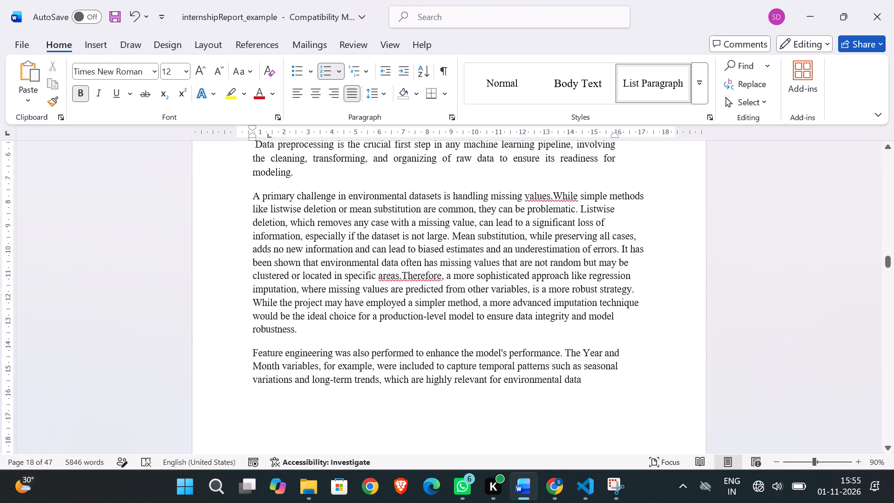
pyautogui.moveTo(590, 382); pyautogui.dragTo(284, 164)
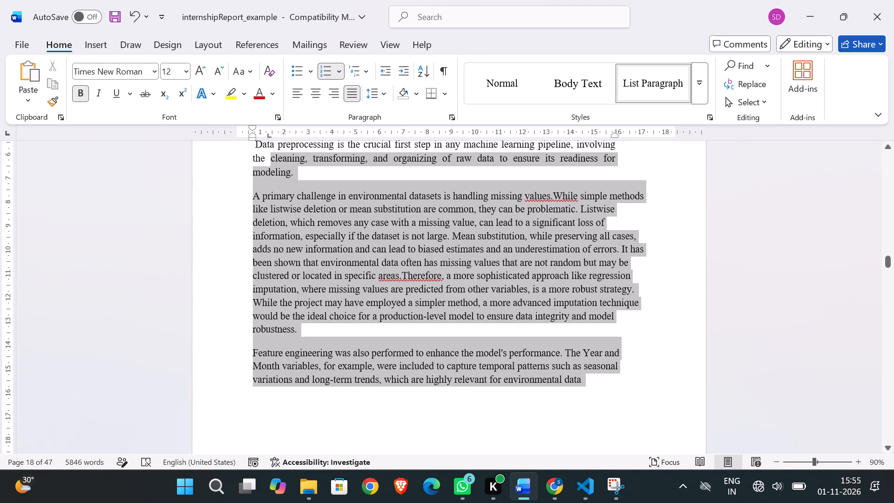
pyautogui.moveTo(284, 164); pyautogui.dragTo(280, 122)
pyautogui.click(279, 304)
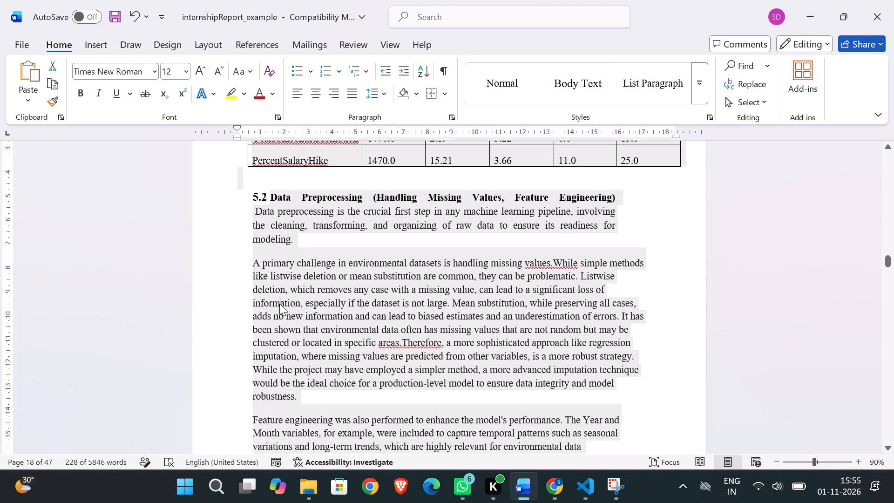
pyautogui.moveTo(279, 212); pyautogui.dragTo(562, 426)
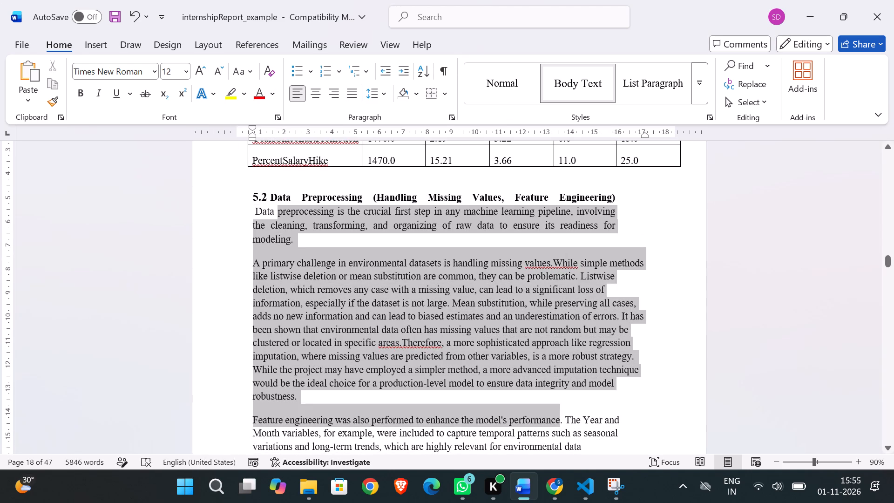
pyautogui.moveTo(562, 426); pyautogui.dragTo(580, 442)
pyautogui.press('BackSpace')
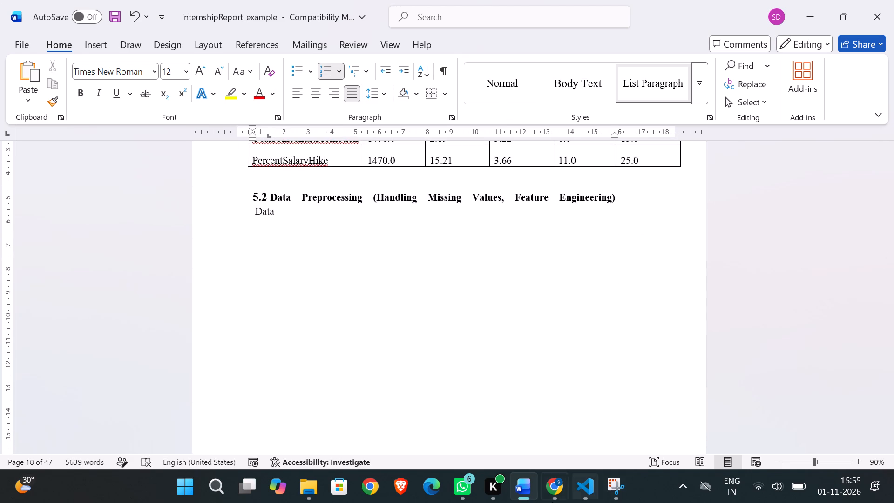
# Copy the selected 5.2 text from the Claude chat in Chrome again and paste it below the report's 5.2 heading in Word.
pyautogui.click(548, 490)
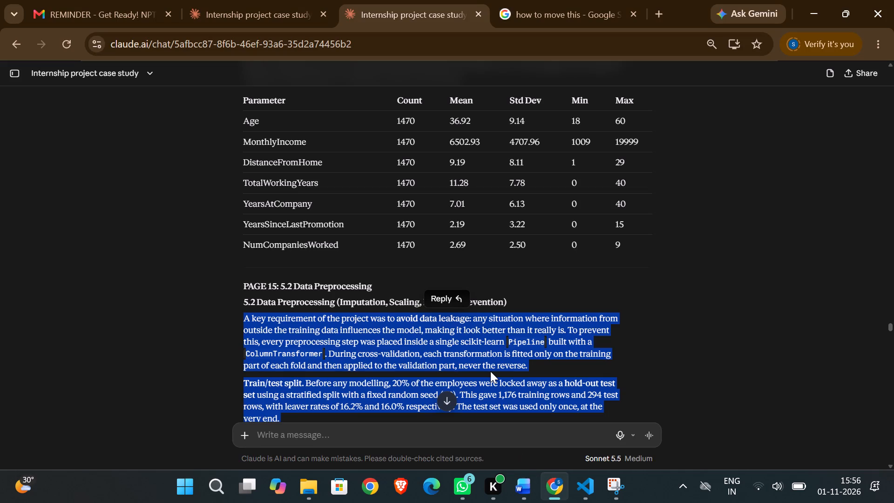
pyautogui.hotkey('ctrl', 'c')
pyautogui.click(513, 477)
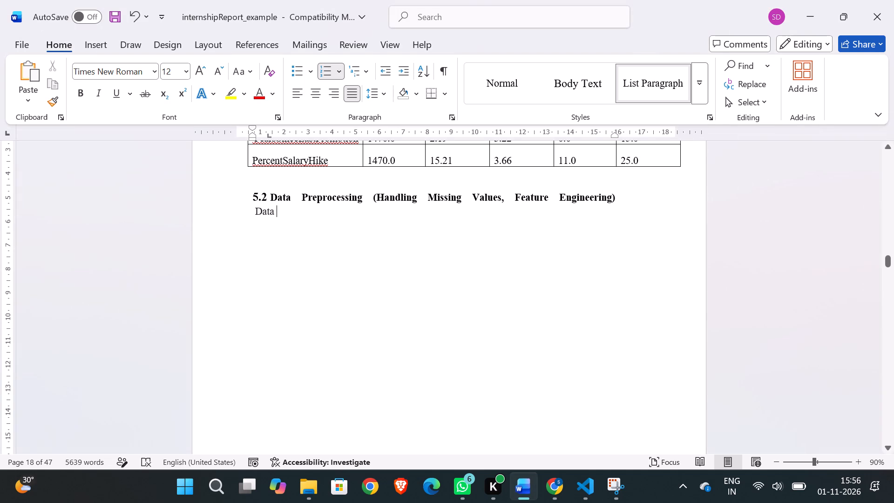
pyautogui.hotkey('ctrl', 'v')
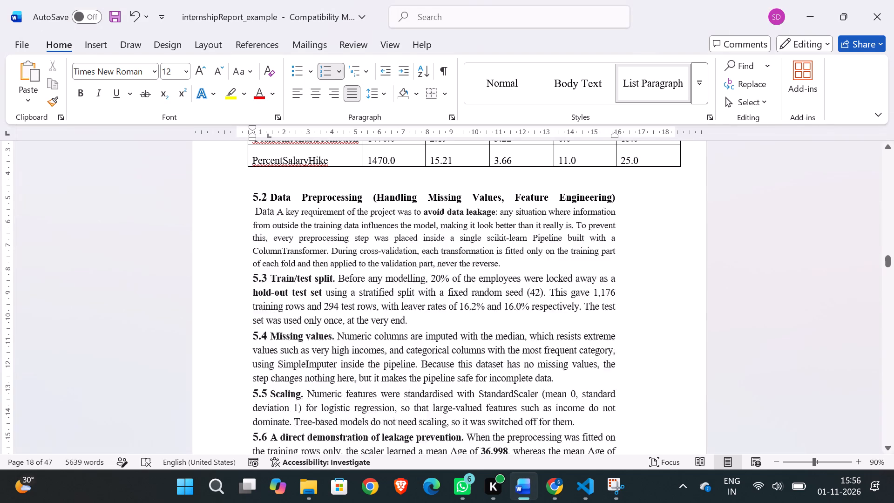
# Delete the leftover word "Data" before "A key requirement of the project" in the pasted 5.2 text.
pyautogui.scroll(1, 330, 252)
pyautogui.click(276, 197)
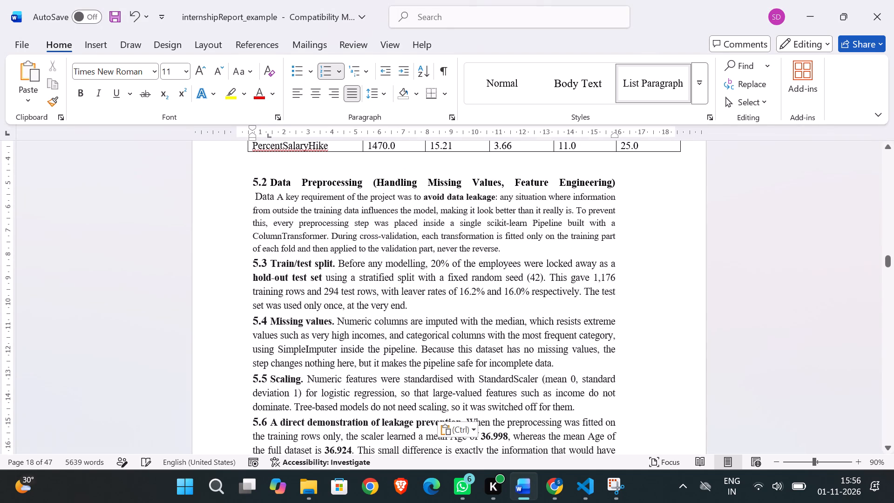
pyautogui.press('BackSpace')
pyautogui.press('BackSpace')
pyautogui.press('BackSpace')
pyautogui.press('BackSpace')
pyautogui.press('BackSpace')
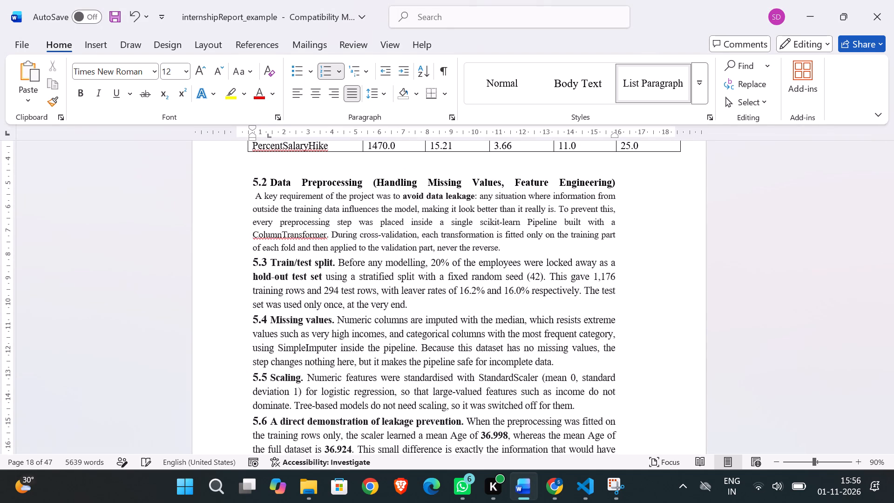
# Insert a line break after "never the reverse." at the end of the 5.2 body text.
pyautogui.click(510, 246)
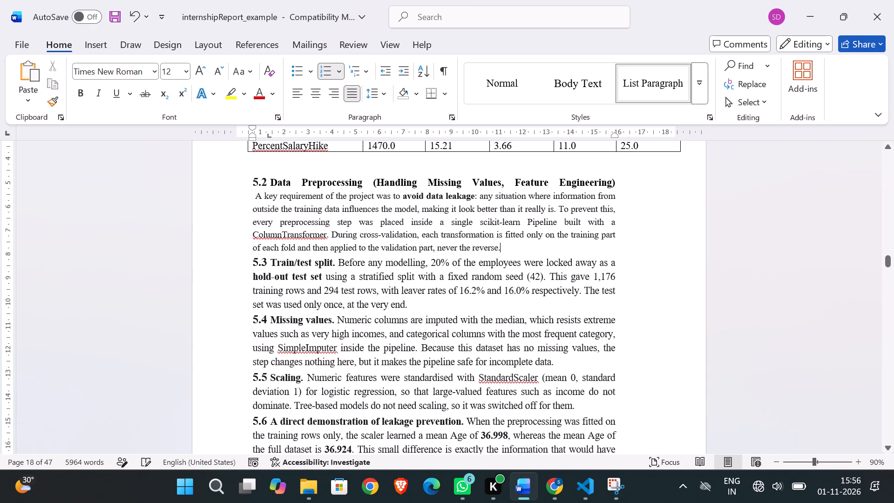
pyautogui.scroll(-3, 510, 246)
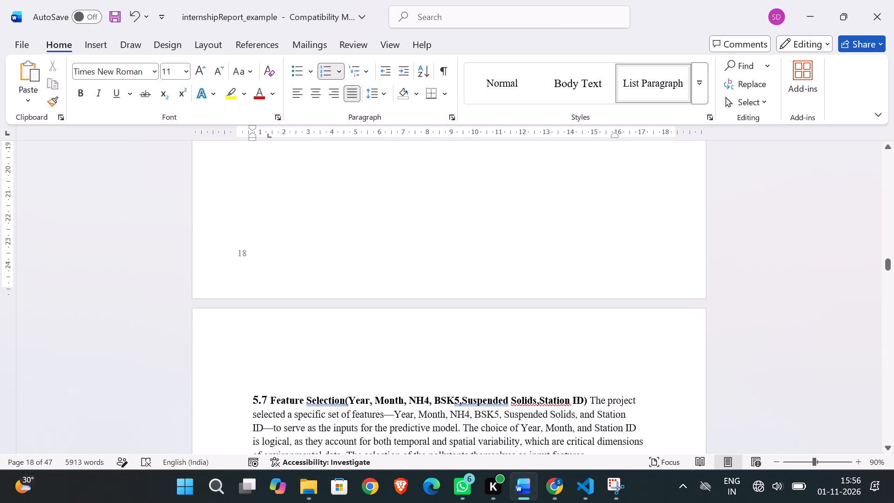
pyautogui.scroll(-4, 510, 246)
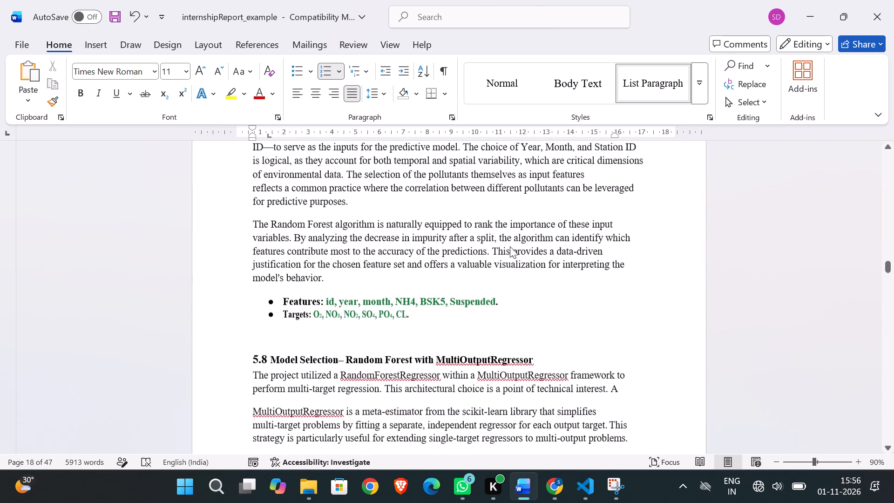
pyautogui.scroll(-1, 510, 246)
pyautogui.scroll(3, 510, 246)
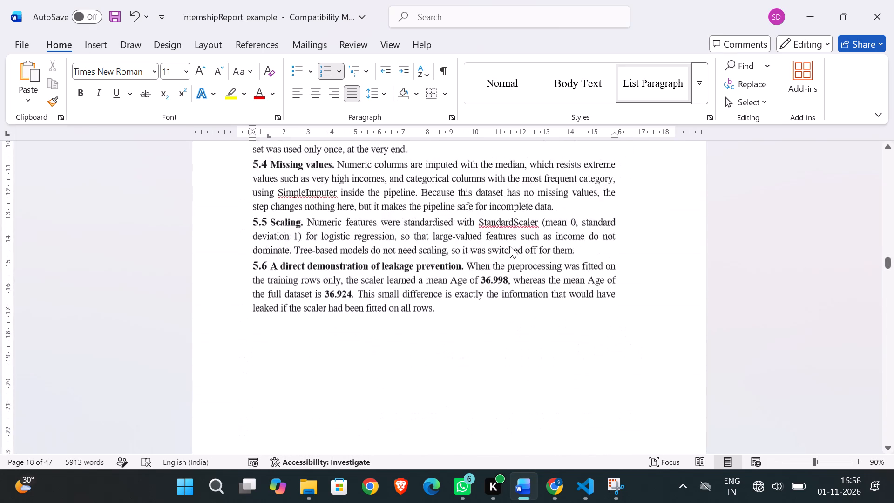
pyautogui.scroll(3, 510, 246)
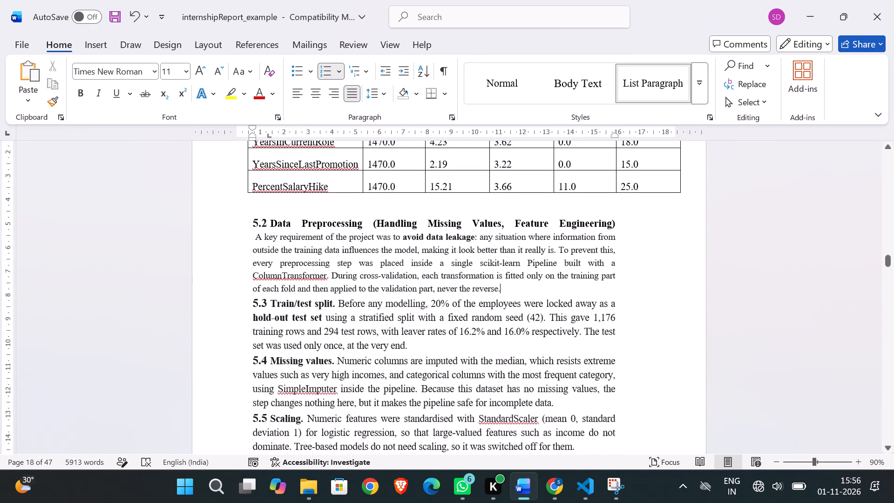
pyautogui.hotkey('shift', 'Return')
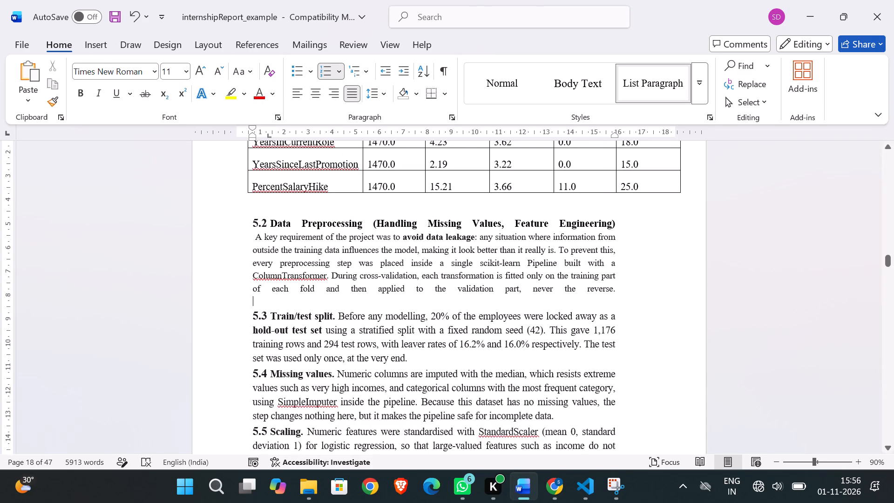
# Insert a line break after the 5.3 heading "Train/test split." to move its body text onto its own line.
pyautogui.click(338, 316)
pyautogui.hotkey('shift', 'Return')
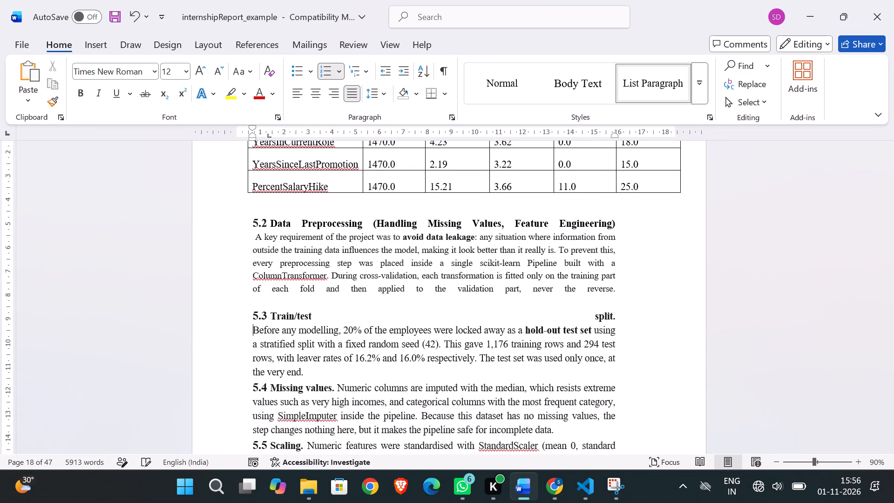
# Set the 5.2 body text from "A key requirement" to "never the reverse." to Times New Roman, size 12.
pyautogui.click(610, 286)
pyautogui.moveTo(621, 289); pyautogui.dragTo(257, 235)
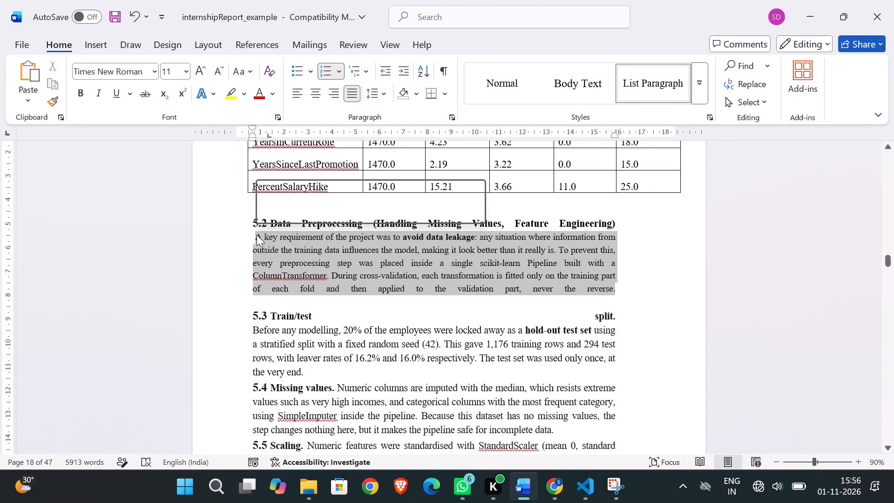
pyautogui.click(172, 68)
pyautogui.press('BackSpace')
pyautogui.write('12')
pyautogui.click(128, 64)
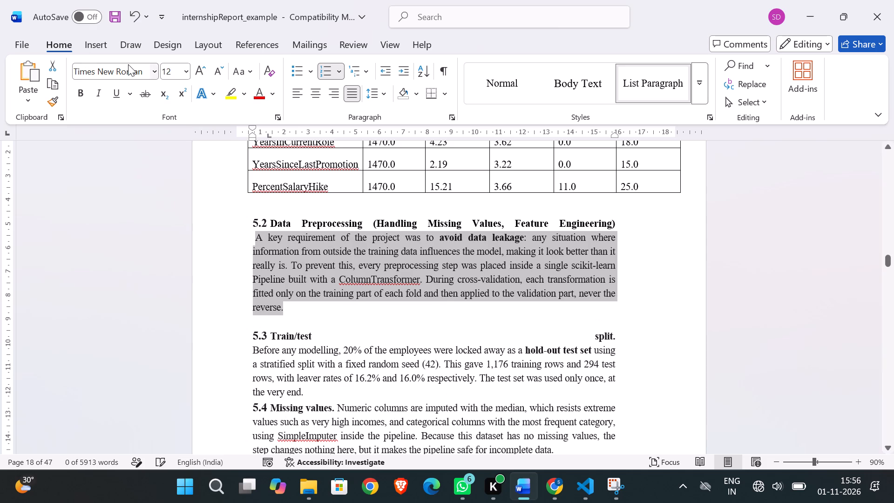
pyautogui.click(127, 69)
pyautogui.press('Return')
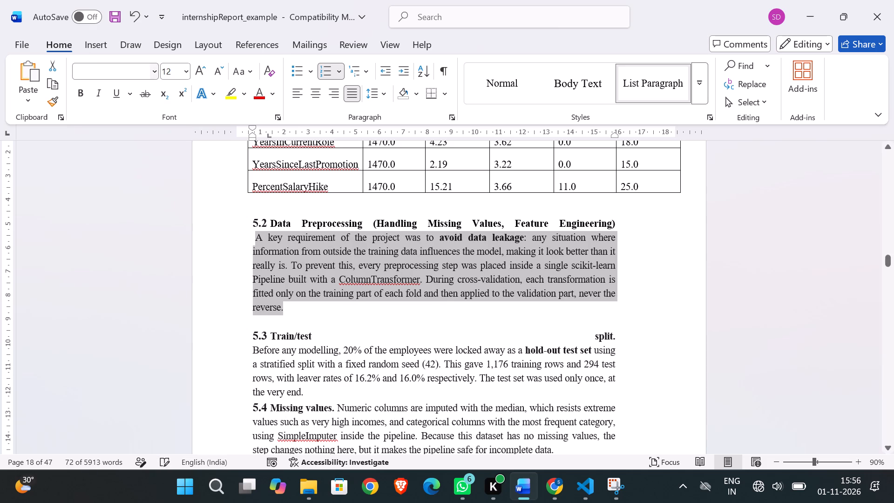
pyautogui.click(404, 266)
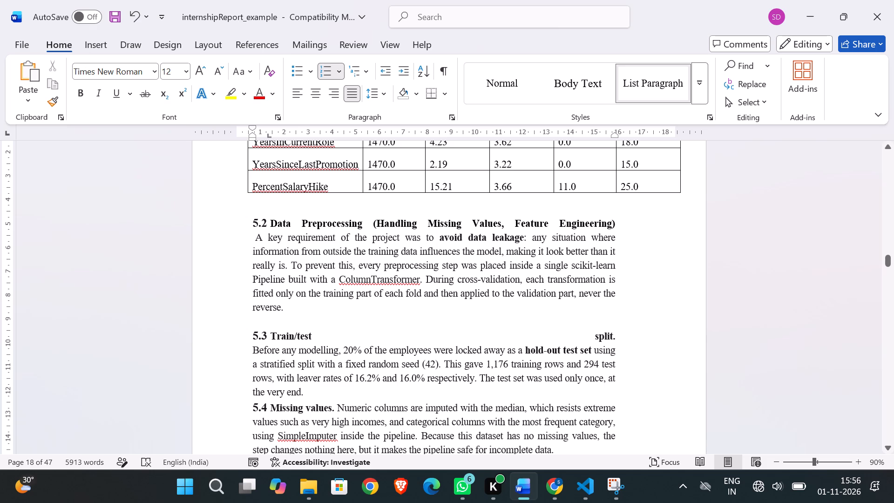
# Remove the bold formatting from "avoid data leakage:" in the 5.2 body text.
pyautogui.moveTo(526, 237); pyautogui.dragTo(444, 240)
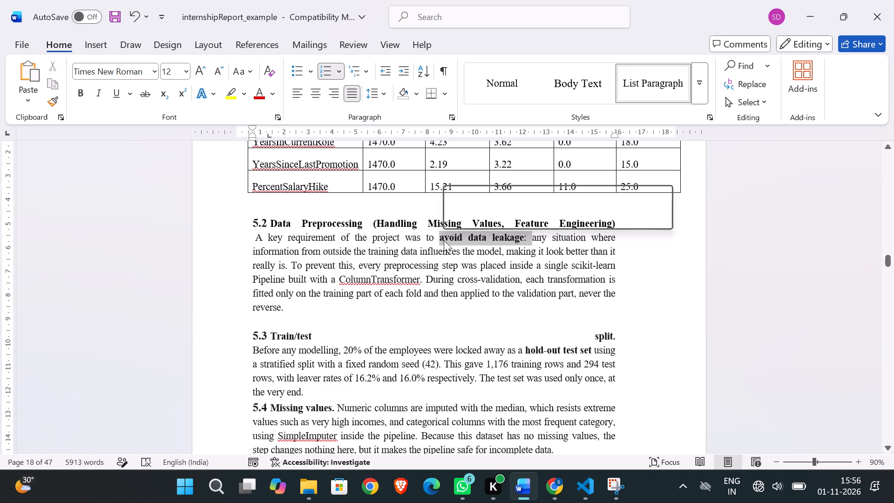
pyautogui.click(78, 95)
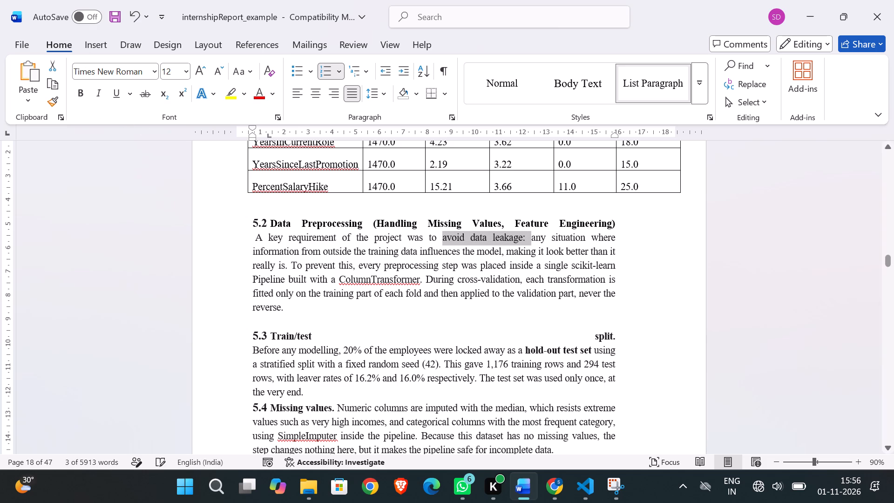
pyautogui.click(420, 364)
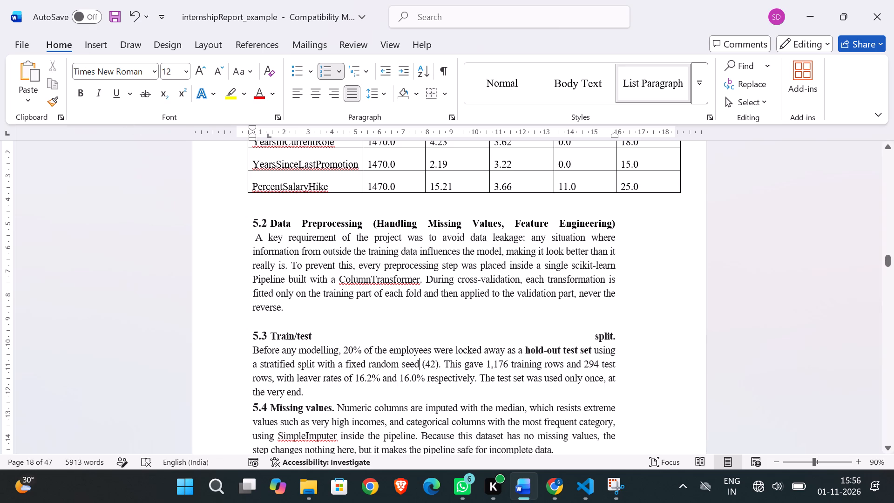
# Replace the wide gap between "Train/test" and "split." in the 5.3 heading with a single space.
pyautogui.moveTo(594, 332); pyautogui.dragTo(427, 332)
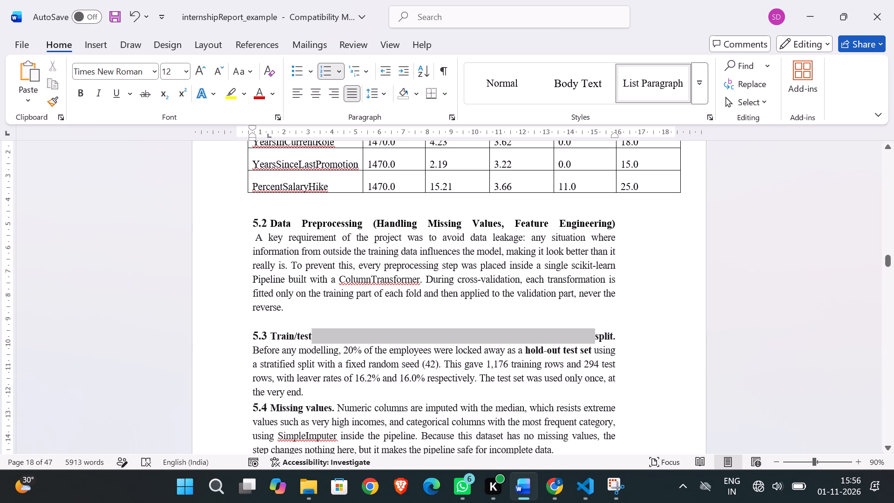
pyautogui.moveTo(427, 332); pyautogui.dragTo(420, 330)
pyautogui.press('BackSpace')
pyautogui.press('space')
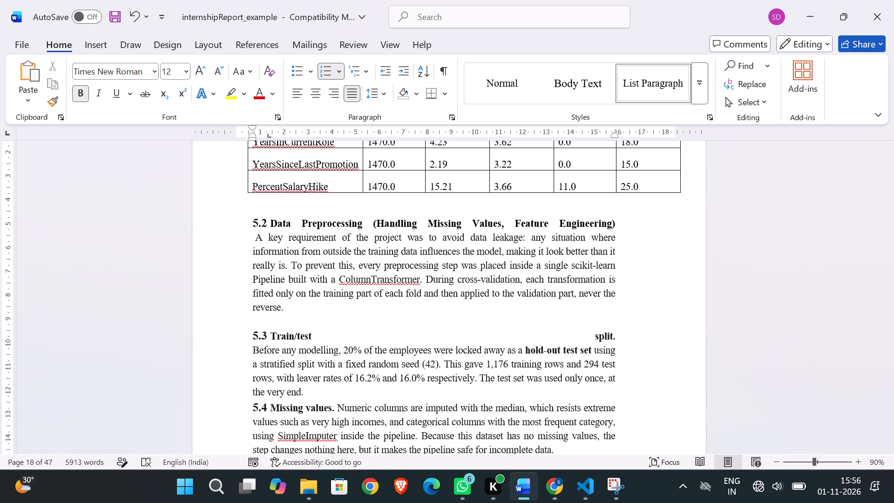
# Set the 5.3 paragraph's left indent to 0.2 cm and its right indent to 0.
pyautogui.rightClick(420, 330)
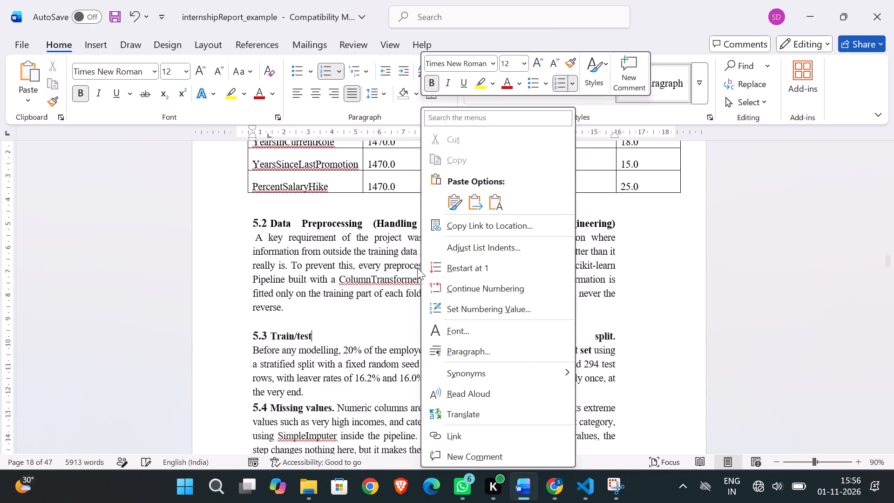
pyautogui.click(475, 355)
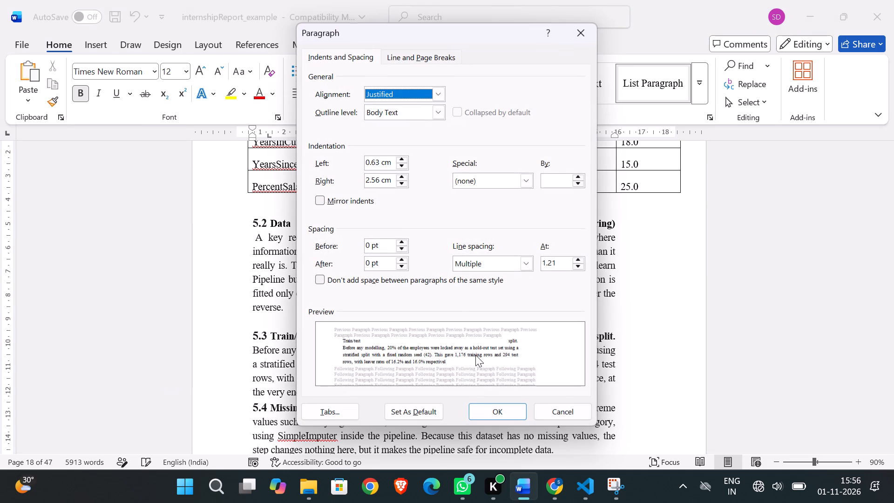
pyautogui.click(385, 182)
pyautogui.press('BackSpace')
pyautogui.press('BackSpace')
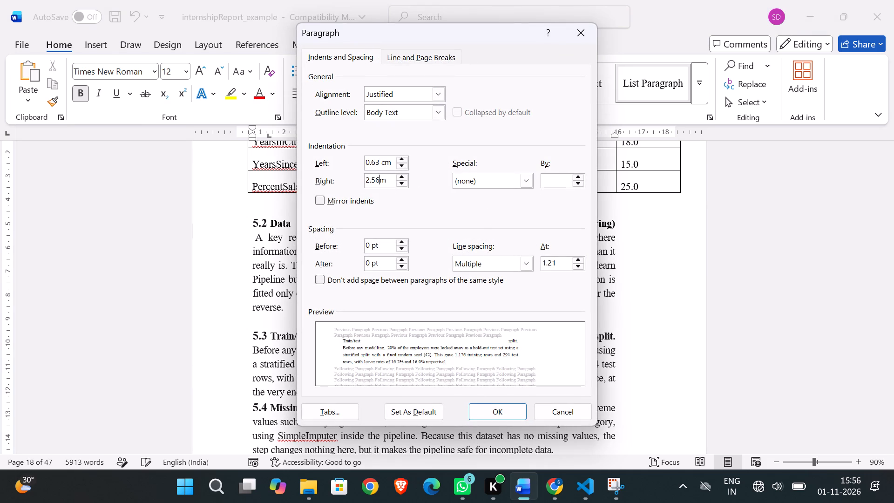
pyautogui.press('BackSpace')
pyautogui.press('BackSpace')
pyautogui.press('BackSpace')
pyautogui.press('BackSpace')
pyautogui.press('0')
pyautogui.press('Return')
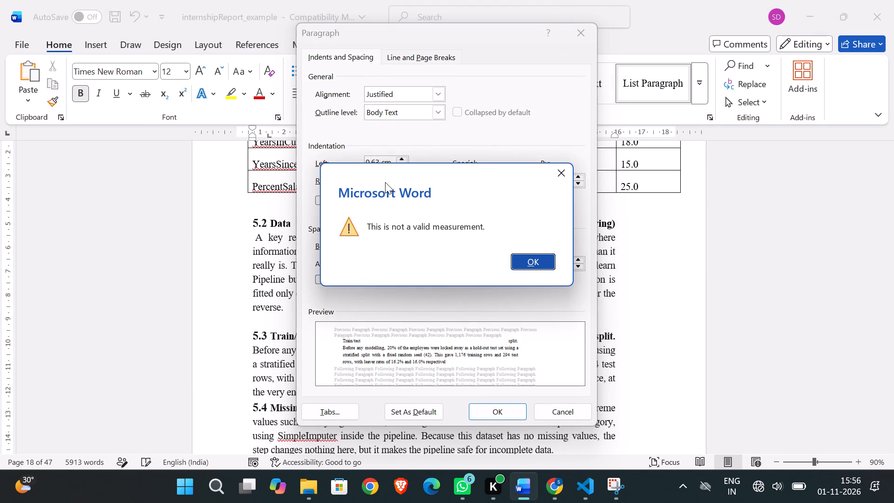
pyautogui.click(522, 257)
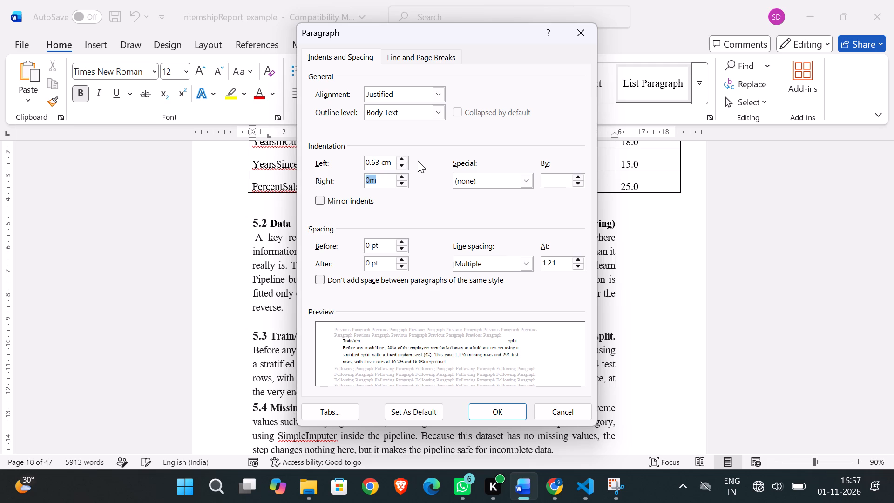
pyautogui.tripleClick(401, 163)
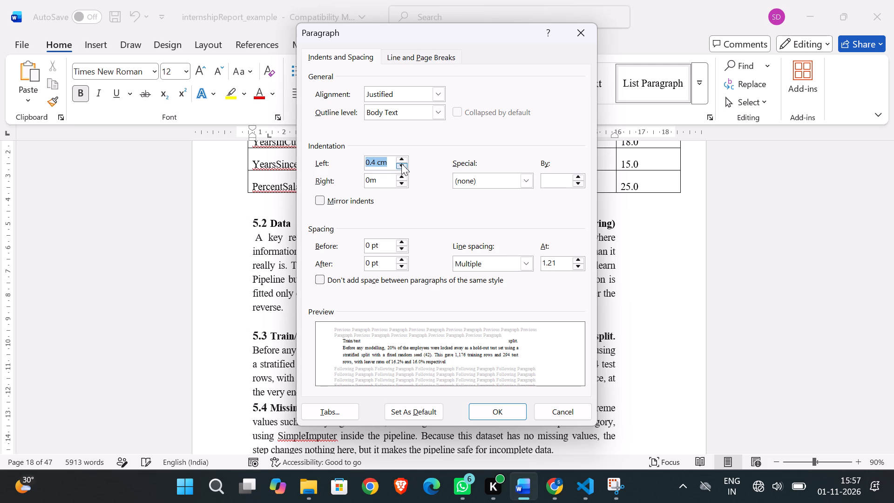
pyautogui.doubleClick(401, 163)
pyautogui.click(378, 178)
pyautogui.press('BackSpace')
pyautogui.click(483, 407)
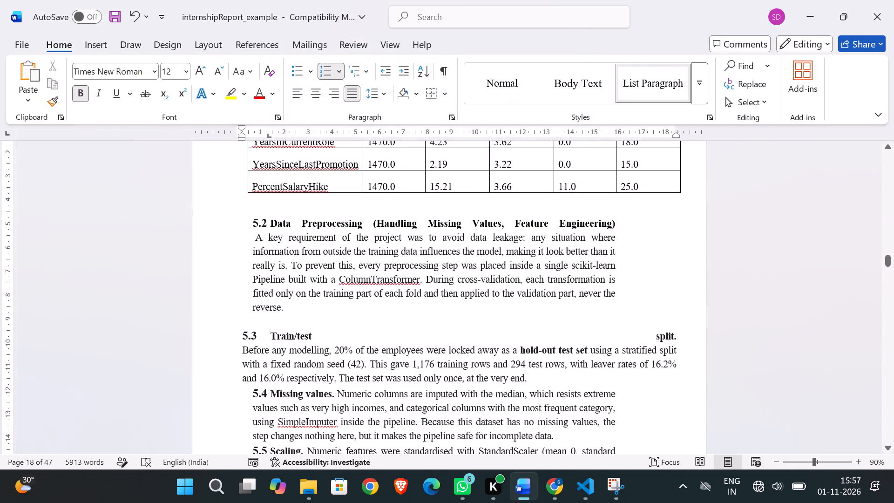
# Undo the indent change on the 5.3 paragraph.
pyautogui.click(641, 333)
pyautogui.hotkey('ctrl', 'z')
# Delete the stretched space between "Train/test" and "split." in the 5.3 heading.
pyautogui.click(572, 335)
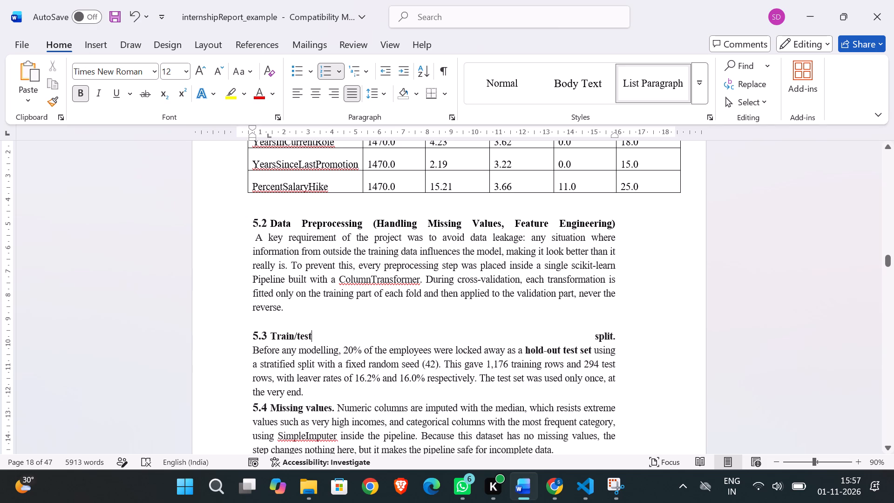
pyautogui.press('BackSpace')
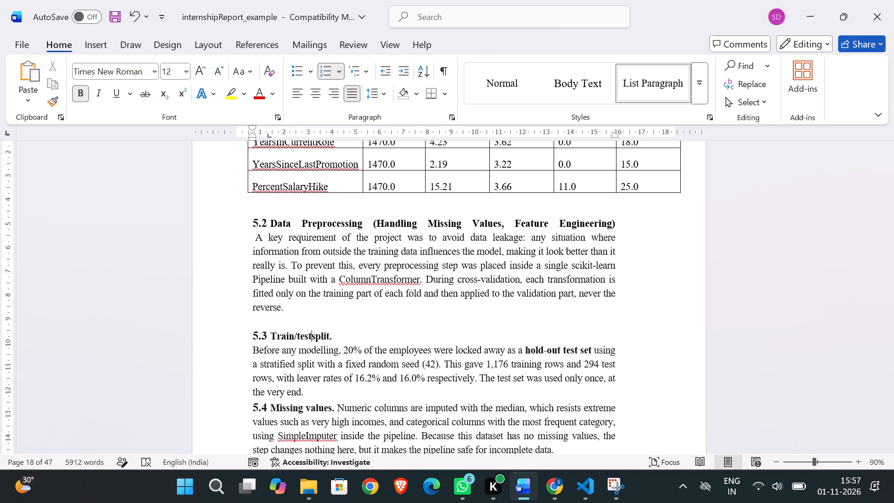
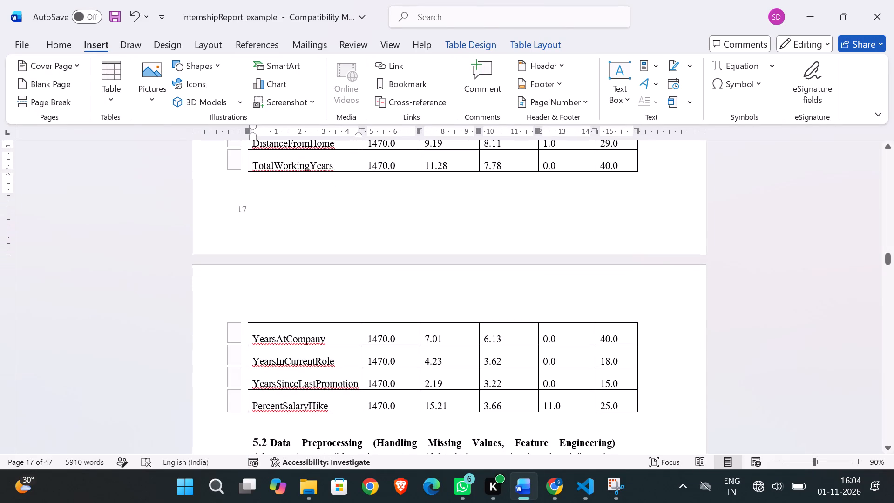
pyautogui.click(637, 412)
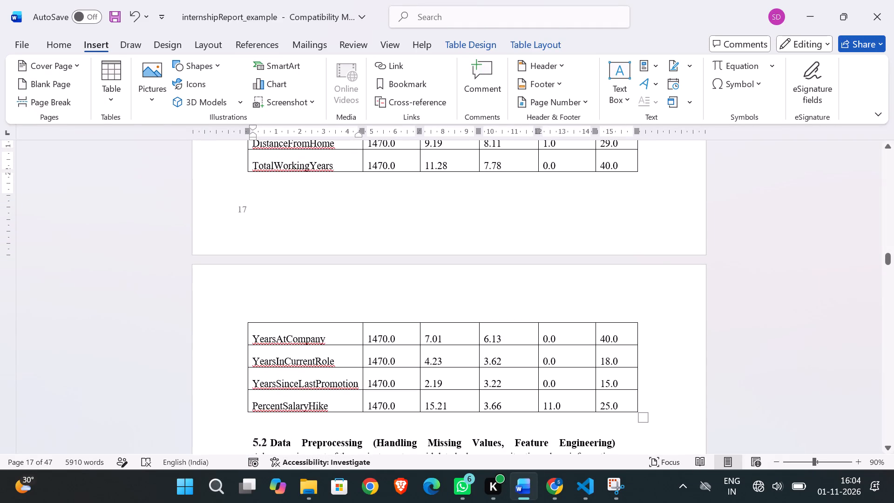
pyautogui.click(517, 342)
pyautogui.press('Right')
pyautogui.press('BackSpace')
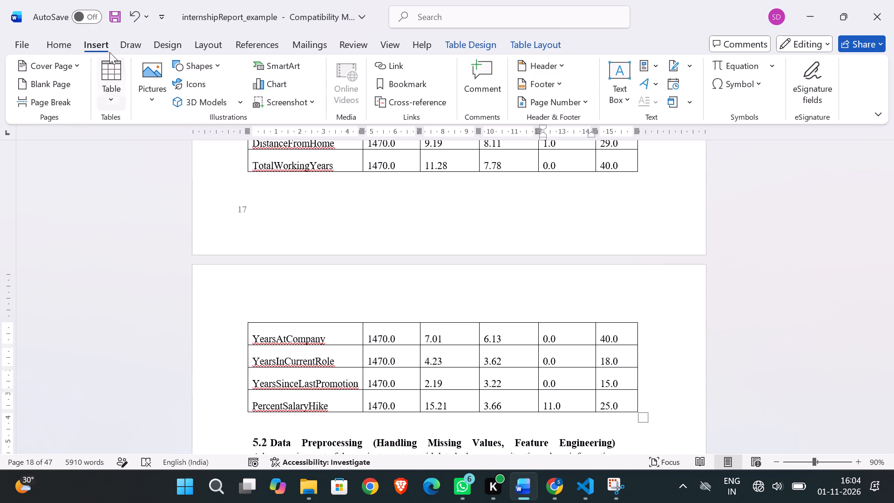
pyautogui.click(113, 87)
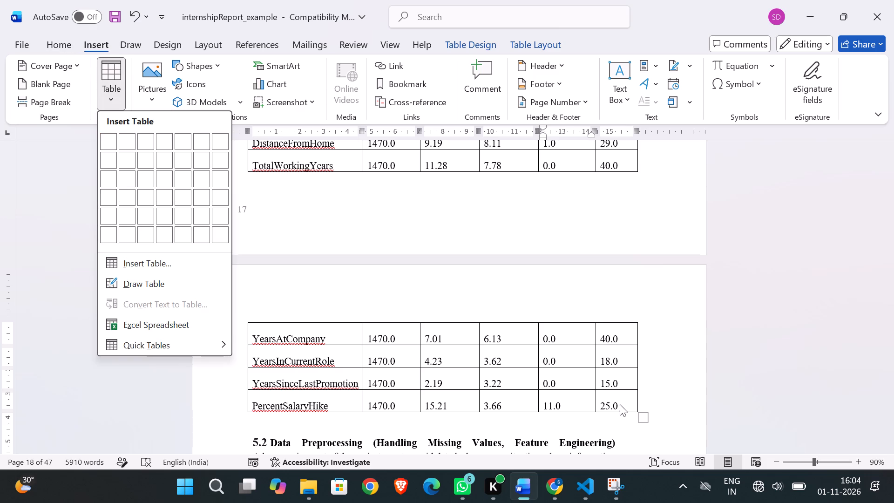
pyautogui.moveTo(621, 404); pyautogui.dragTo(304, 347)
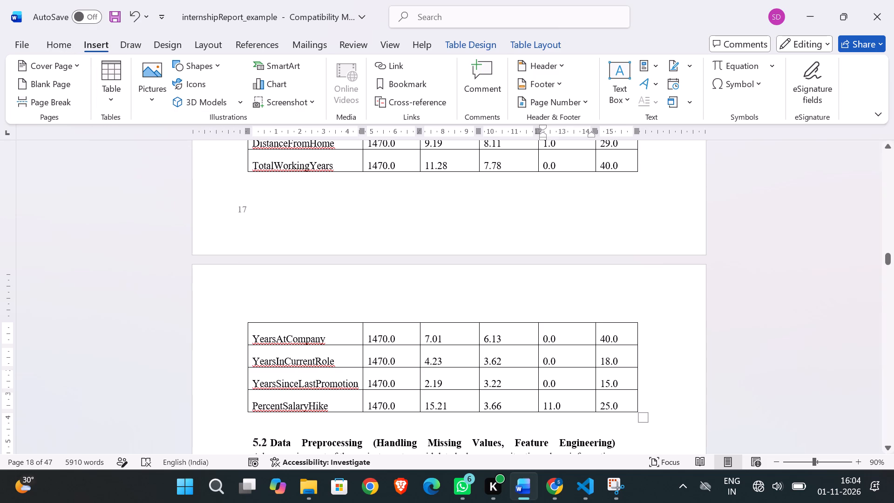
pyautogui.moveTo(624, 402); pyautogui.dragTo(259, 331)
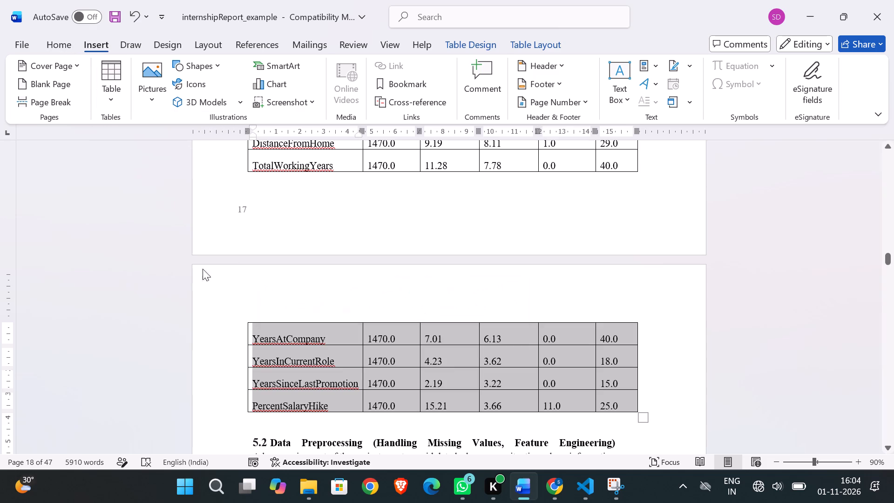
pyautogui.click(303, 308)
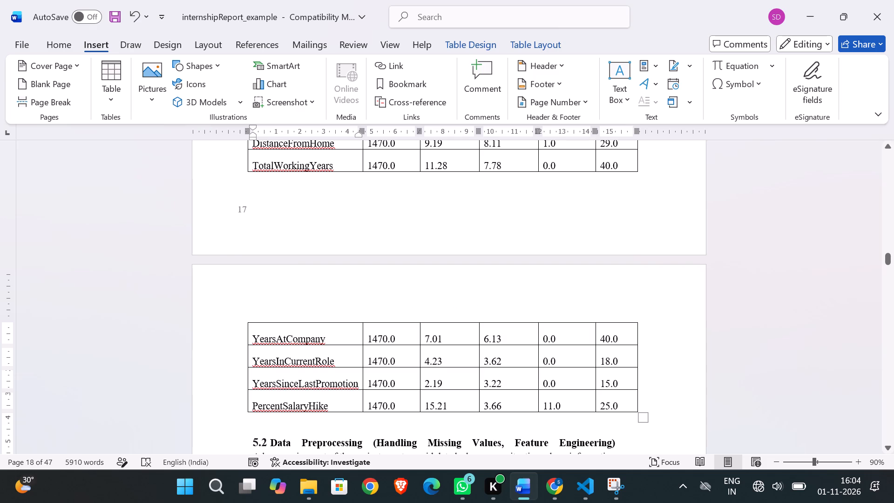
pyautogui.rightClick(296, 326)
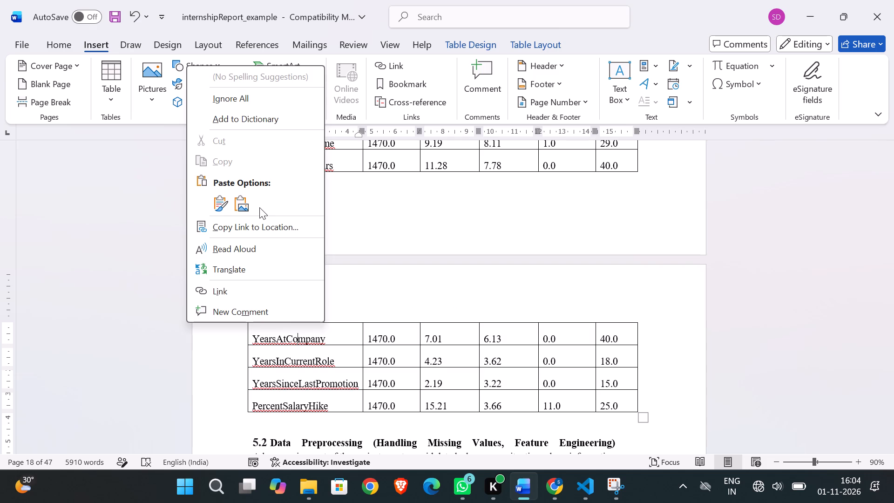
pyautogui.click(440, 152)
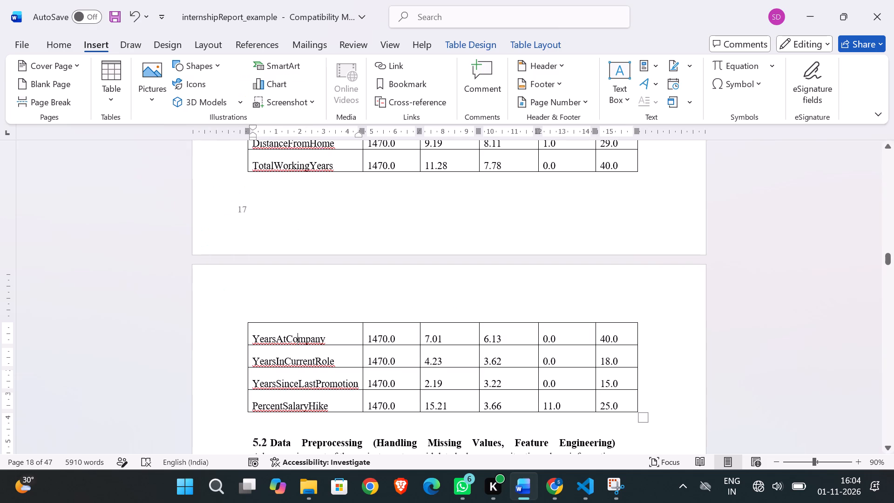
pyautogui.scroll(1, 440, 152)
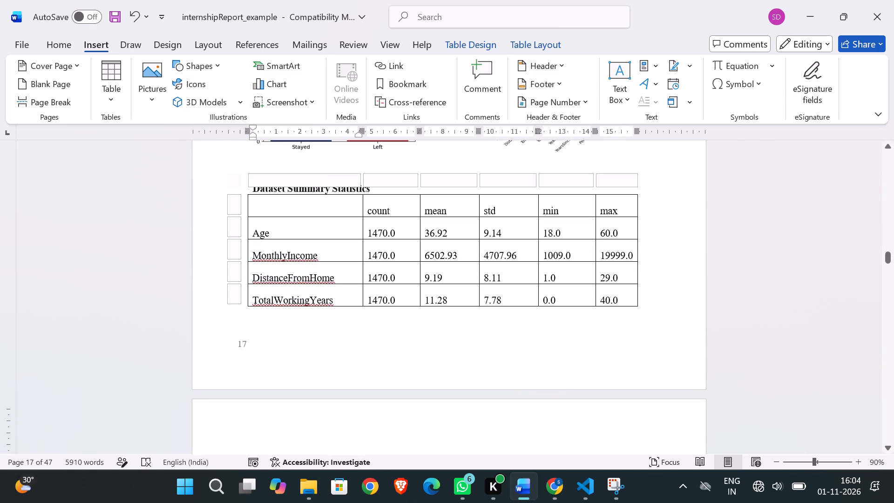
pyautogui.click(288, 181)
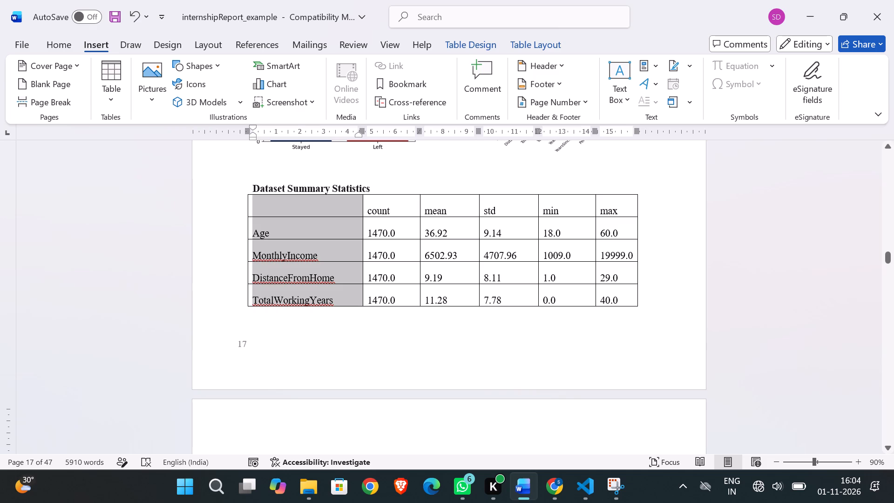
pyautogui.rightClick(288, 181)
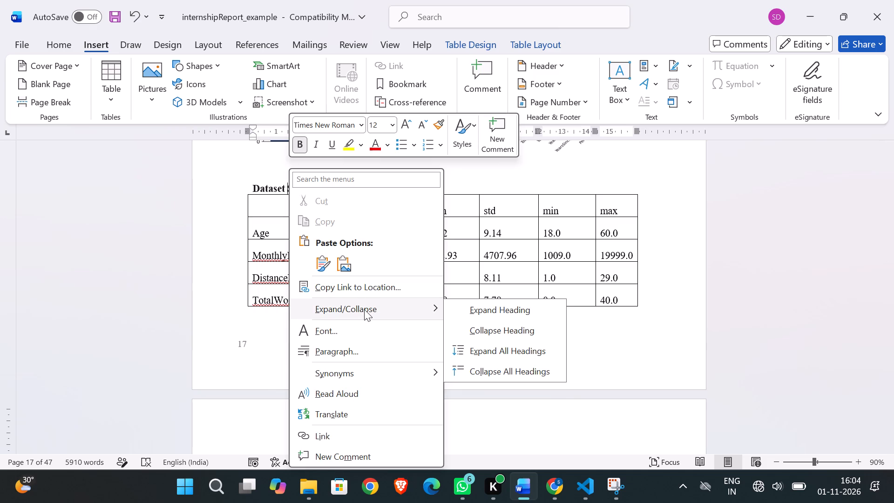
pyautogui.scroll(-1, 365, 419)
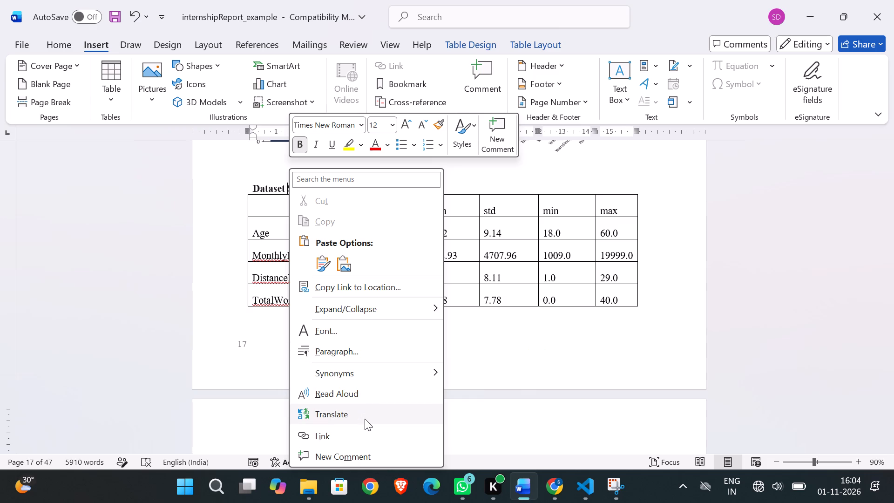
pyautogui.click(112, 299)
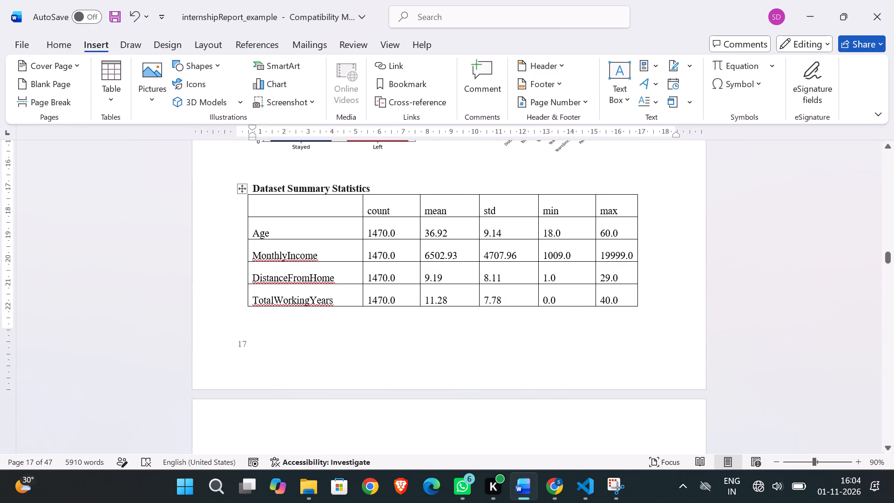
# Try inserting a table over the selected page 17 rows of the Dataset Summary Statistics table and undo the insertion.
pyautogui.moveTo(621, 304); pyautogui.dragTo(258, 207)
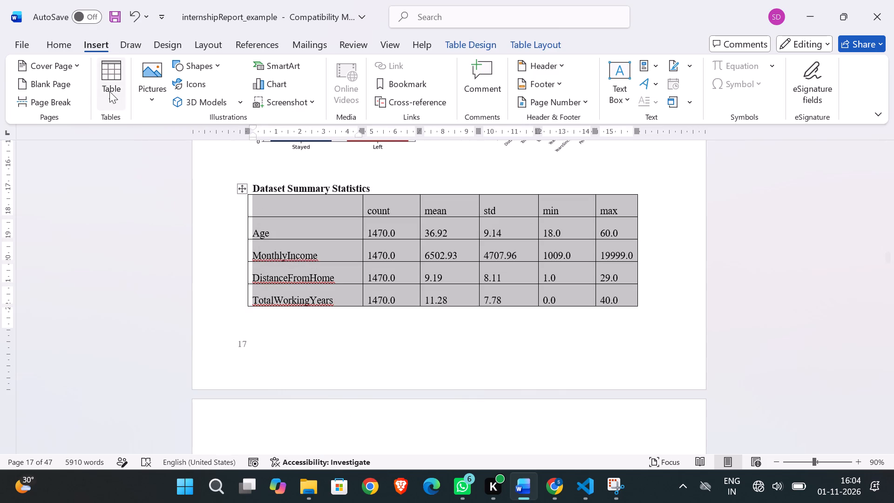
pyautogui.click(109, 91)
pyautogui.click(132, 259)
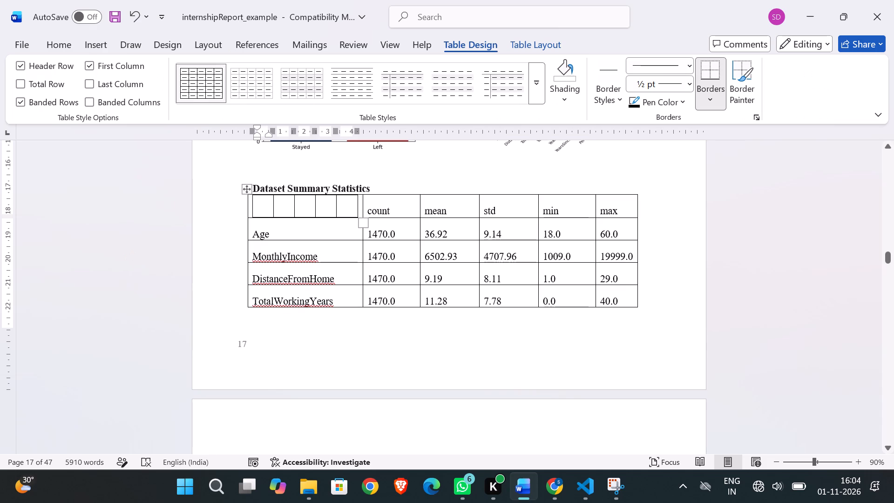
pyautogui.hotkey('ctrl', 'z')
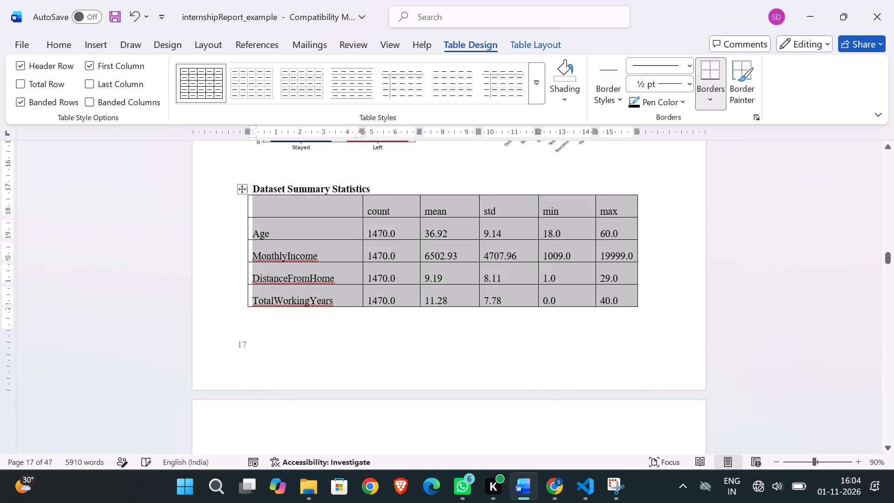
# Open the table properties for the whole Dataset Summary Statistics table and try to reduce the preferred width of columns 1-6.
pyautogui.click(243, 188)
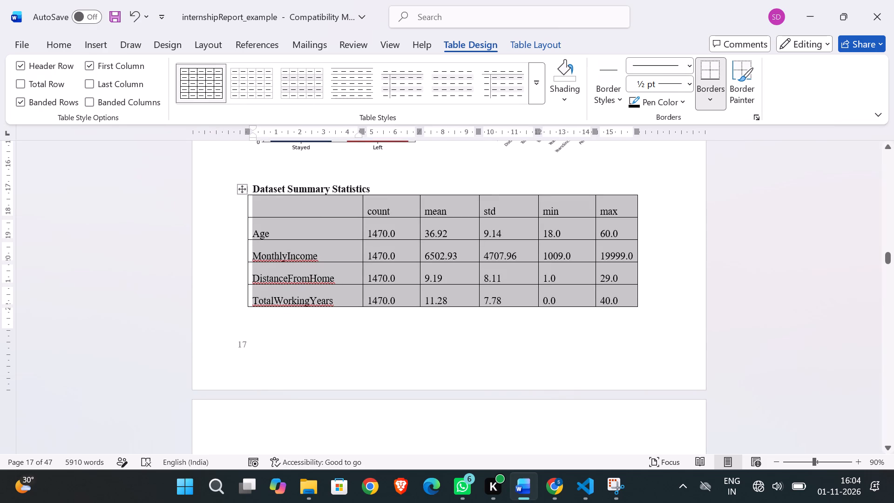
pyautogui.rightClick(243, 188)
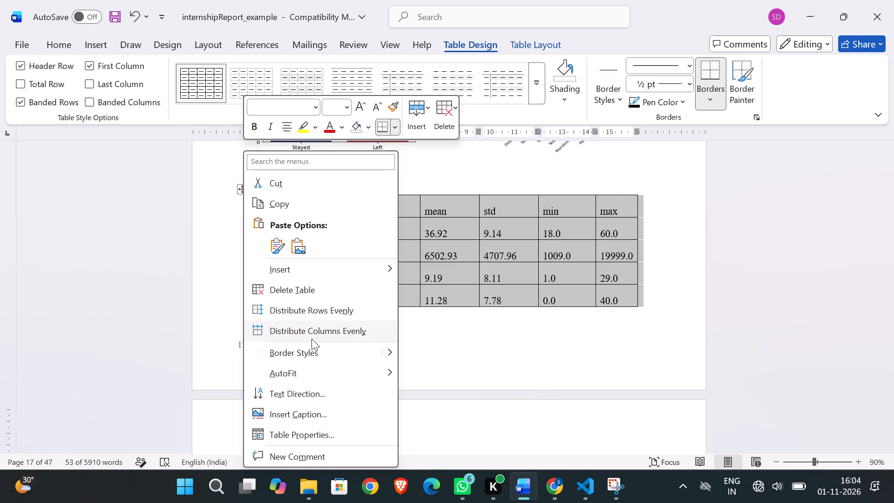
pyautogui.scroll(-1, 318, 357)
pyautogui.click(306, 434)
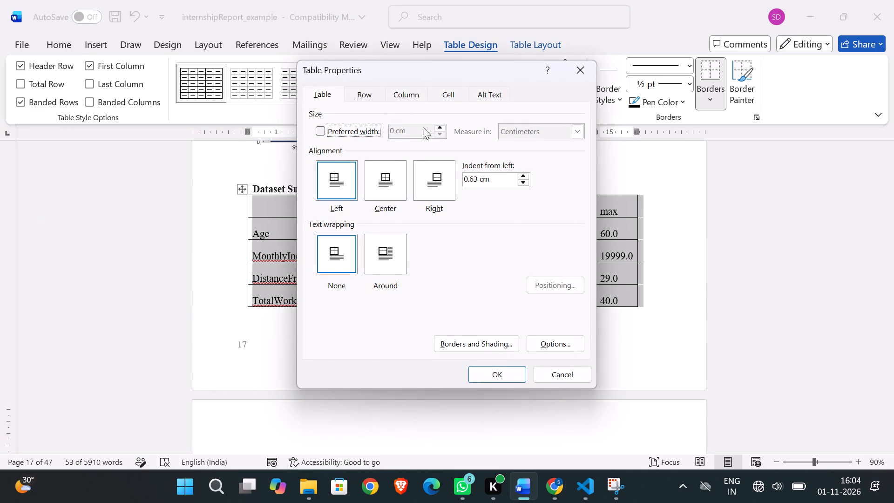
pyautogui.click(394, 96)
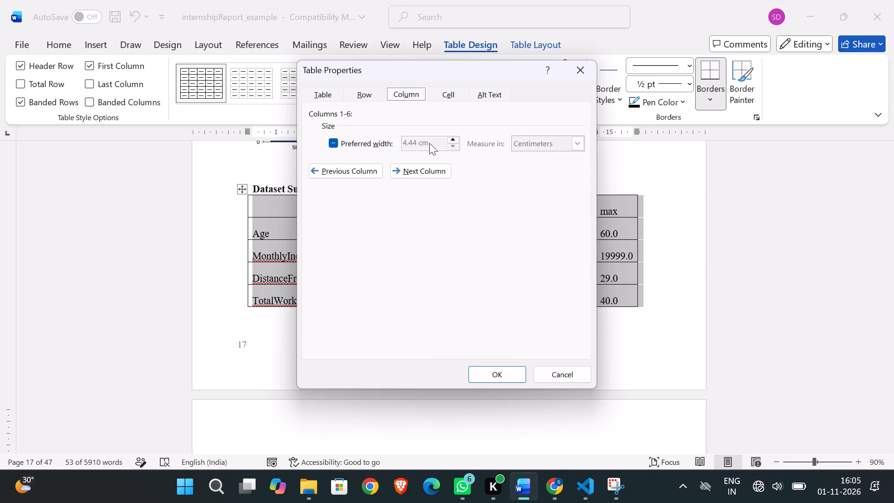
pyautogui.click(372, 97)
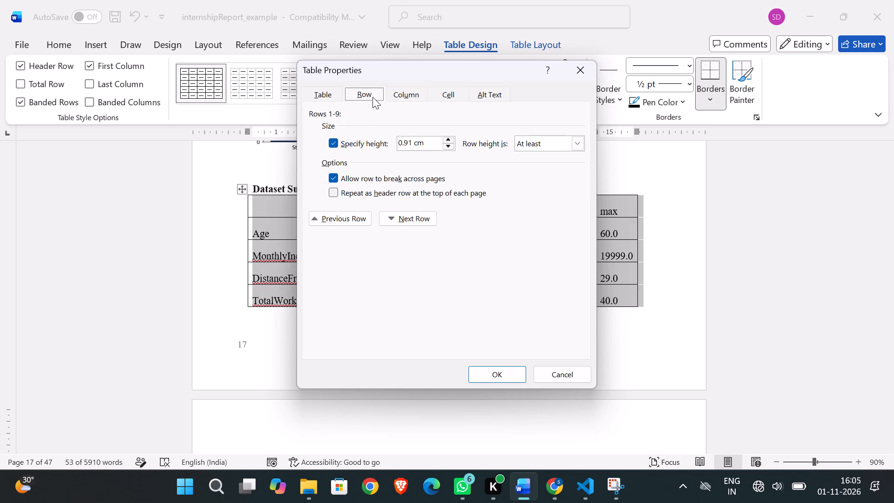
pyautogui.click(400, 96)
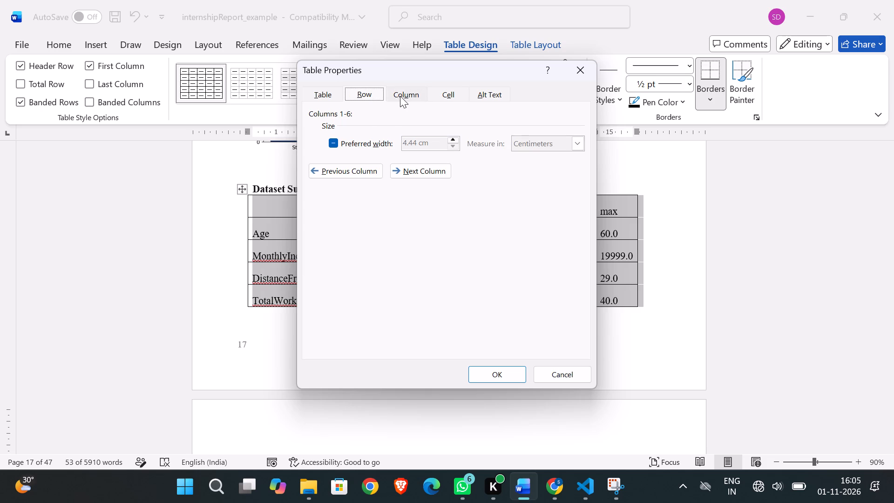
pyautogui.click(432, 140)
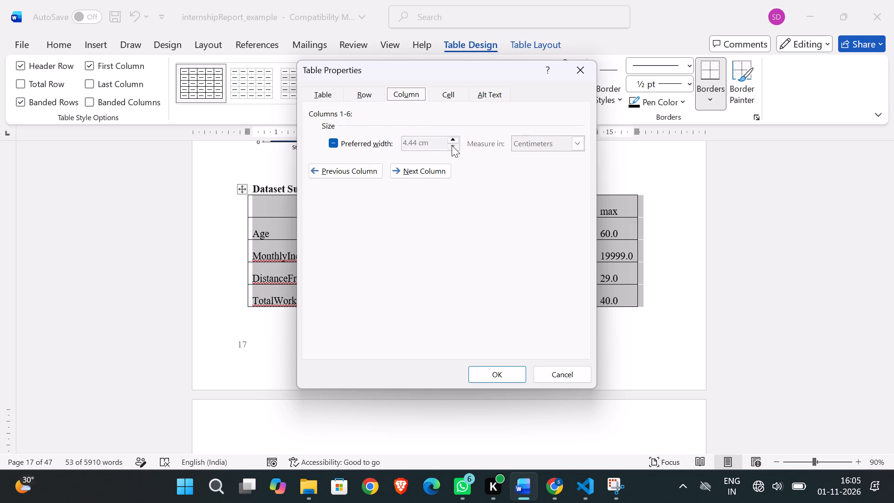
pyautogui.doubleClick(452, 145)
pyautogui.click(339, 115)
pyautogui.moveTo(339, 115); pyautogui.dragTo(344, 114)
# Set the Dataset Summary Statistics table's indent from left to 0.6 cm.
pyautogui.click(314, 94)
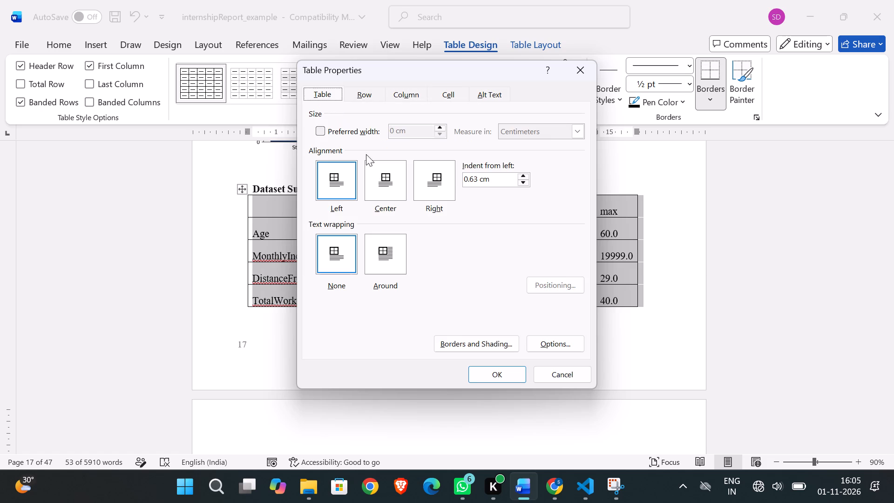
pyautogui.click(490, 176)
pyautogui.tripleClick(524, 184)
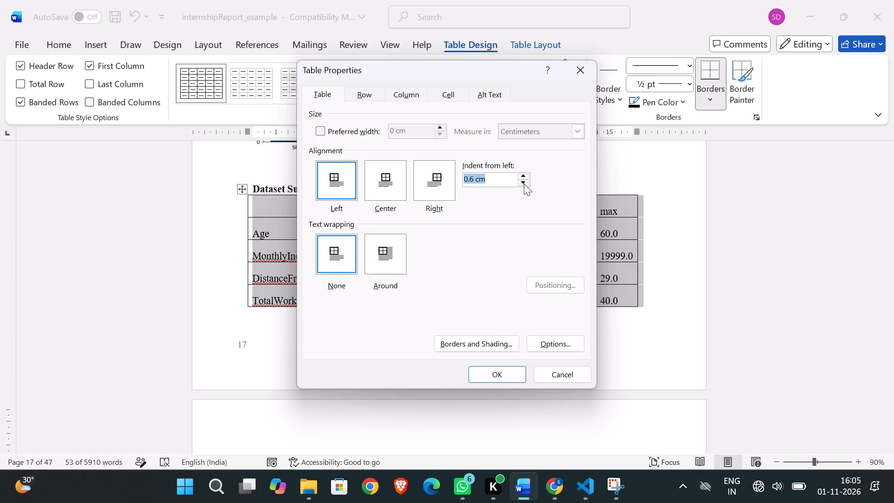
pyautogui.click(524, 184)
pyautogui.tripleClick(524, 176)
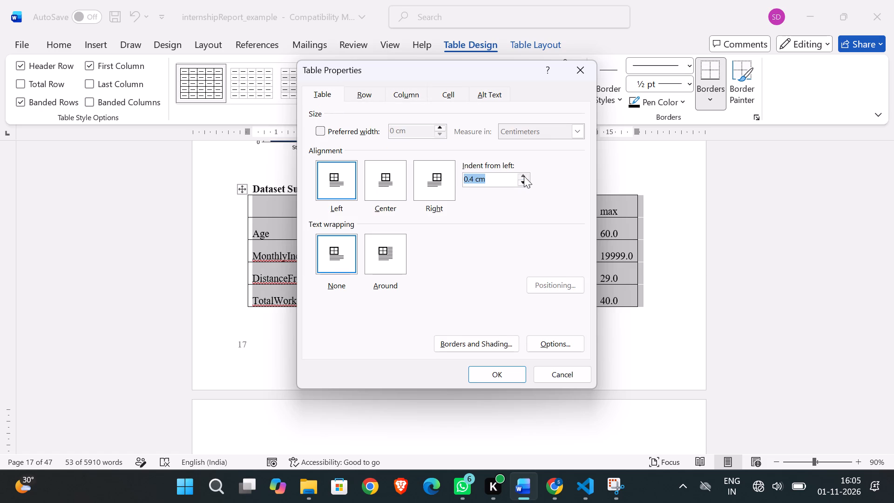
pyautogui.click(524, 176)
pyautogui.click(521, 180)
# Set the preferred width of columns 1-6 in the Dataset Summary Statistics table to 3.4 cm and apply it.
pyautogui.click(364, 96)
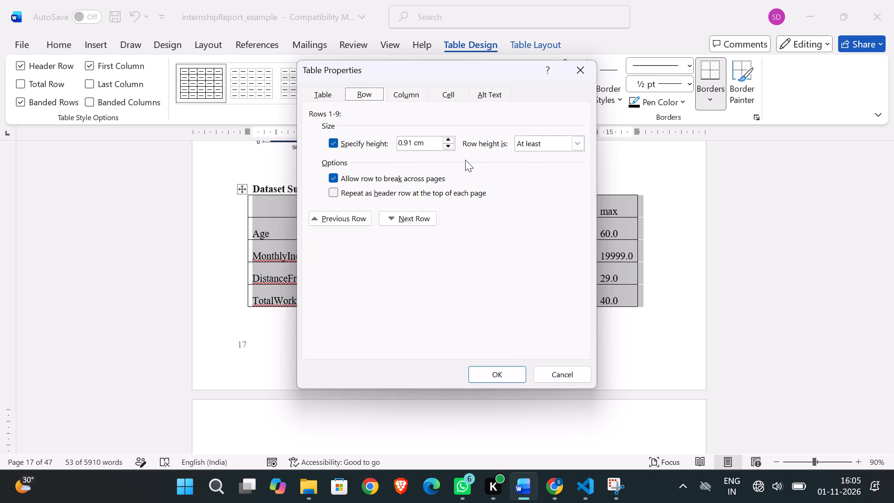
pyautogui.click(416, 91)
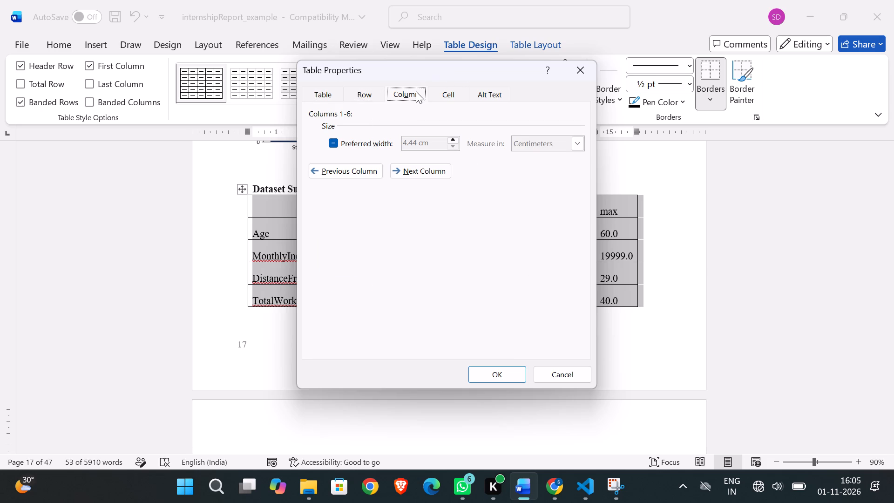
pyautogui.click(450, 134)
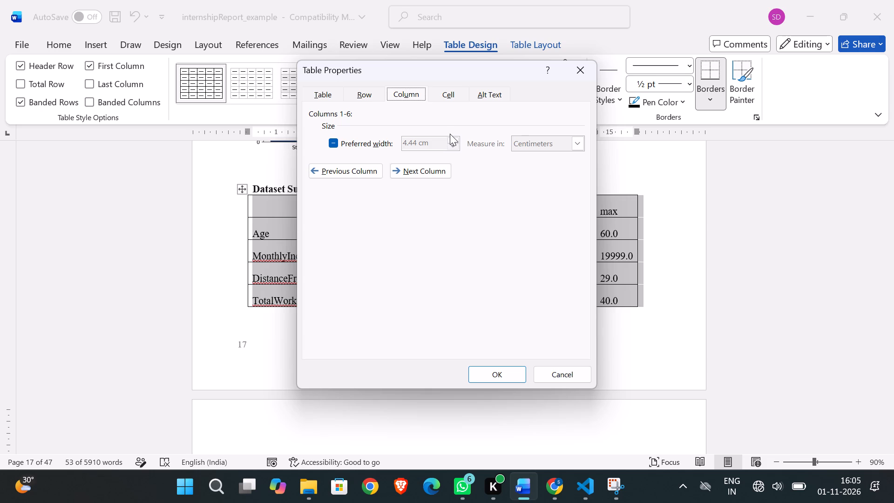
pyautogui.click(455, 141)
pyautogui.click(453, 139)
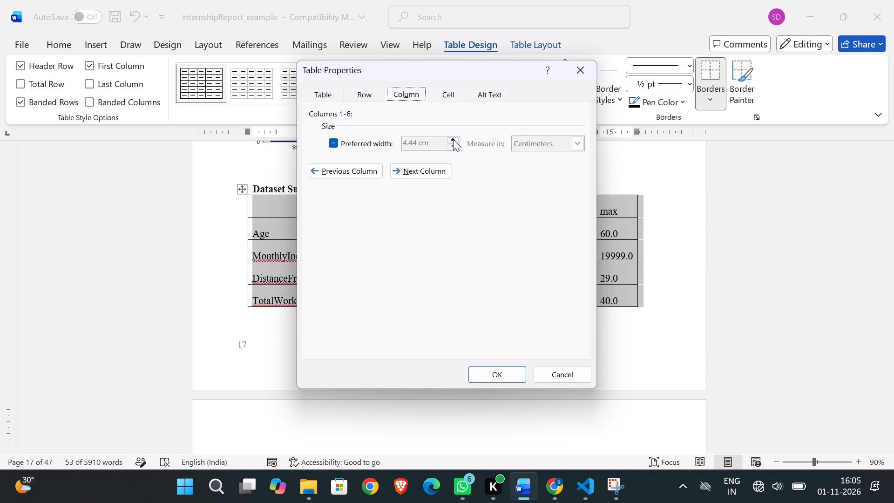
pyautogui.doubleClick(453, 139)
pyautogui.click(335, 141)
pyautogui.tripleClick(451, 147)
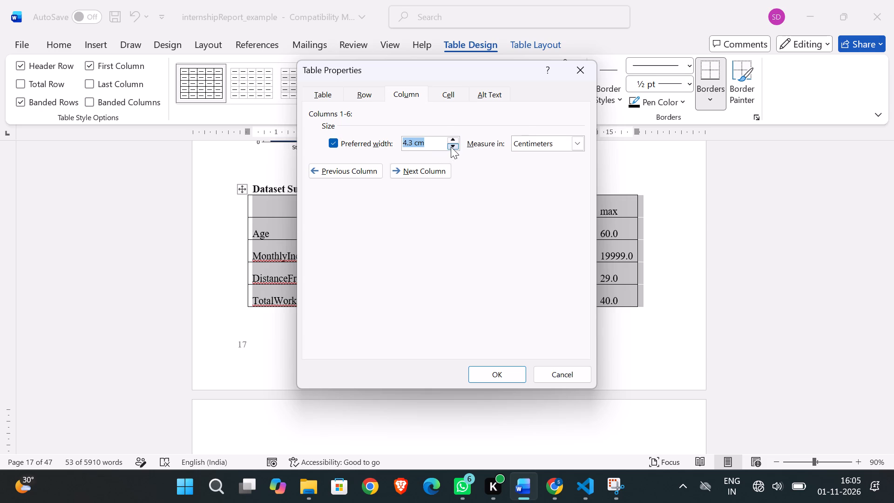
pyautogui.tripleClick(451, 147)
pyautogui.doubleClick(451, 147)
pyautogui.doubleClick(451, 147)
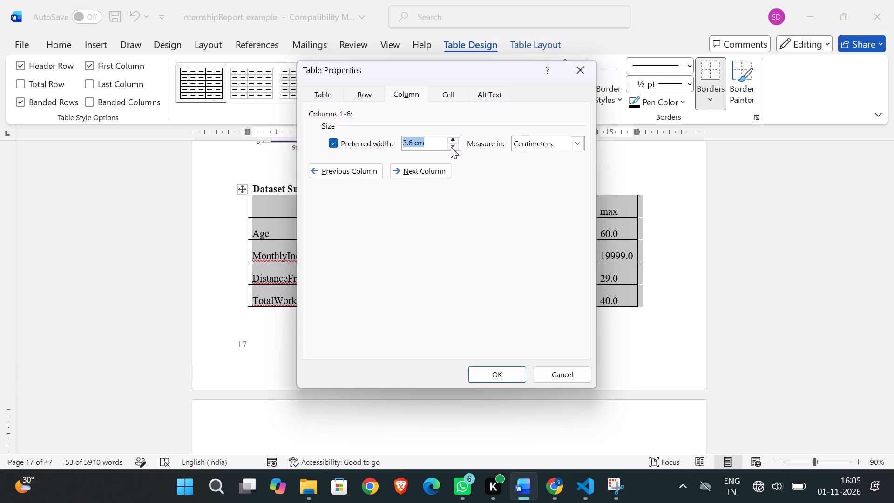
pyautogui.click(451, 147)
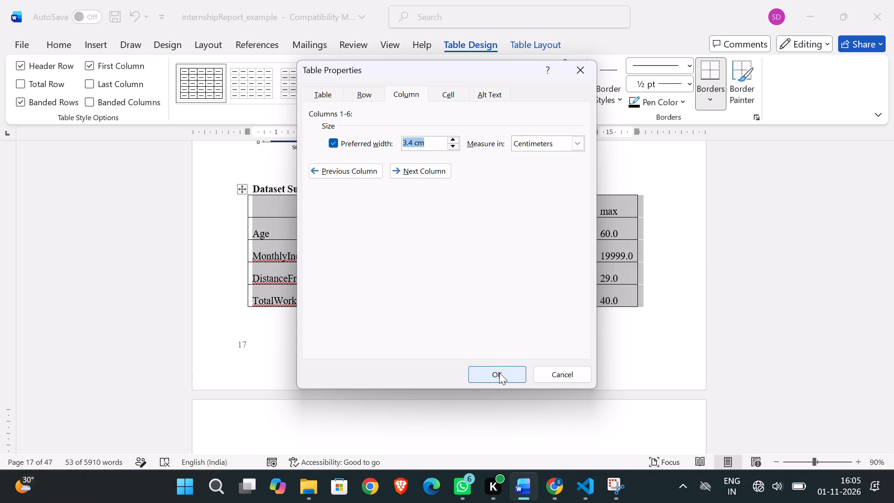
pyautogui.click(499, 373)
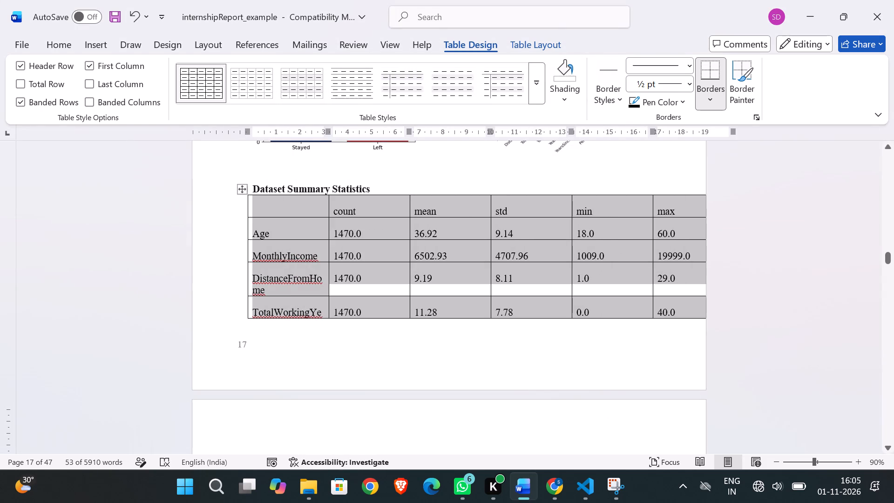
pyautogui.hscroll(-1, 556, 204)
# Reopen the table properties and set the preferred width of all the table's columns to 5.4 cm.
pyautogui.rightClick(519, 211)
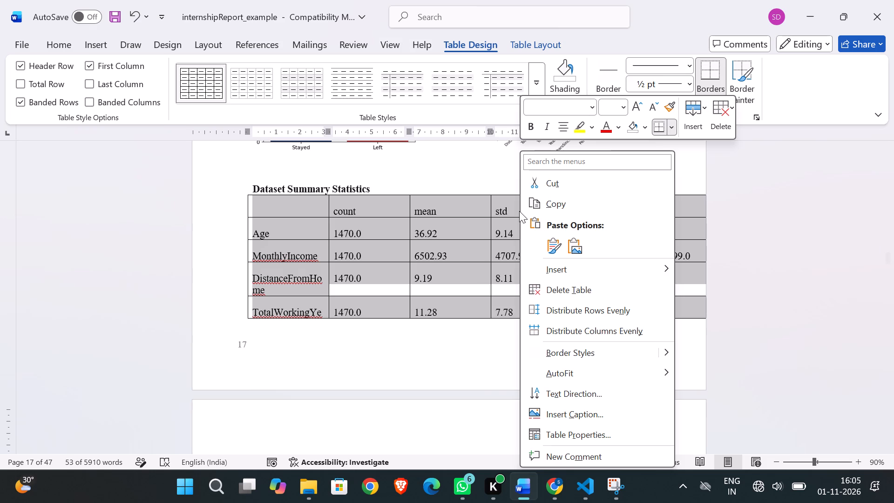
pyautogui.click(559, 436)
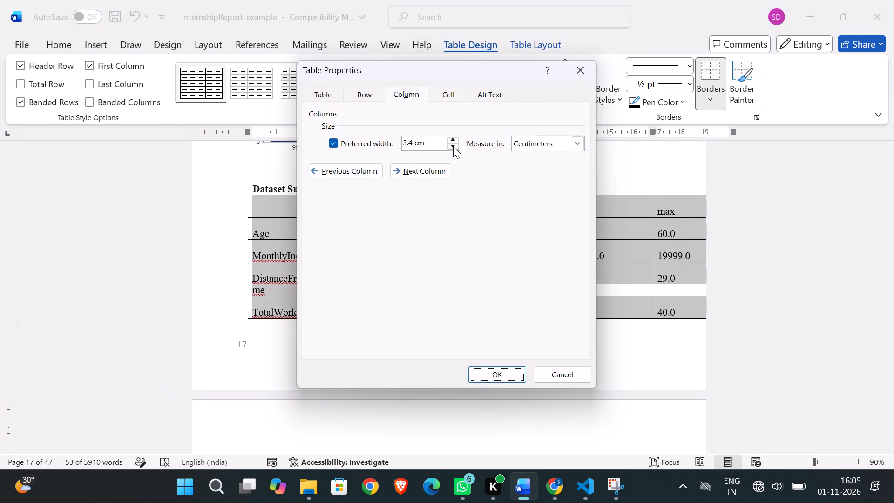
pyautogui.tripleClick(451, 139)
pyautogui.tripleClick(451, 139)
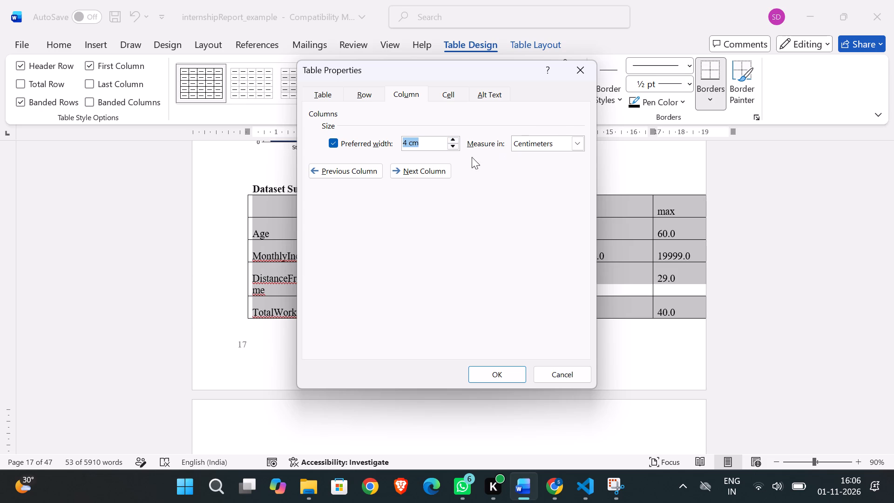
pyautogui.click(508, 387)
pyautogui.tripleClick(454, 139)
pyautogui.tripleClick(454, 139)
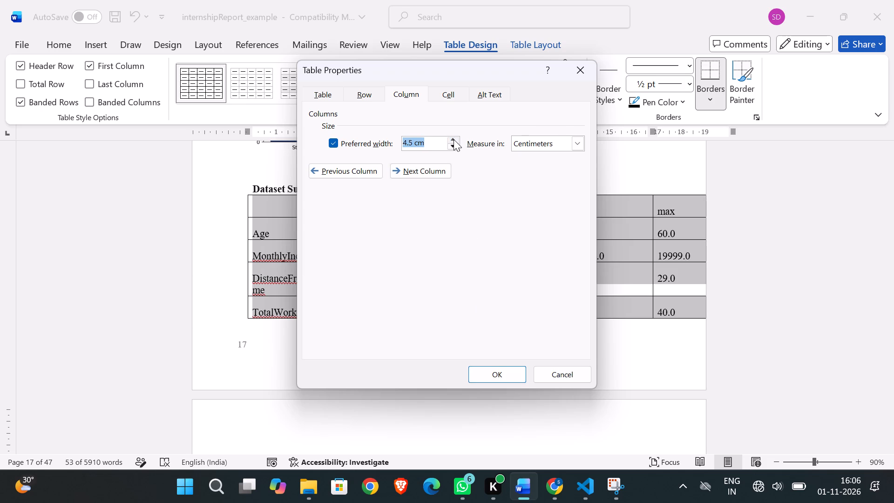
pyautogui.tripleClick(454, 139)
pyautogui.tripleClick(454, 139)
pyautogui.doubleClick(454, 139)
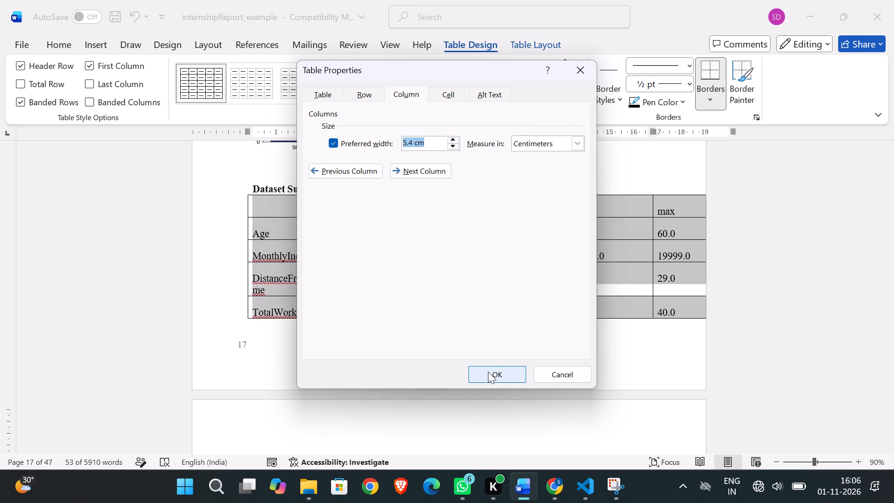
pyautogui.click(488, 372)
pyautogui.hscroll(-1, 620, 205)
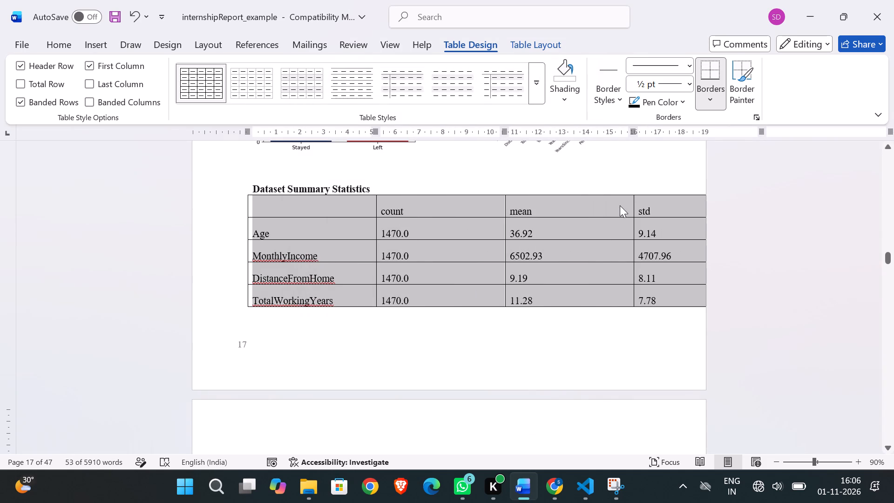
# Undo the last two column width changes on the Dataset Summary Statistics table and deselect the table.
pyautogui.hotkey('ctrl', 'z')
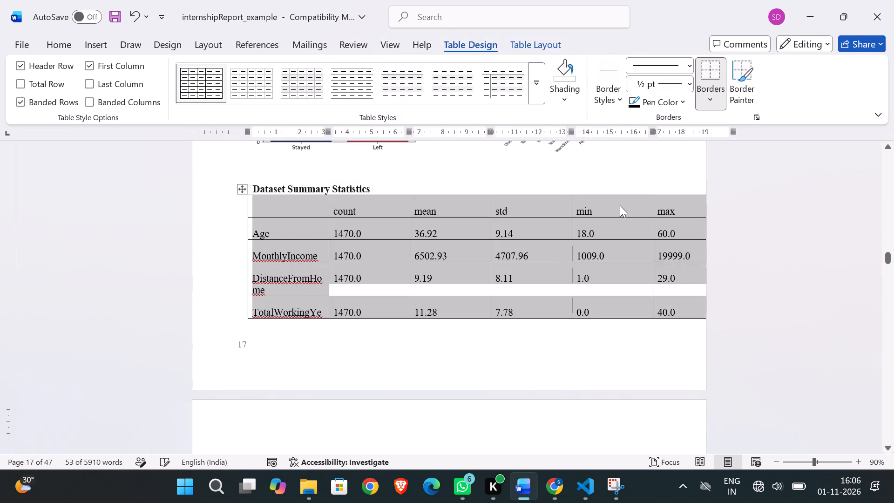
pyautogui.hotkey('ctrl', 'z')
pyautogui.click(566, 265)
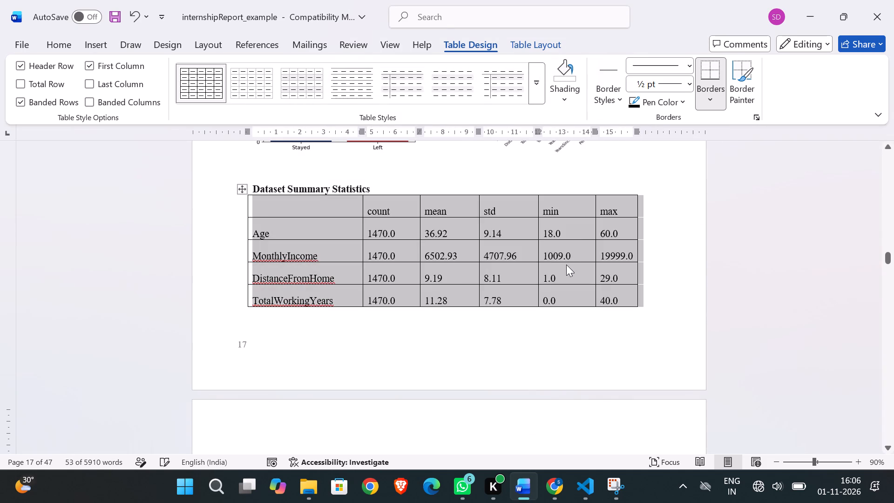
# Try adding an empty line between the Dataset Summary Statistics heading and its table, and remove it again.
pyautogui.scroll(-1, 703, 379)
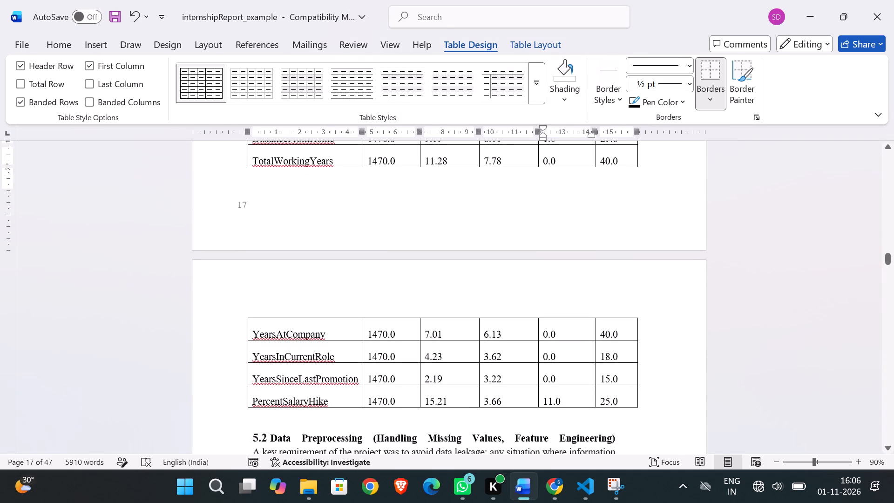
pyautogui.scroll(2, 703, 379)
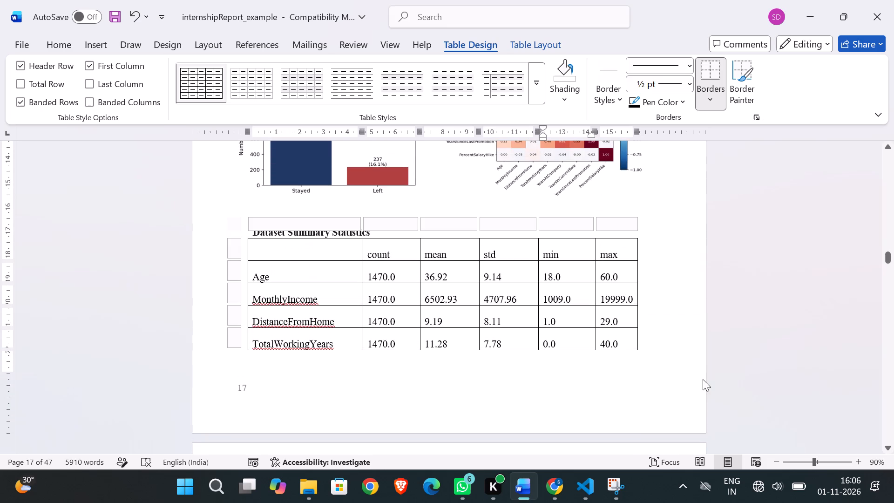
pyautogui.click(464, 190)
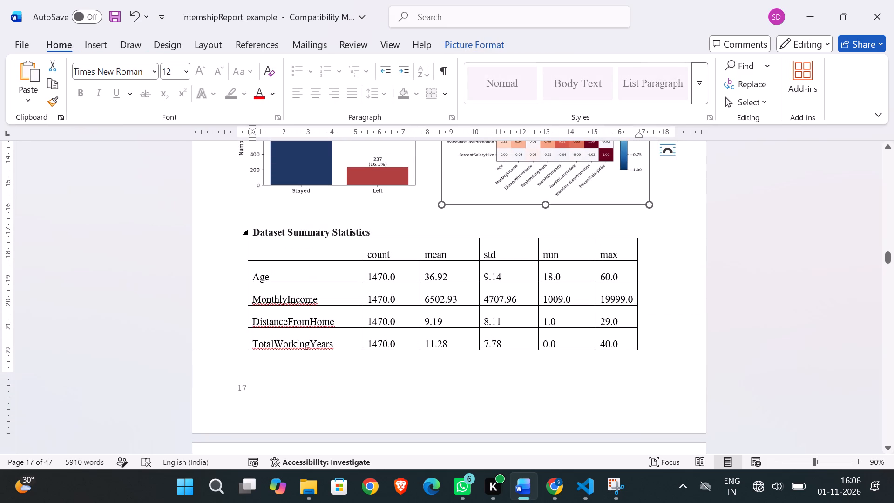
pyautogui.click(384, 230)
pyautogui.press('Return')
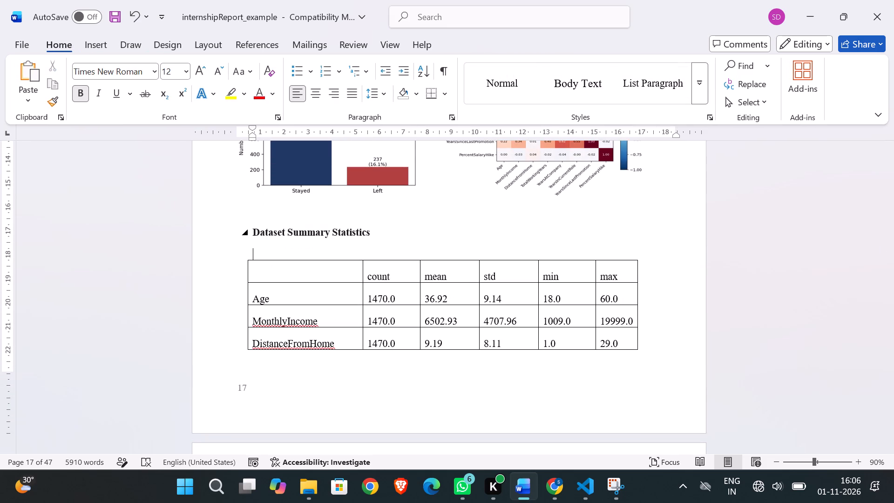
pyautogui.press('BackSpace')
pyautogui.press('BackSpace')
# Insert an empty, unnumbered line between the 5.2 Data Preprocessing heading and its first paragraph.
pyautogui.scroll(-1, 384, 230)
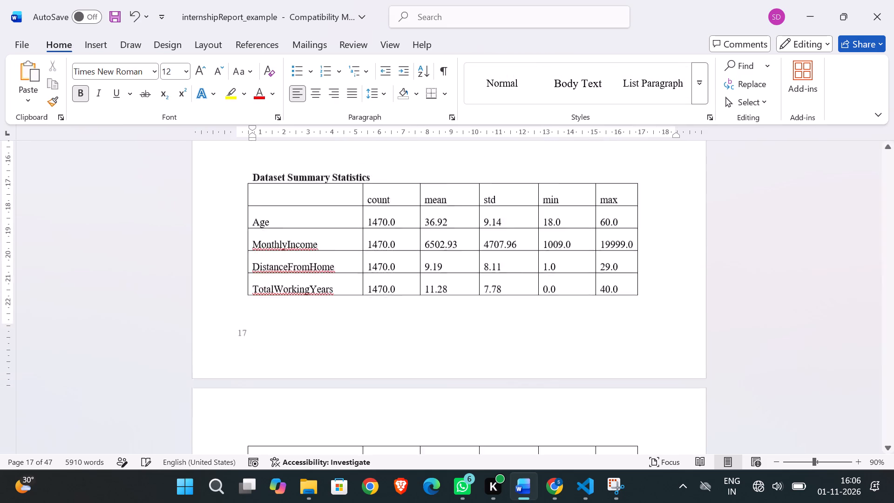
pyautogui.scroll(-3, 384, 230)
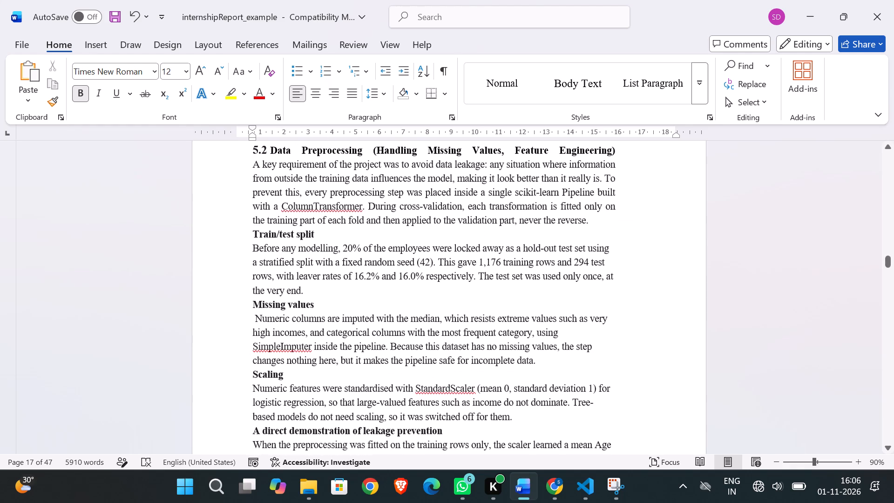
pyautogui.click(622, 156)
pyautogui.press('Return')
pyautogui.press('BackSpace')
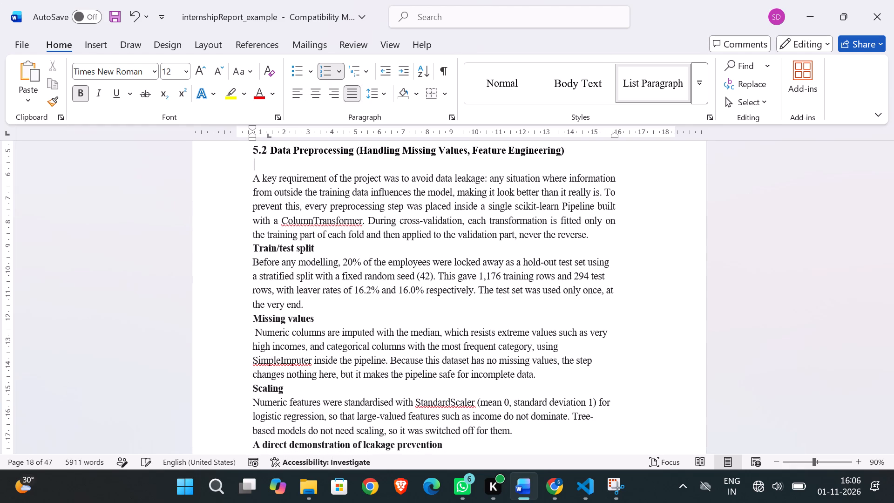
# Remove the stray 5.3 number from the empty line above the two pipeline.py terminal screenshots on page 18.
pyautogui.scroll(-2, 622, 156)
pyautogui.scroll(1, 622, 156)
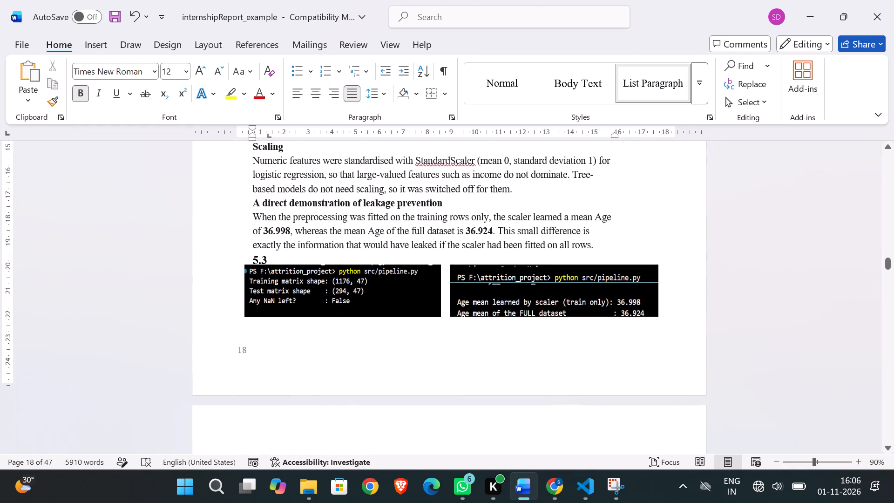
pyautogui.click(293, 261)
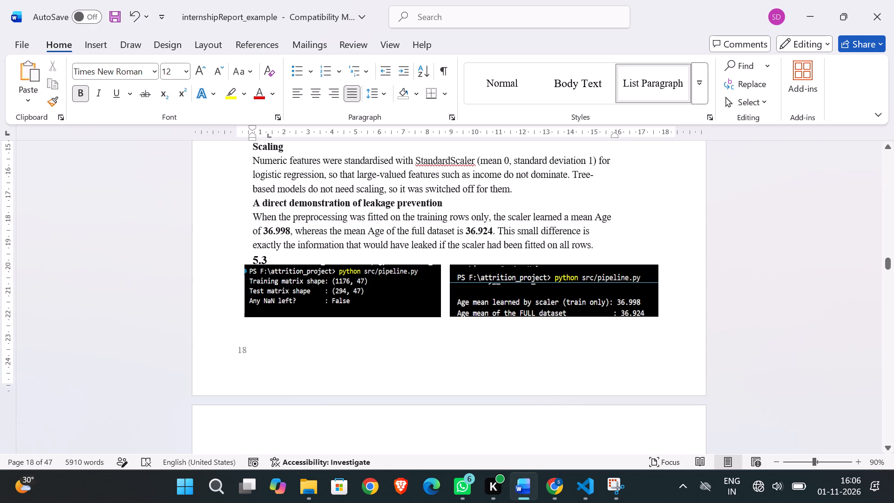
pyautogui.press('BackSpace')
pyautogui.scroll(-1, 293, 261)
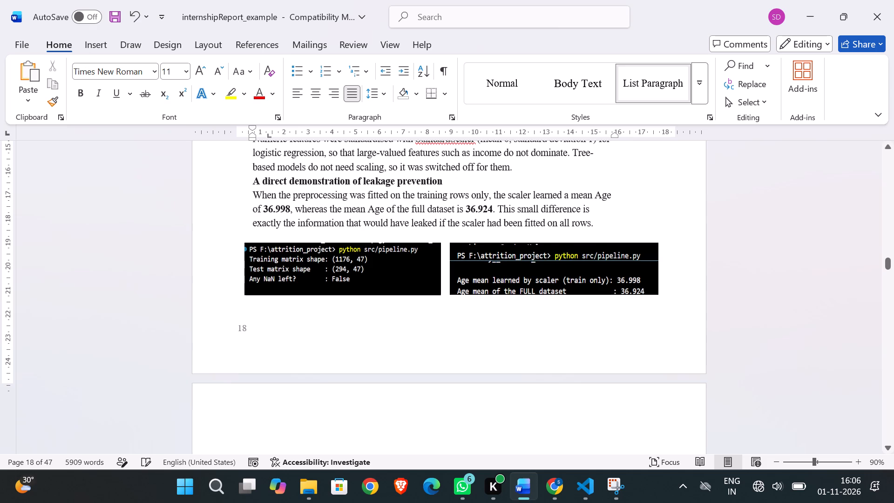
pyautogui.scroll(-2, 293, 261)
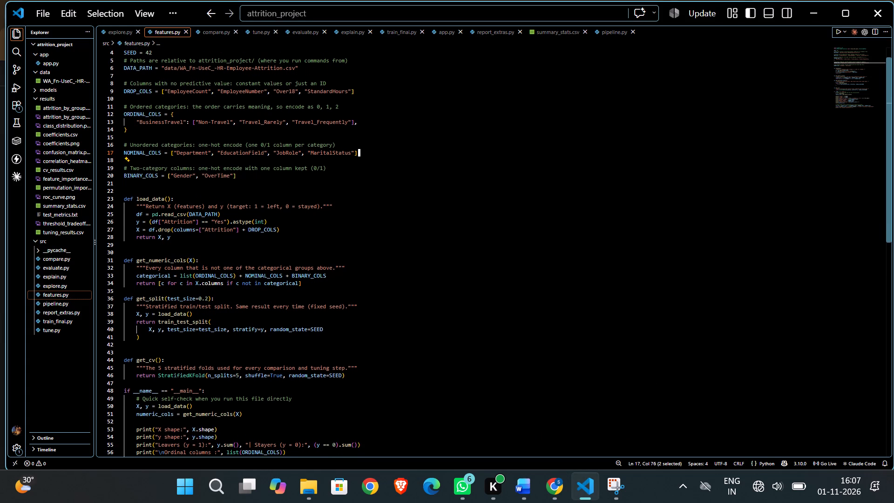
pyautogui.scroll(-1, 462, 341)
pyautogui.scroll(2, 462, 341)
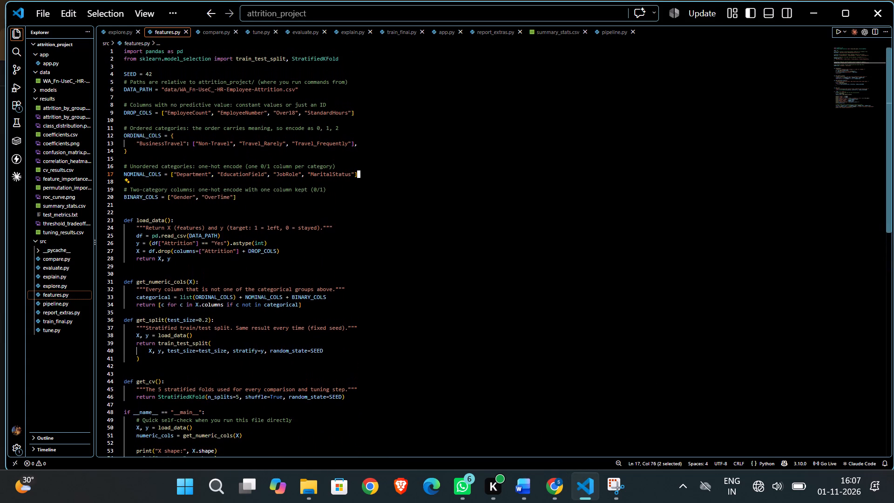
pyautogui.scroll(2, 462, 341)
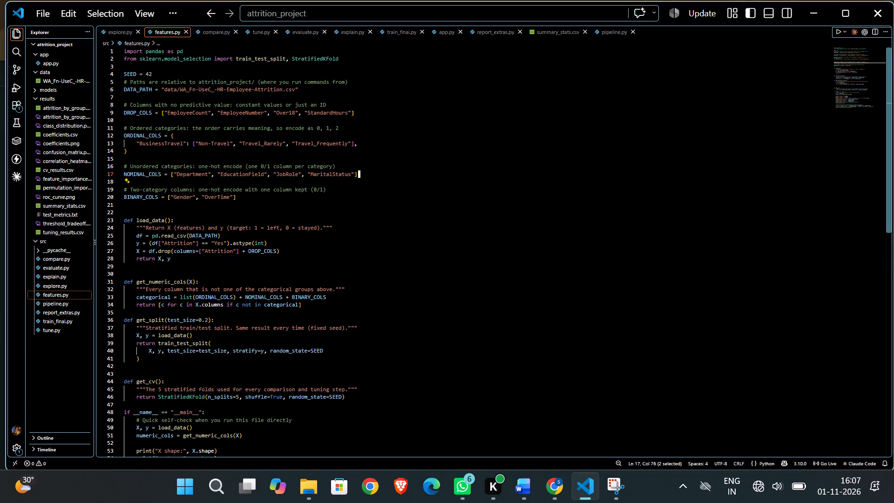
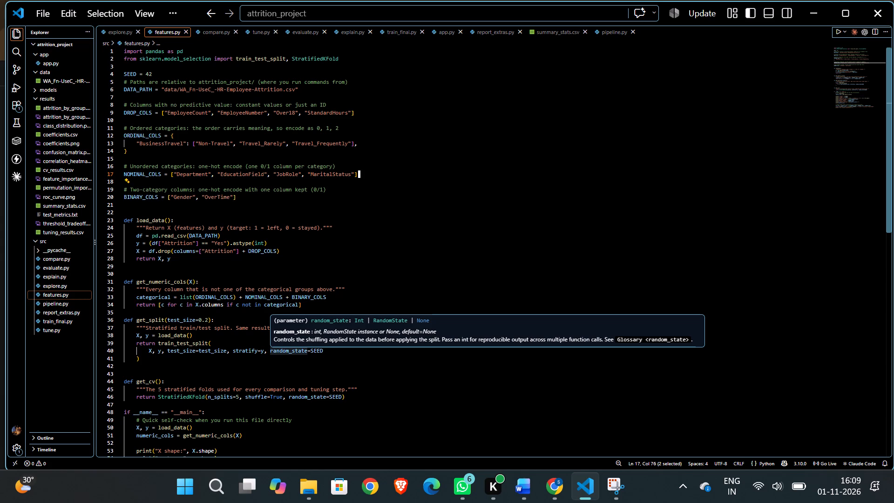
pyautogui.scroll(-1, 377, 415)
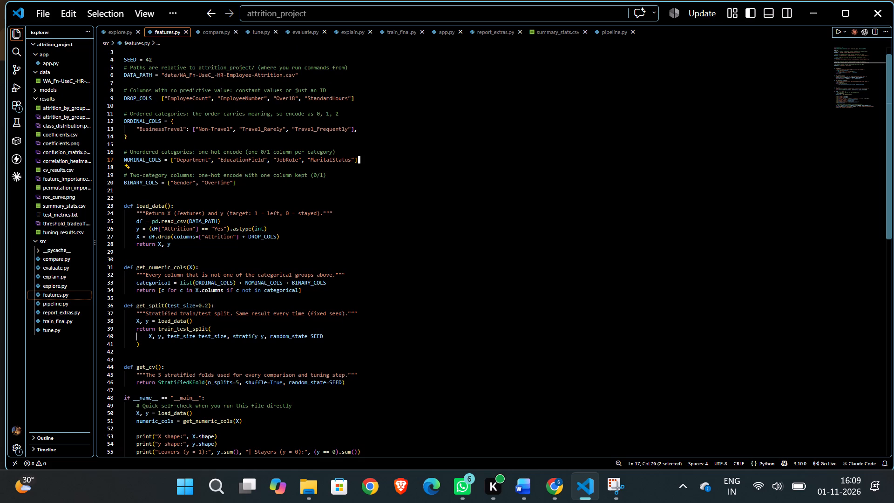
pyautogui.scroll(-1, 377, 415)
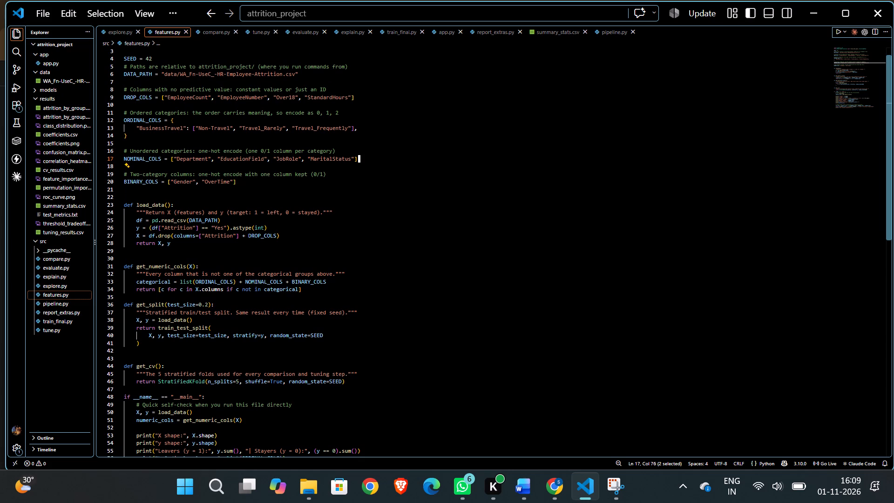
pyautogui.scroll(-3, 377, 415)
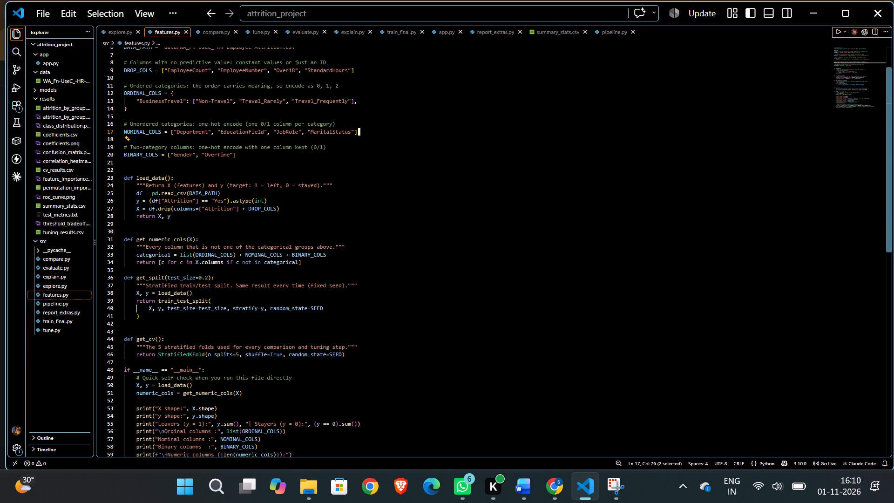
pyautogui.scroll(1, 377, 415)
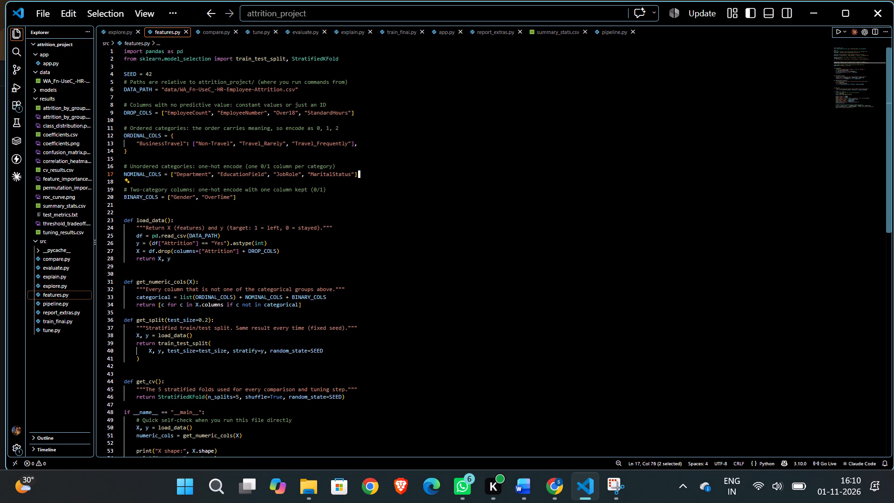
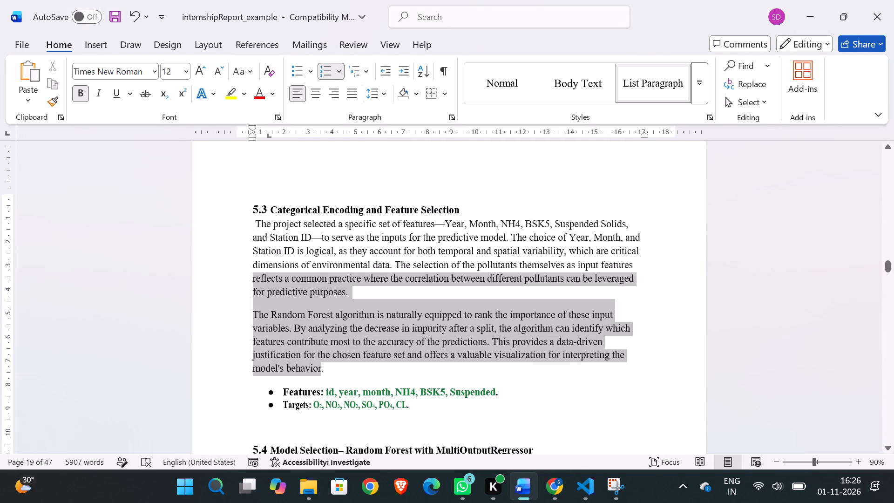
pyautogui.moveTo(277, 283); pyautogui.dragTo(264, 228)
pyautogui.press('BackSpace')
# Add an unnumbered blank line under the section 5.3 heading and paste the copied encoding table there.
pyautogui.press('Return')
pyautogui.press('Return')
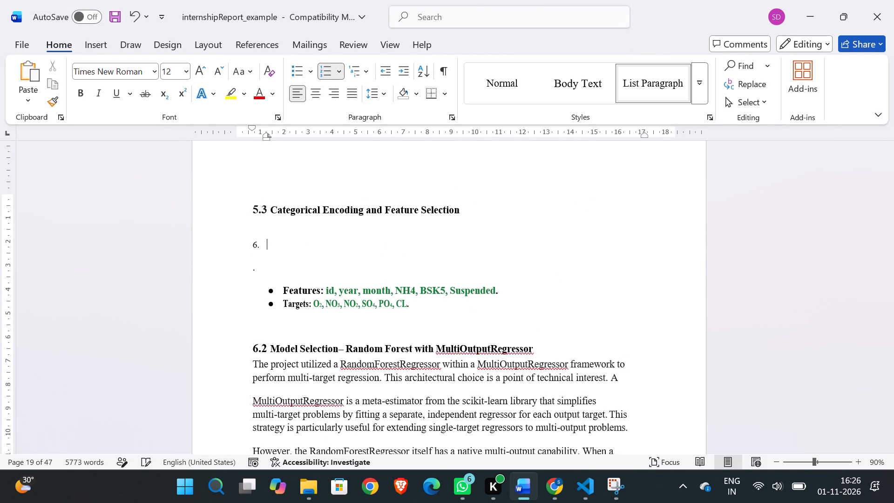
pyautogui.press('BackSpace')
pyautogui.hotkey('ctrl', 'v')
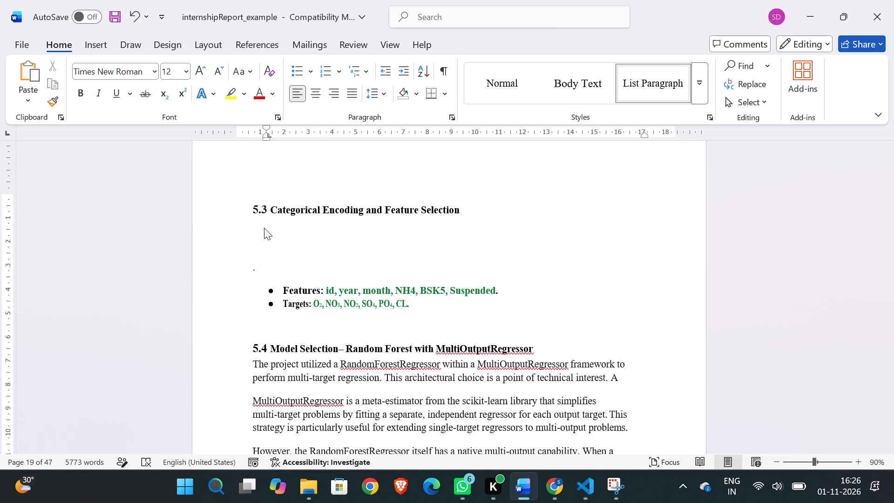
# Select the pasted encoding table and apply Convert Text to Table with 5 columns, automatic fixed column width and text separated at paragraphs.
pyautogui.scroll(-1, 569, 324)
pyautogui.scroll(2, 569, 324)
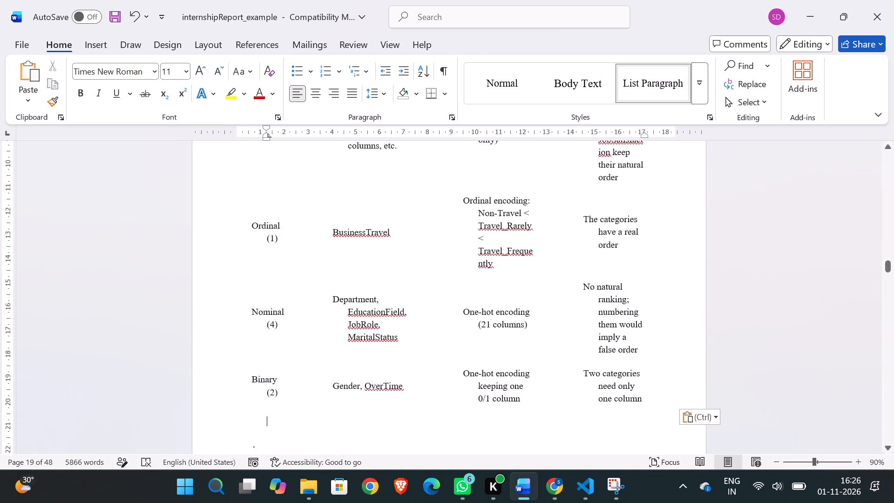
pyautogui.moveTo(643, 401); pyautogui.dragTo(514, 346)
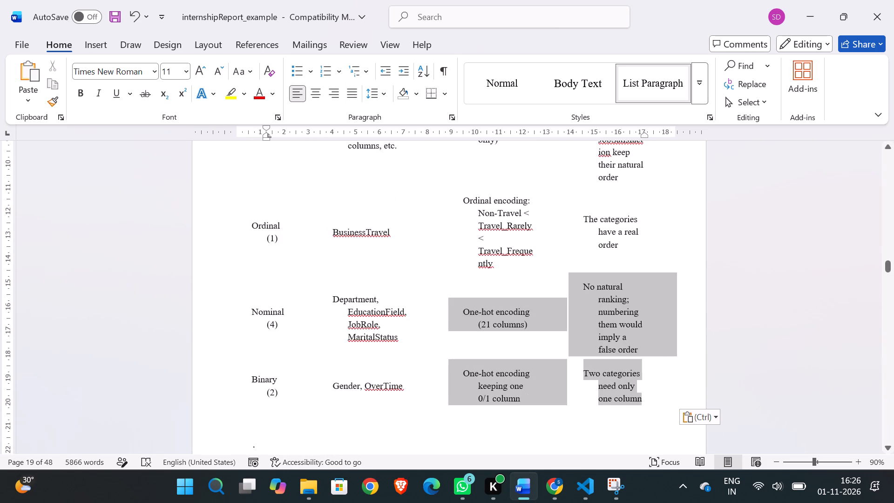
pyautogui.moveTo(514, 346); pyautogui.dragTo(270, 143)
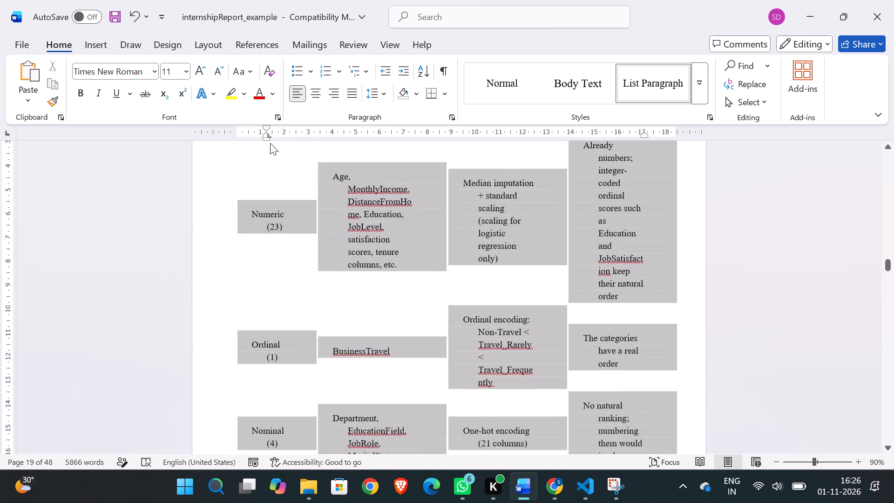
pyautogui.moveTo(270, 143); pyautogui.dragTo(257, 147)
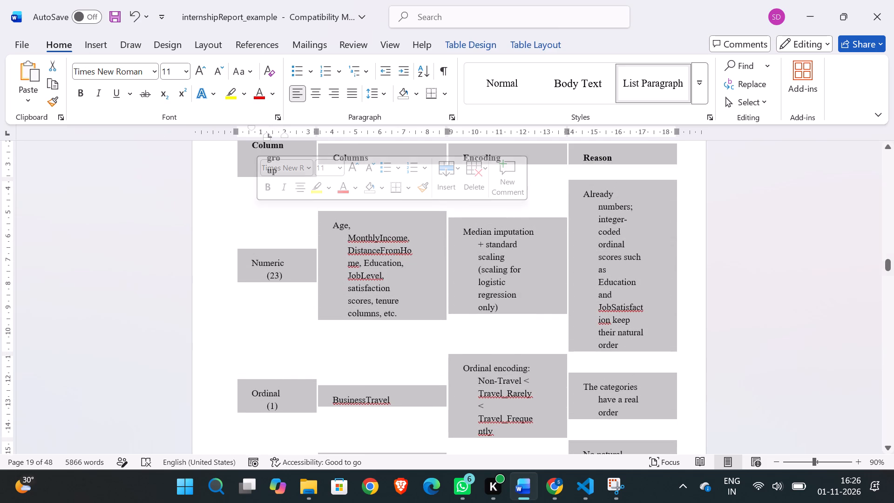
pyautogui.click(100, 43)
pyautogui.click(102, 83)
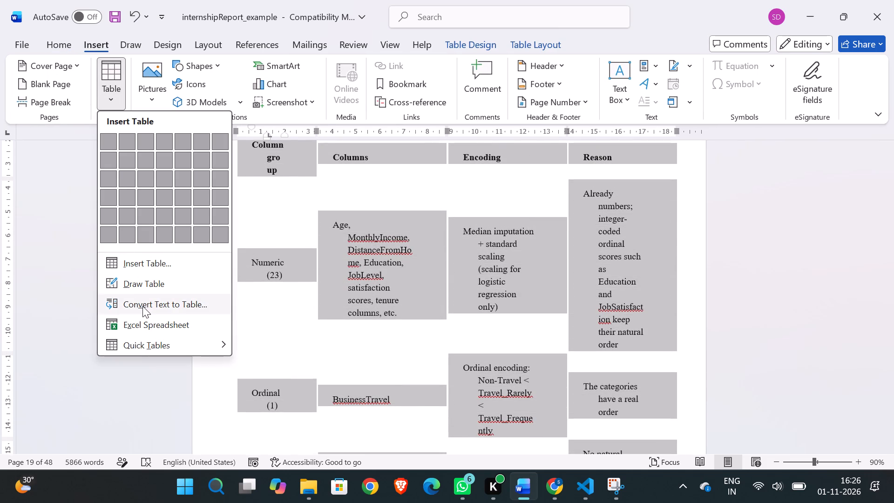
pyautogui.click(142, 306)
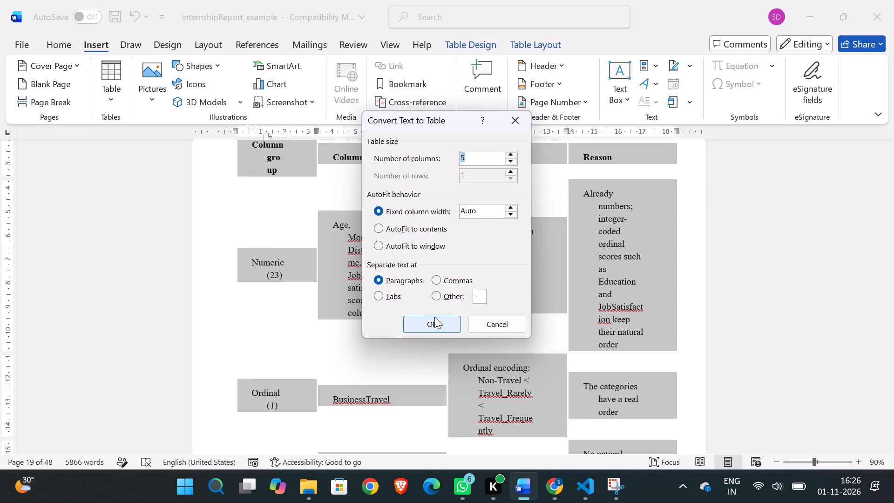
pyautogui.click(434, 317)
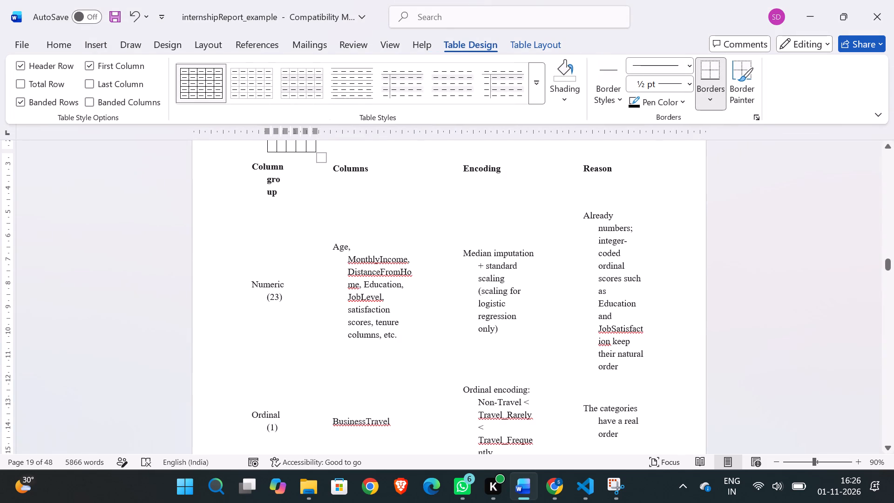
# Undo the text-to-table conversion on the pasted section 5.3 encoding table.
pyautogui.hotkey('ctrl', 'z')
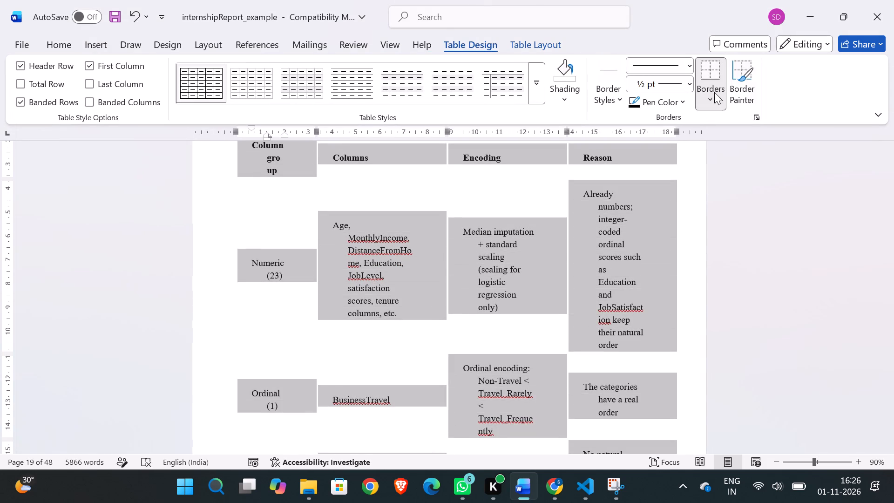
# Apply All Borders to the selected encoding table and give it the plain single-line grid table style.
pyautogui.click(712, 95)
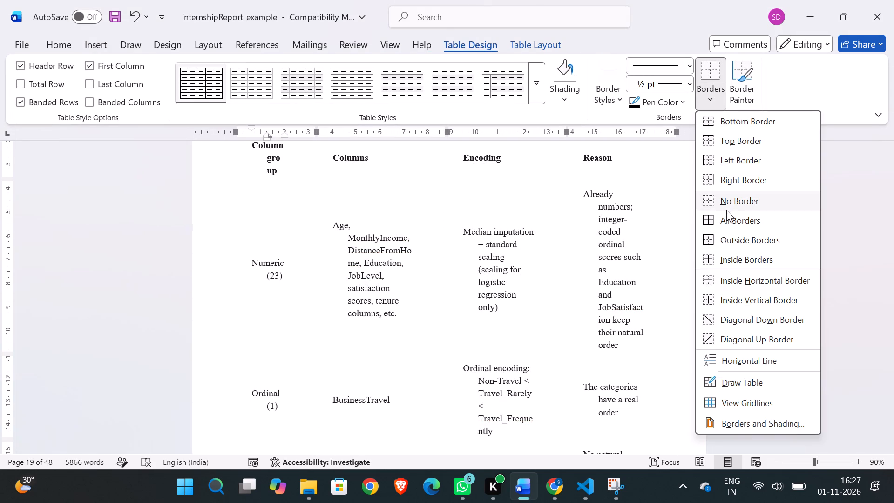
pyautogui.click(725, 218)
pyautogui.click(191, 85)
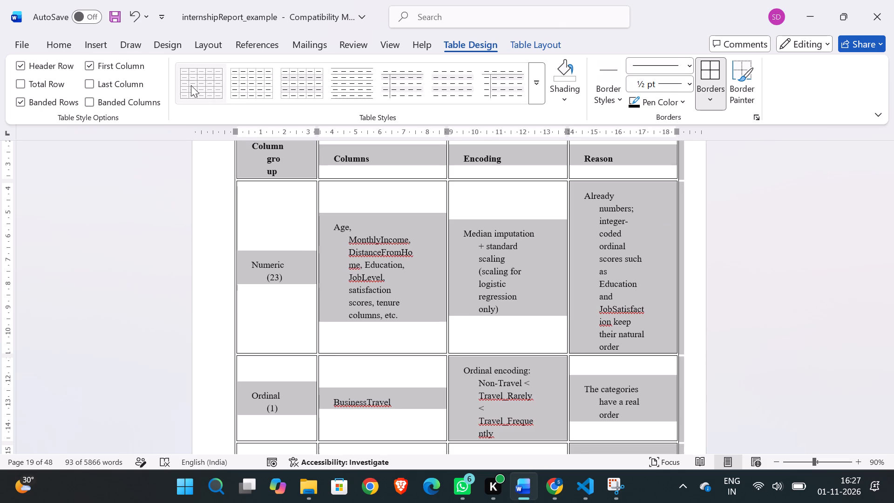
pyautogui.click(288, 301)
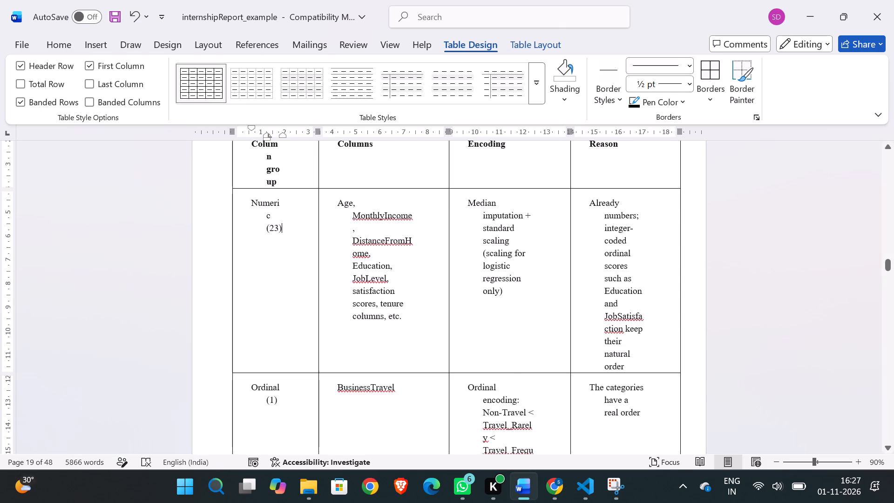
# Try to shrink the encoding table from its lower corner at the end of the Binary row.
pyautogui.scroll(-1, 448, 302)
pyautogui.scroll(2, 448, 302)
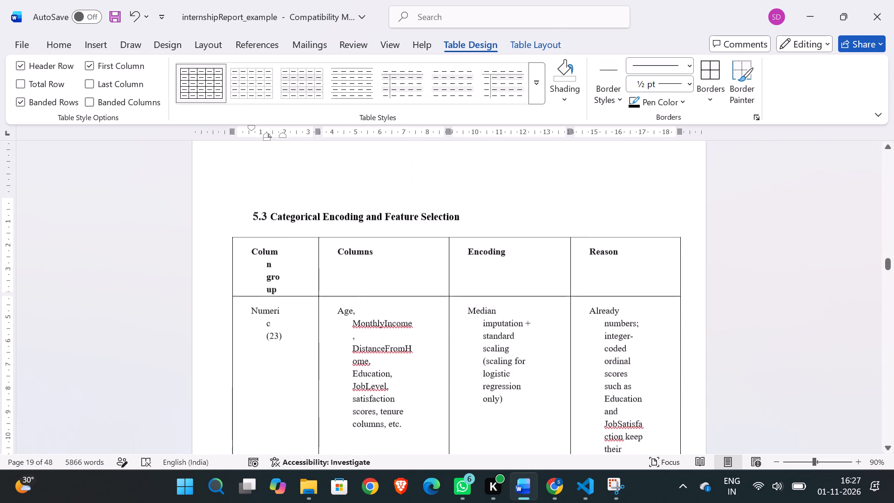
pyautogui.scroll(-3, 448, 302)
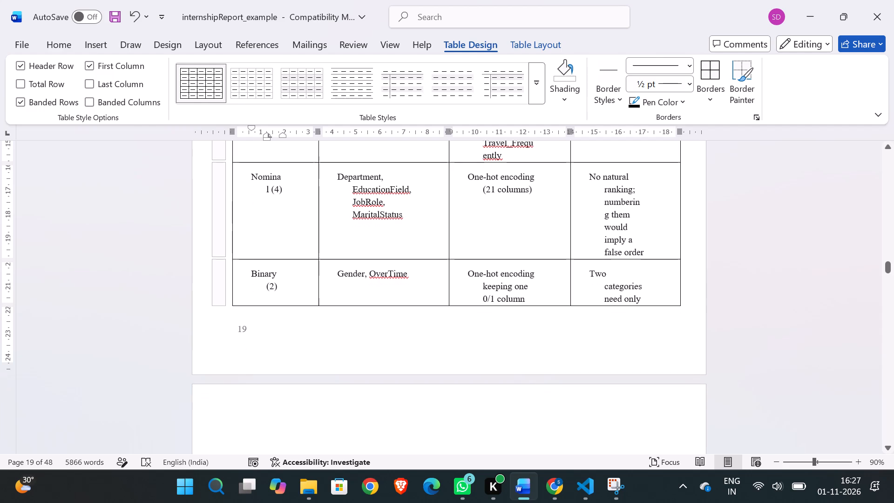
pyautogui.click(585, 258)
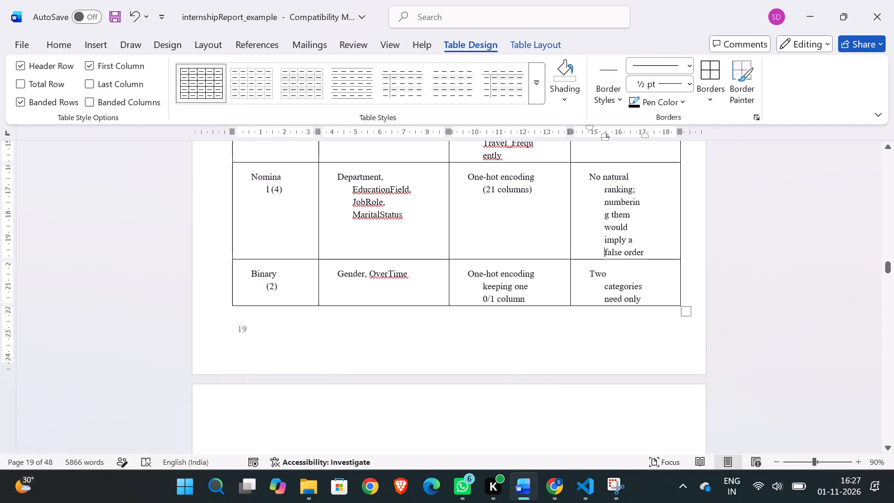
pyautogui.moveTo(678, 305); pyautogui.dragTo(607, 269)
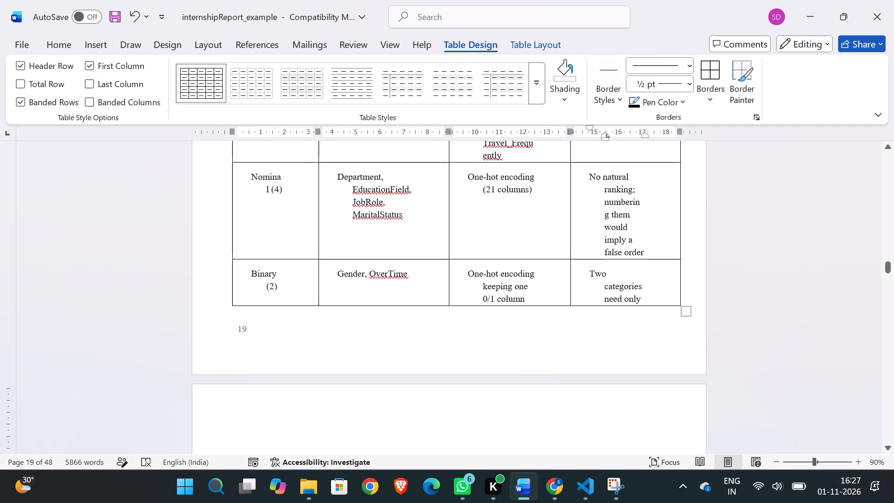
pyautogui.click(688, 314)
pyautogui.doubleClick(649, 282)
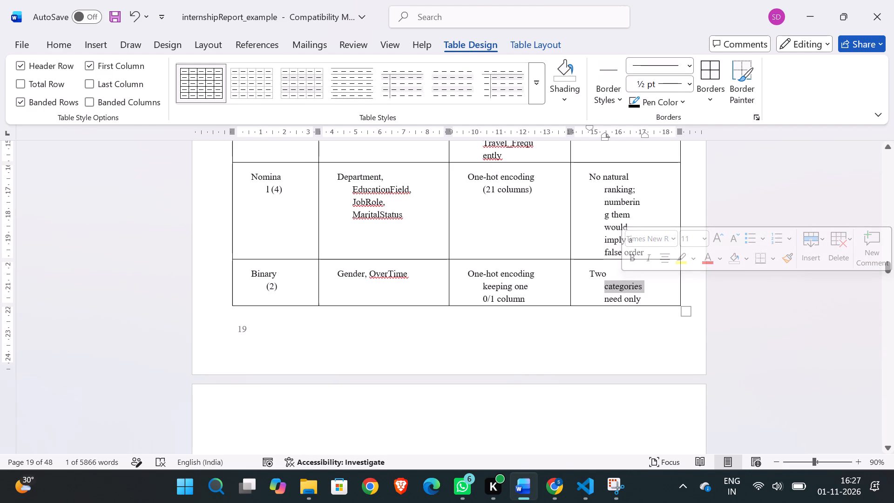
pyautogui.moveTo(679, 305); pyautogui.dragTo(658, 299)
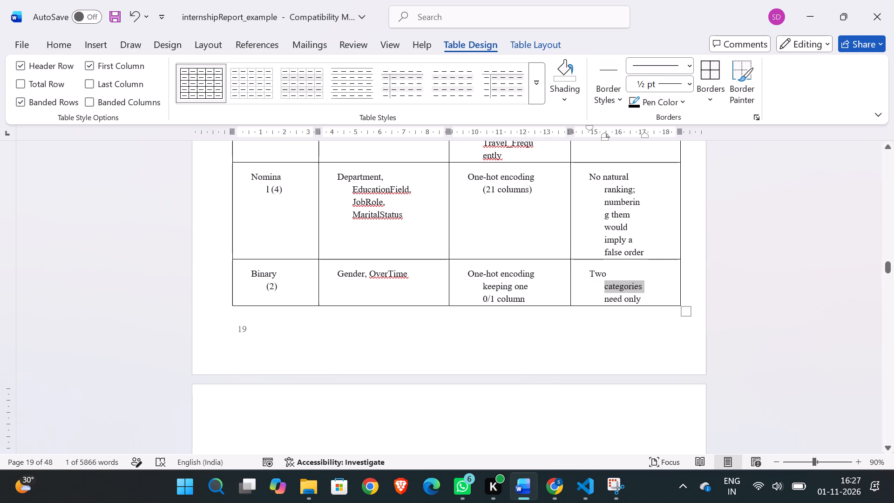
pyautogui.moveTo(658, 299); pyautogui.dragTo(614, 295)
# Set the font size of the encoding table's text to 12, from the Binary row up through the header row.
pyautogui.scroll(1, 614, 295)
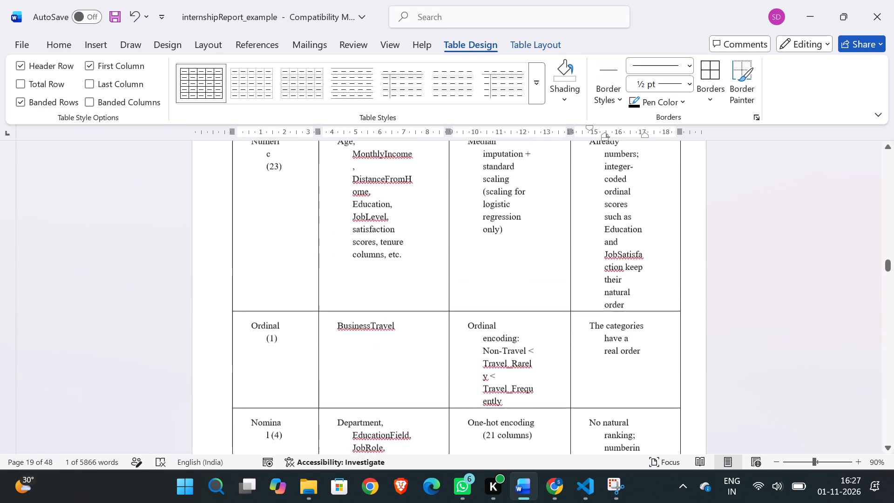
pyautogui.scroll(1, 614, 295)
pyautogui.click(501, 346)
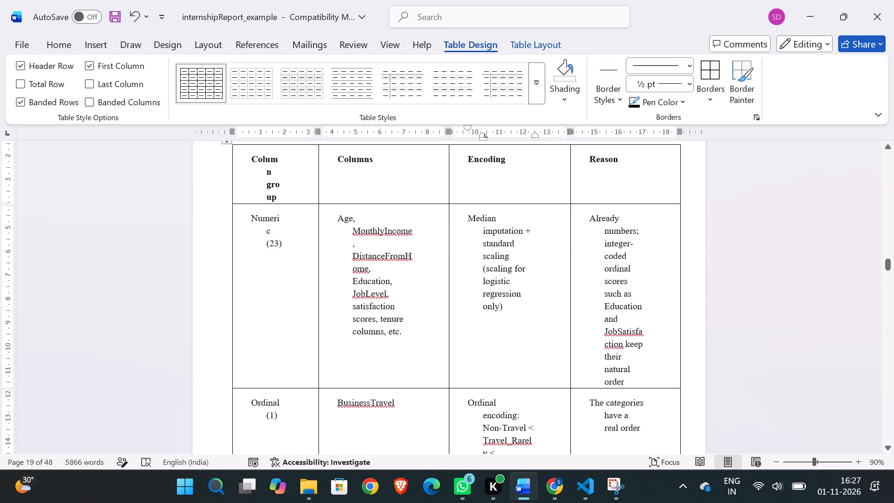
pyautogui.press('Down')
pyautogui.scroll(-1, 501, 346)
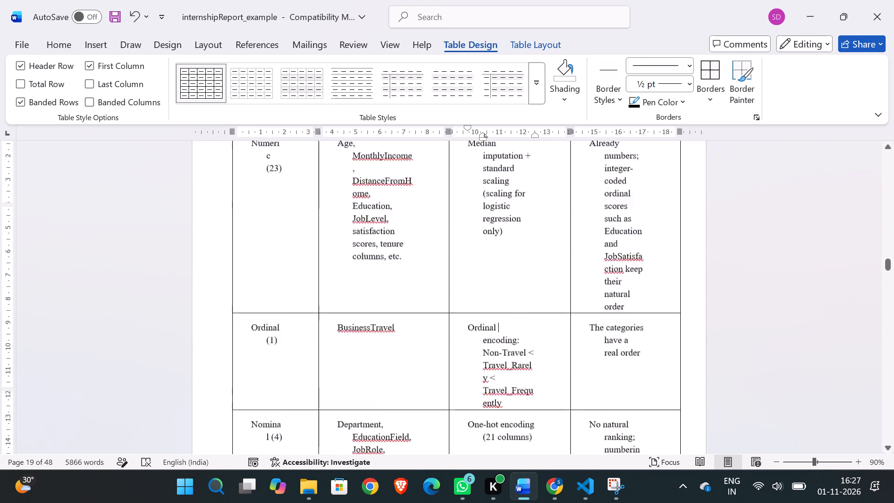
pyautogui.scroll(-1, 501, 346)
pyautogui.click(640, 300)
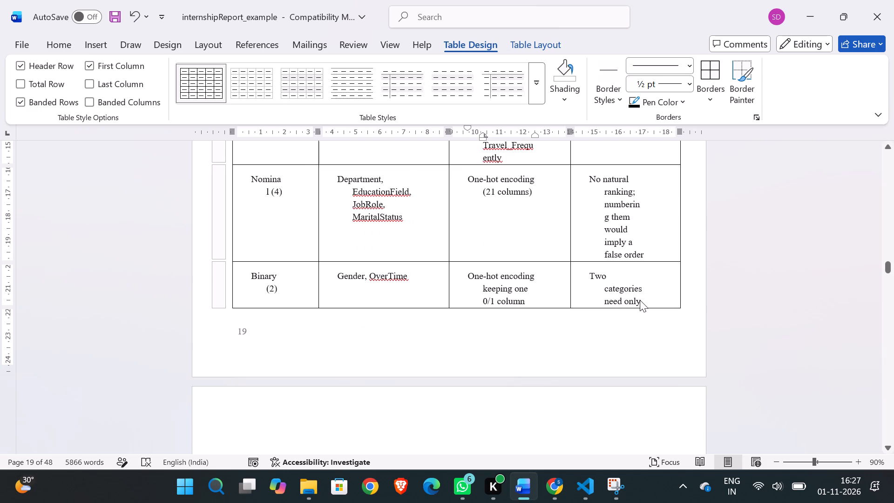
pyautogui.moveTo(640, 300); pyautogui.dragTo(256, 223)
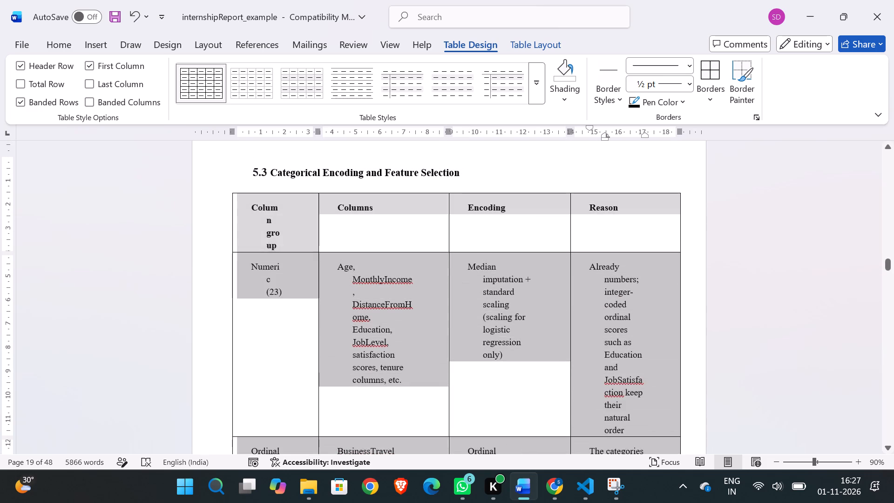
pyautogui.moveTo(256, 223); pyautogui.dragTo(250, 210)
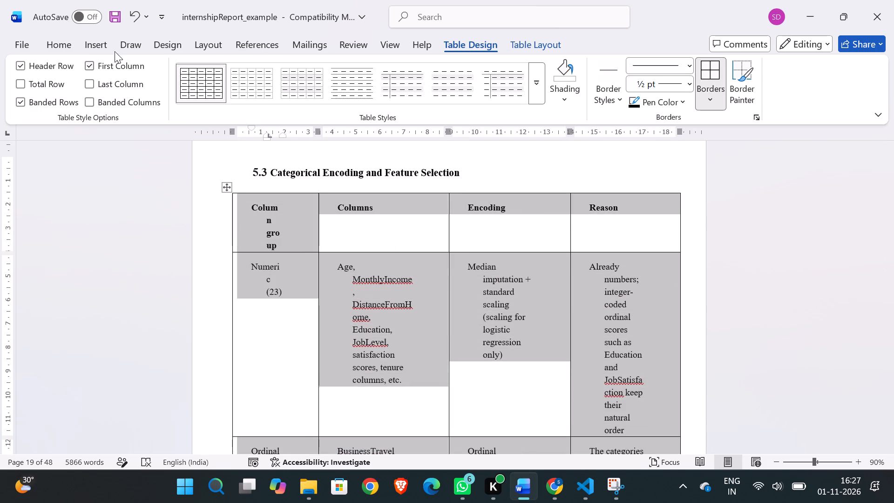
pyautogui.click(61, 46)
pyautogui.click(179, 73)
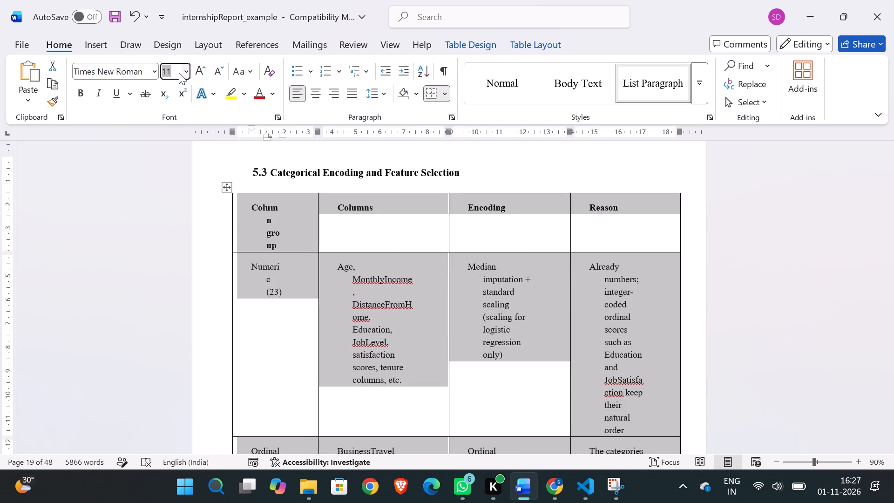
pyautogui.press('BackSpace')
pyautogui.write('12')
pyautogui.press('Return')
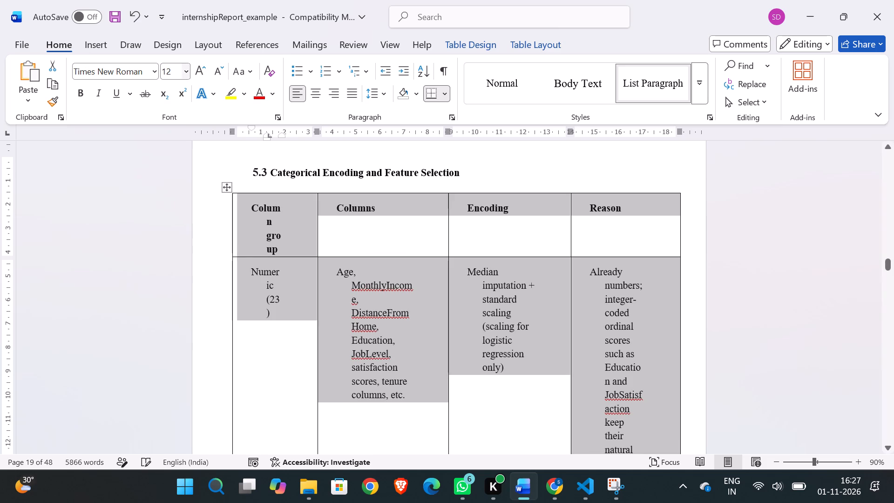
pyautogui.click(403, 270)
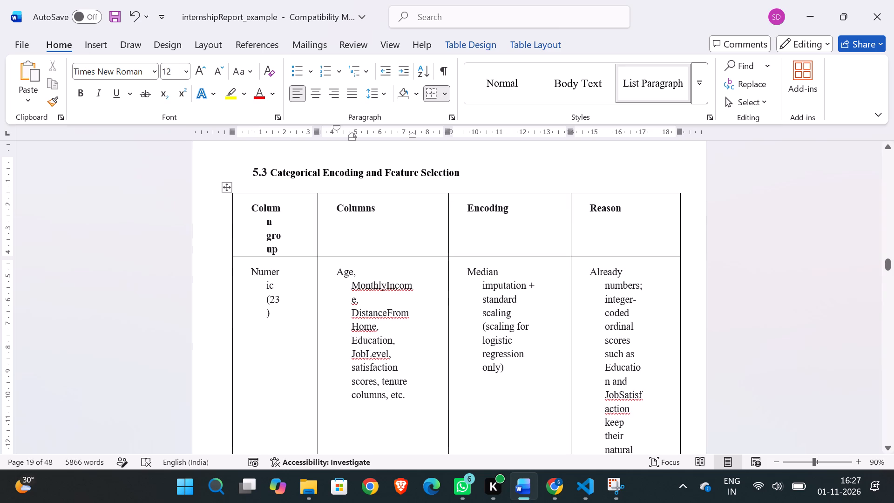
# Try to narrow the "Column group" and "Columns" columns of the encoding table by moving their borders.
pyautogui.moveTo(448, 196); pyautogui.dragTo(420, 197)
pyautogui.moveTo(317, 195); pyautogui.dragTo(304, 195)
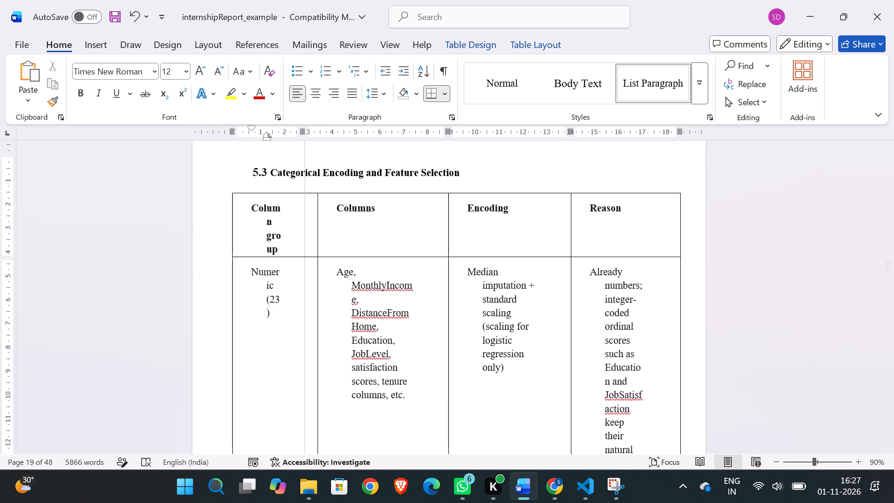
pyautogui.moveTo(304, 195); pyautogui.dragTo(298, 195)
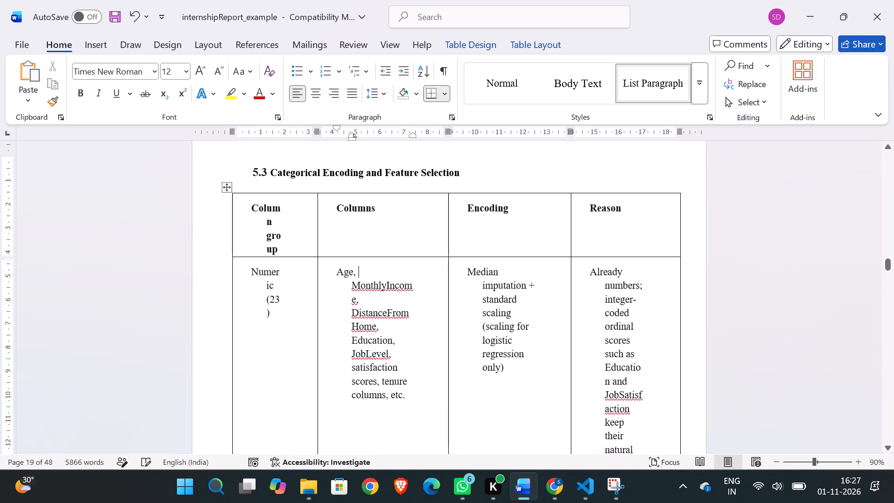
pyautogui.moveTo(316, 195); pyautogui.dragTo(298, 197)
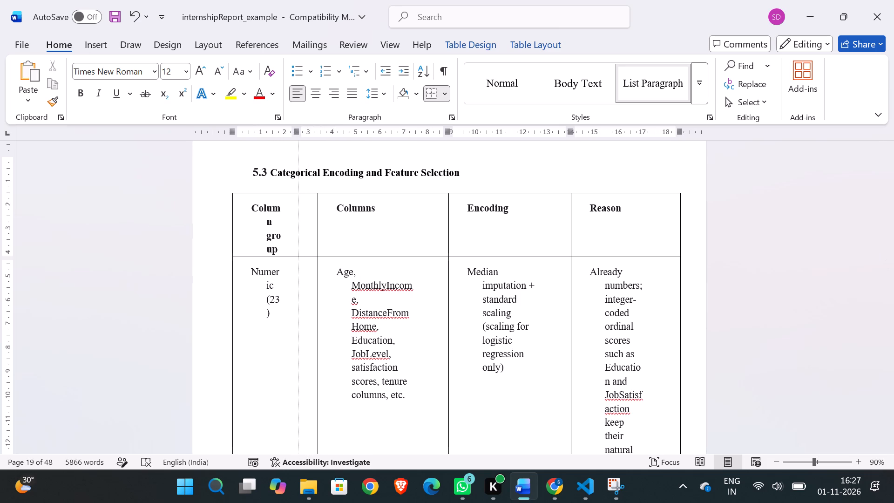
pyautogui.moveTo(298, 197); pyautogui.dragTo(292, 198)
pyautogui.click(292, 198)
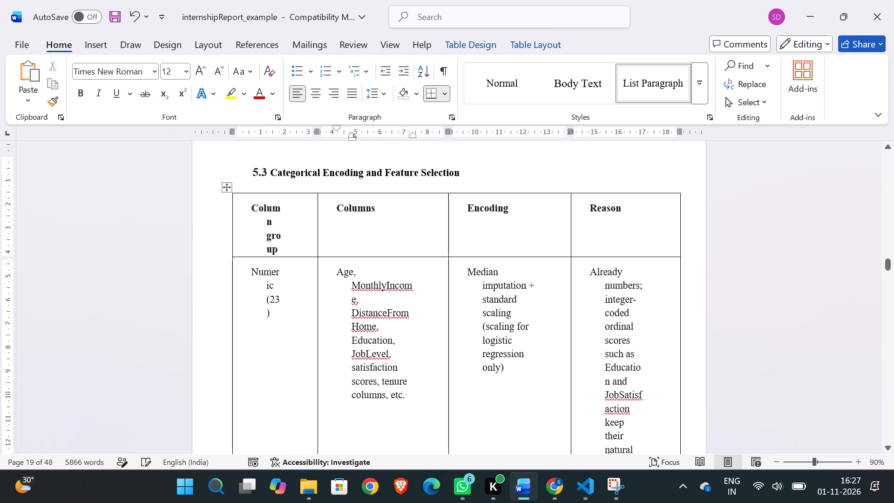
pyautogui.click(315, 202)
# Select the whole encoding table and turn off the preferred column width in Table Properties.
pyautogui.click(229, 189)
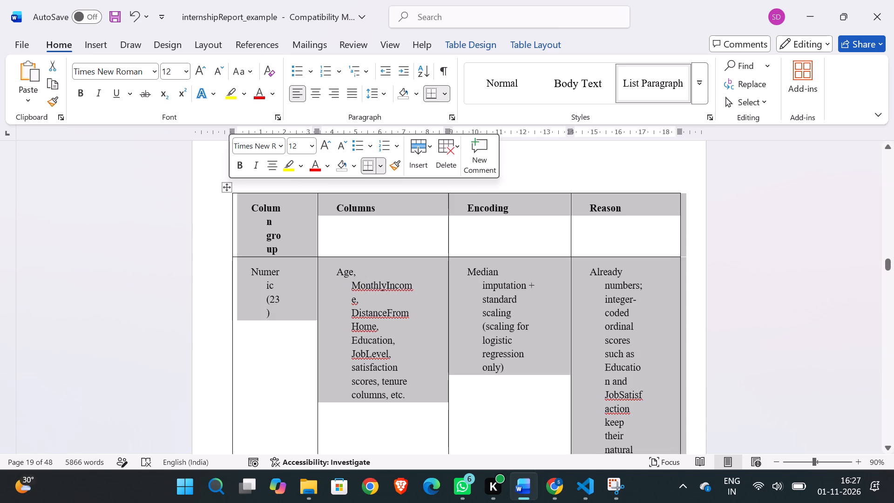
pyautogui.rightClick(418, 205)
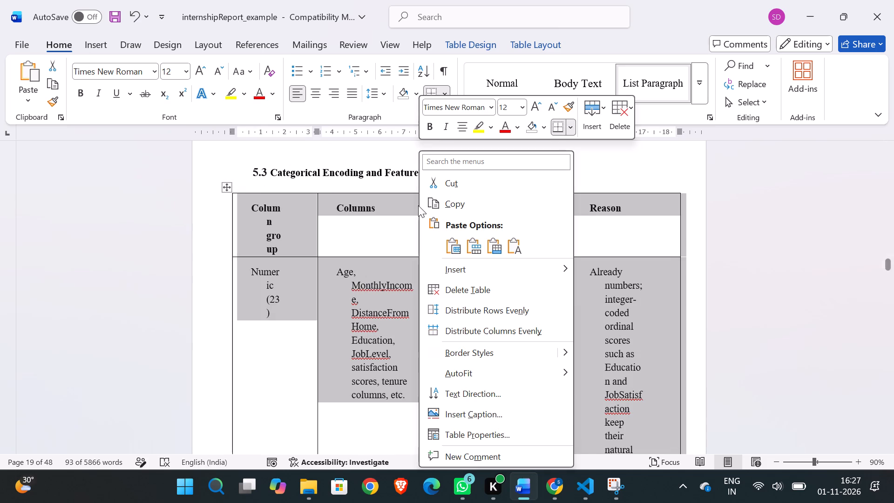
pyautogui.click(467, 433)
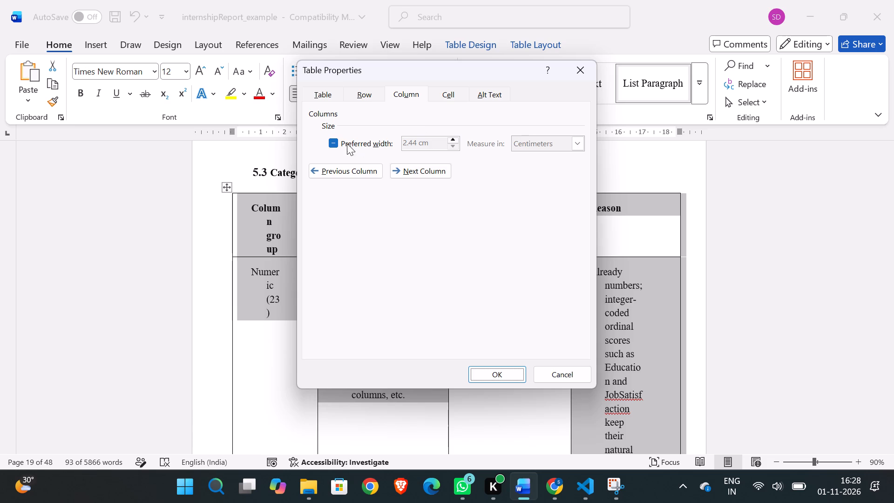
pyautogui.click(340, 143)
pyautogui.click(333, 143)
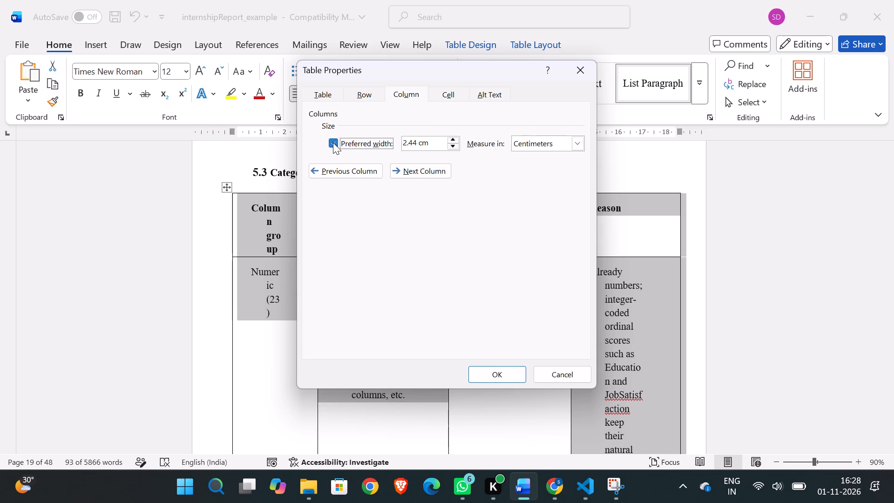
# Specify a row height of exactly 3 cm for rows 1-5 of the encoding table and apply the table properties.
pyautogui.click(354, 95)
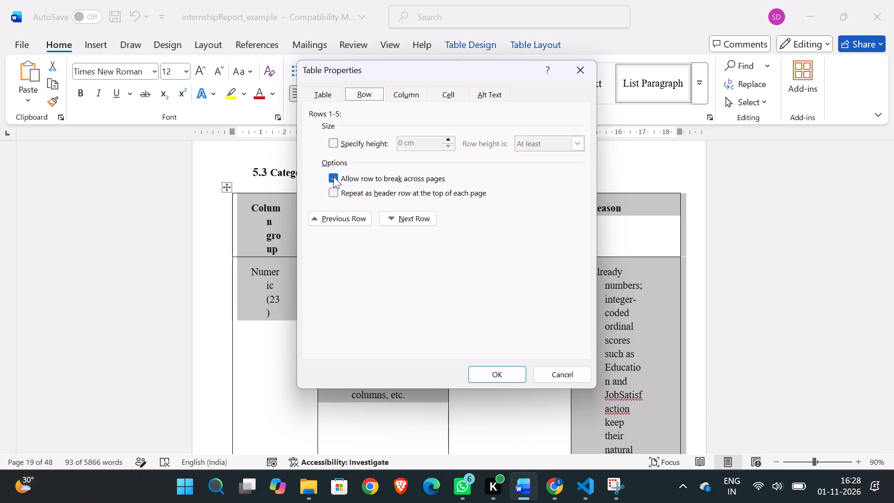
pyautogui.click(333, 143)
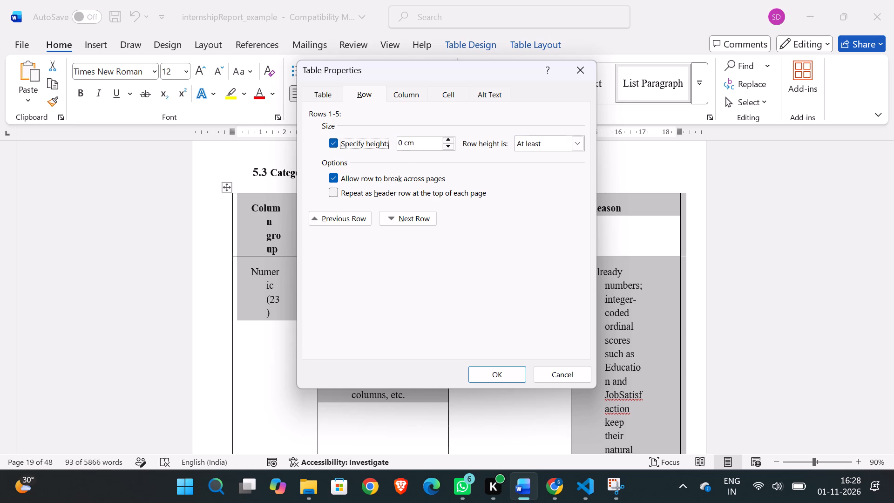
pyautogui.click(569, 142)
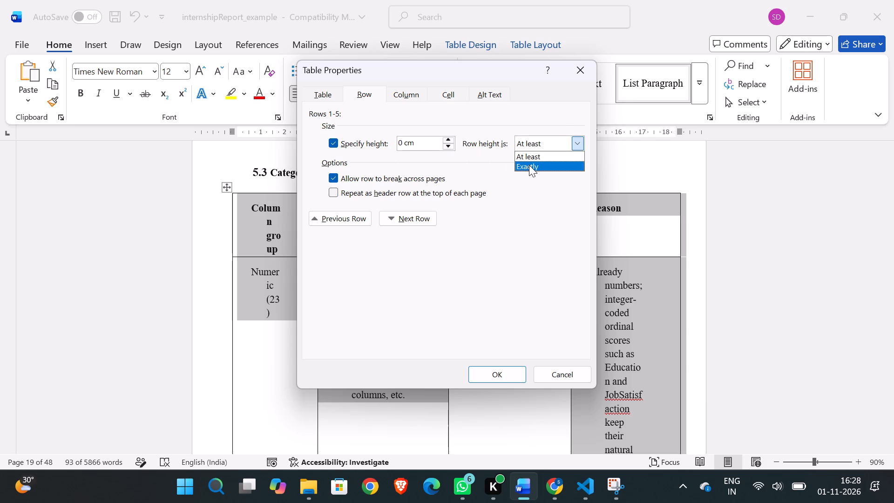
pyautogui.click(529, 165)
pyautogui.click(417, 143)
pyautogui.press('BackSpace')
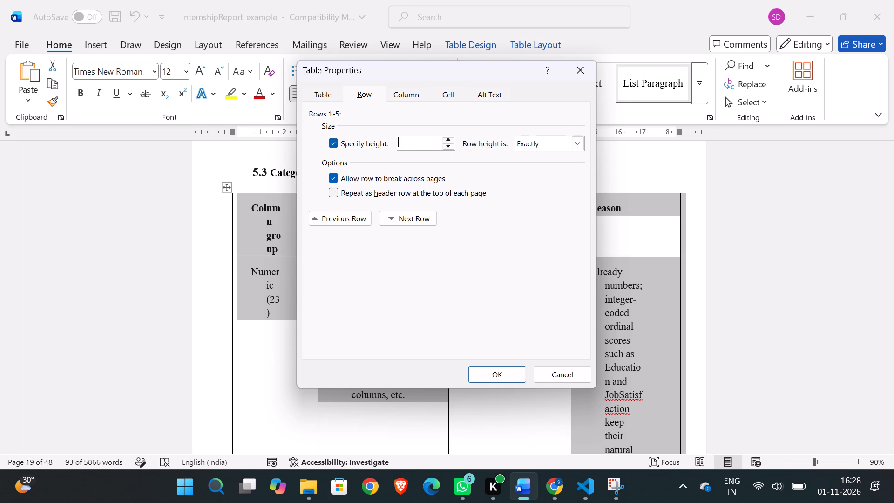
pyautogui.press('BackSpace')
pyautogui.press('BackSpace')
pyautogui.press('1')
pyautogui.press('BackSpace')
pyautogui.press('3')
pyautogui.click(490, 371)
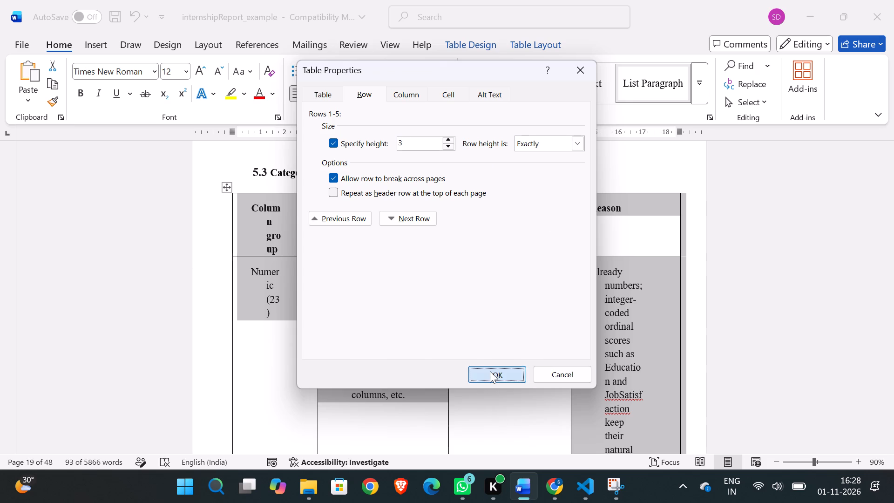
# Examine how the encoding table's text fits its rows, from the header row down to the Binary row.
pyautogui.rightClick(555, 326)
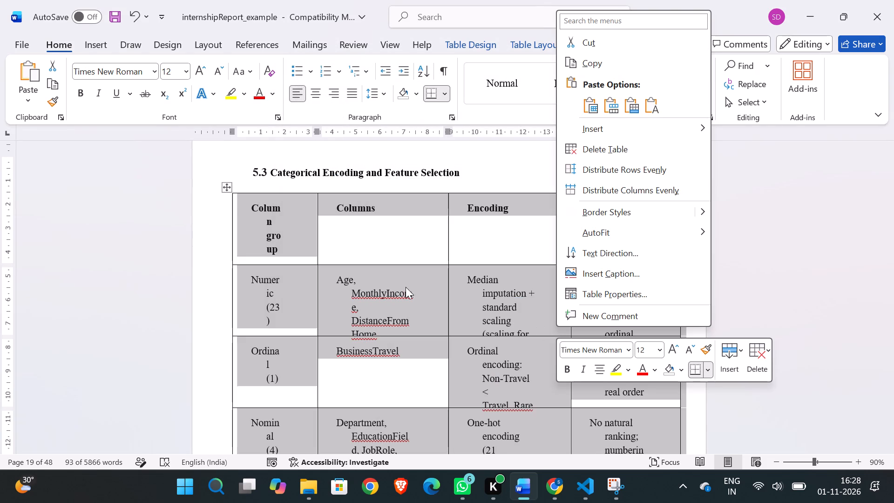
pyautogui.click(402, 283)
pyautogui.scroll(-2, 402, 283)
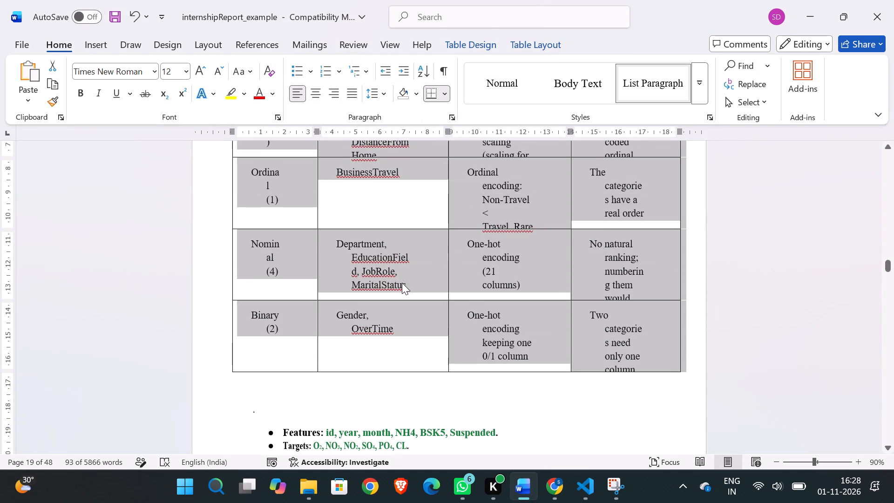
pyautogui.click(451, 278)
pyautogui.scroll(2, 451, 278)
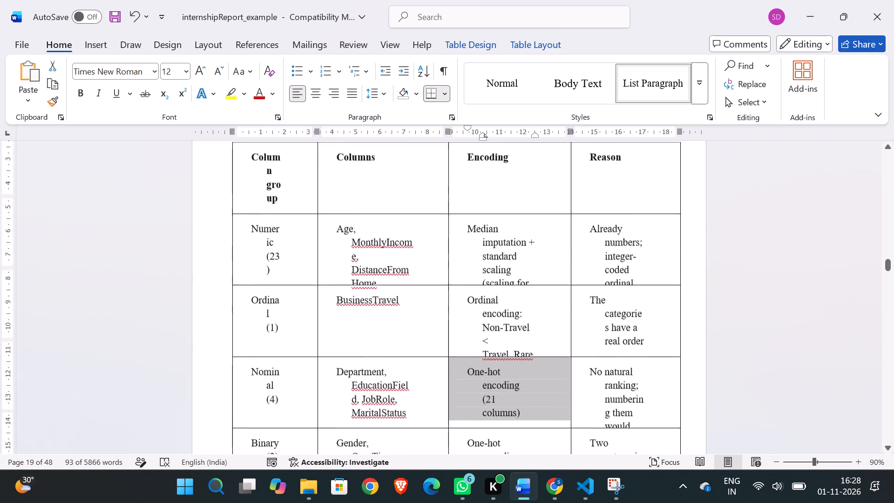
pyautogui.scroll(2, 451, 278)
pyautogui.click(410, 285)
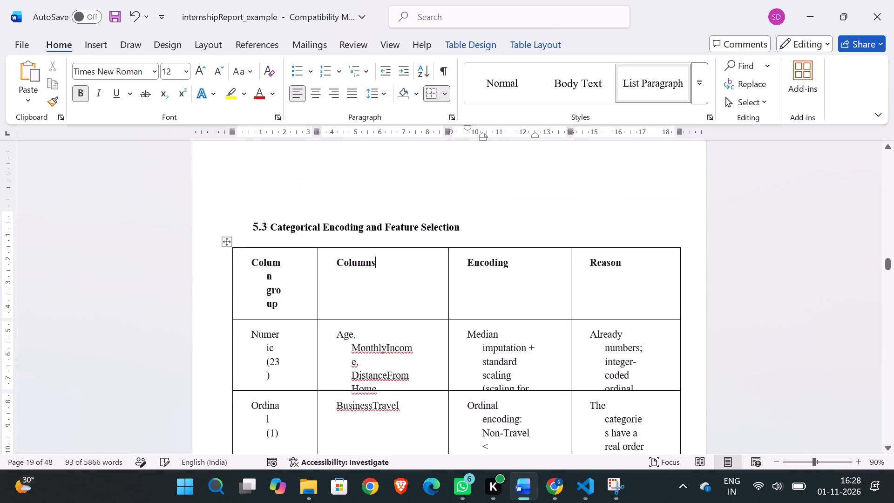
pyautogui.scroll(-2, 410, 285)
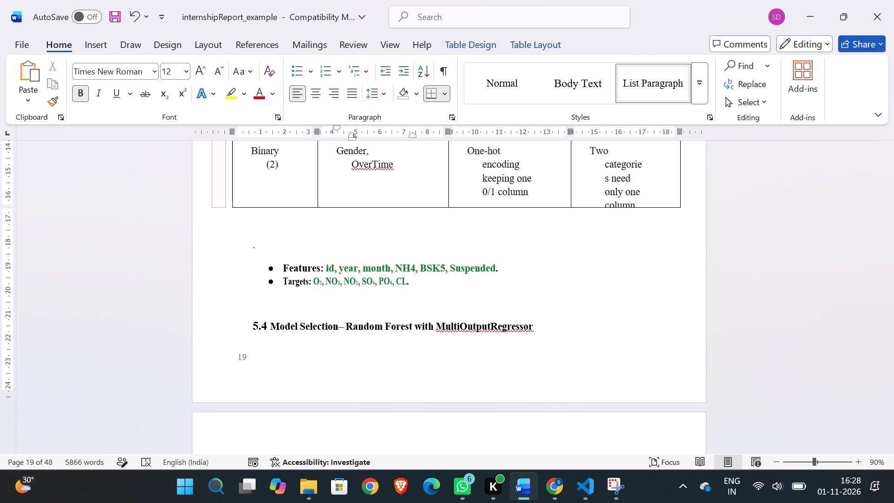
pyautogui.click(645, 201)
pyautogui.scroll(1, 645, 201)
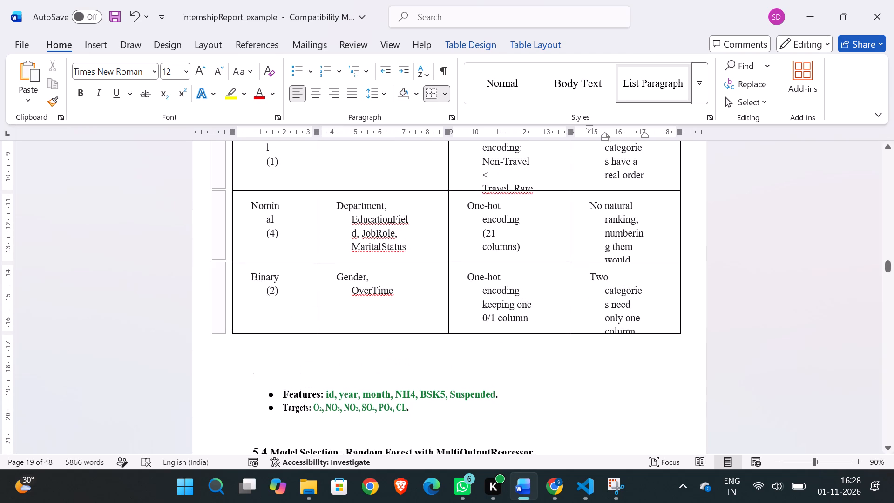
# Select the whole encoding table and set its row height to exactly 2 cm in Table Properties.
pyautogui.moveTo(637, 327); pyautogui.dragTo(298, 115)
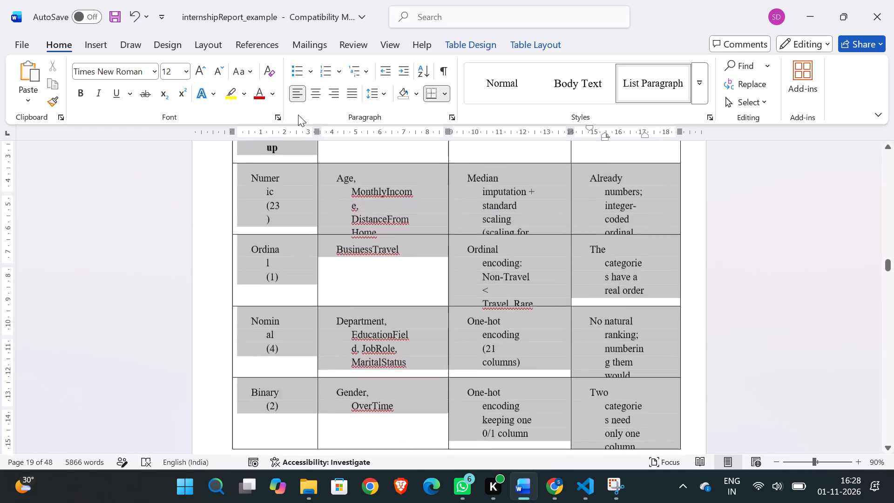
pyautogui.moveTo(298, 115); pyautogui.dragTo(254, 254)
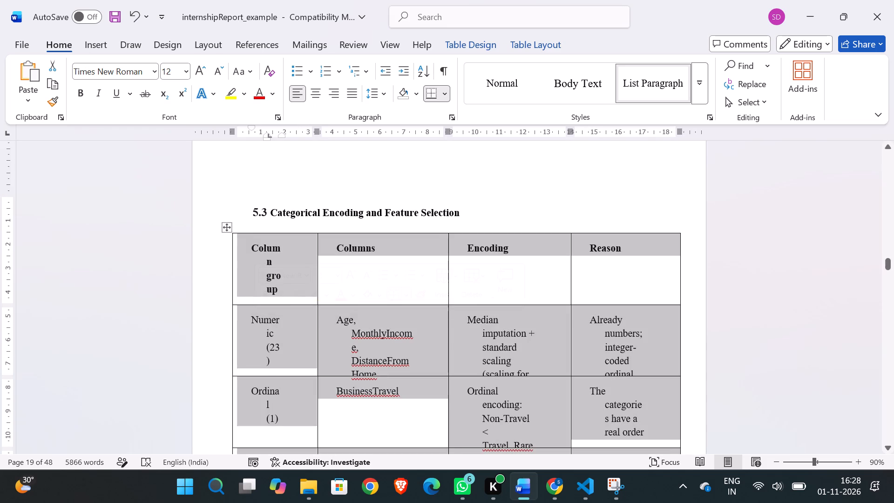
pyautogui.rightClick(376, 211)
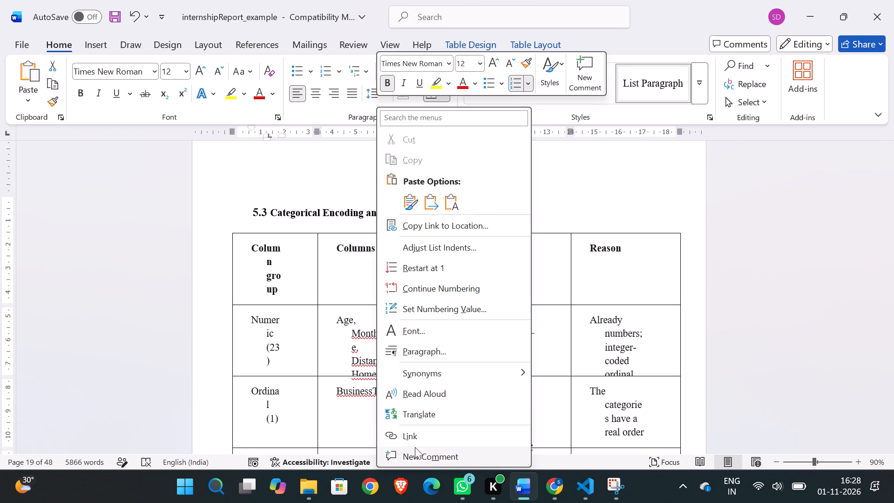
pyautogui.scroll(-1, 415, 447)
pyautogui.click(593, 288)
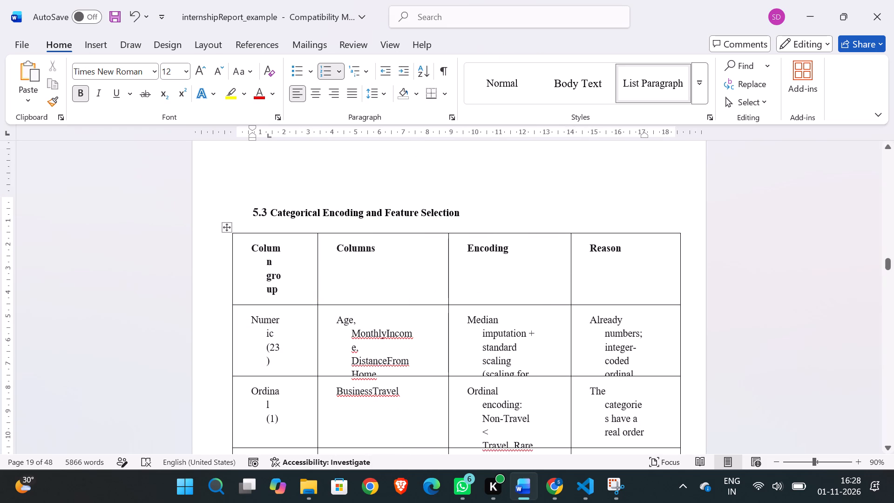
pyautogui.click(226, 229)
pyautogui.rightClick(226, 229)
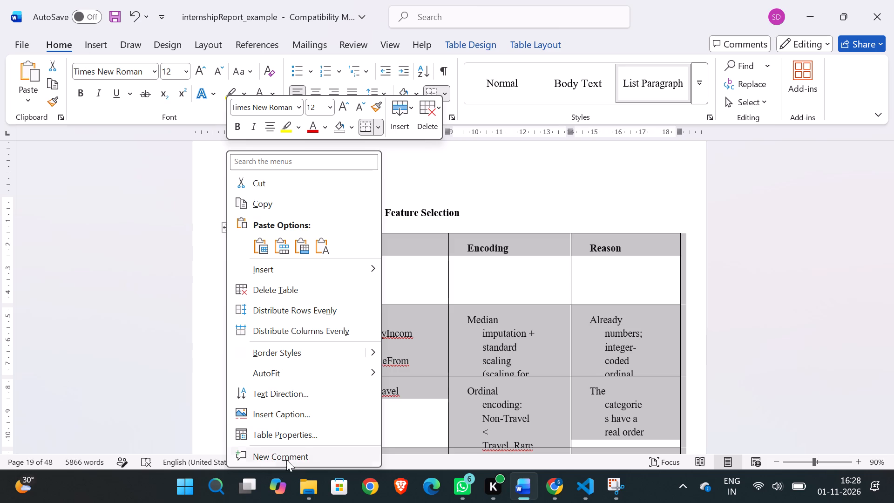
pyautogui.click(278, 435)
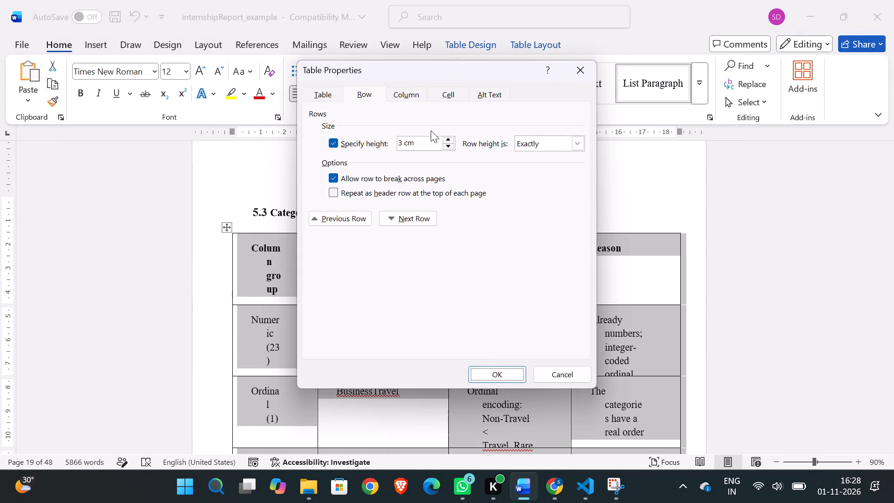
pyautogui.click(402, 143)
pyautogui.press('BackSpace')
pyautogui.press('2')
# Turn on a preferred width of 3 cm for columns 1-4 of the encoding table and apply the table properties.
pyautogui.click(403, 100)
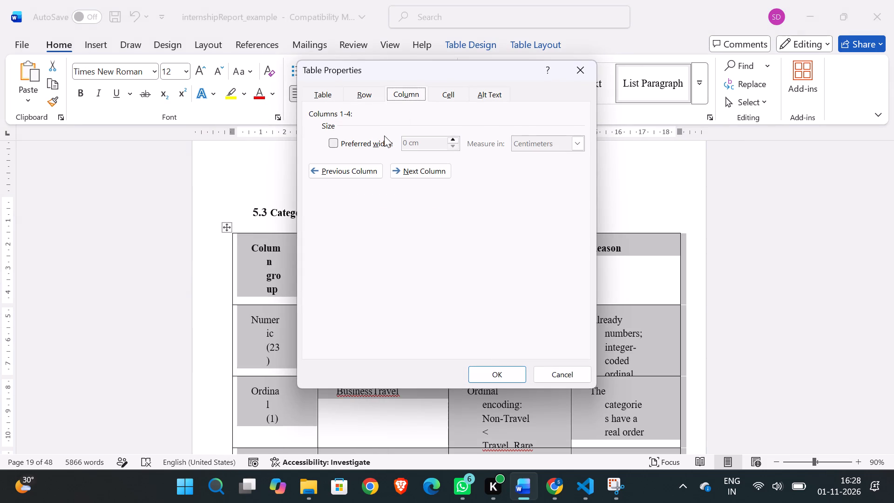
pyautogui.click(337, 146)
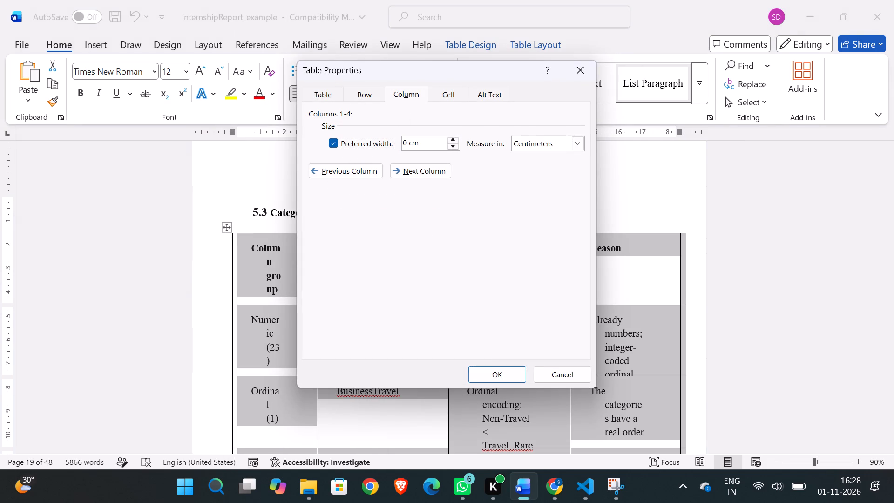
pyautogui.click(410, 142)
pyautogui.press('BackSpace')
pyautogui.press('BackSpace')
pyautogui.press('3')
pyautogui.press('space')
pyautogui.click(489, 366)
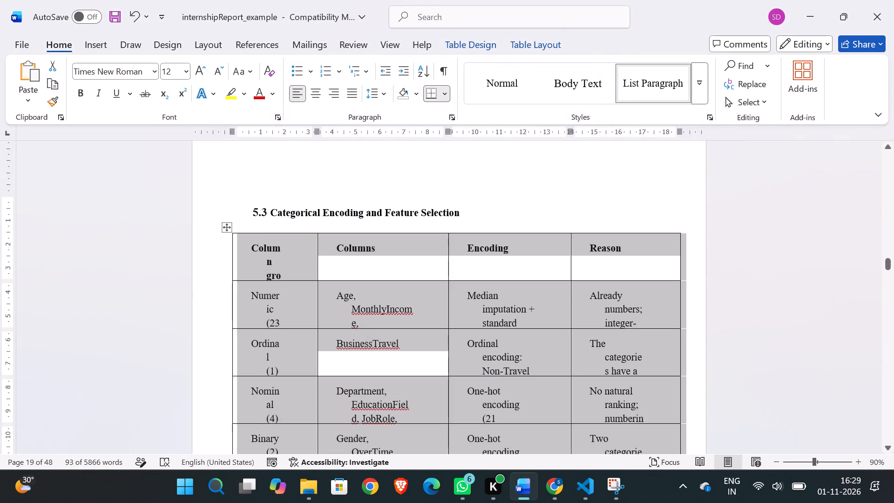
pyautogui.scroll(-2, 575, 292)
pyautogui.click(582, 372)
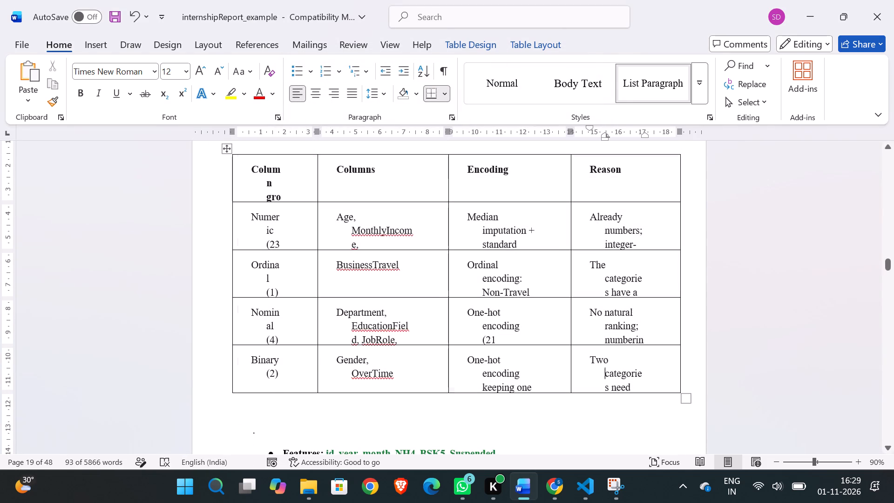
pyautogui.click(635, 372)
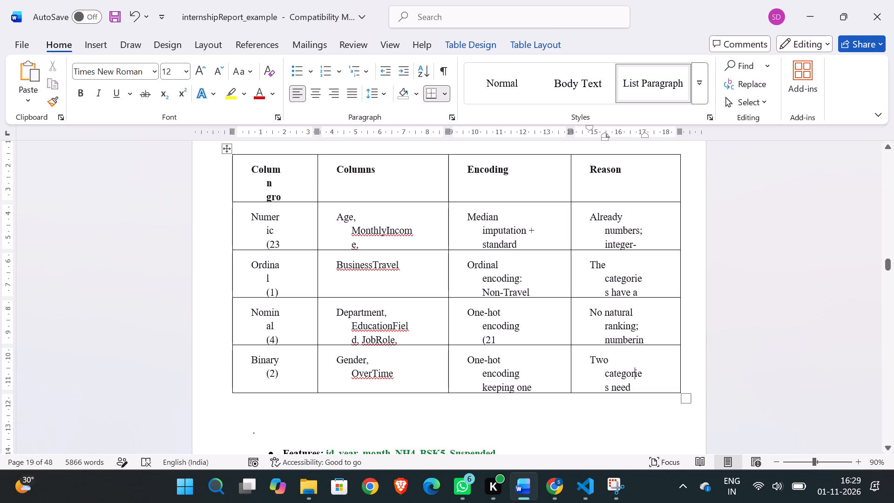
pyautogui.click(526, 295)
# Undo the encoding table's sizing, formatting and paste in section 5.3, and remove the list numbering from the empty line under the heading.
pyautogui.hotkey('ctrl', 'z')
pyautogui.hotkey('ctrl', 'z')
pyautogui.hotkey('ctrl', 'z')
pyautogui.hotkey('ctrl', 'z')
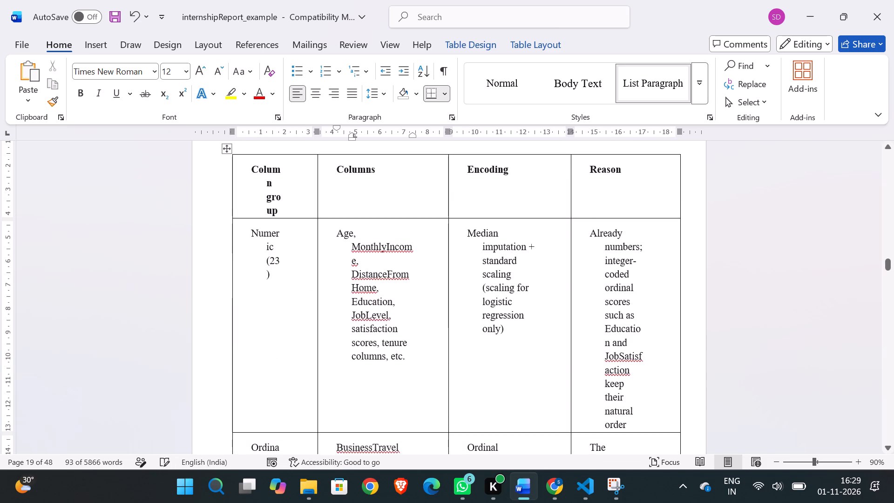
pyautogui.hotkey('ctrl', 'z')
pyautogui.hotkey('ctrl', 'z')
pyautogui.hotkey('ctrl', 'z')
pyautogui.hotkey('ctrl', 'z')
pyautogui.hotkey('ctrl', 'z')
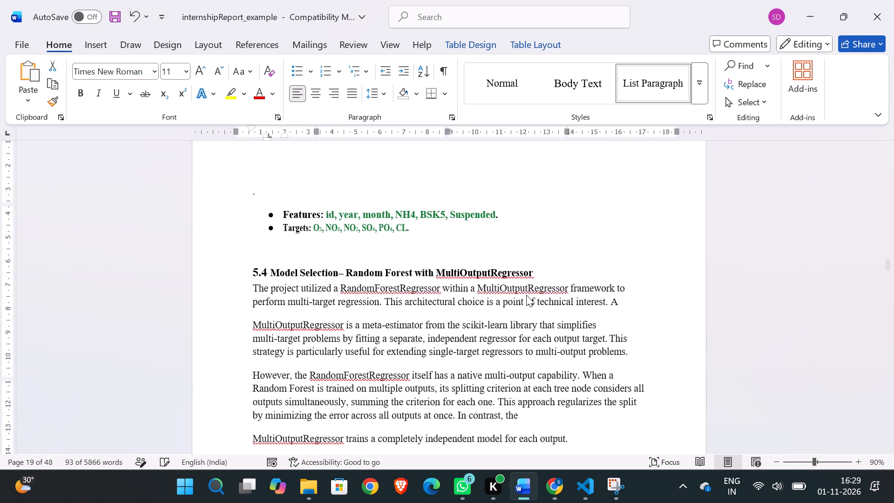
pyautogui.hotkey('ctrl', 'z')
pyautogui.scroll(1, 526, 295)
pyautogui.press('BackSpace')
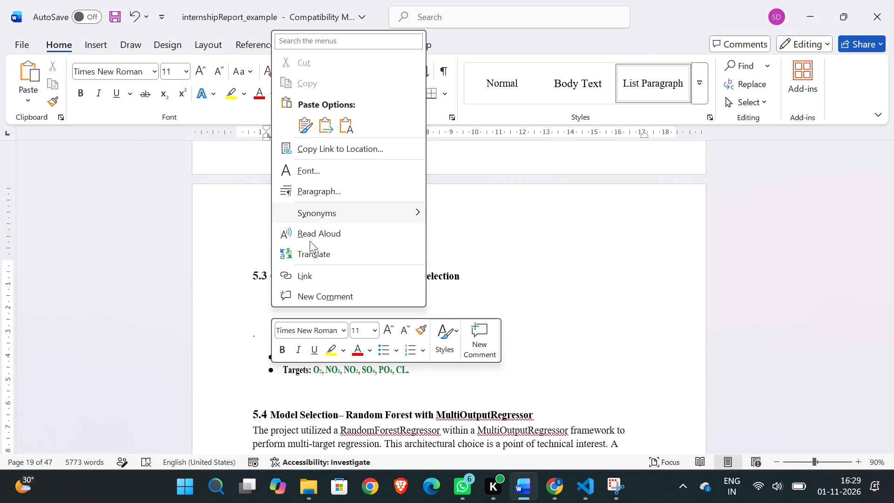
pyautogui.click(343, 129)
pyautogui.scroll(-1, 345, 349)
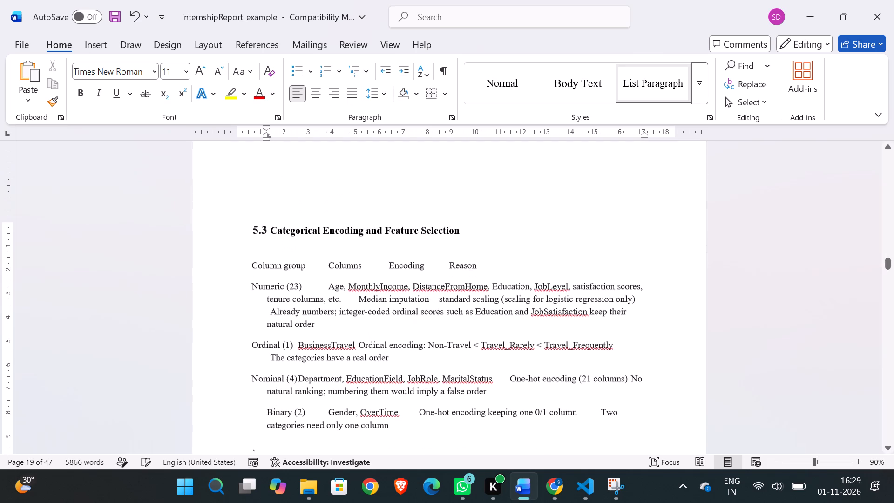
pyautogui.scroll(-2, 345, 349)
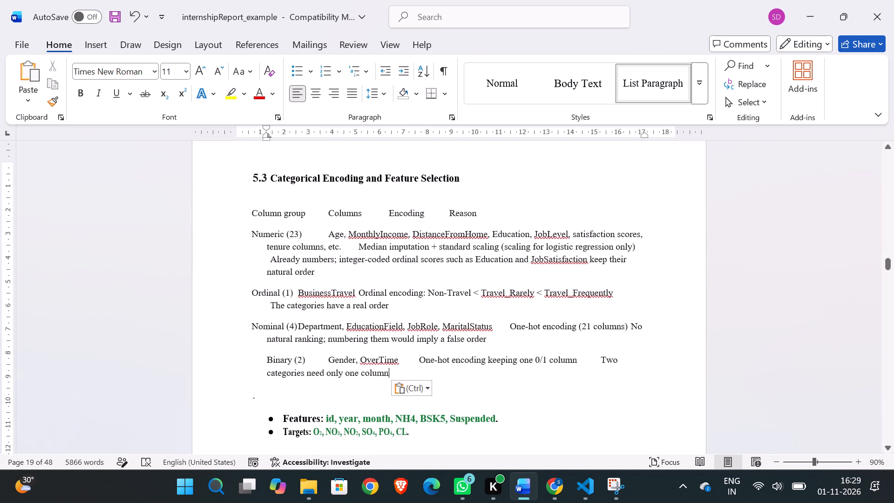
# Convert the pasted encoding text under heading 5.3 into a four-column table, separating the text at tabs with automatic fixed column width.
pyautogui.moveTo(395, 372); pyautogui.dragTo(255, 209)
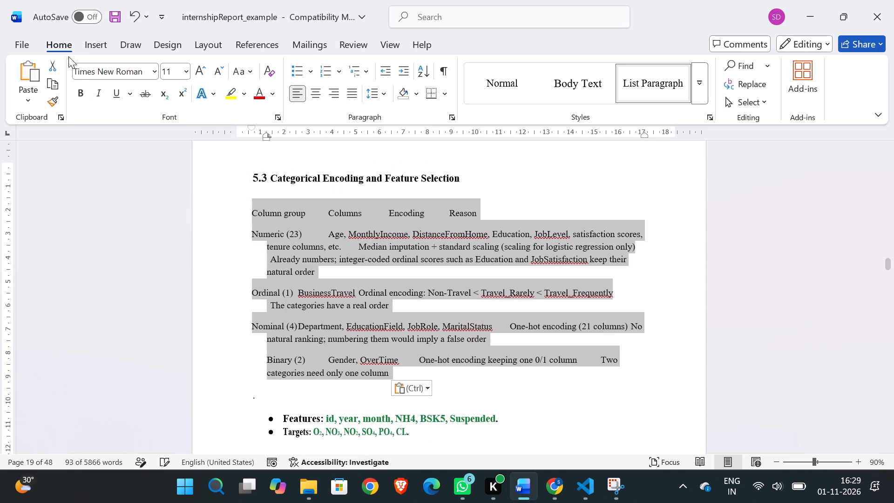
pyautogui.click(95, 41)
pyautogui.click(110, 78)
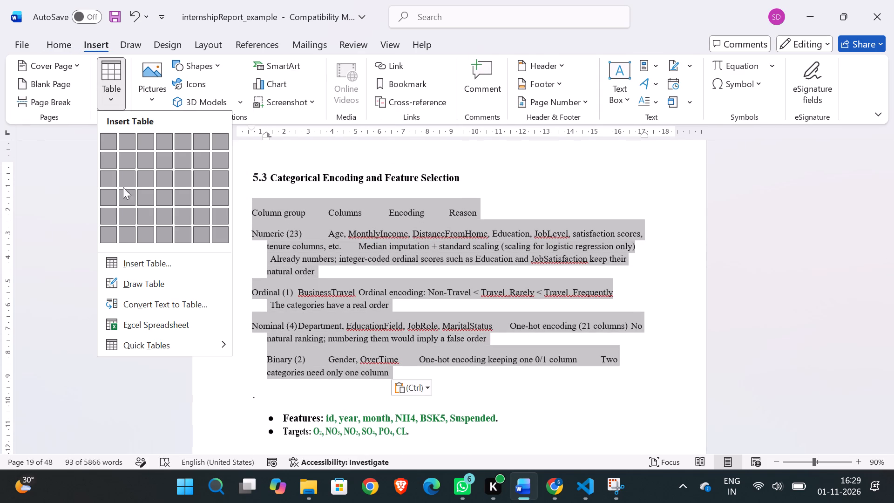
pyautogui.click(155, 307)
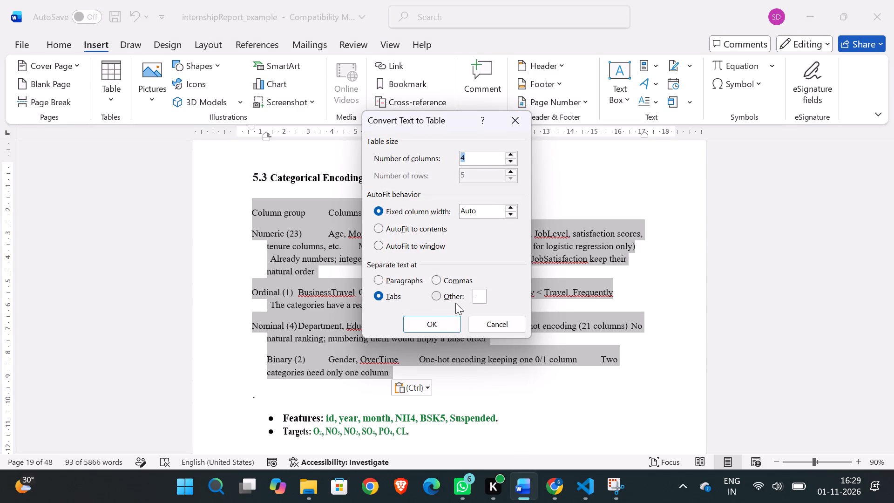
pyautogui.click(432, 326)
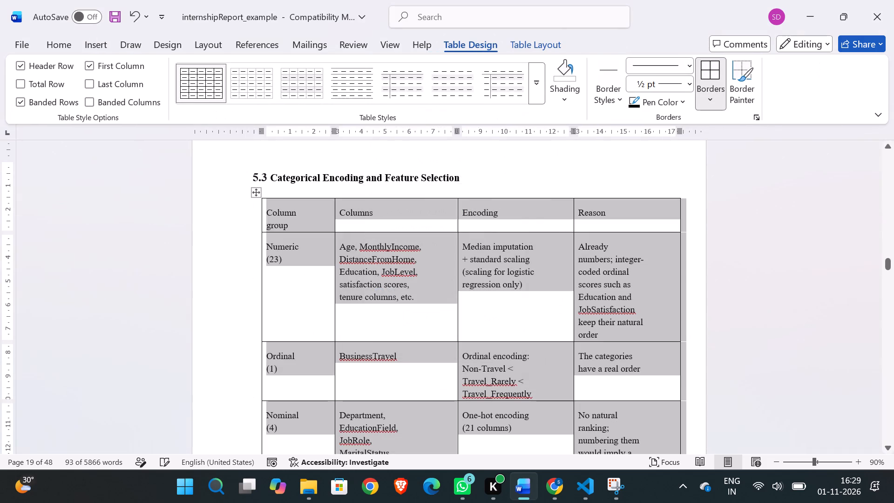
# Resize the encoding table from its lower outer corner, narrowing it by about 1 cm.
pyautogui.click(517, 335)
pyautogui.scroll(-1, 517, 335)
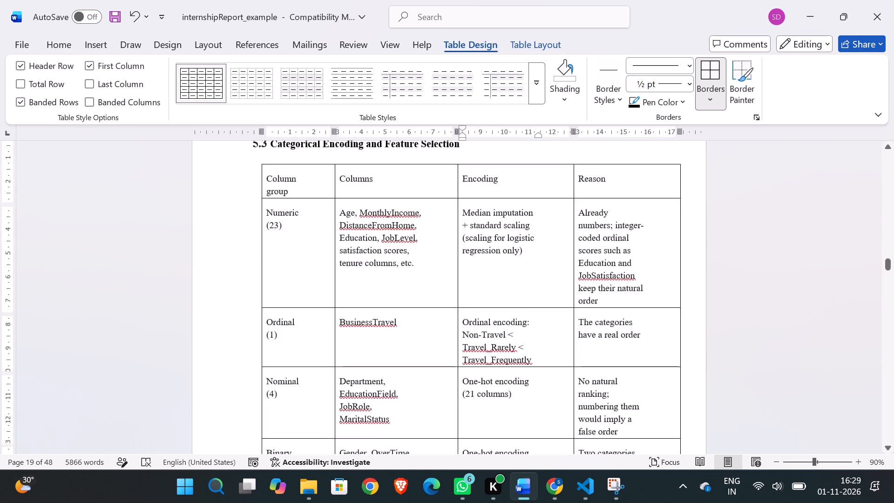
pyautogui.scroll(-1, 517, 335)
pyautogui.scroll(2, 517, 335)
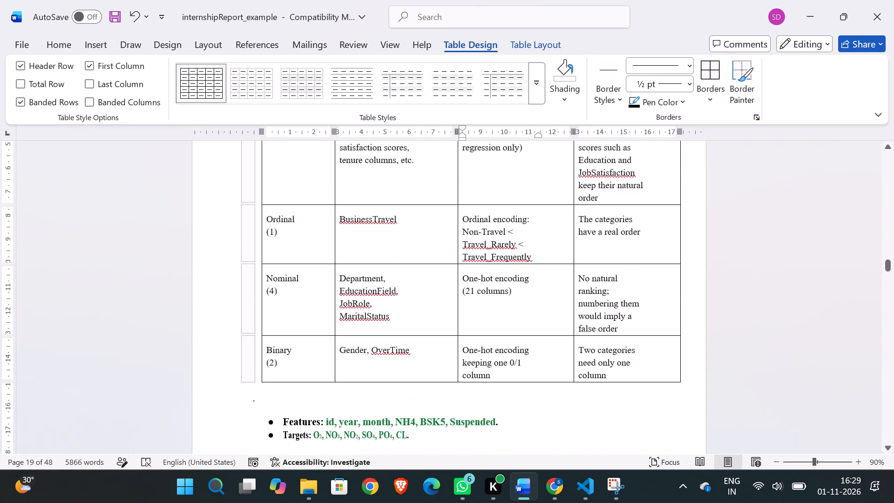
pyautogui.click(670, 375)
pyautogui.moveTo(685, 385); pyautogui.dragTo(652, 373)
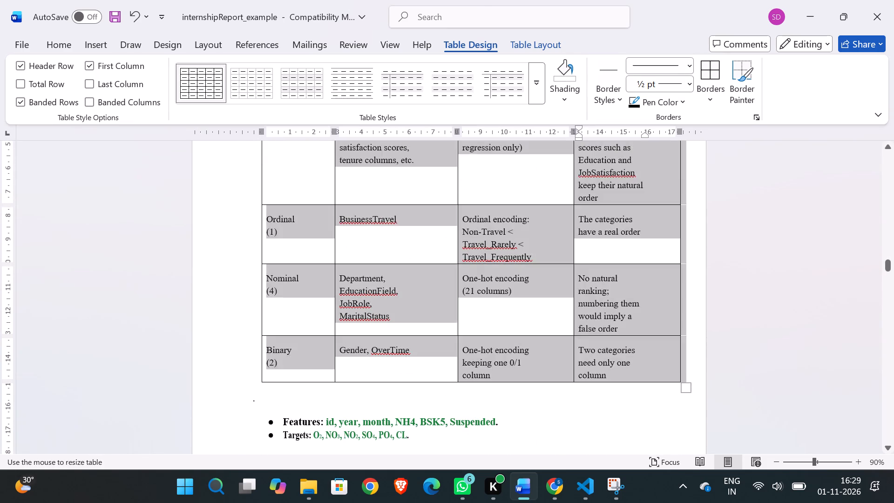
pyautogui.moveTo(652, 373); pyautogui.dragTo(583, 324)
pyautogui.scroll(-1, 583, 324)
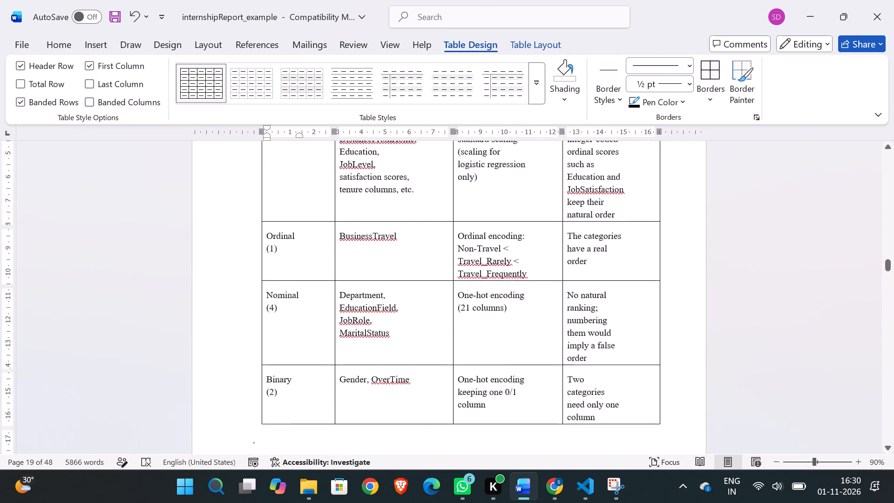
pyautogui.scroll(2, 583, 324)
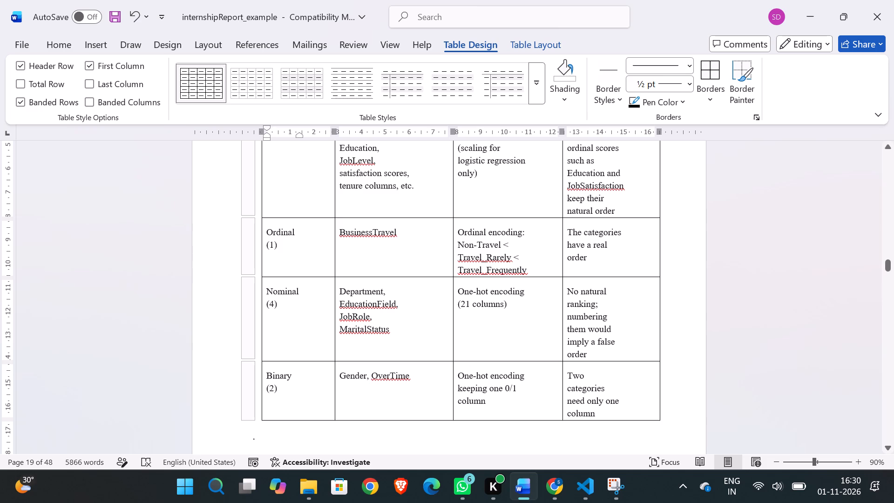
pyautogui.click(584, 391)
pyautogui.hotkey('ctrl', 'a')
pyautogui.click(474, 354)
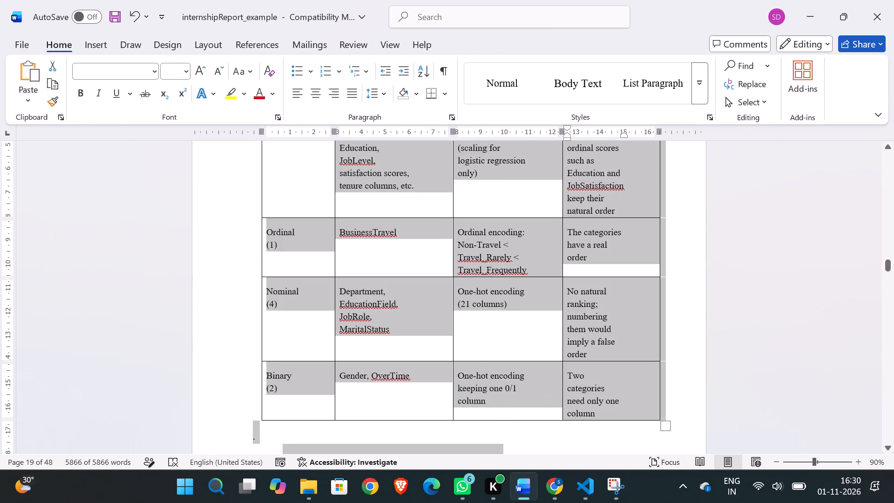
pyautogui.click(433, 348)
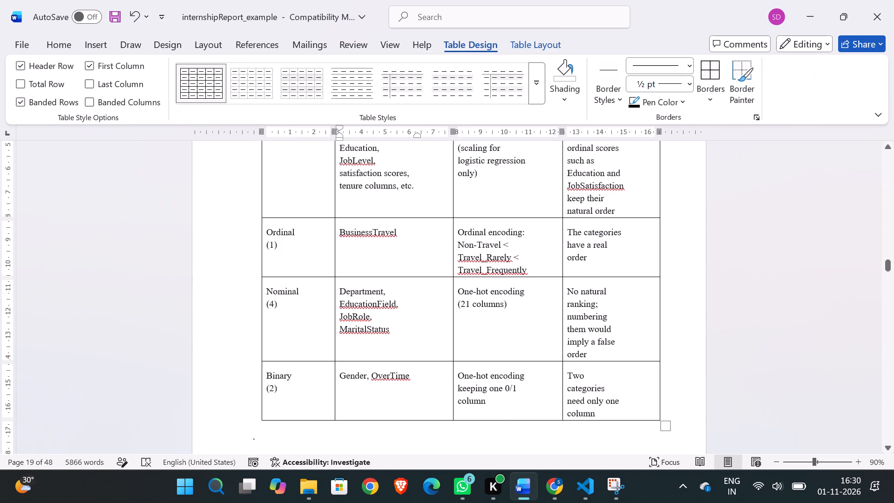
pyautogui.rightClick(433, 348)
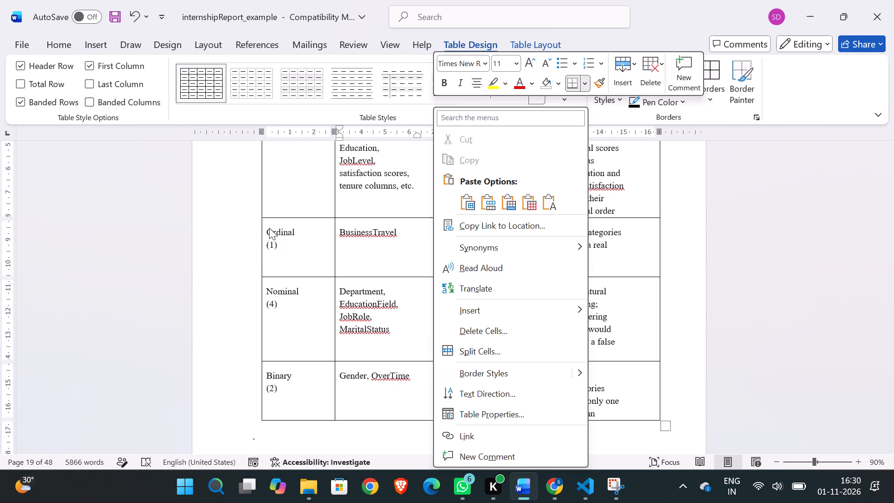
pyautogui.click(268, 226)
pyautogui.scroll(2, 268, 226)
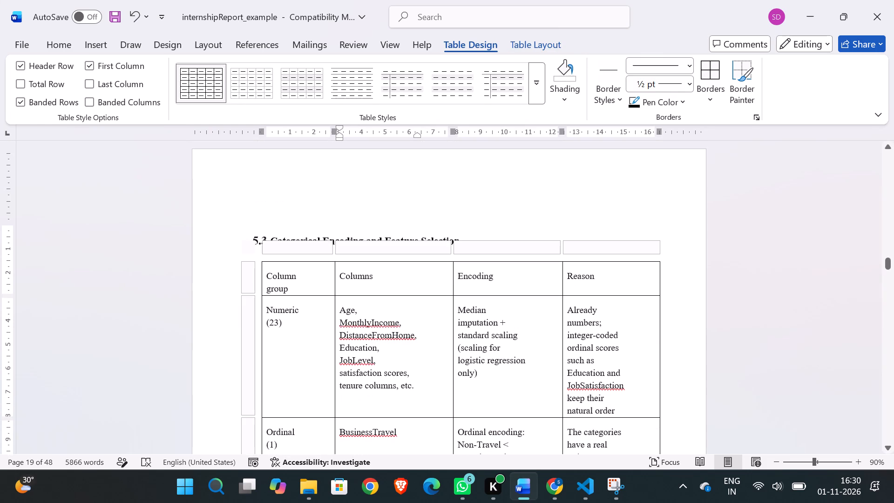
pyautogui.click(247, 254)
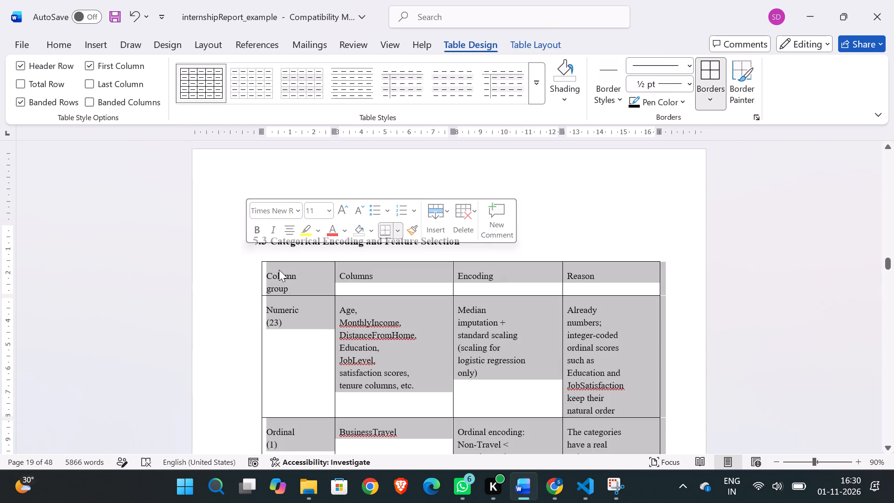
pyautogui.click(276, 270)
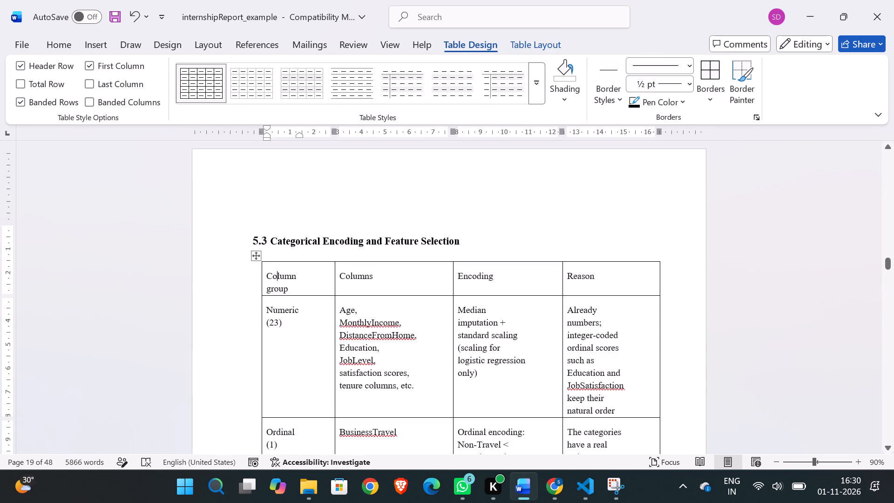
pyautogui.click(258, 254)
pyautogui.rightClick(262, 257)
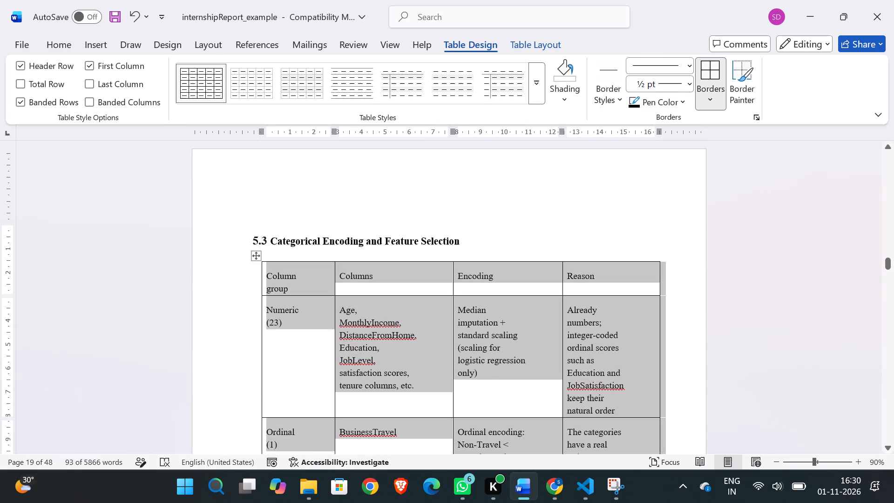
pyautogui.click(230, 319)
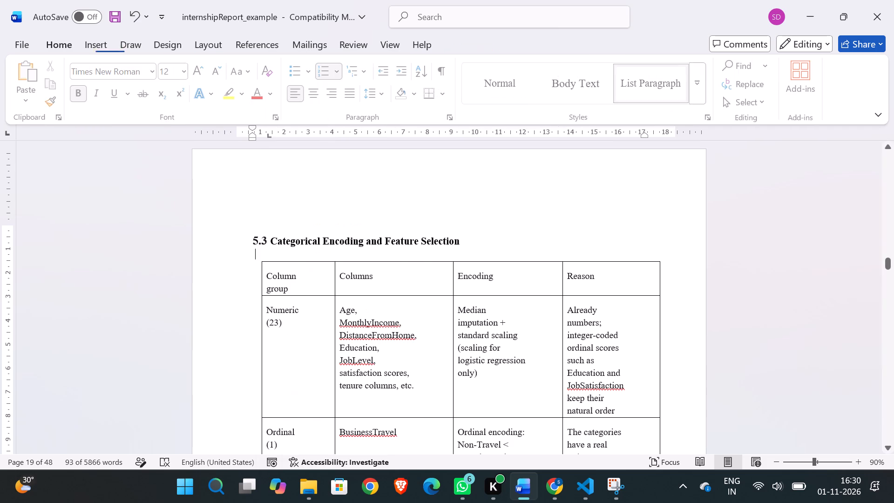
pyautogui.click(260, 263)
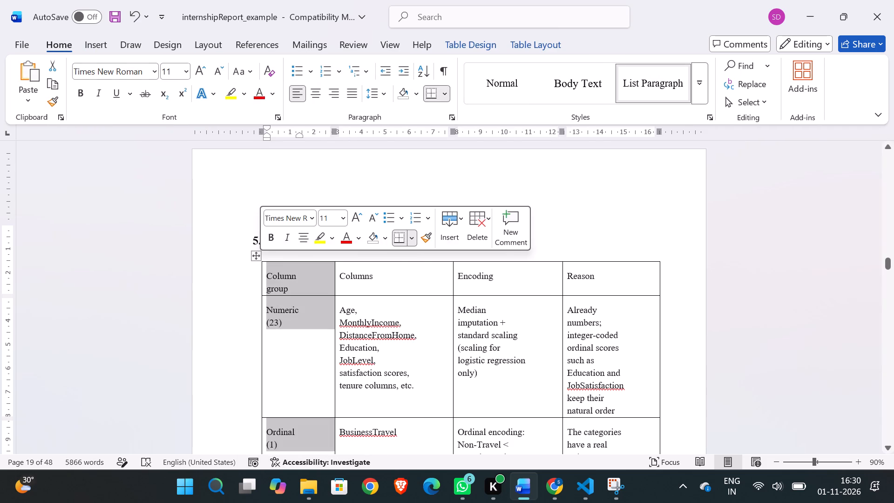
# Open the table properties for the whole encoding table and set a preferred width of 2 cm for all columns.
pyautogui.click(257, 256)
pyautogui.rightClick(257, 256)
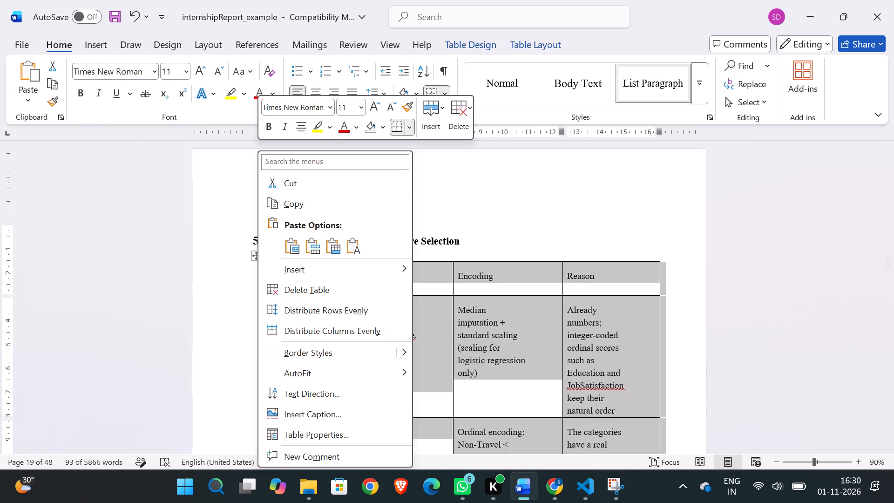
pyautogui.click(319, 437)
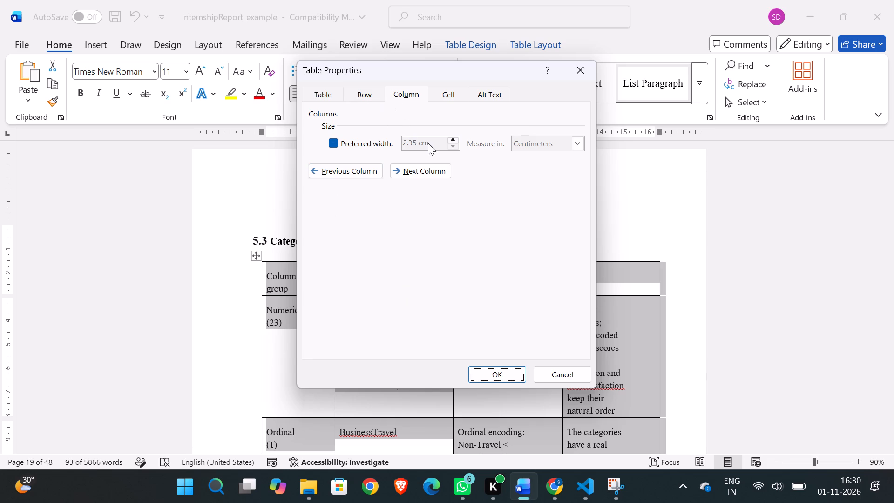
pyautogui.click(333, 144)
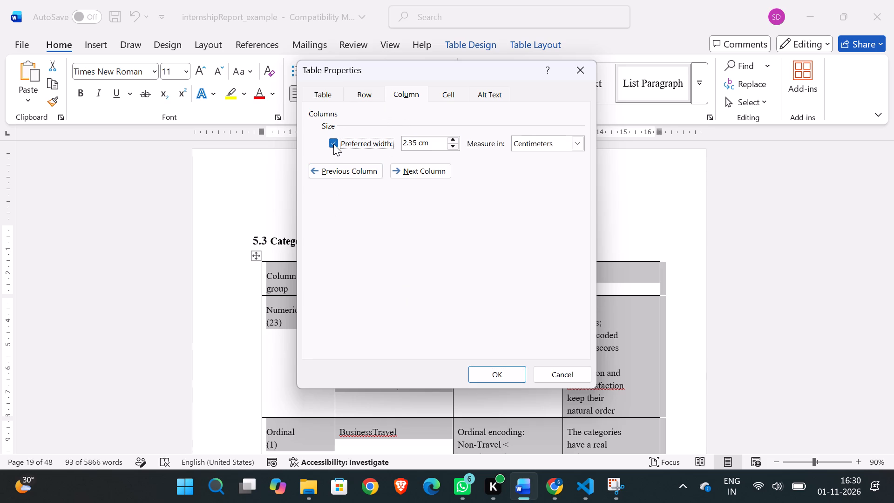
pyautogui.tripleClick(454, 147)
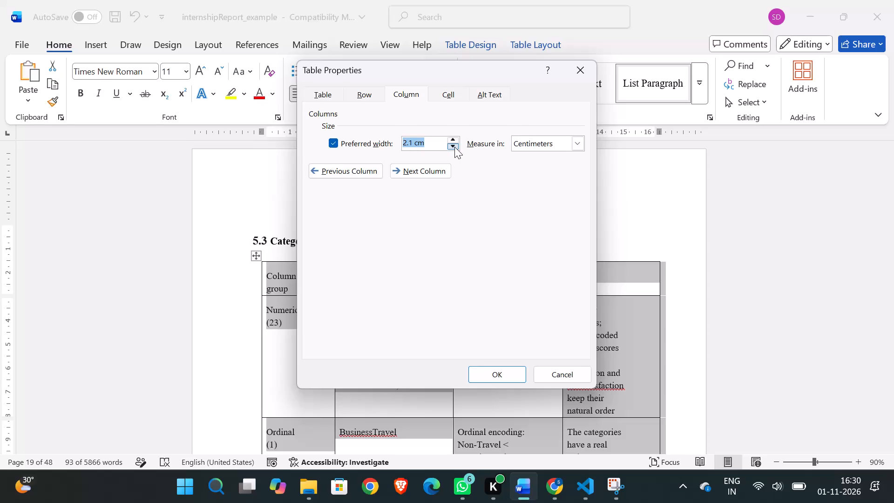
pyautogui.click(451, 149)
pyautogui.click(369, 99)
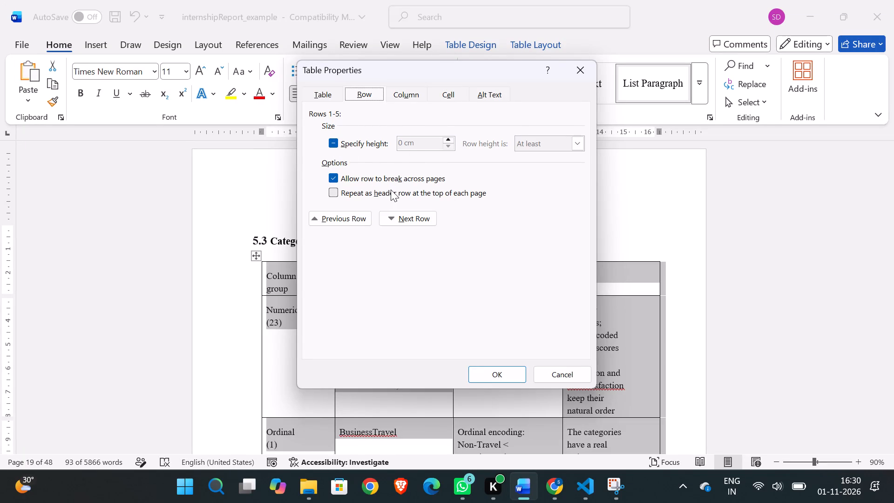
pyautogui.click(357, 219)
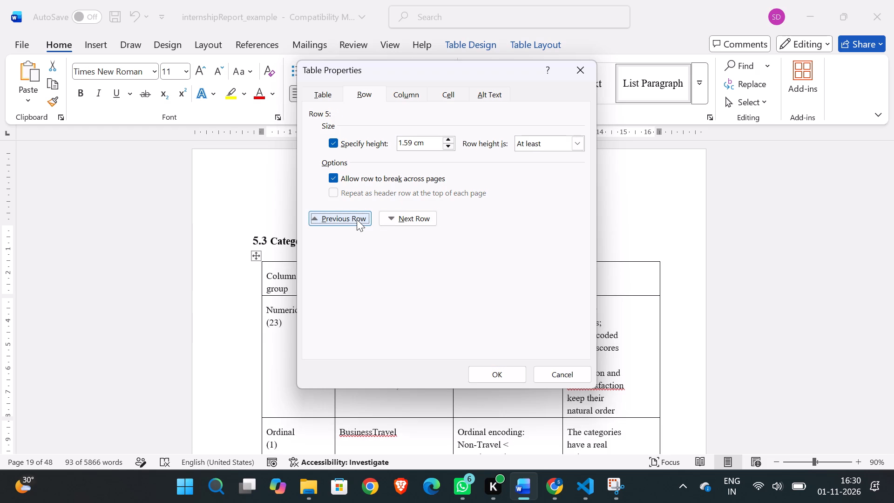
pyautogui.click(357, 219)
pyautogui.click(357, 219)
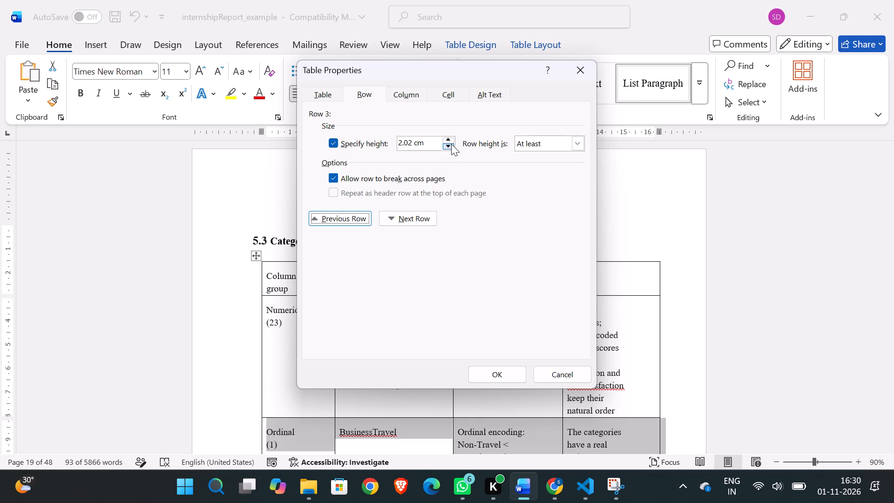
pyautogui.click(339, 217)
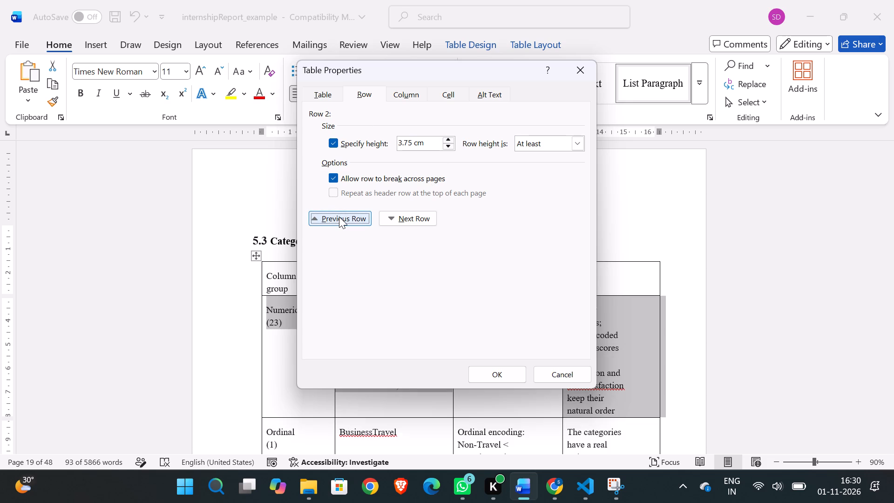
# In the table properties, go back to the encoding table's first column and set its preferred width to 1.3 cm.
pyautogui.click(413, 95)
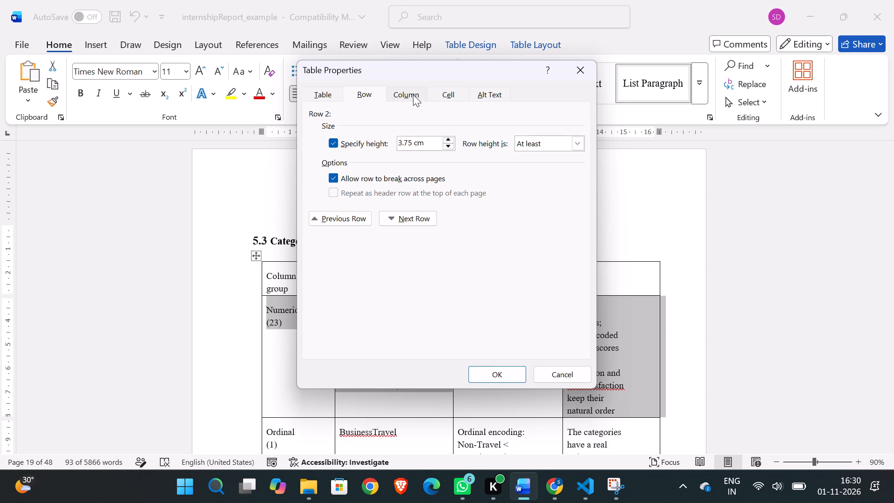
pyautogui.doubleClick(325, 164)
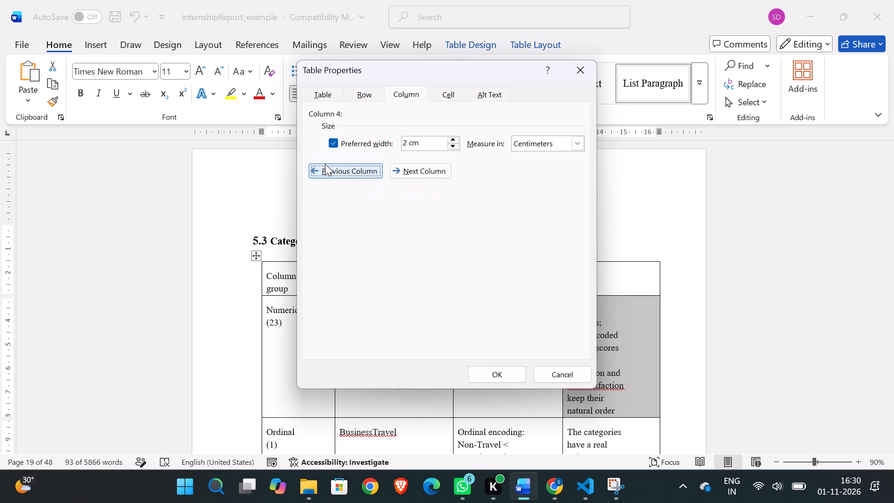
pyautogui.doubleClick(325, 164)
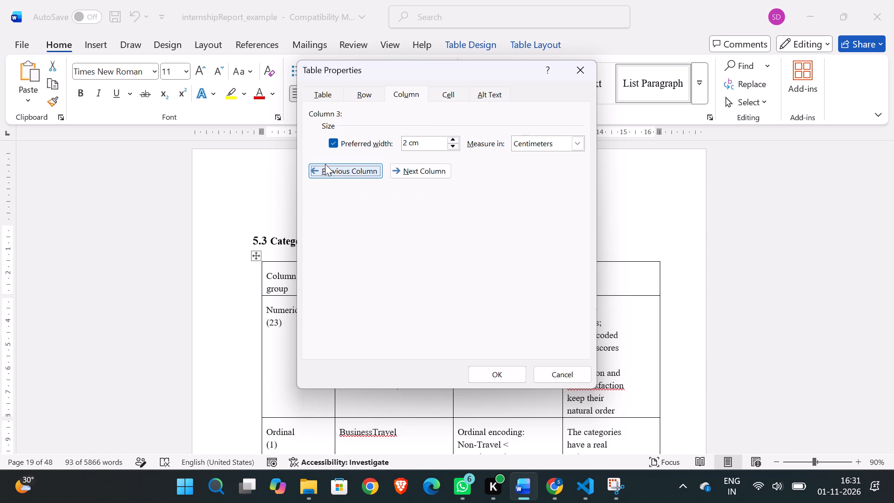
pyautogui.click(325, 164)
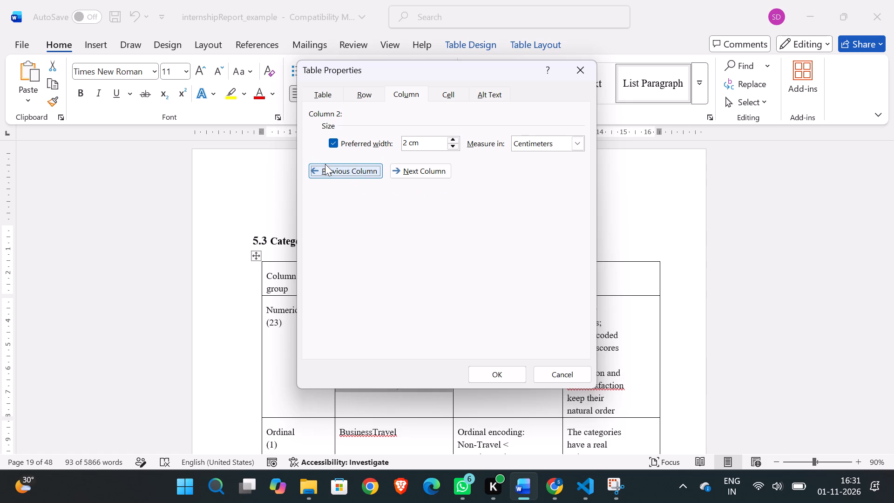
pyautogui.click(325, 164)
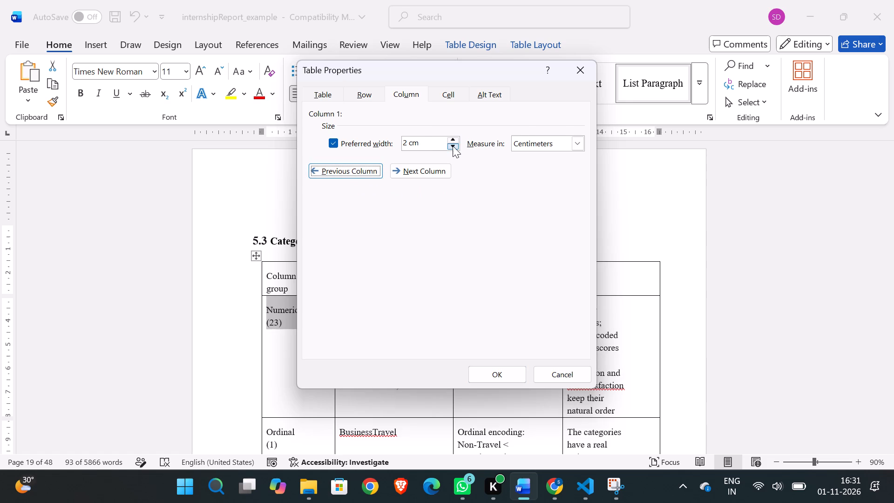
pyautogui.click(453, 146)
pyautogui.click(453, 146)
pyautogui.tripleClick(453, 146)
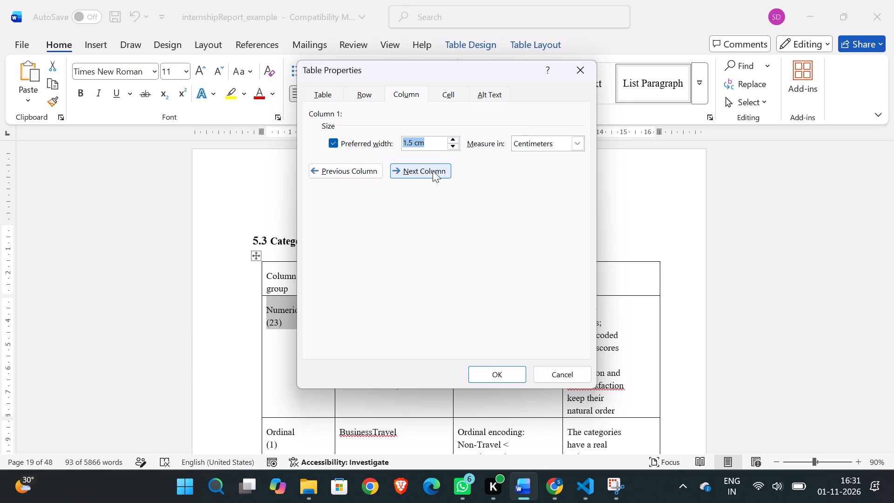
pyautogui.doubleClick(453, 148)
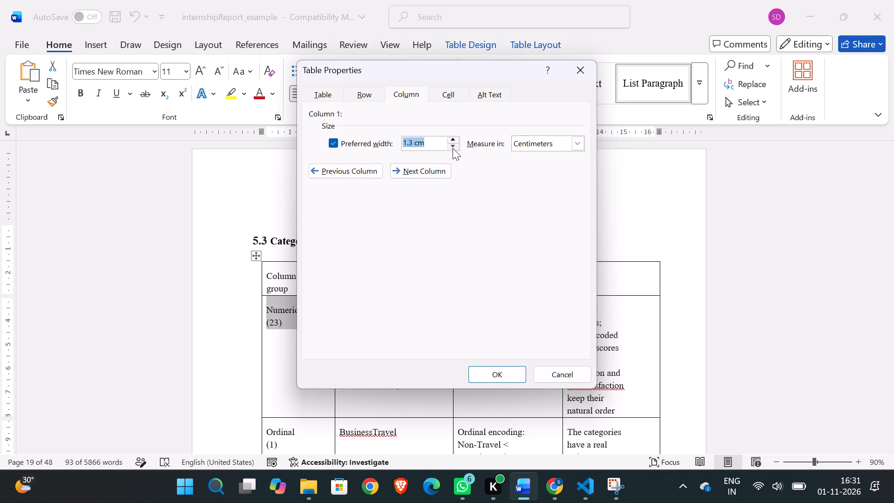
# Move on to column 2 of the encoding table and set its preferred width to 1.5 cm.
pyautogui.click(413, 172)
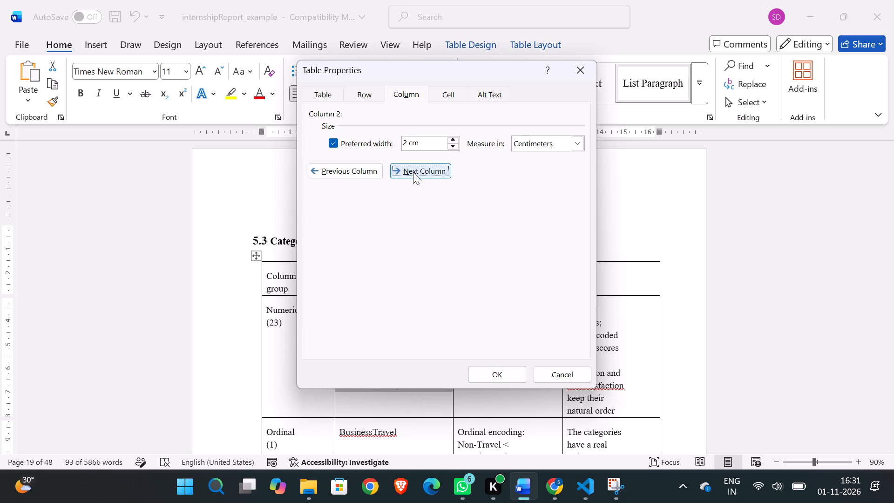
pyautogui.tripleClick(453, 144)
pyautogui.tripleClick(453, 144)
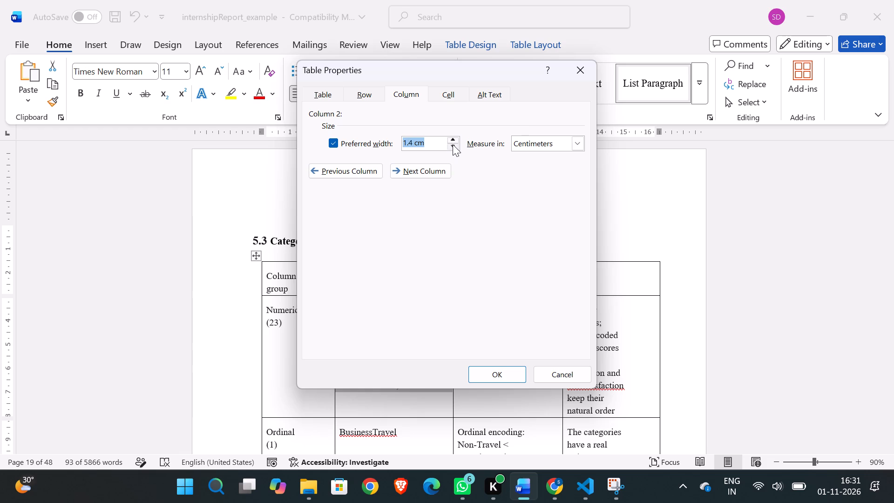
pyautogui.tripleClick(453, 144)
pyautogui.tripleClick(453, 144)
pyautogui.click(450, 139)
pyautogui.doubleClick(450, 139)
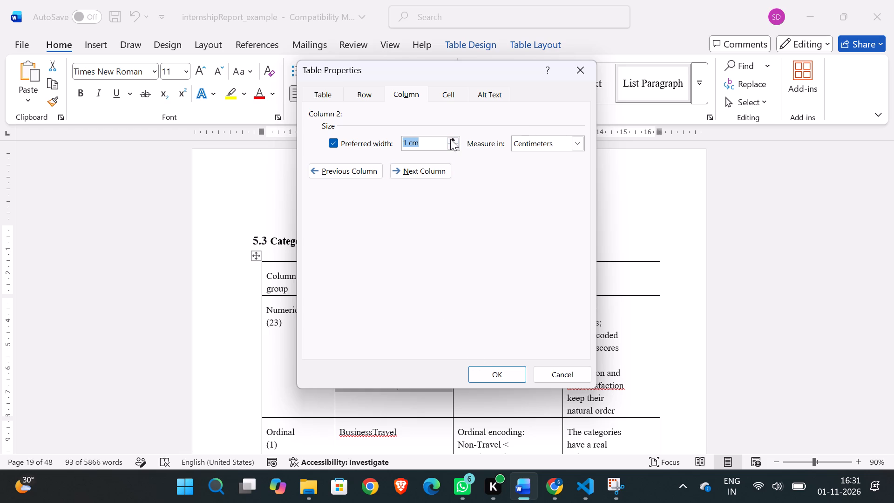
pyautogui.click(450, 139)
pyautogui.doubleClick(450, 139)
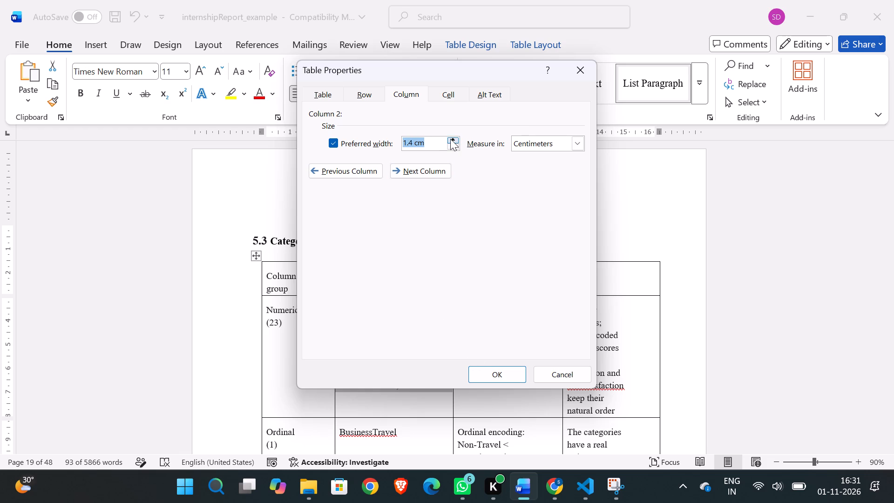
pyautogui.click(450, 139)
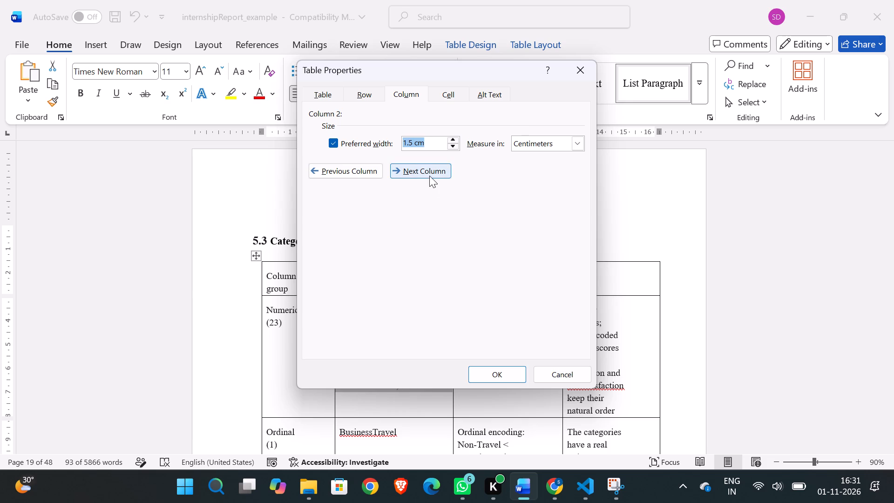
# Move on to column 3 of the encoding table and set its preferred width to 1.5 cm.
pyautogui.click(429, 176)
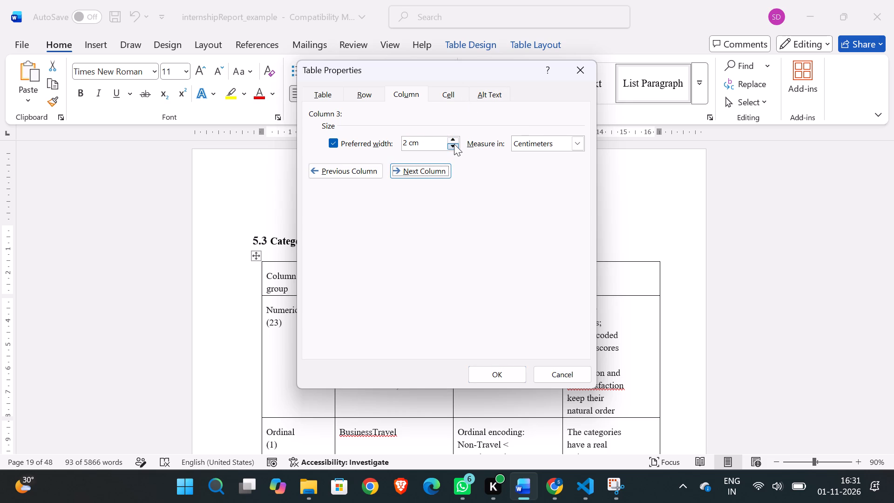
pyautogui.tripleClick(454, 144)
pyautogui.click(454, 144)
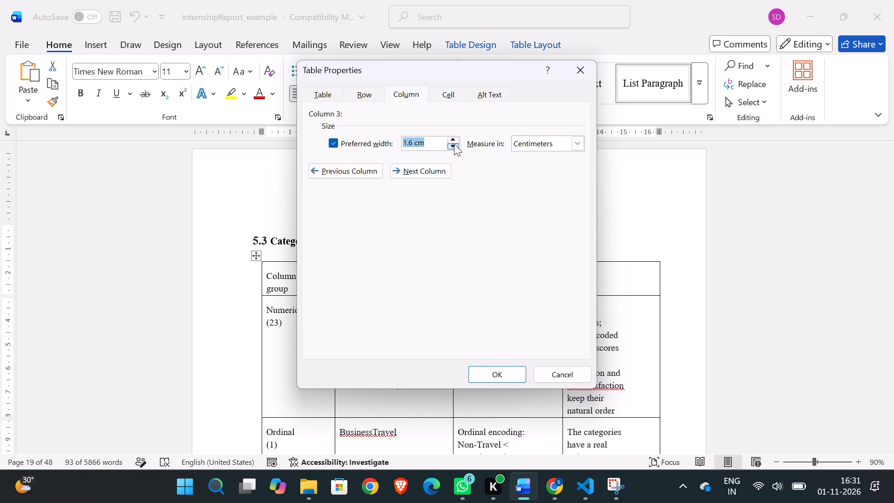
pyautogui.doubleClick(454, 144)
pyautogui.click(454, 144)
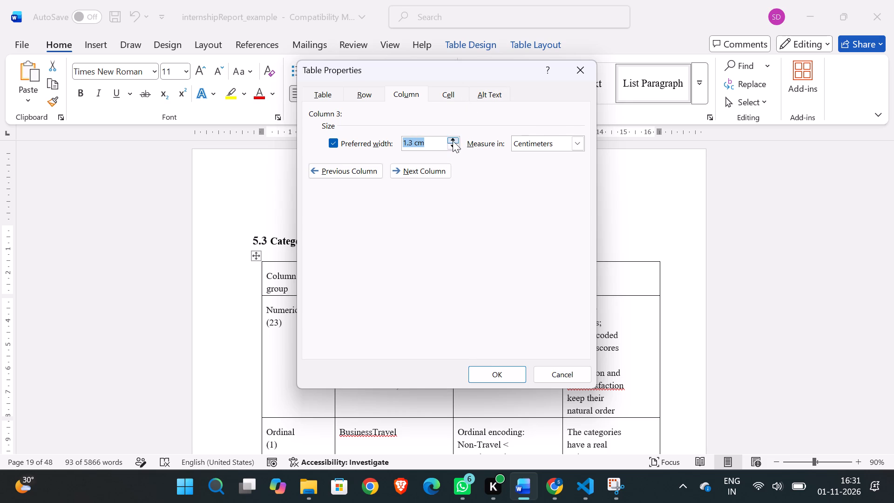
pyautogui.doubleClick(453, 140)
# Set the preferred width of column 4 to 1.7 cm and apply the table properties.
pyautogui.click(425, 172)
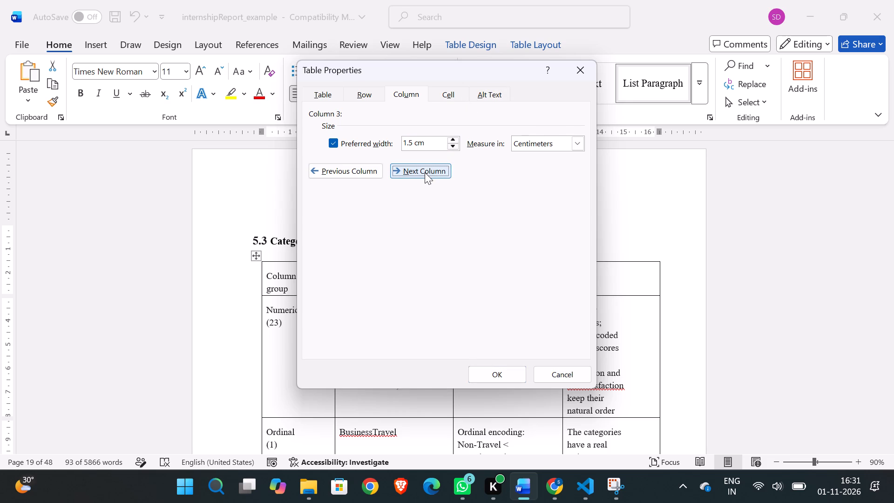
pyautogui.tripleClick(451, 148)
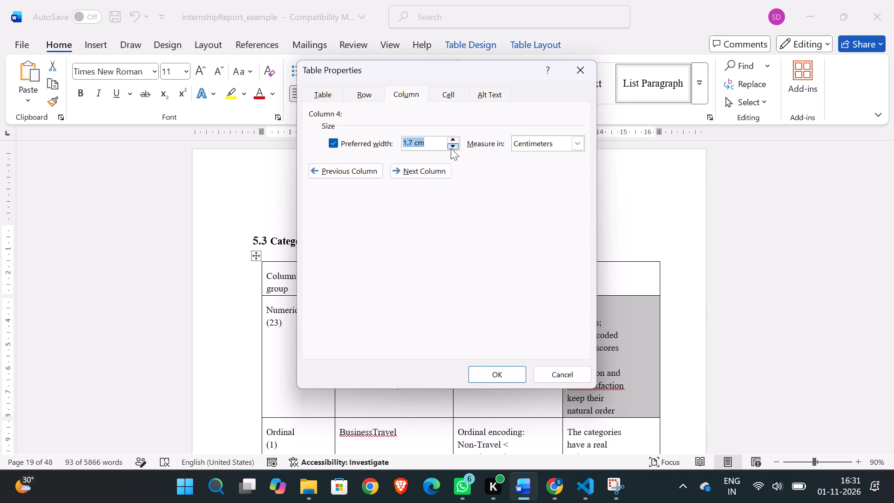
pyautogui.click(499, 365)
pyautogui.click(499, 371)
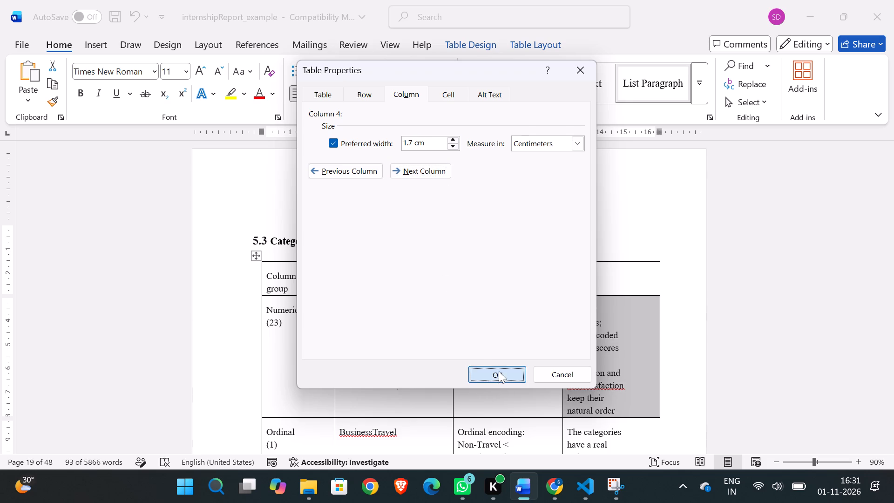
# Reopen the table properties for the whole encoding table, set column 2's preferred width to 1 cm, and apply it.
pyautogui.scroll(-1, 499, 371)
pyautogui.scroll(1, 499, 371)
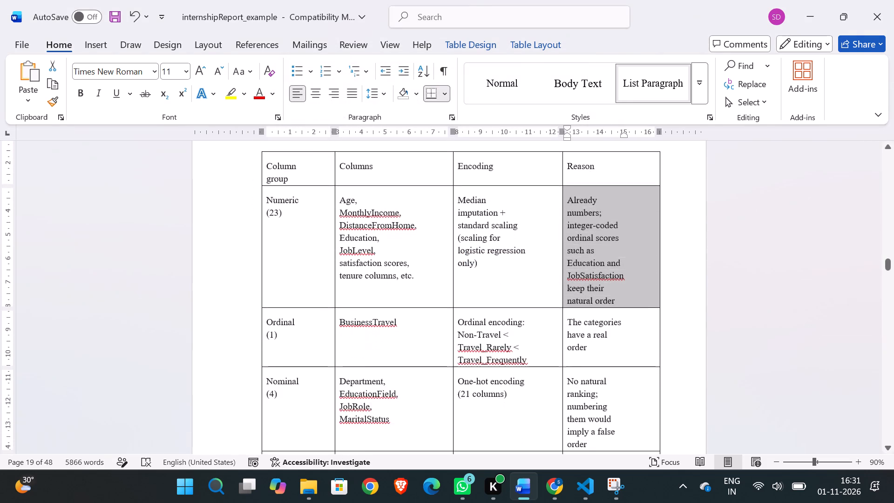
pyautogui.scroll(2, 499, 371)
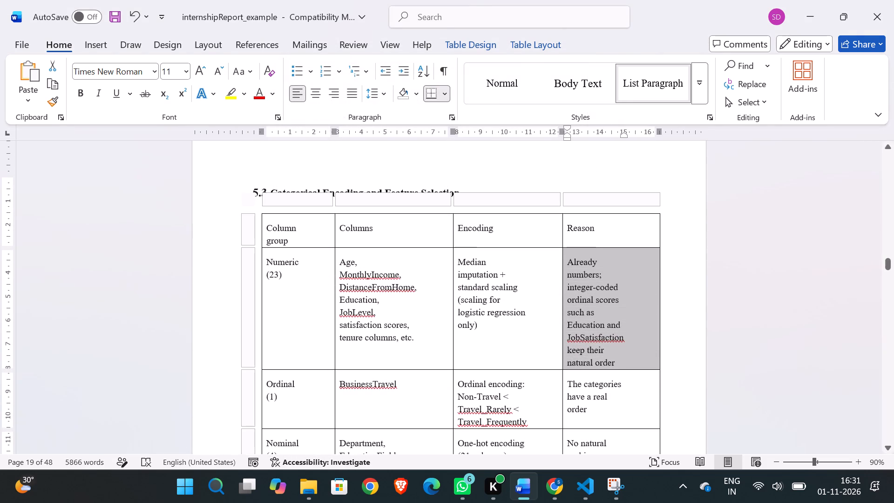
pyautogui.scroll(1, 499, 371)
pyautogui.click(254, 226)
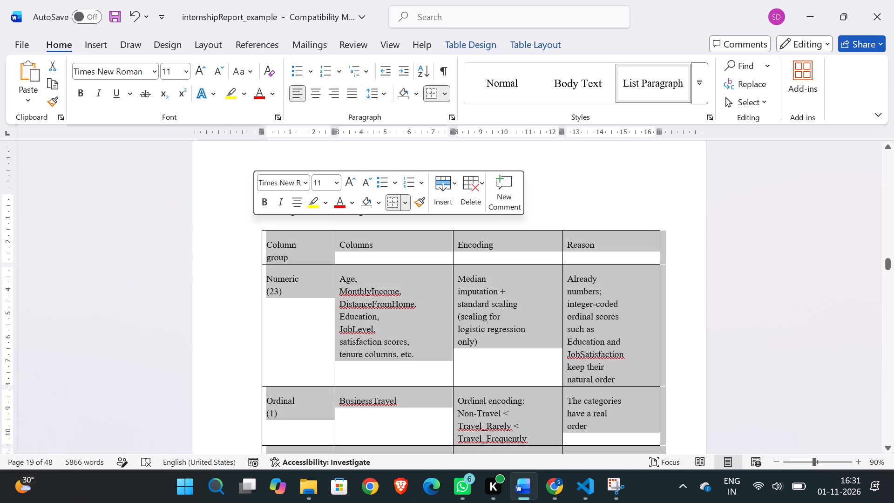
pyautogui.doubleClick(254, 226)
pyautogui.click(271, 237)
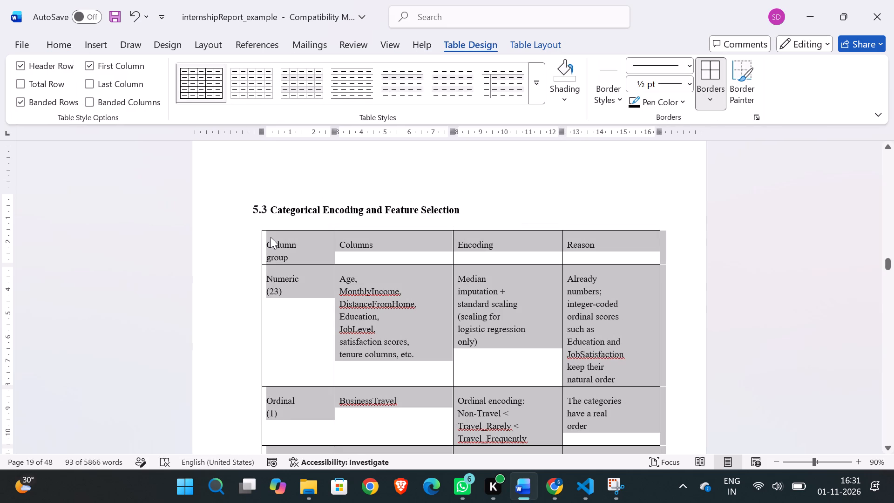
pyautogui.click(254, 228)
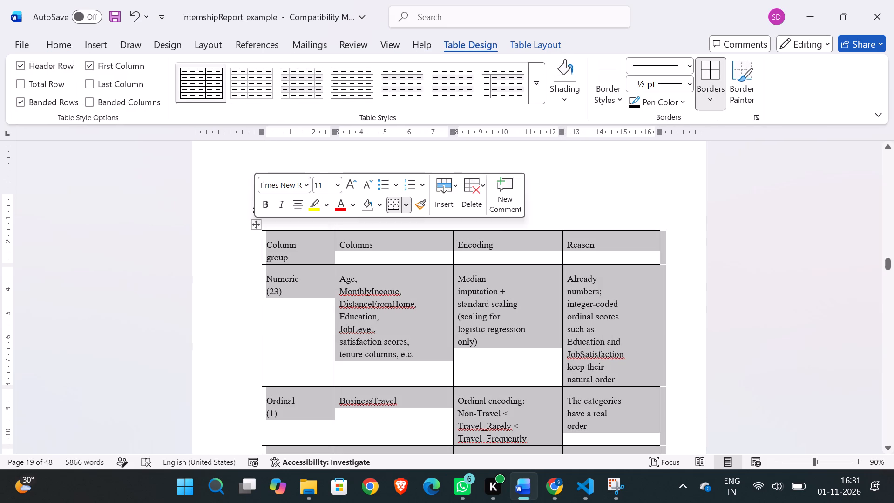
pyautogui.rightClick(254, 228)
pyautogui.click(326, 440)
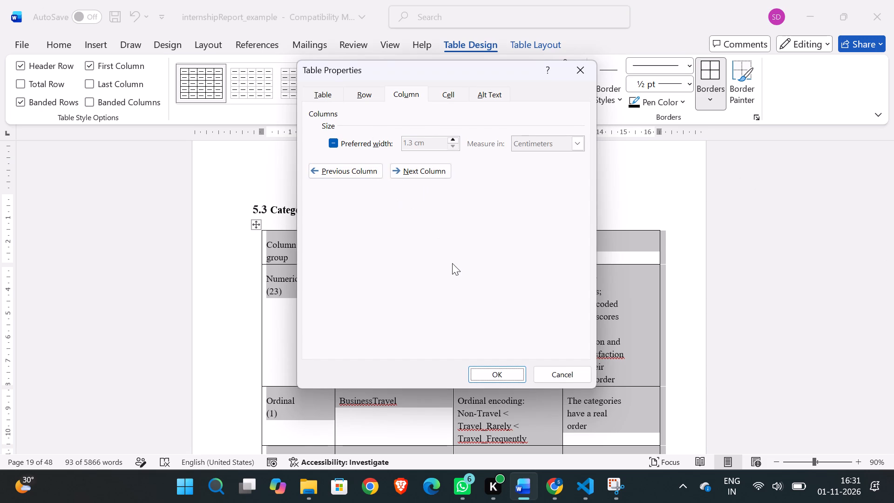
pyautogui.click(430, 168)
pyautogui.click(430, 168)
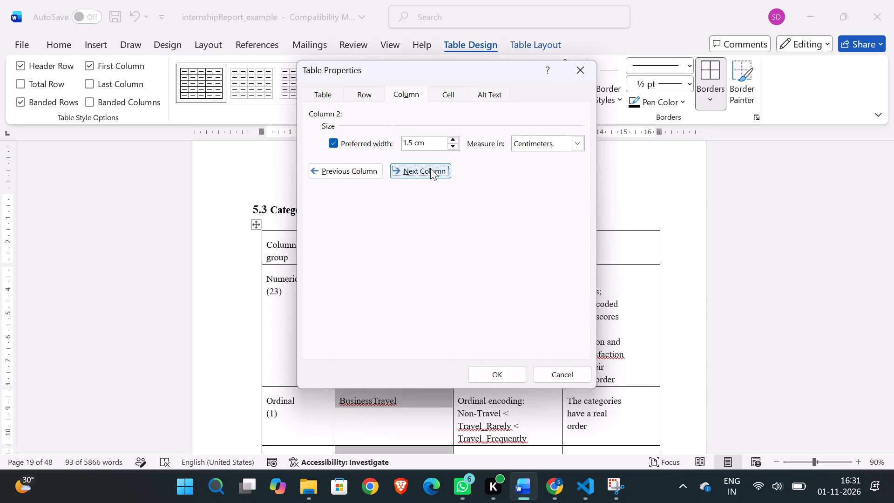
pyautogui.click(430, 168)
pyautogui.click(361, 166)
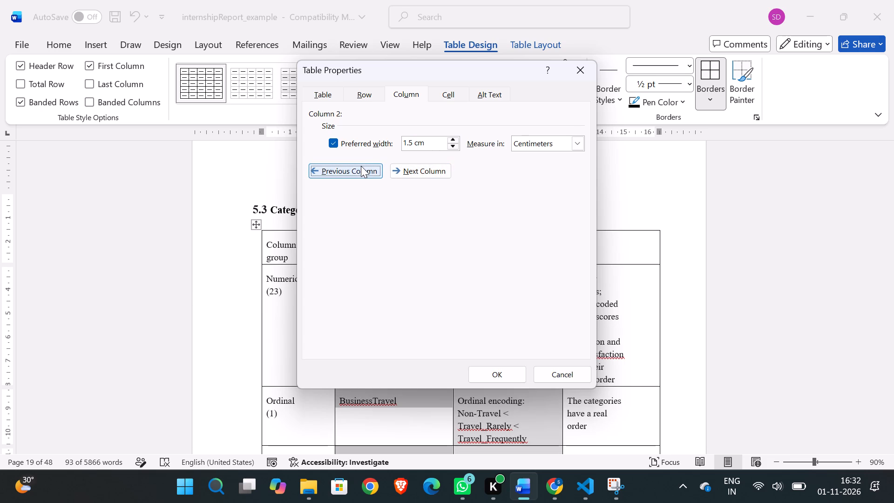
pyautogui.tripleClick(453, 147)
pyautogui.doubleClick(453, 147)
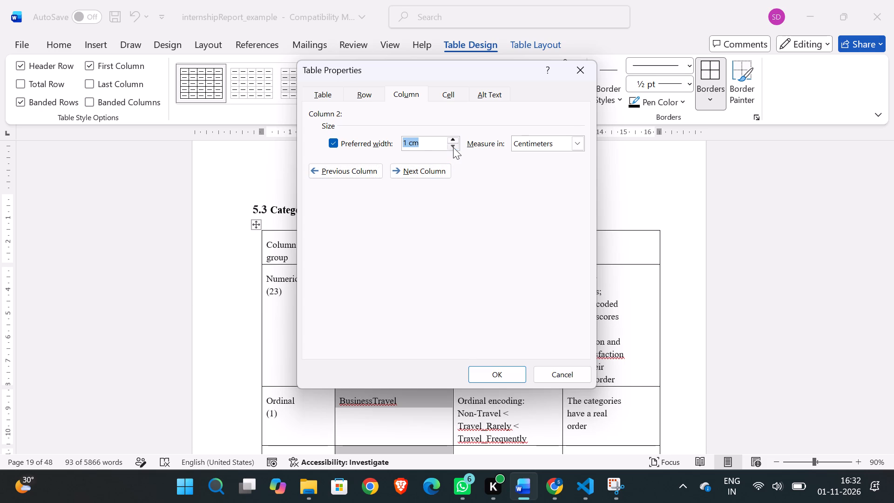
pyautogui.click(483, 365)
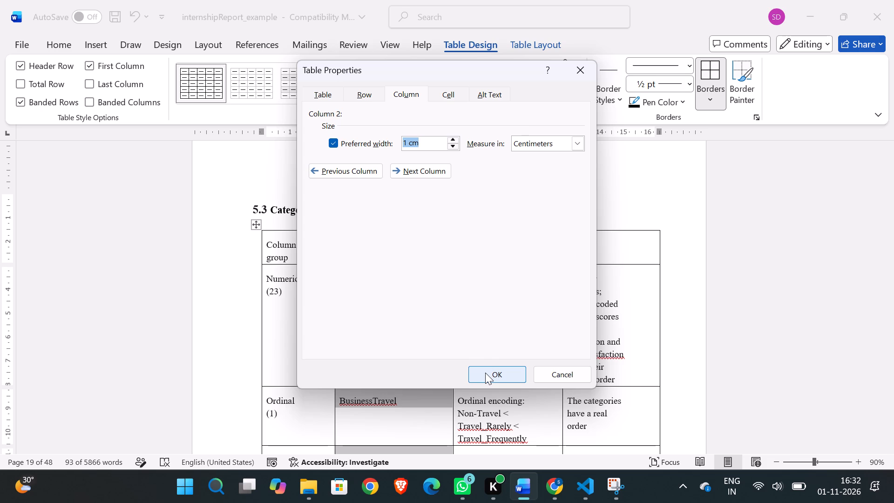
pyautogui.click(485, 373)
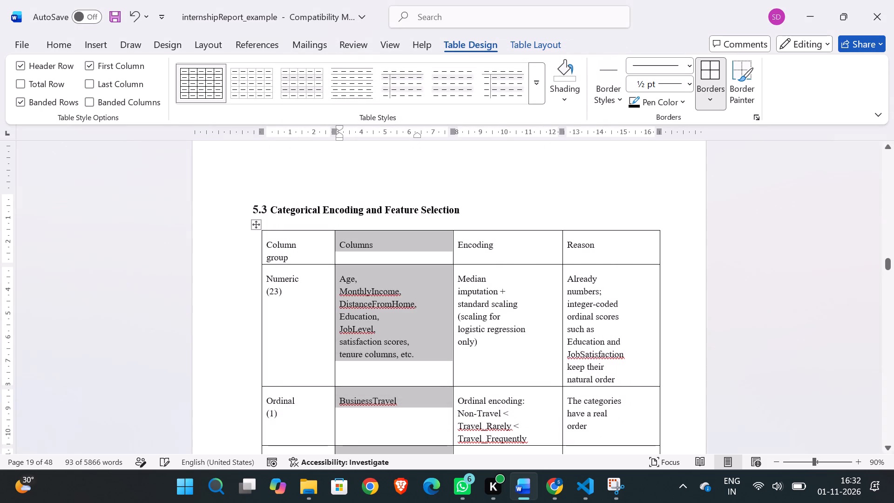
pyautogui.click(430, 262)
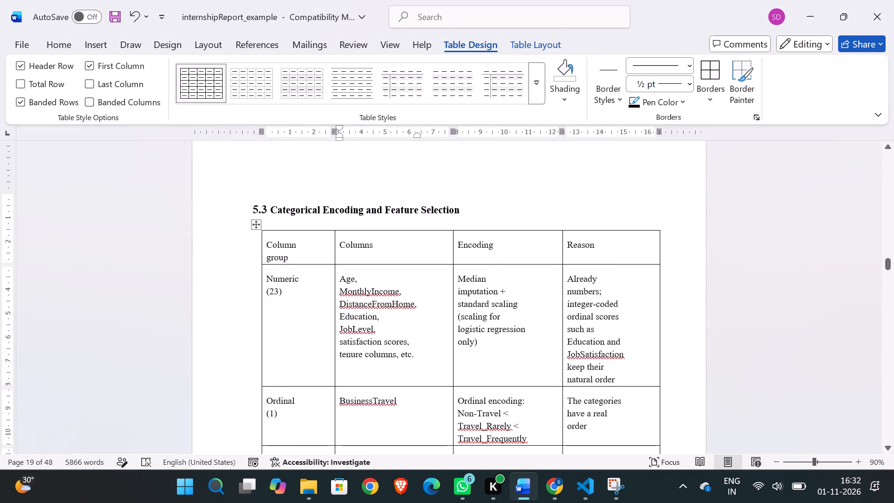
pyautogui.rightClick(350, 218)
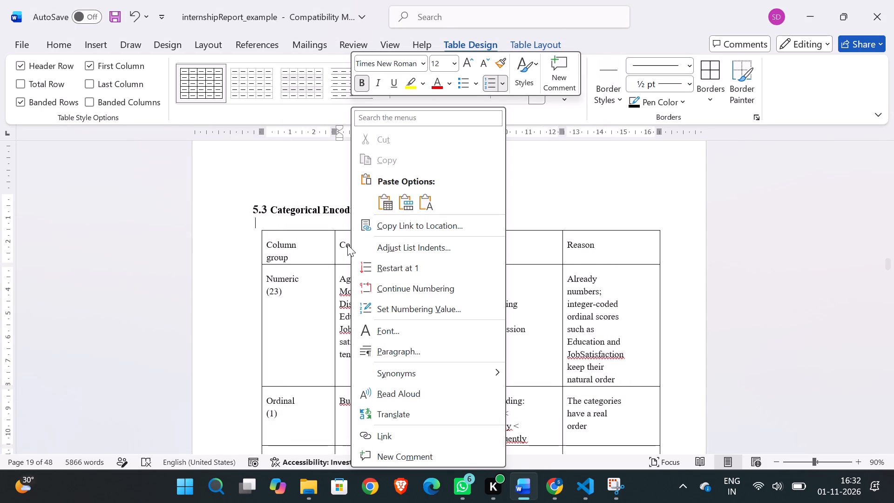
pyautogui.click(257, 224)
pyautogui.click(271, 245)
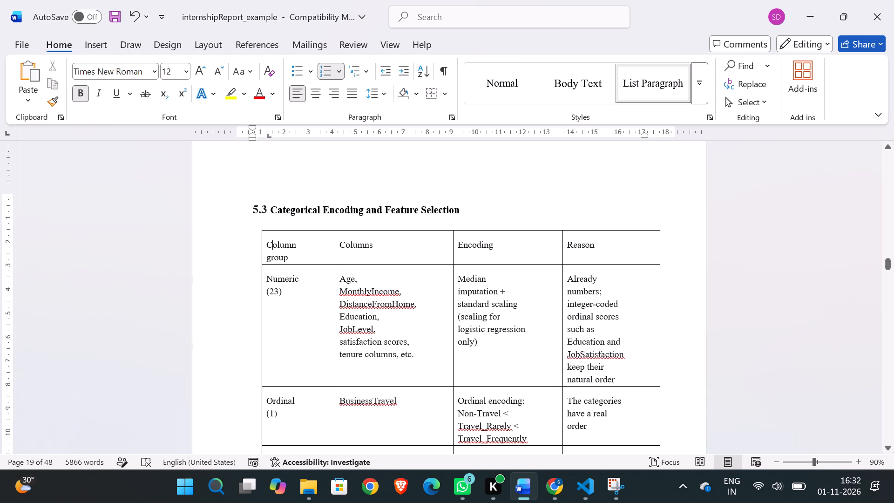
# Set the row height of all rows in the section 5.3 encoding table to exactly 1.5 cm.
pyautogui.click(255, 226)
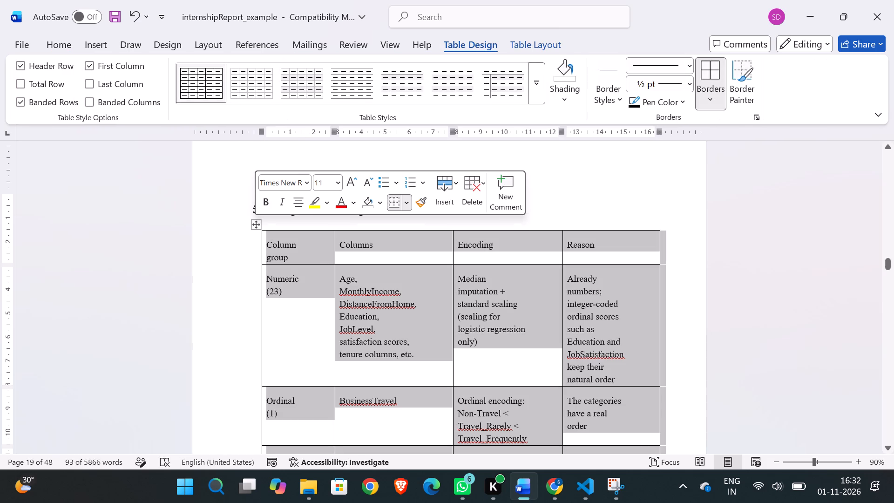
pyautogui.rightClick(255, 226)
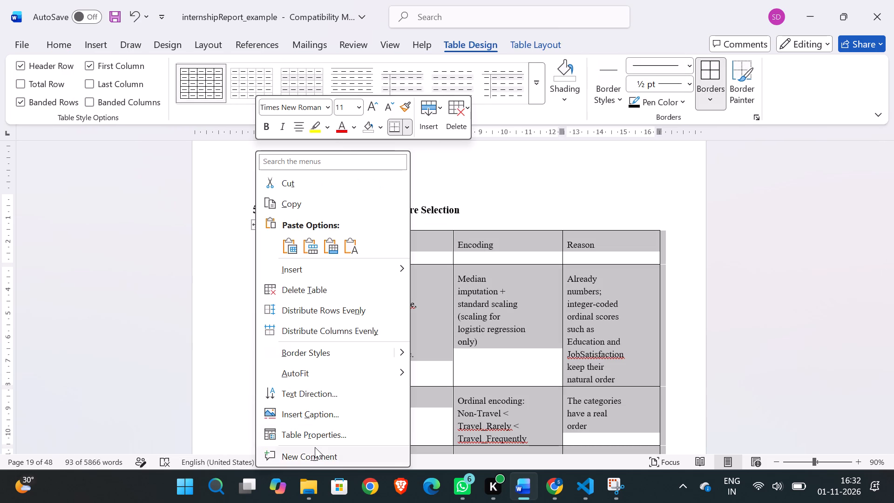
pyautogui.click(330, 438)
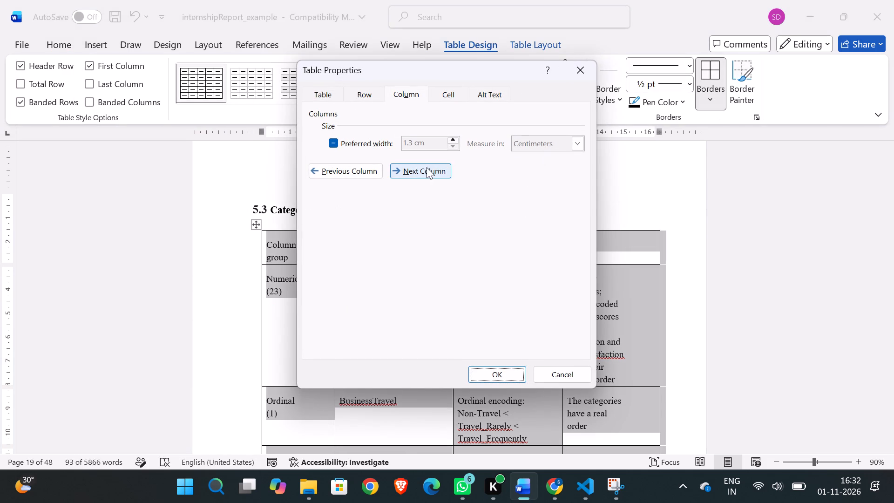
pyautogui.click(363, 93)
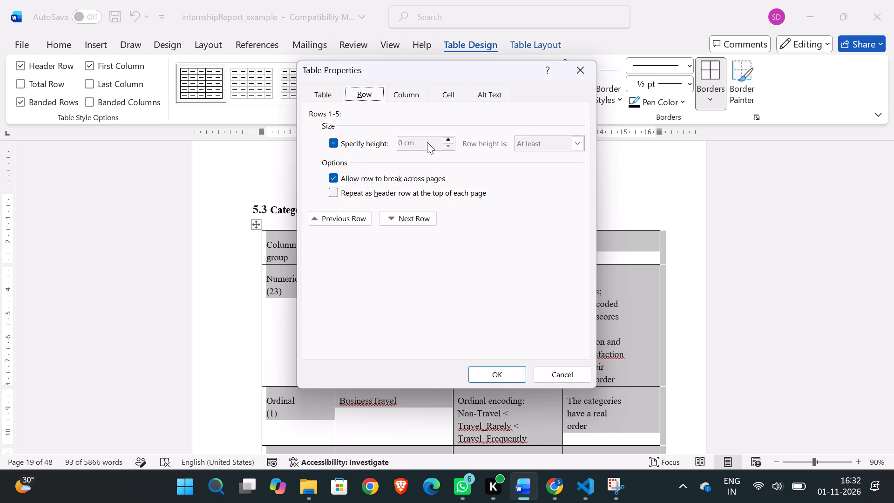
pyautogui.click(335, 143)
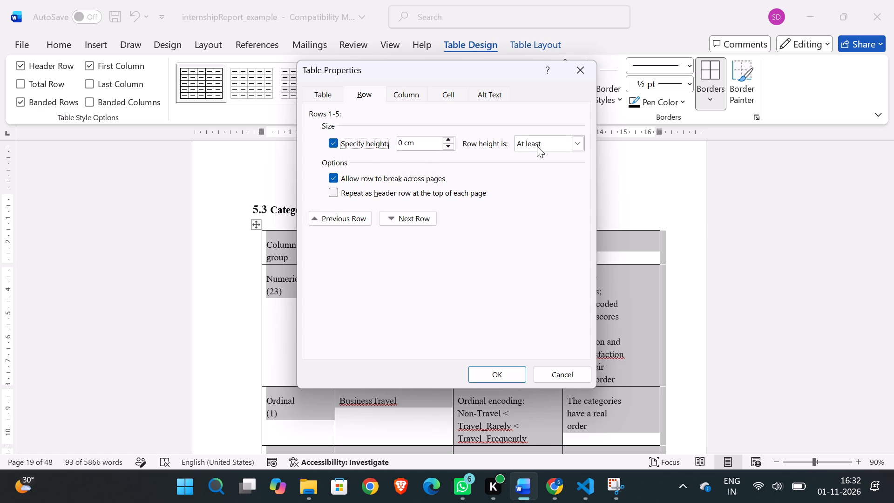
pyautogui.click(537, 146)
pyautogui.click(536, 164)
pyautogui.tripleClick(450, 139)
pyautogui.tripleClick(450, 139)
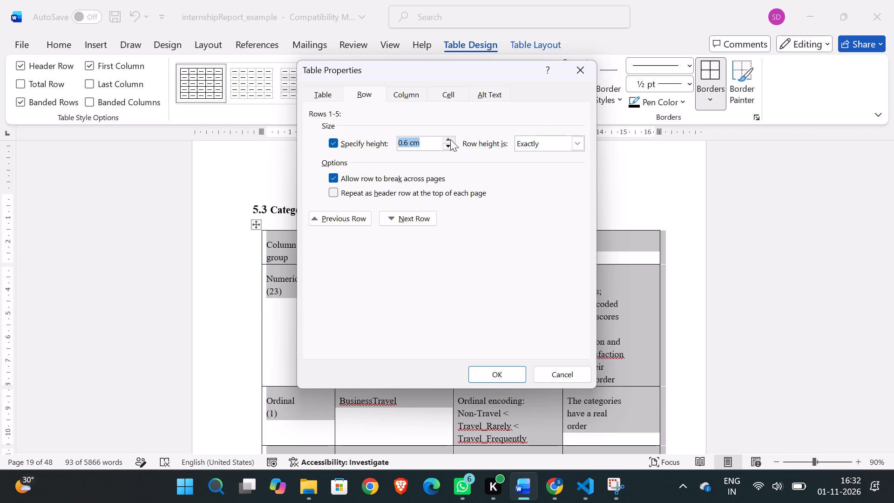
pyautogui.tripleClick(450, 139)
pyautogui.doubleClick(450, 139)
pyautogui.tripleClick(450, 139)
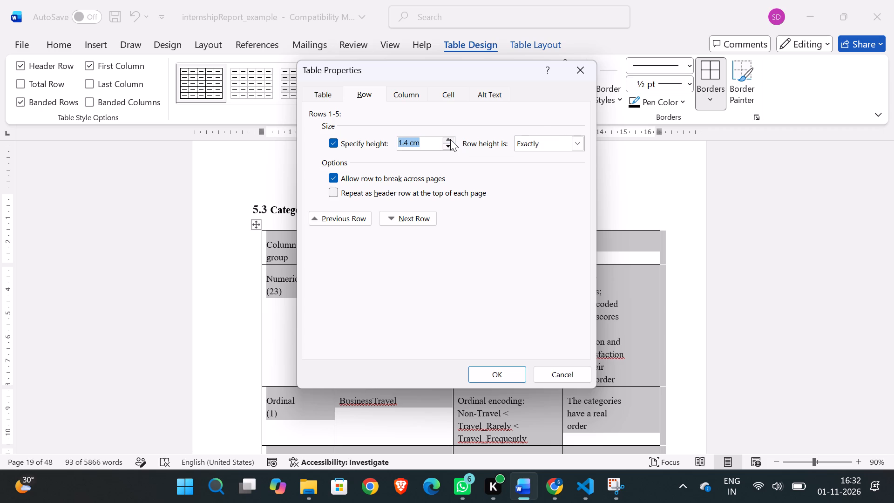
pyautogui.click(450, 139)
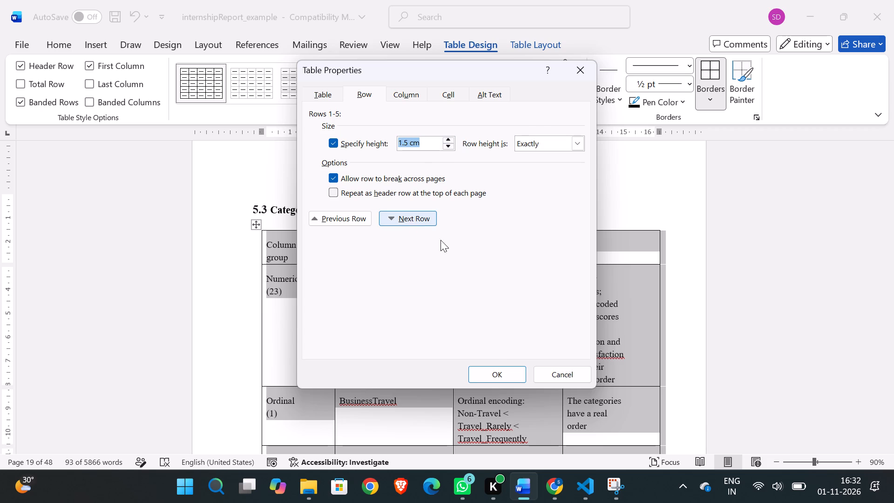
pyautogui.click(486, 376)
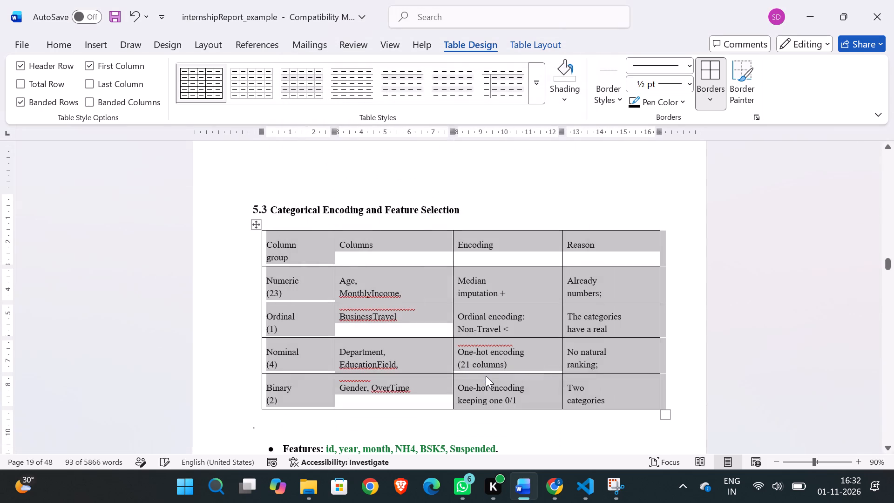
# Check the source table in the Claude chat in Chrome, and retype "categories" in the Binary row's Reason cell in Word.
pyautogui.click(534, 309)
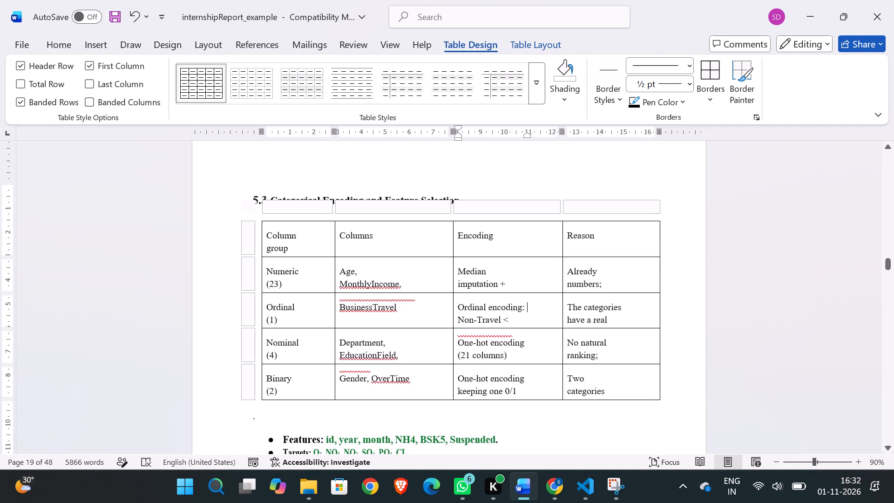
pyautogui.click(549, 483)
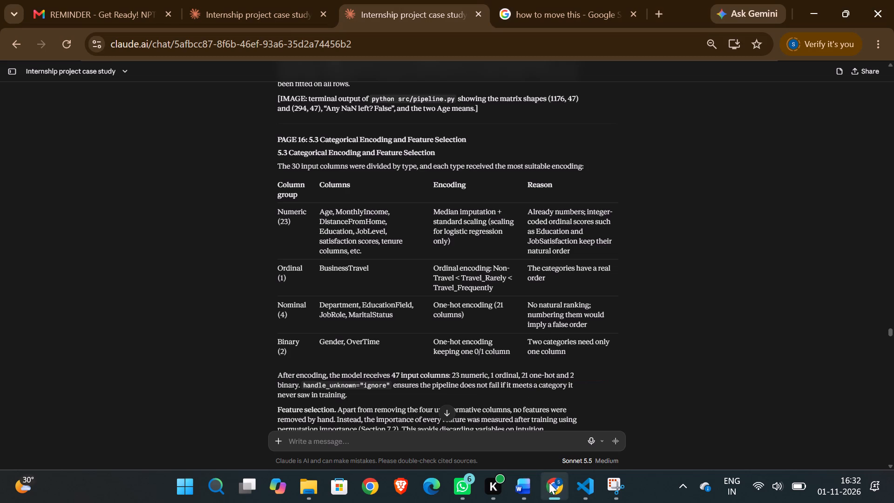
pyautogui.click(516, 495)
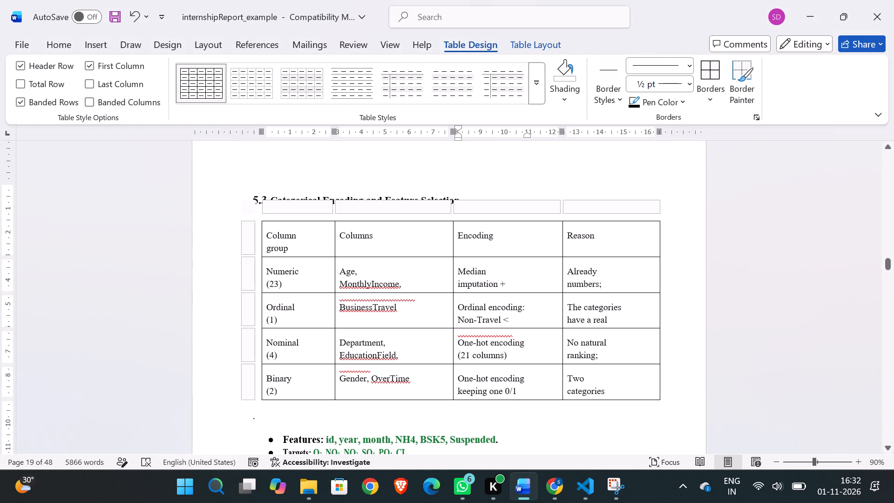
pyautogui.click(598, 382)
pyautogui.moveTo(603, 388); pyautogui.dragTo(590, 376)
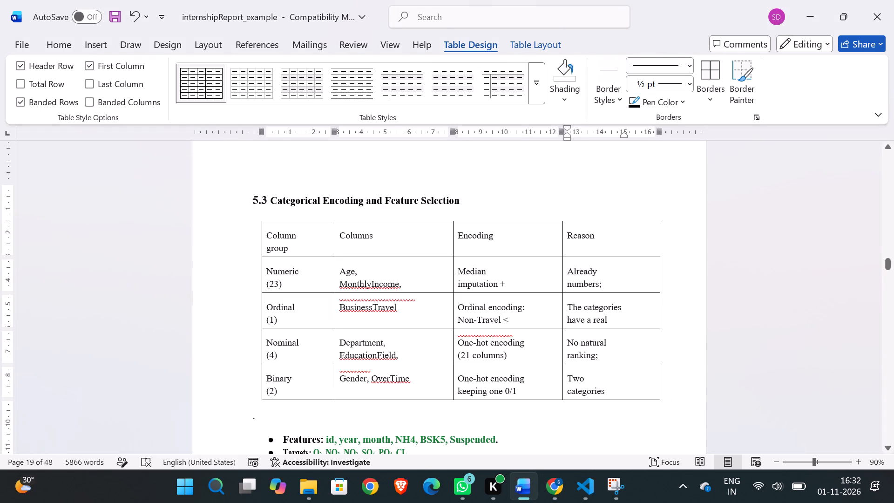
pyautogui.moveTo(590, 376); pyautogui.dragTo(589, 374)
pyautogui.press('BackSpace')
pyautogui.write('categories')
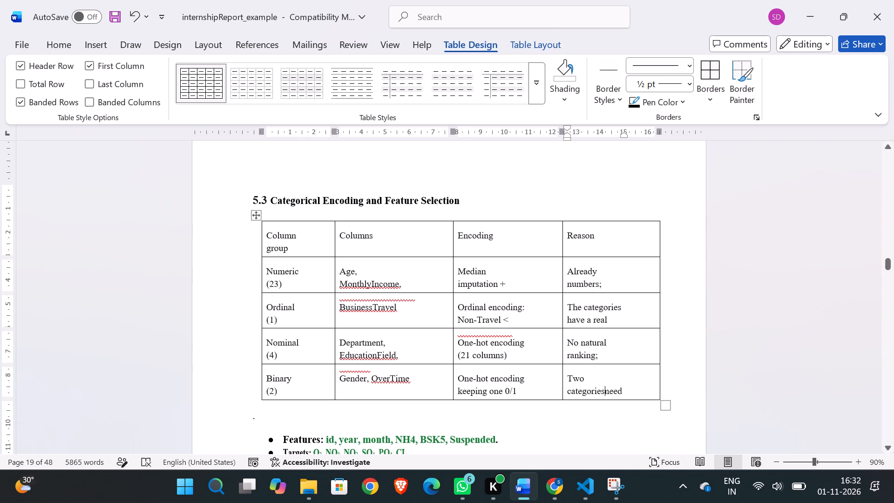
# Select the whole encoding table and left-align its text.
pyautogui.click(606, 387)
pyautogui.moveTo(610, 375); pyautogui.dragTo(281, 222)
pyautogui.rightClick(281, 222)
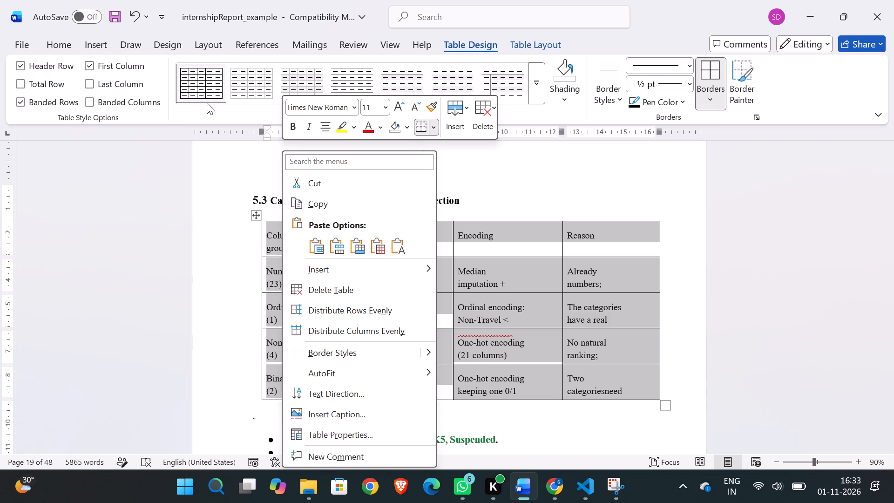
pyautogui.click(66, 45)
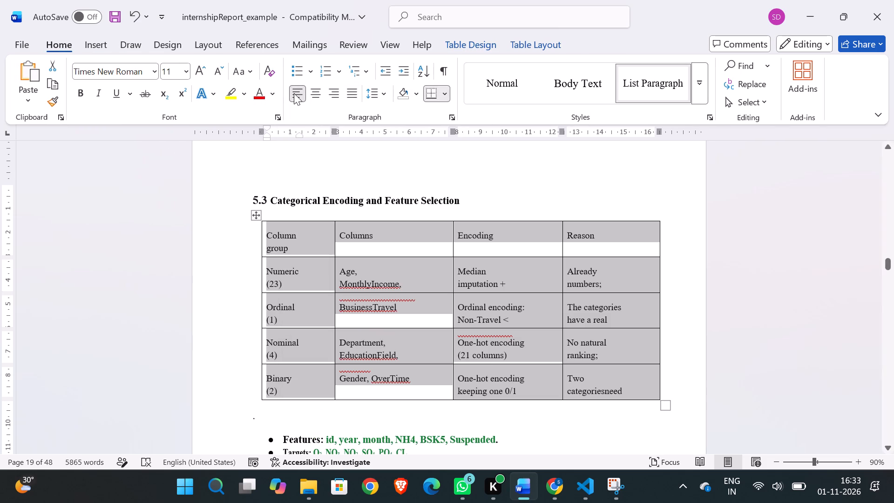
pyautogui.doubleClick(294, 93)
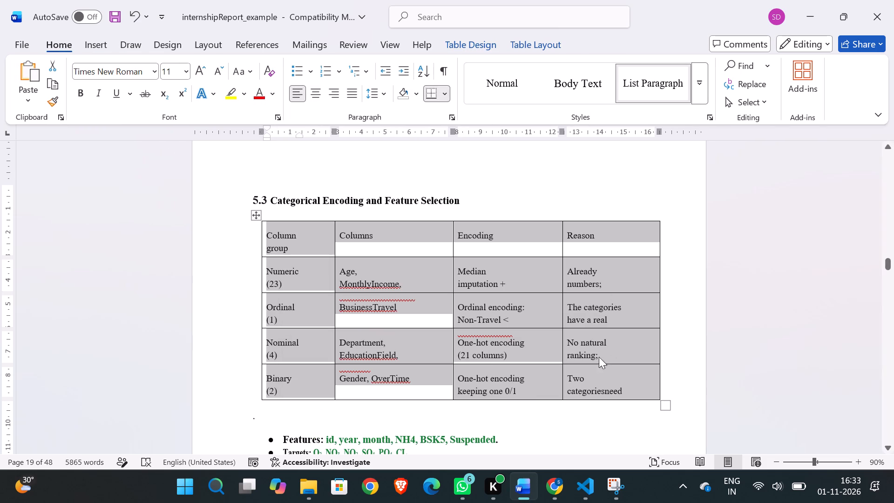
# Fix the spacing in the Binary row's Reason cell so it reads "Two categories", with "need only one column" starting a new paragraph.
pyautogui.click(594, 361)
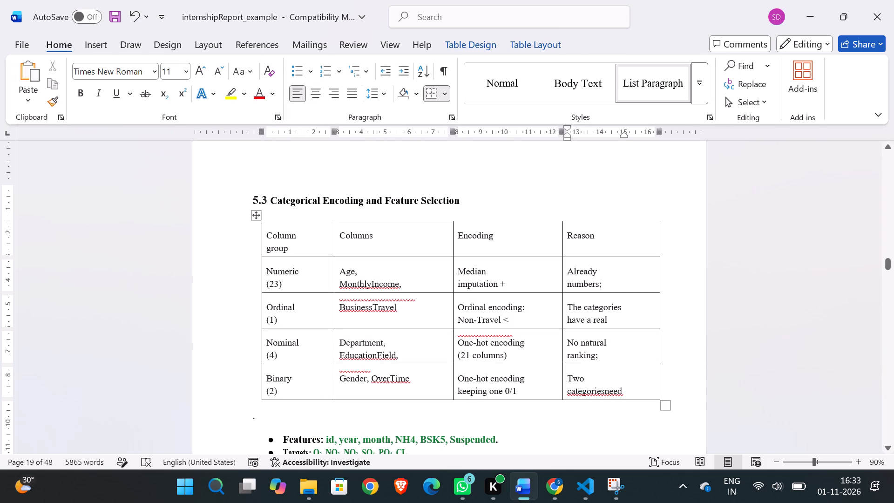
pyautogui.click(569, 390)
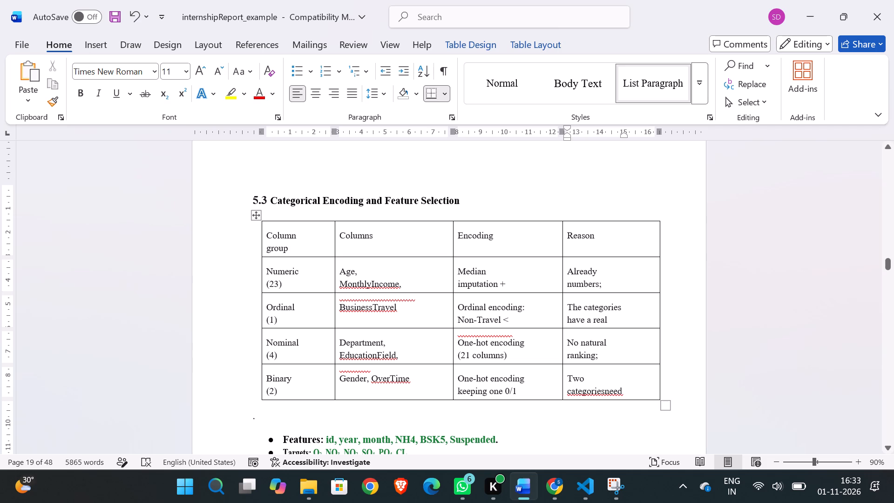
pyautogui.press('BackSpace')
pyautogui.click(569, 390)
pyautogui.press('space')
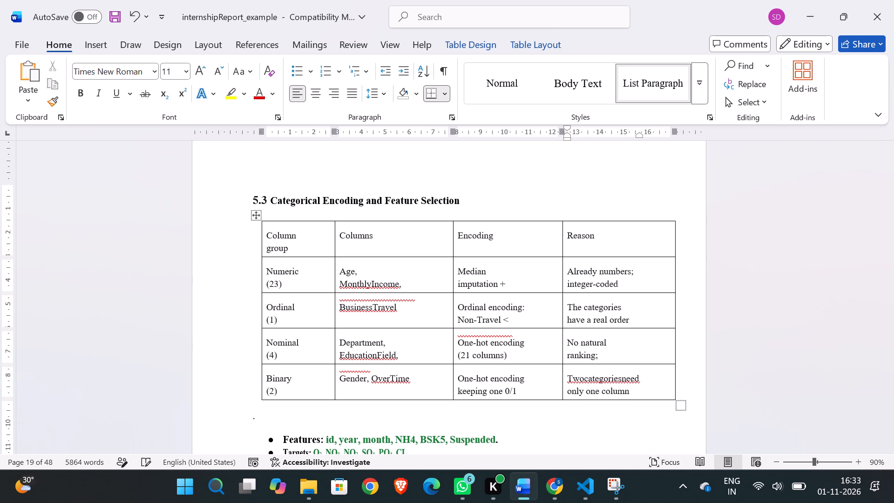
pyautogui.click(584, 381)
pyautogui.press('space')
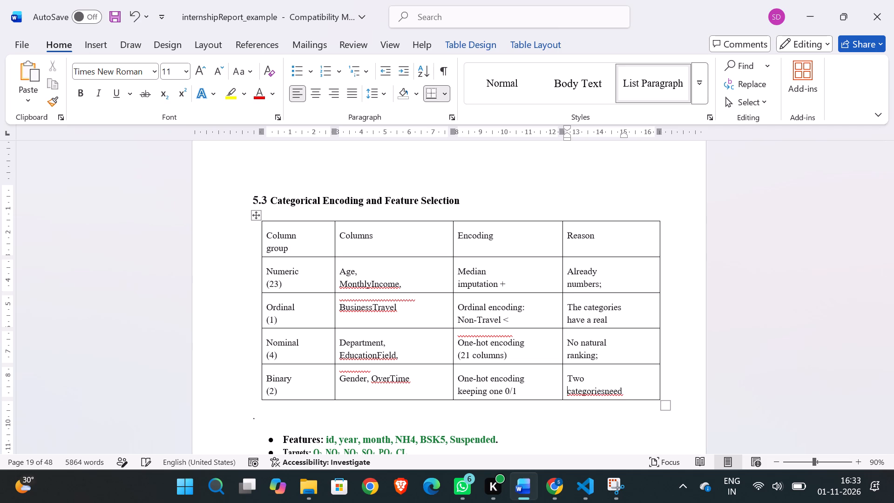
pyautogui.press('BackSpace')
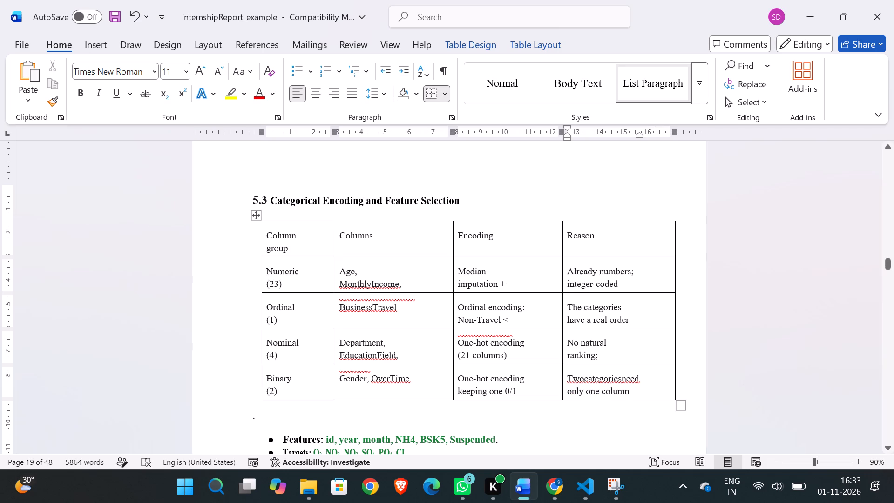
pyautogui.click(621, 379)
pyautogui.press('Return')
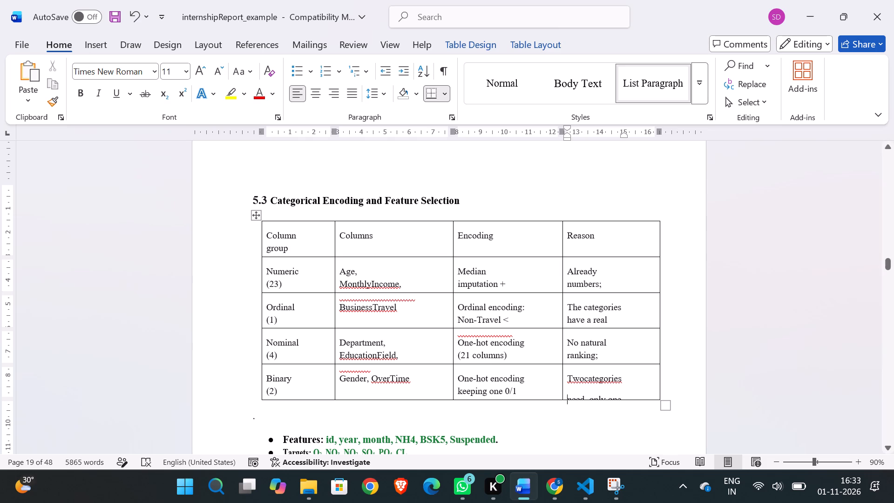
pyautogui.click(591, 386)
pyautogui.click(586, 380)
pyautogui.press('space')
# Delete the entire encoding table under the heading "5.3 Categorical Encoding and Feature Selection".
pyautogui.scroll(-1, 586, 380)
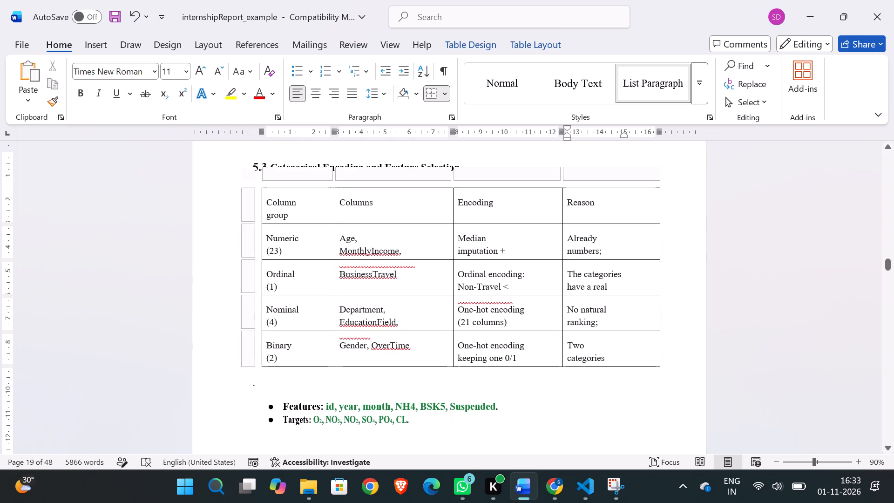
pyautogui.click(634, 342)
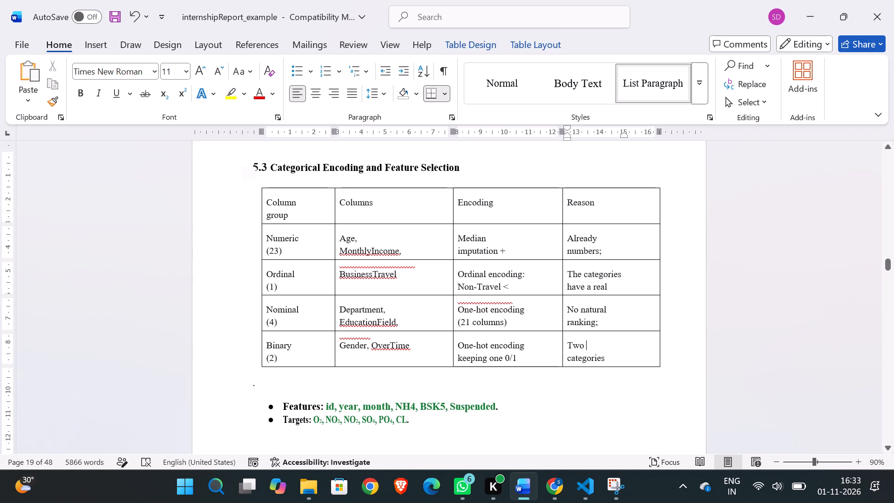
pyautogui.hotkey('ctrl', 'a')
pyautogui.click(634, 342)
pyautogui.moveTo(621, 359); pyautogui.dragTo(549, 338)
pyautogui.moveTo(549, 338); pyautogui.dragTo(275, 203)
pyautogui.press('BackSpace')
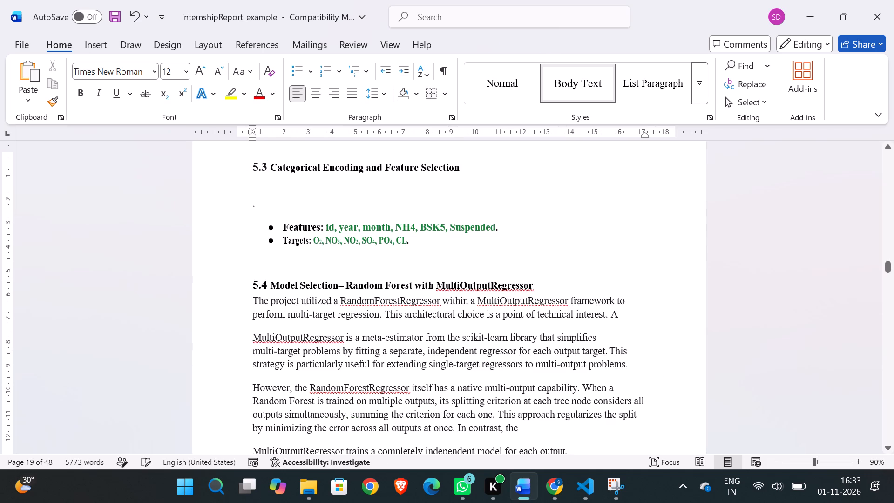
# Switch to the Claude chat in Chrome and copy the whole encoding table in section 5.3, from "Column group" to the Binary row.
pyautogui.click(557, 496)
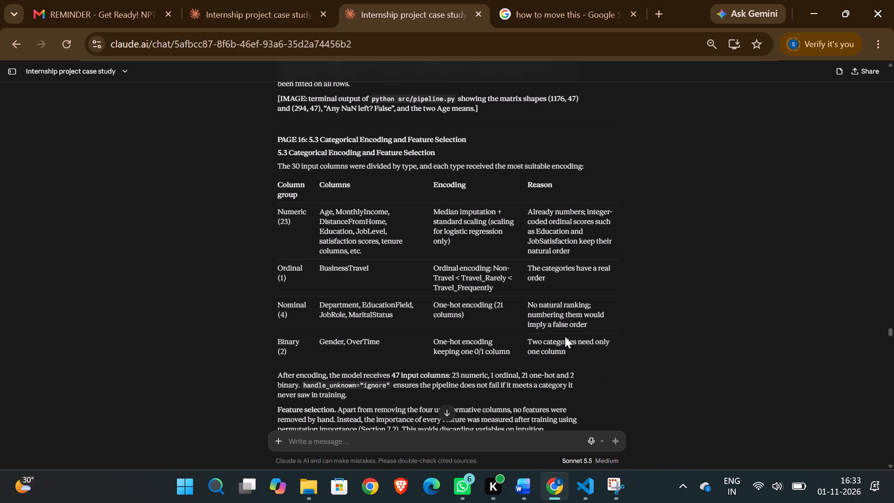
pyautogui.moveTo(573, 353); pyautogui.dragTo(279, 183)
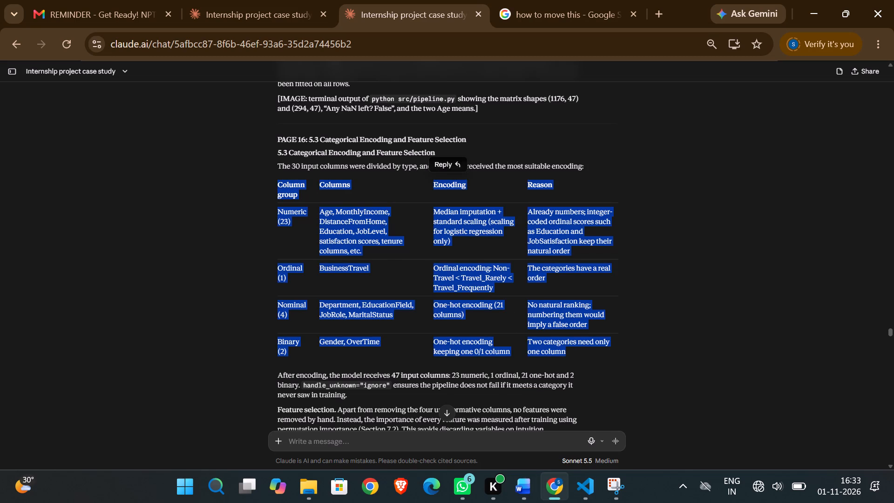
pyautogui.hotkey('ctrl', 'c')
# Search Google in a new tab for "need this as a table for word :".
pyautogui.click(588, 0)
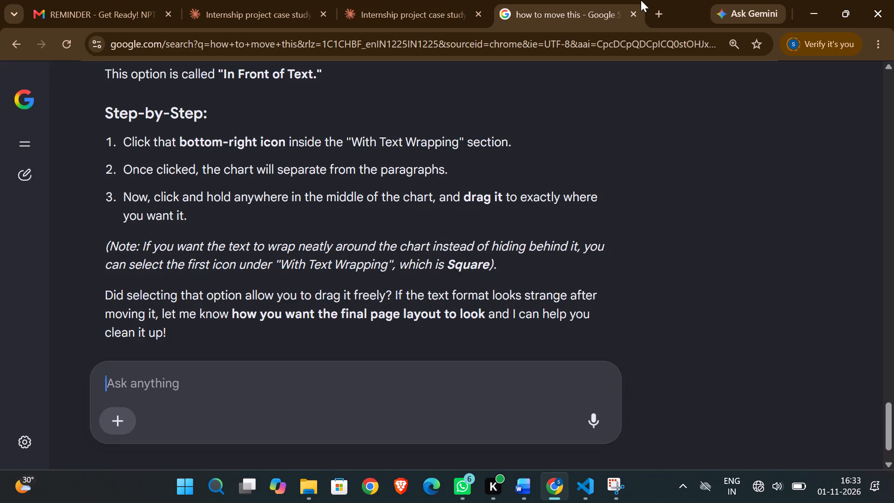
pyautogui.click(658, 7)
pyautogui.write('need this as a table for word :')
pyautogui.hotkey('shift', 'Return')
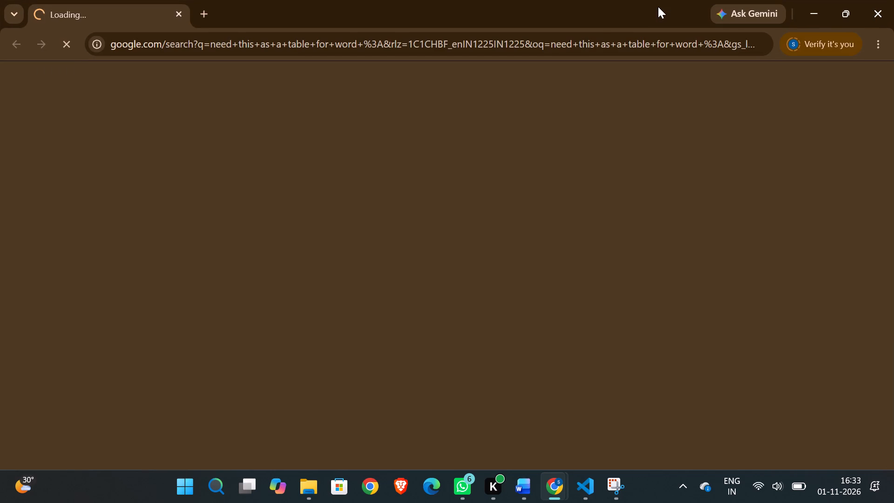
# Expand the AI Overview and submit the copied encoding table text as a follow-up question.
pyautogui.scroll(-1, 433, 196)
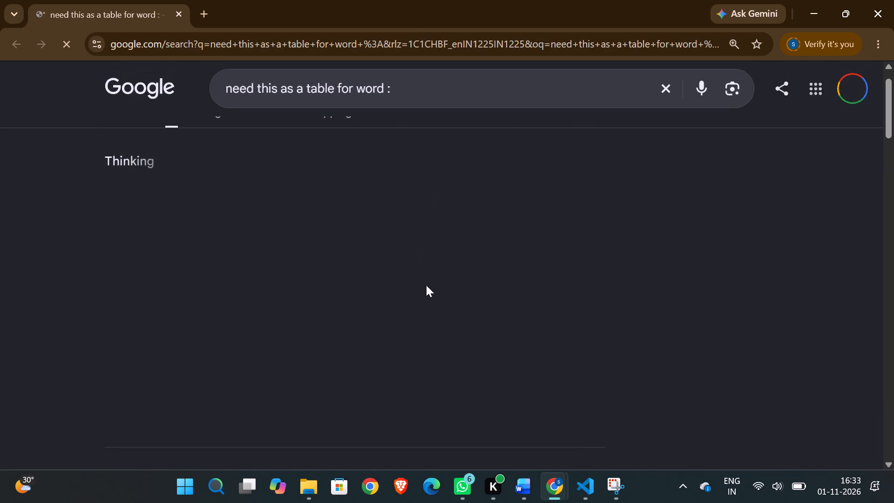
pyautogui.scroll(-1, 413, 365)
pyautogui.click(388, 395)
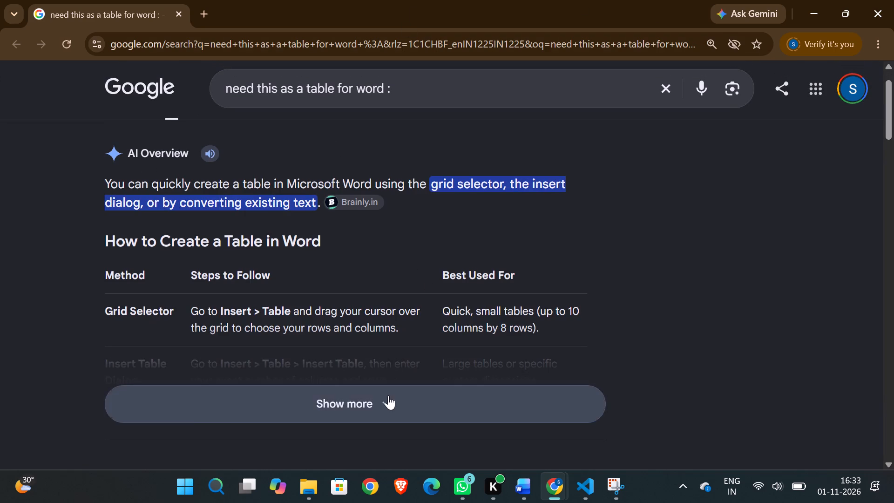
pyautogui.scroll(-2, 388, 395)
pyautogui.click(331, 424)
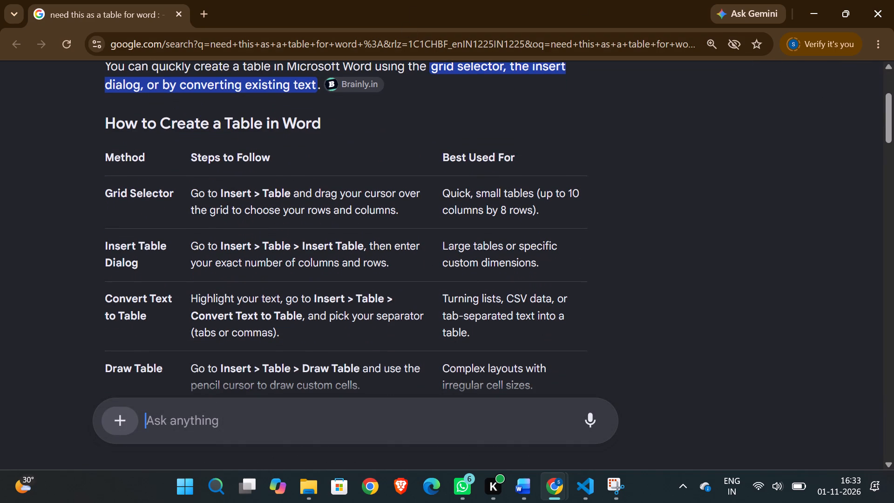
pyautogui.hotkey('ctrl', 'v')
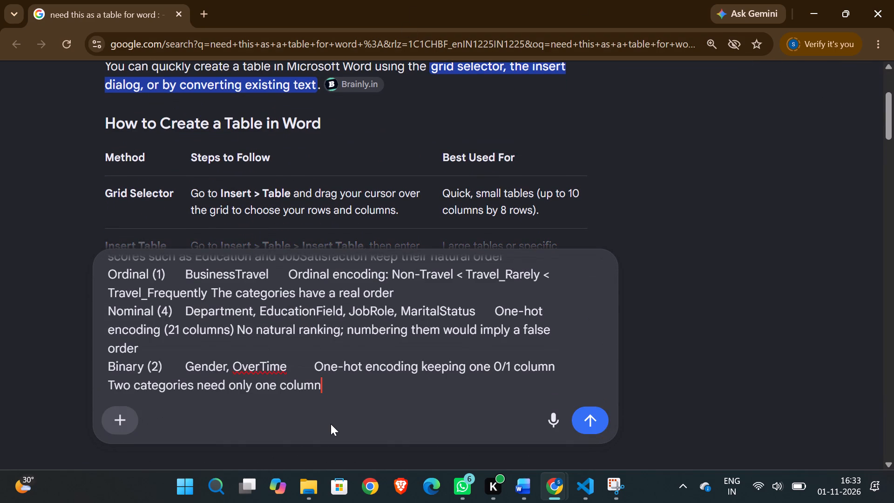
pyautogui.press('Return')
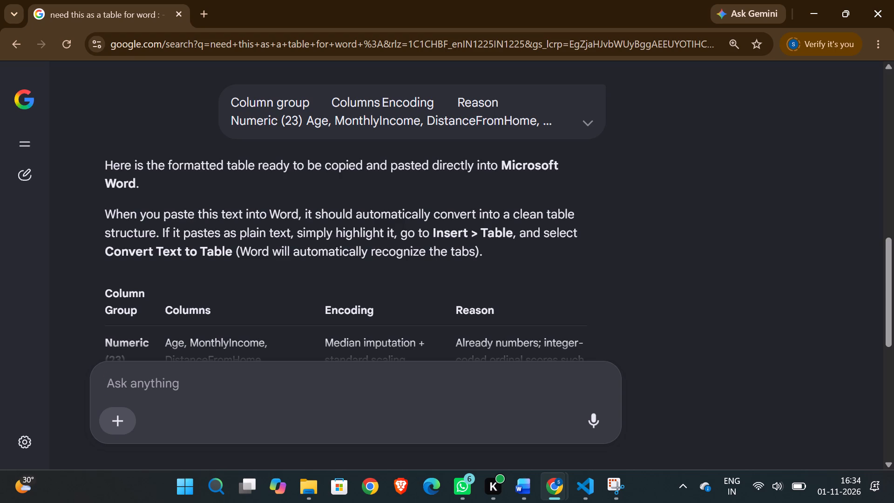
# Copy the formatted encoding table from Google's AI answer, from the "Column Group" header through the Binary (2) row.
pyautogui.scroll(-1, 400, 260)
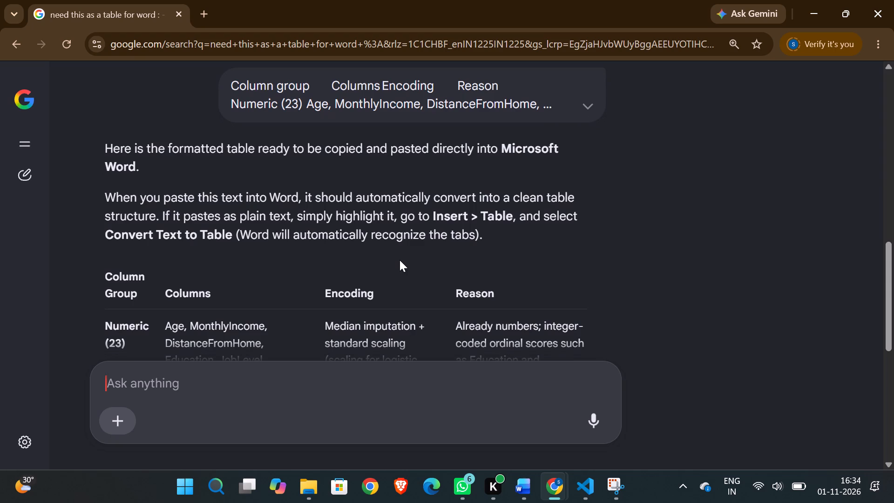
pyautogui.scroll(-3, 400, 260)
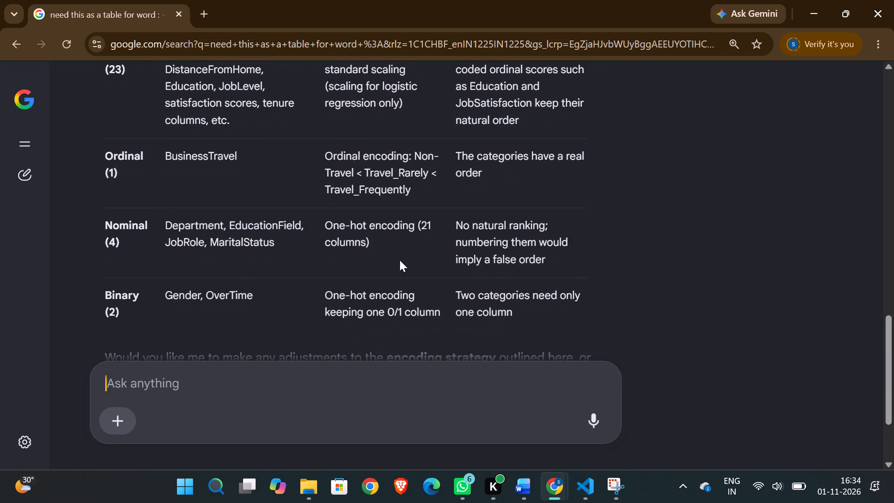
pyautogui.scroll(-1, 403, 291)
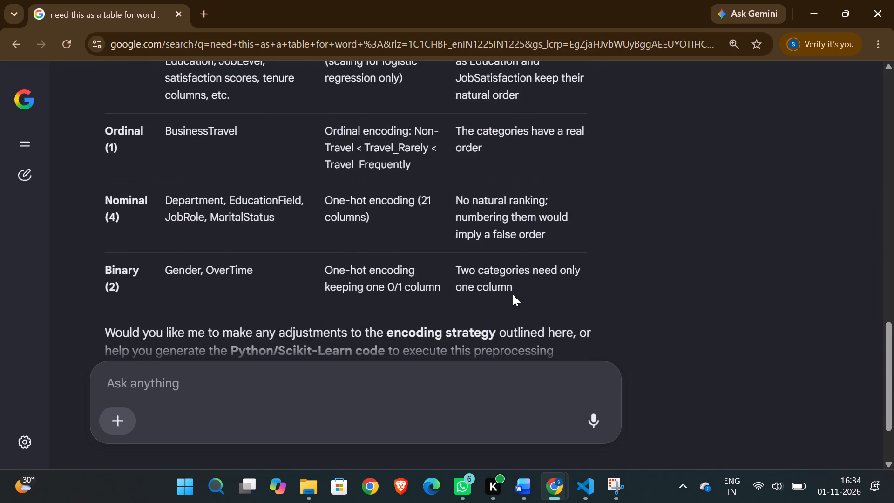
pyautogui.moveTo(513, 294); pyautogui.dragTo(119, 104)
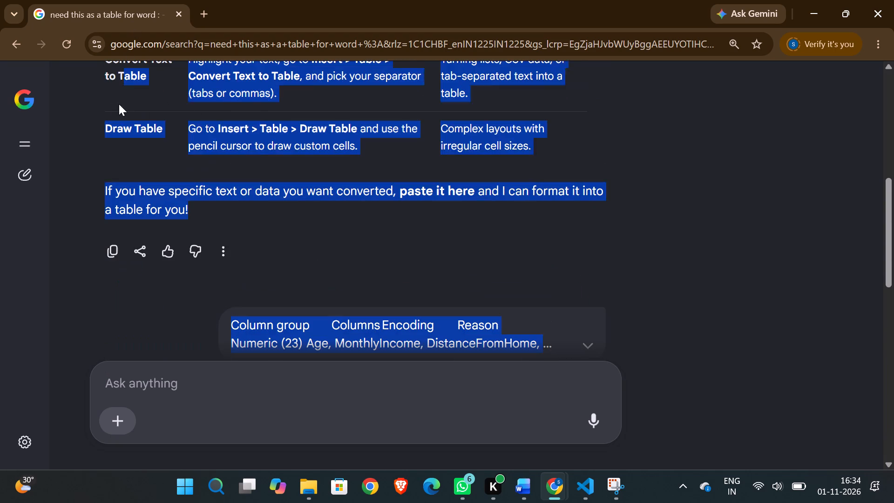
pyautogui.moveTo(119, 104); pyautogui.dragTo(143, 325)
pyautogui.scroll(-4, 143, 325)
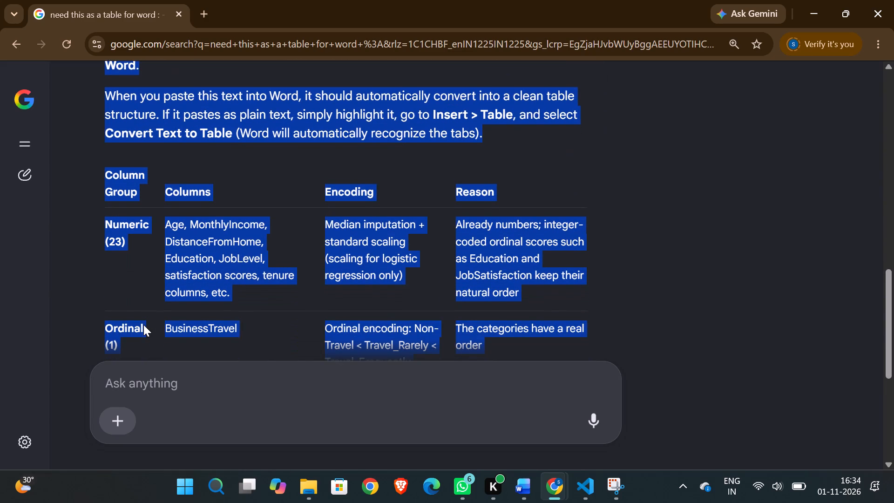
pyautogui.hotkey('ctrl', '-')
pyautogui.hotkey('ctrl', '-')
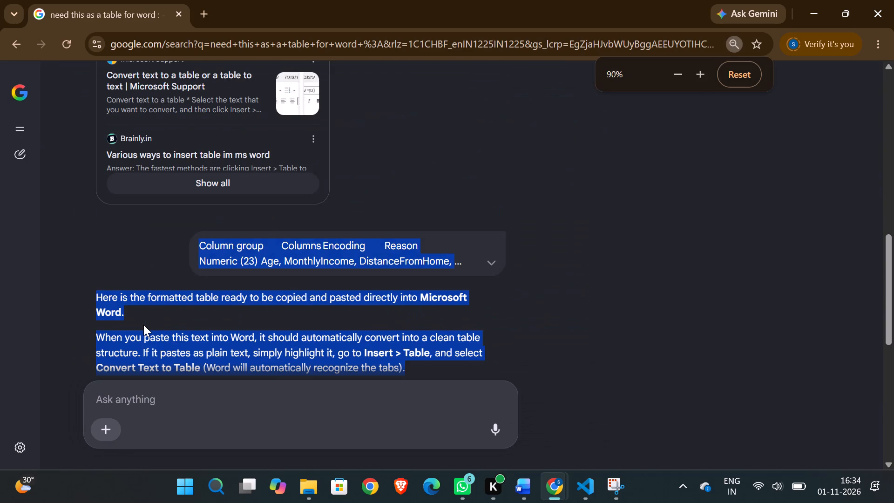
pyautogui.scroll(-5, 143, 325)
pyautogui.click(321, 281)
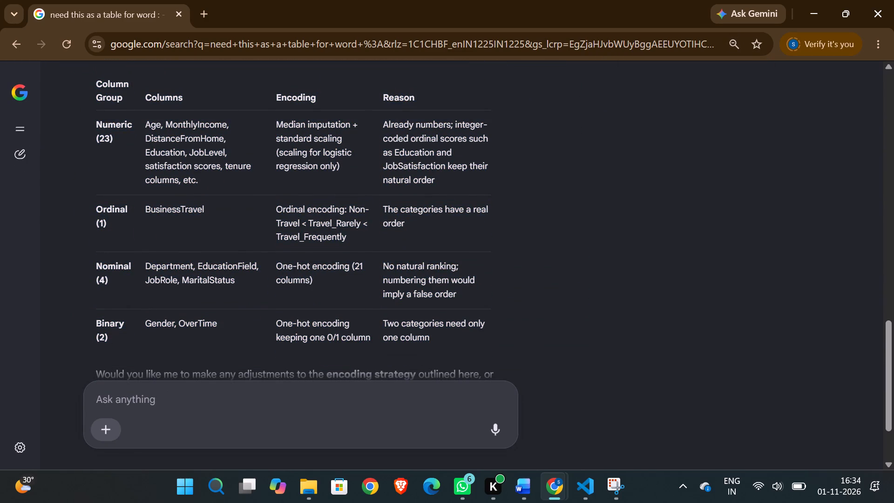
pyautogui.moveTo(431, 344); pyautogui.dragTo(94, 89)
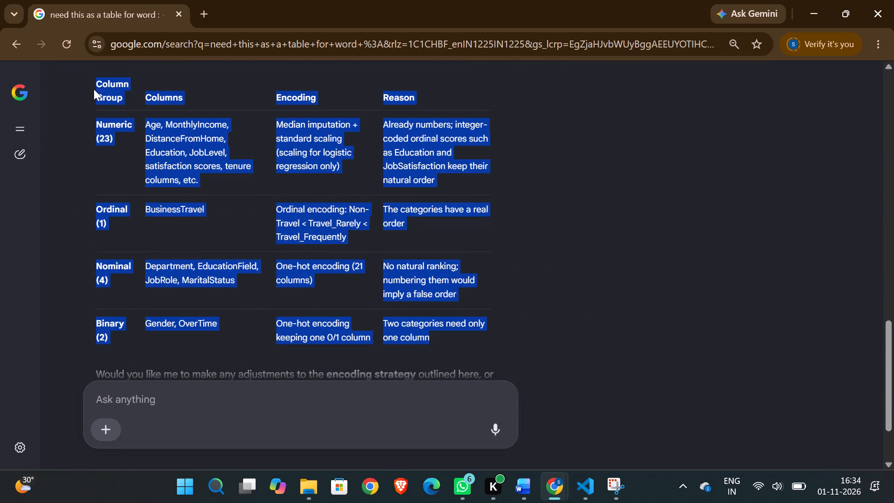
pyautogui.moveTo(94, 89); pyautogui.dragTo(93, 88)
pyautogui.hotkey('ctrl', 'c')
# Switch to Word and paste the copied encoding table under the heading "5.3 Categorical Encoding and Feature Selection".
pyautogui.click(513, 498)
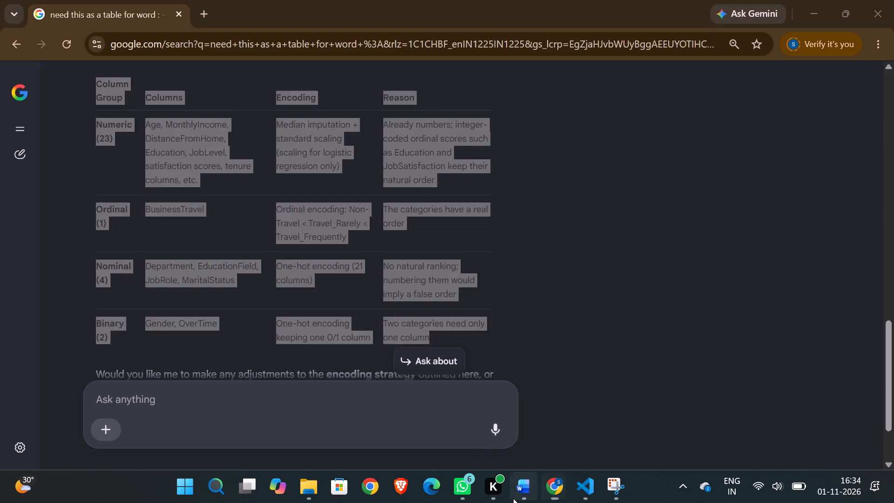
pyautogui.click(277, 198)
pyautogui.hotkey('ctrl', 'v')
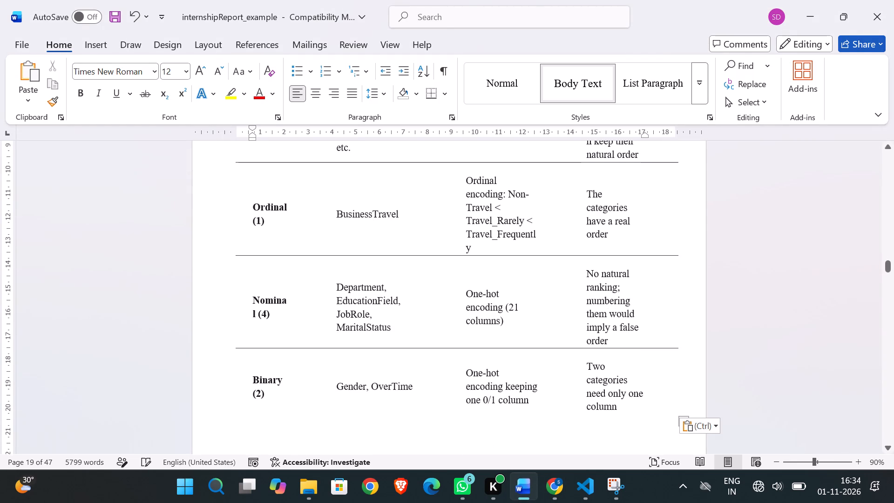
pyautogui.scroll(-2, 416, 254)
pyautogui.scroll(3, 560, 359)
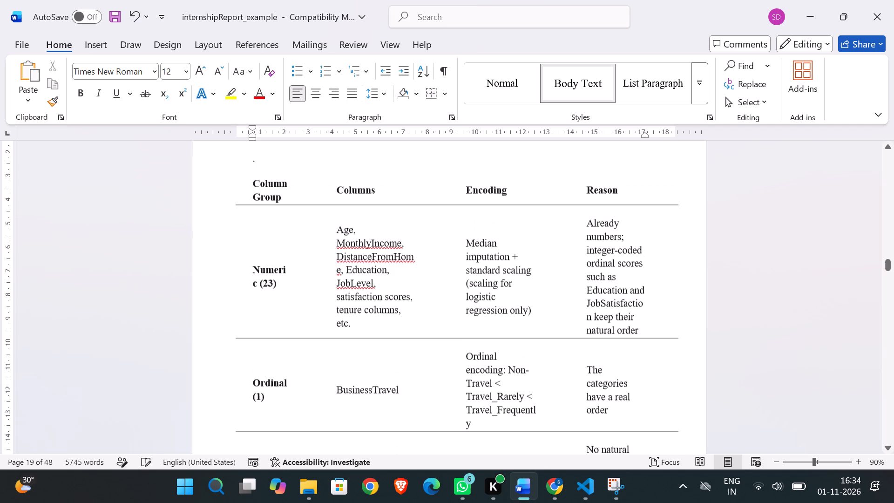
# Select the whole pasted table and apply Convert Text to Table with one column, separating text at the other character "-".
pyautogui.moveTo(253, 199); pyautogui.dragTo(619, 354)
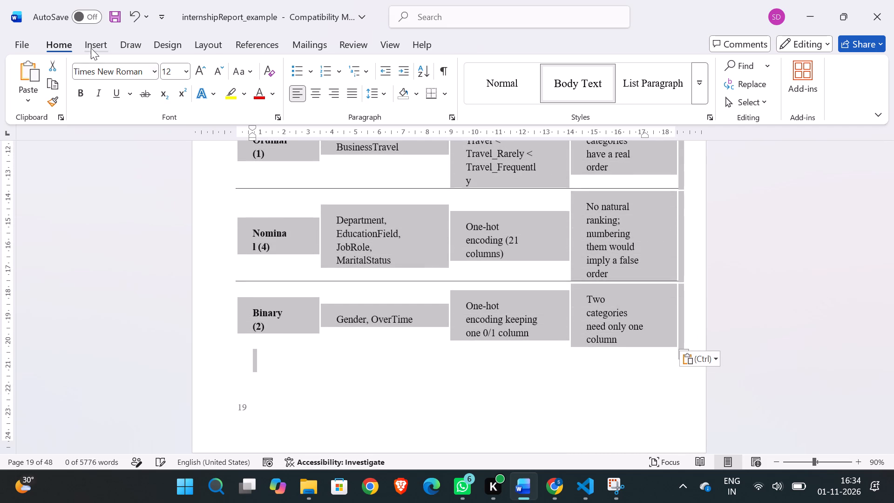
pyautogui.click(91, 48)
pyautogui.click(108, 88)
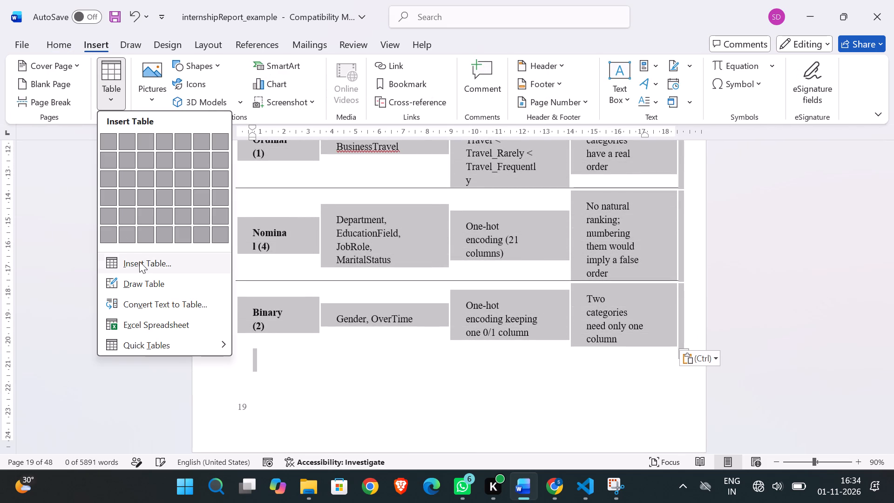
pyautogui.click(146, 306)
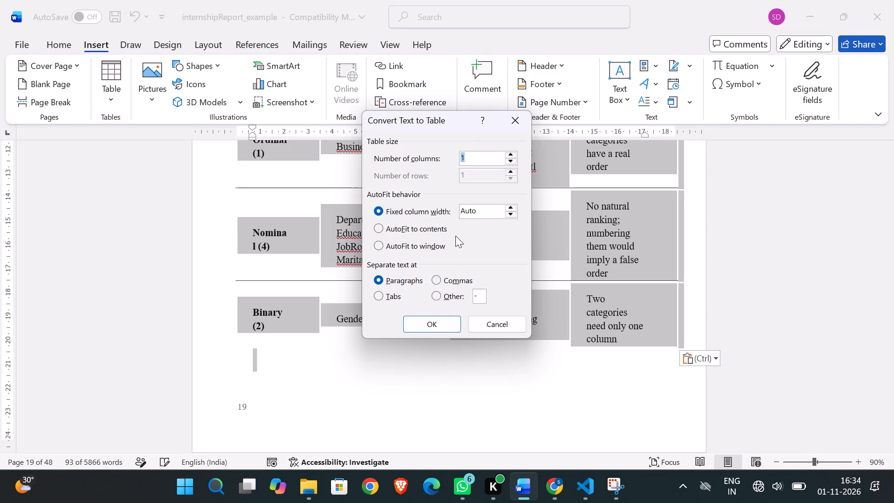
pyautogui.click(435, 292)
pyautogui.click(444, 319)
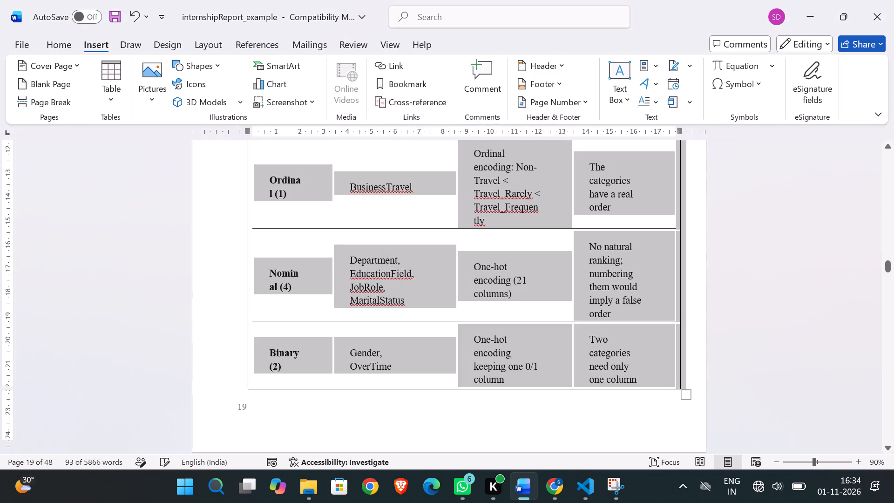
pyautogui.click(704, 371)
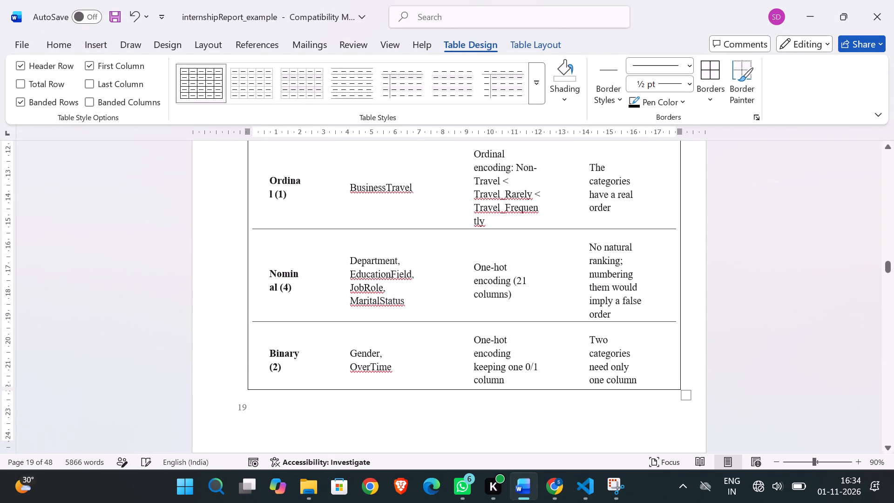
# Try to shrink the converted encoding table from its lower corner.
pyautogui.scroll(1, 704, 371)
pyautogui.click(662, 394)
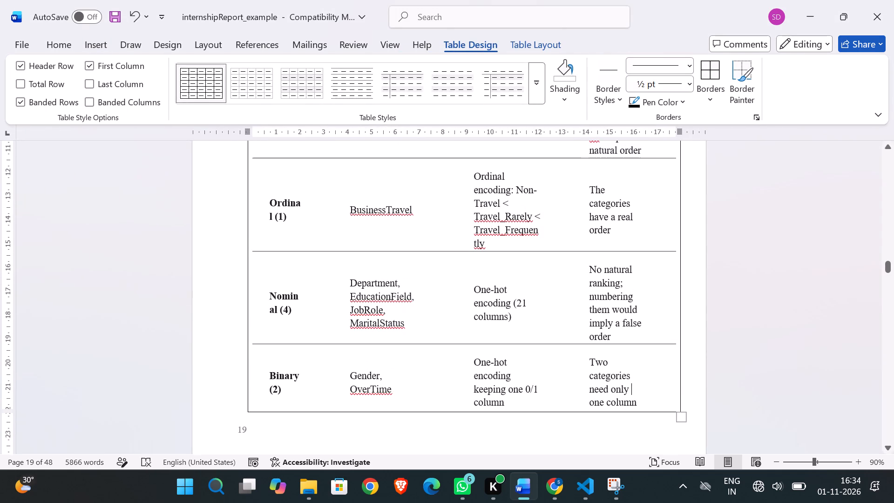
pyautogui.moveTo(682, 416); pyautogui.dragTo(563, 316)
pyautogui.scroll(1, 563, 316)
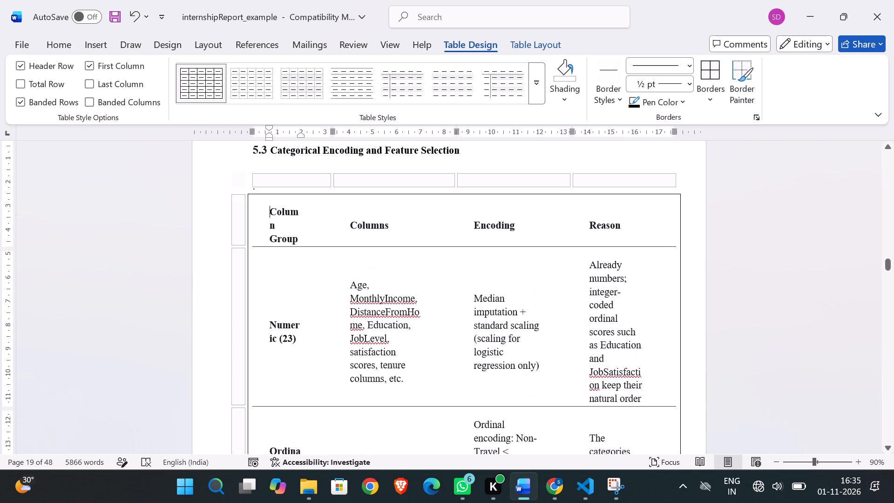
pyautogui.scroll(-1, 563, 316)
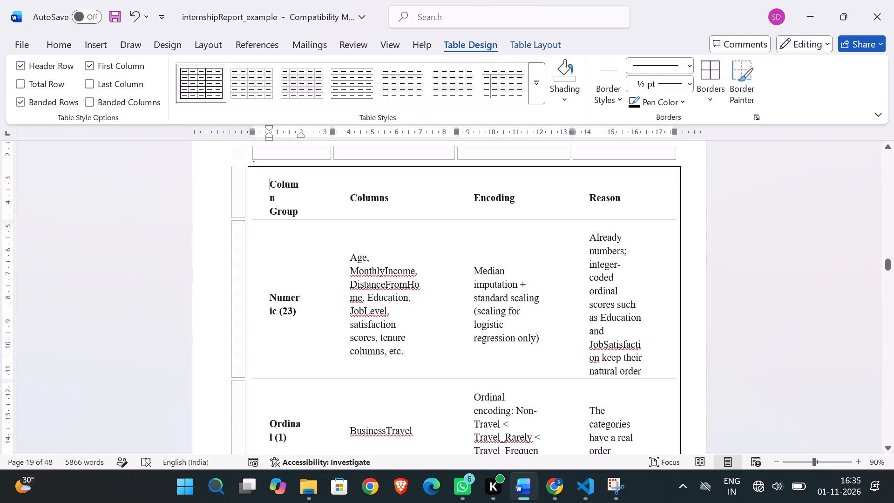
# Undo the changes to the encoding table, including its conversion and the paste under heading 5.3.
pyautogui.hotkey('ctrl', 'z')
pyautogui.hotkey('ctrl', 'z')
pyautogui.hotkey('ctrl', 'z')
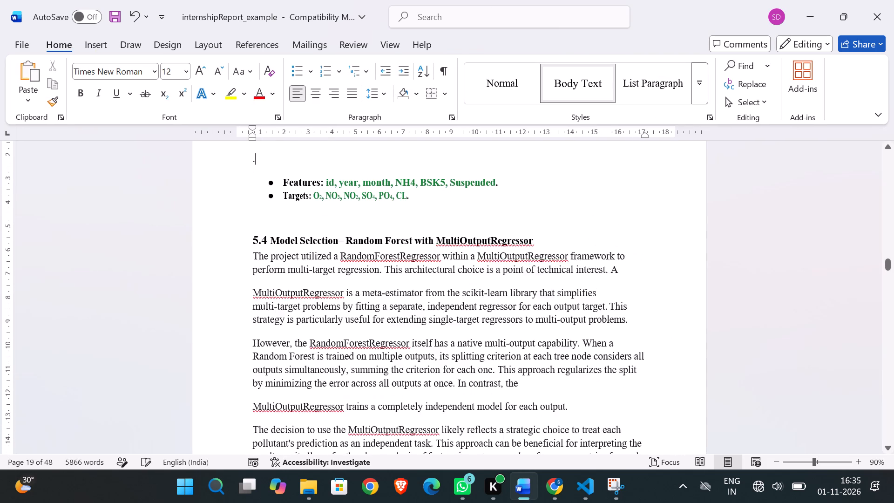
# Delete the stray full stop below the heading "5.3 Categorical Encoding and Feature Selection".
pyautogui.scroll(1, 461, 289)
pyautogui.press('BackSpace')
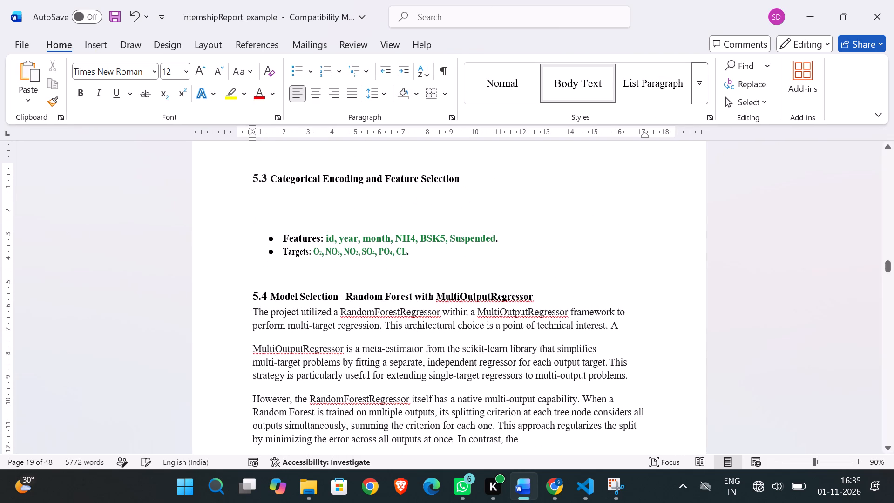
# Insert a table with 4 columns, 5 rows and a fixed column width of 1.4 cm below heading 5.3.
pyautogui.click(103, 40)
pyautogui.click(105, 72)
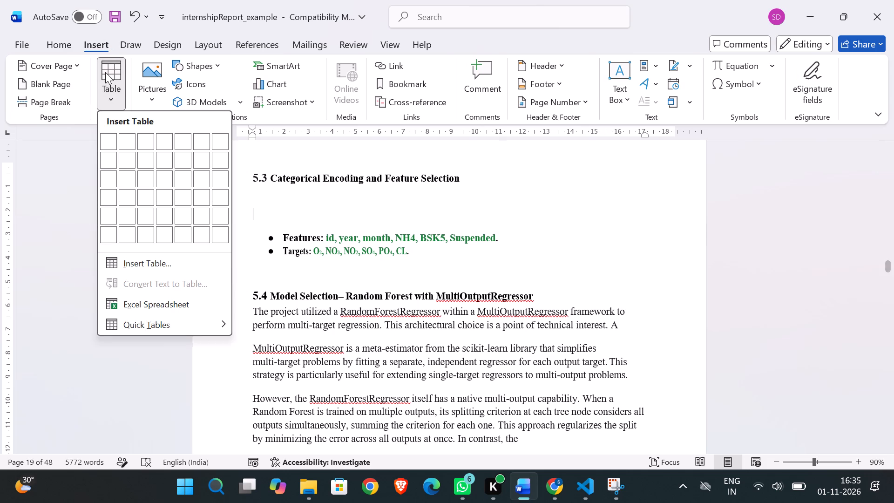
pyautogui.click(130, 253)
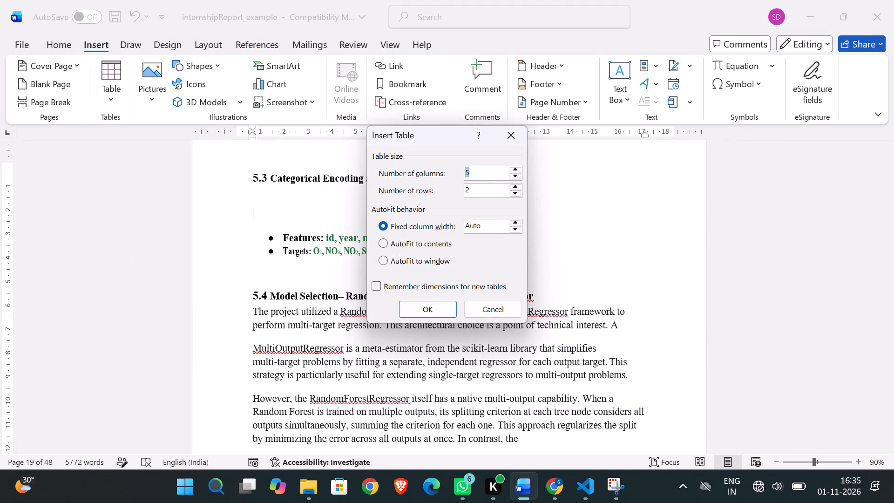
pyautogui.press('BackSpace')
pyautogui.press('4')
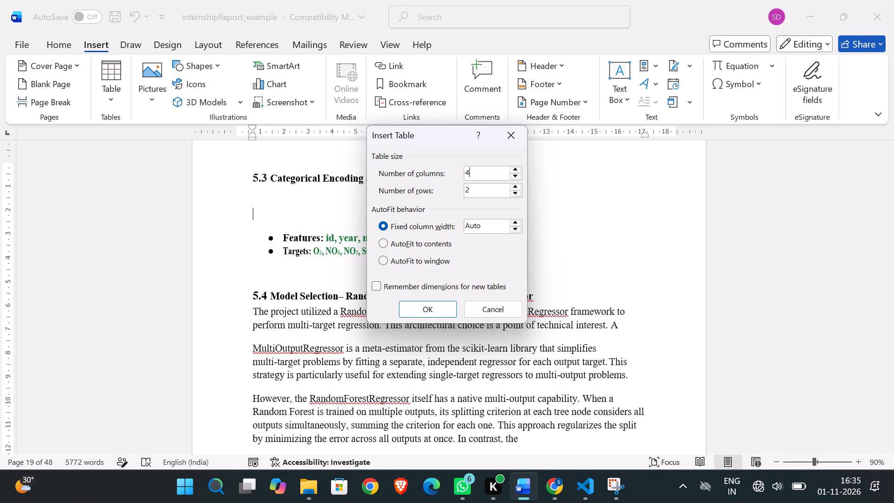
pyautogui.click(473, 188)
pyautogui.press('BackSpace')
pyautogui.press('5')
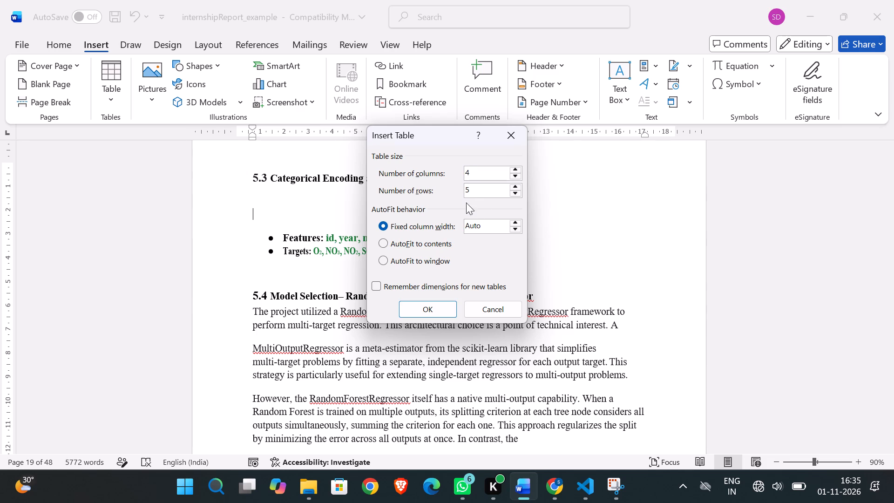
pyautogui.click(515, 228)
pyautogui.click(515, 221)
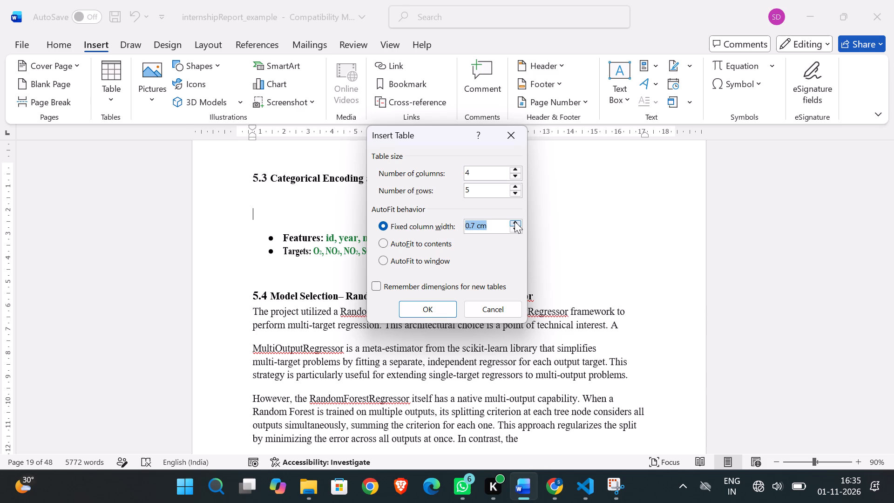
pyautogui.tripleClick(515, 221)
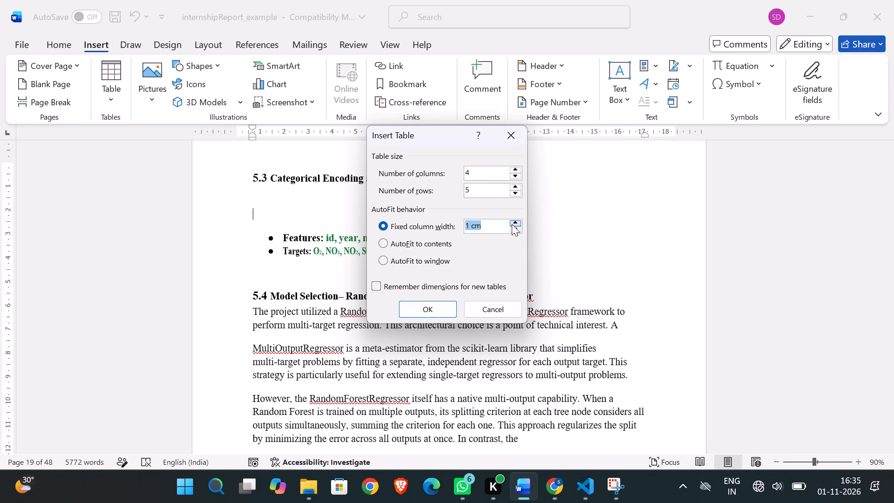
pyautogui.click(512, 223)
pyautogui.doubleClick(512, 223)
pyautogui.click(512, 223)
pyautogui.click(422, 308)
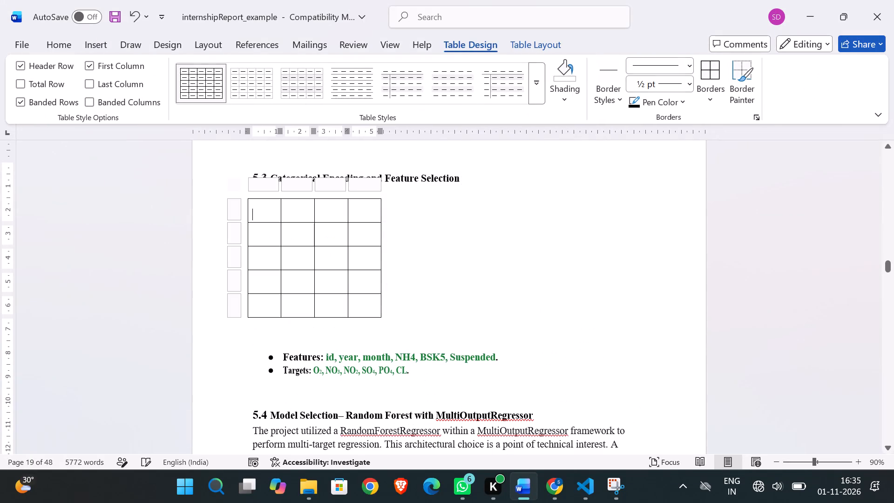
# Widen the new empty table to about 16 cm so that it spans the page's text area.
pyautogui.click(363, 283)
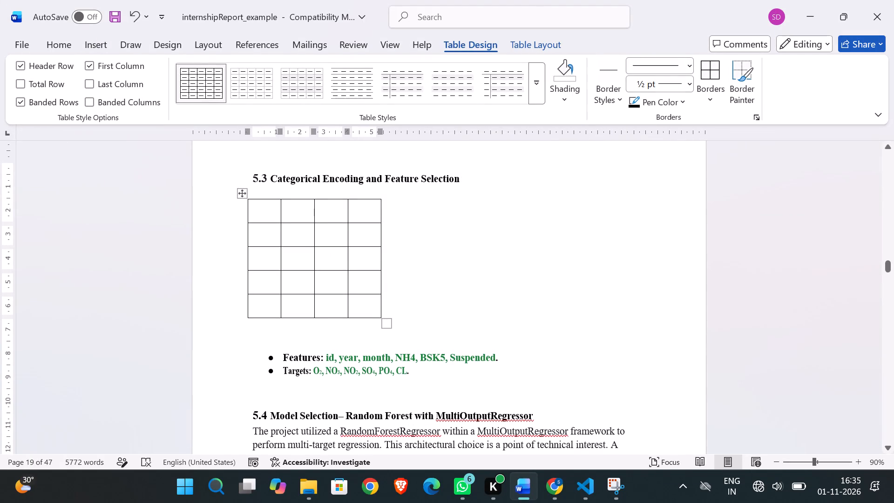
pyautogui.moveTo(386, 324); pyautogui.dragTo(522, 307)
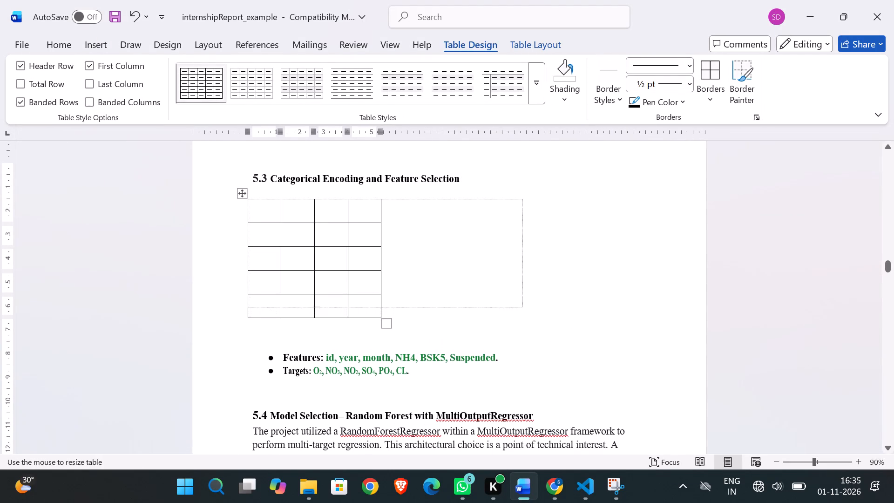
pyautogui.moveTo(522, 307); pyautogui.dragTo(526, 307)
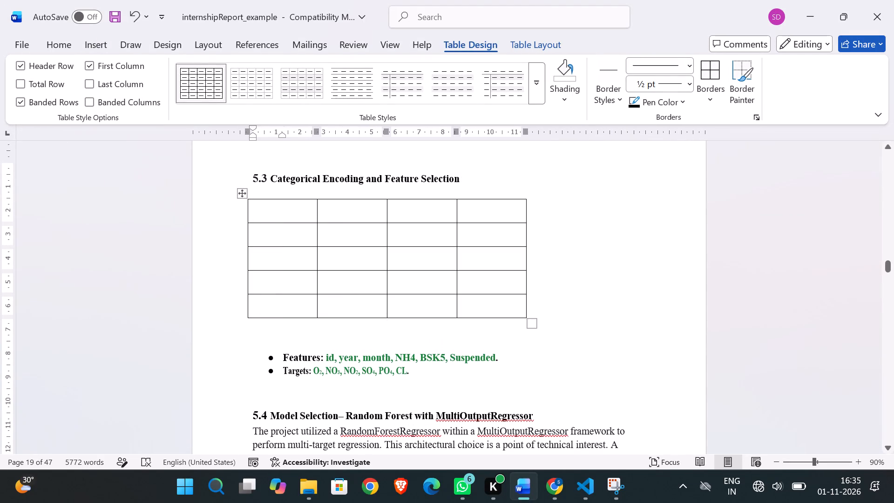
pyautogui.moveTo(530, 325); pyautogui.dragTo(628, 335)
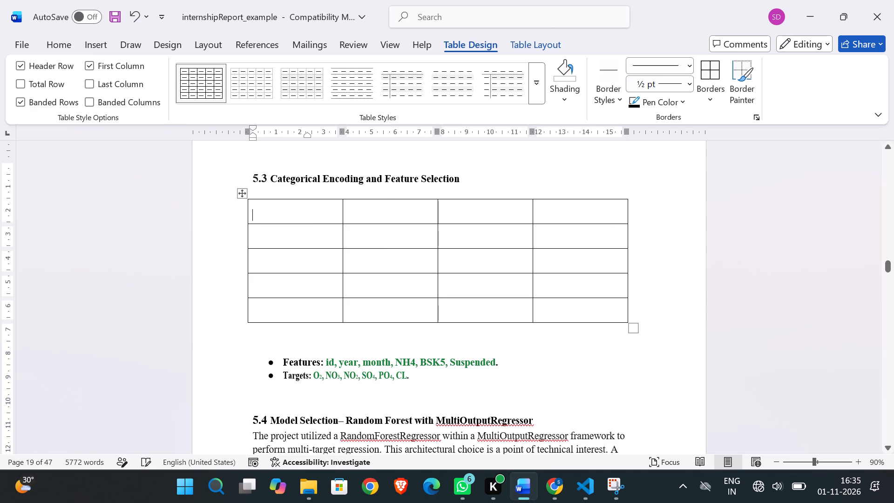
pyautogui.click(684, 206)
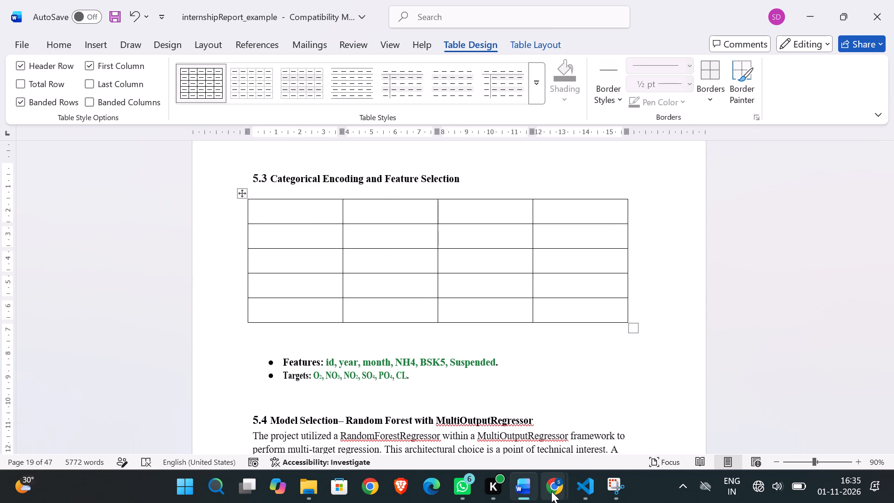
# Close the New Tab Chrome window and tile Word side by side with the Google result containing the encoding table.
pyautogui.click(551, 491)
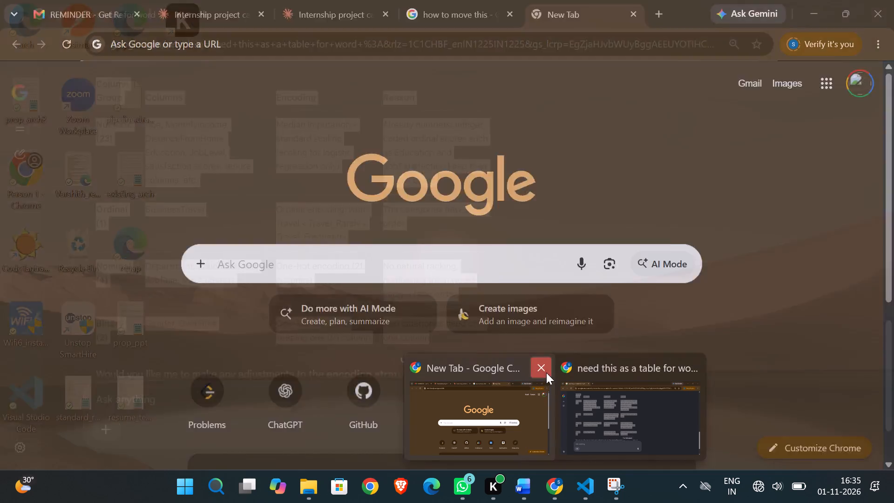
pyautogui.click(545, 371)
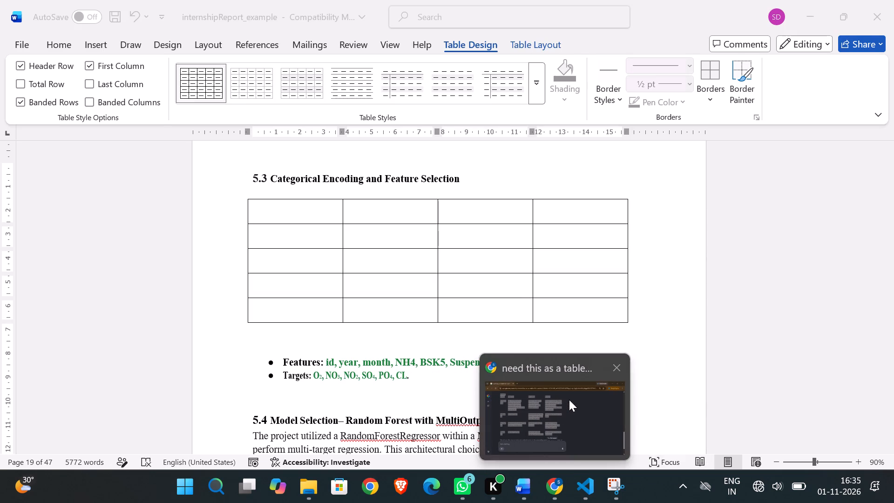
pyautogui.press('super+Left')
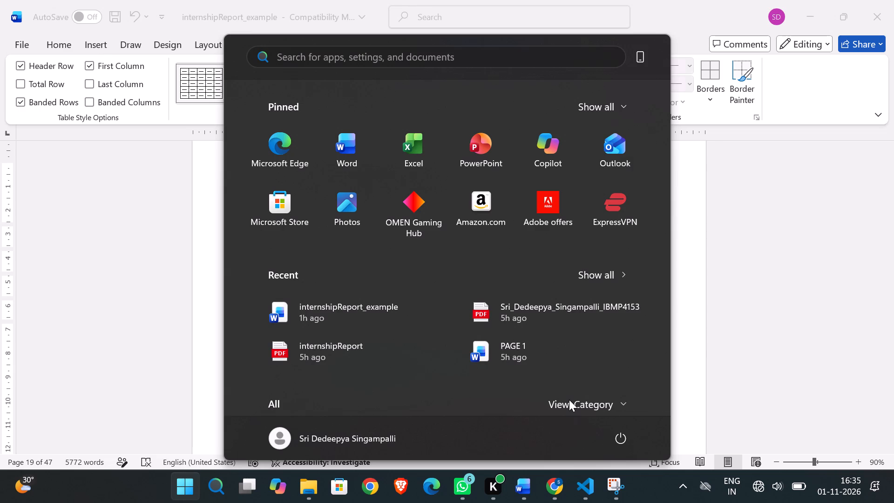
pyautogui.click(768, 255)
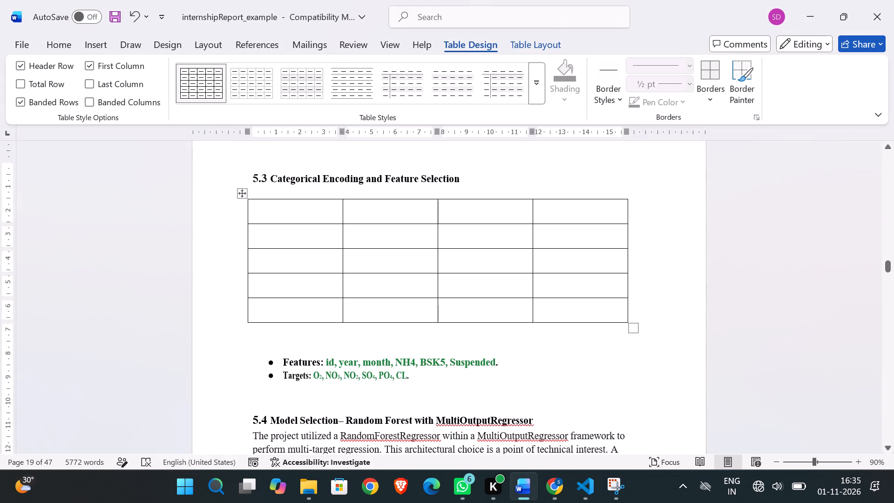
pyautogui.press('super+Left')
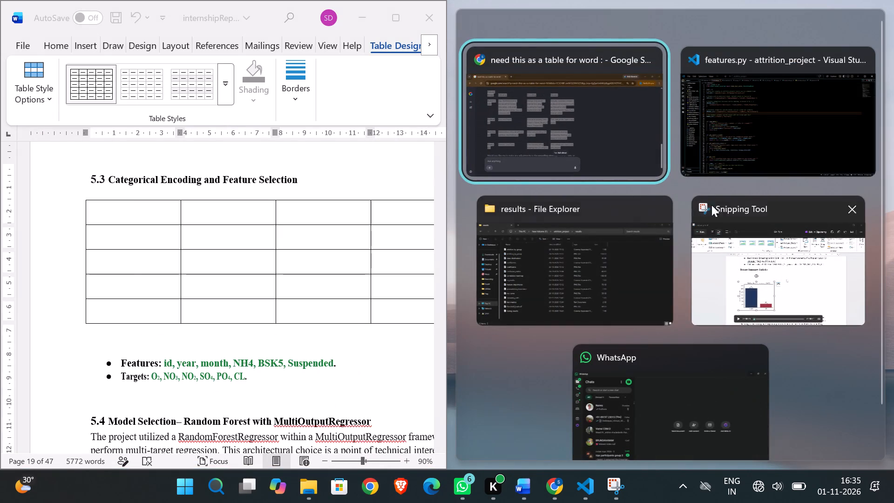
pyautogui.click(590, 144)
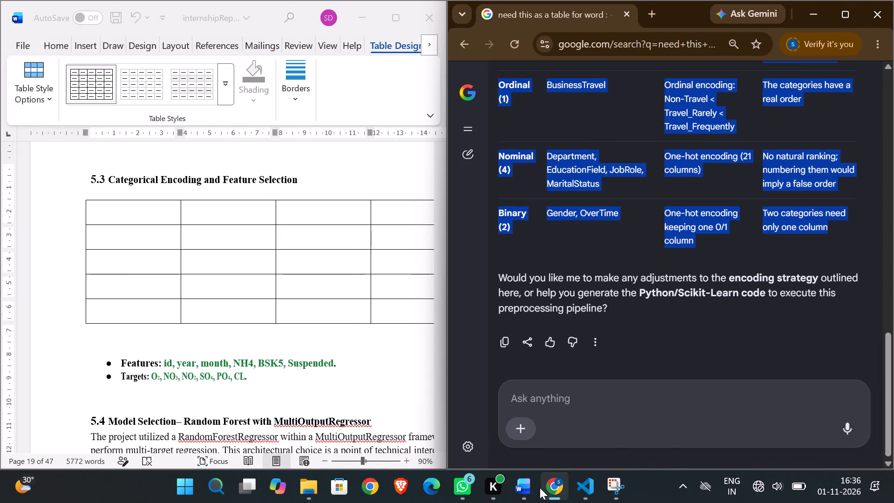
# Copy the Numeric row's Columns text, from "Age, MonthlyIncome" to "tenure columns, etc.", into the second cell of the Word table's first row.
pyautogui.click(684, 227)
pyautogui.scroll(2, 684, 227)
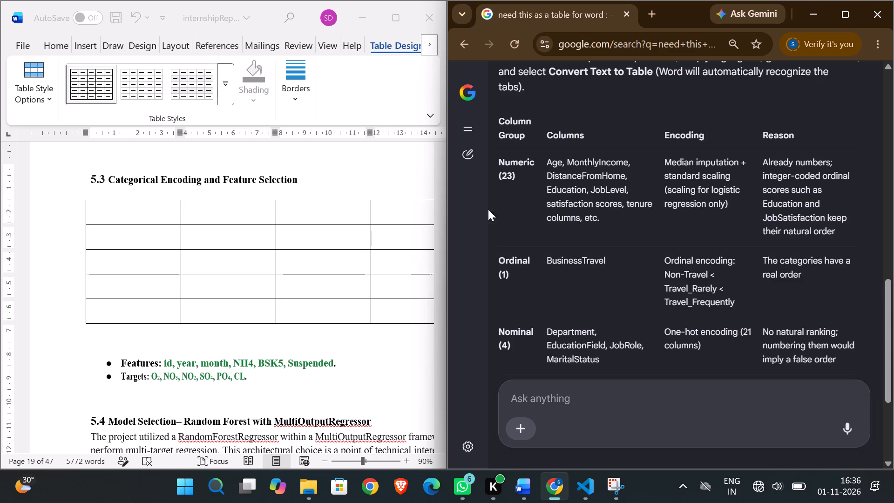
pyautogui.moveTo(600, 222); pyautogui.dragTo(547, 168)
pyautogui.hotkey('ctrl', 'c')
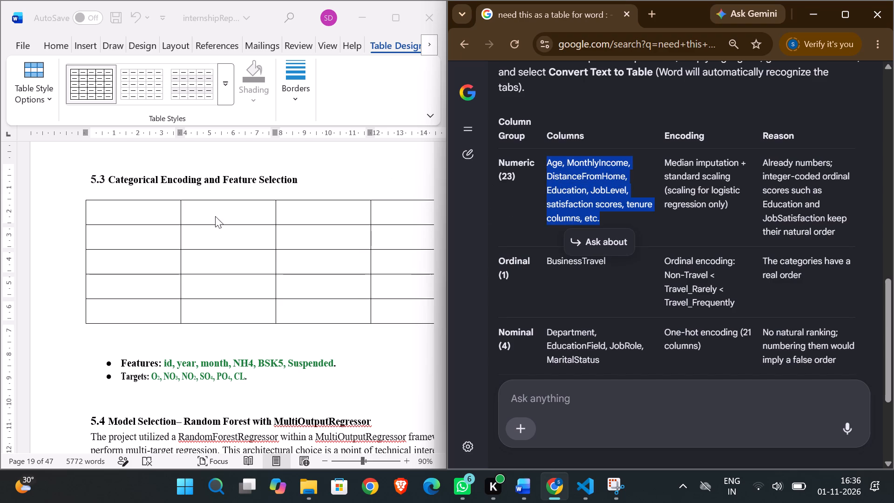
pyautogui.click(213, 210)
pyautogui.click(197, 214)
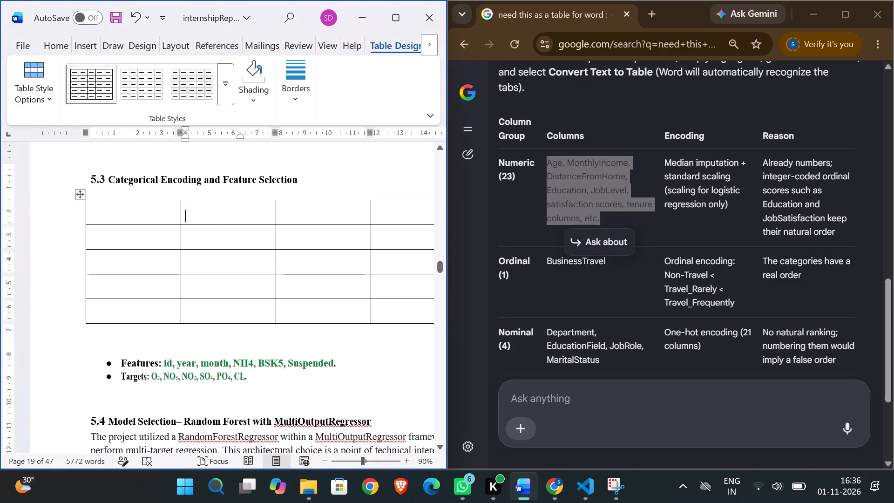
pyautogui.hotkey('ctrl', 'v')
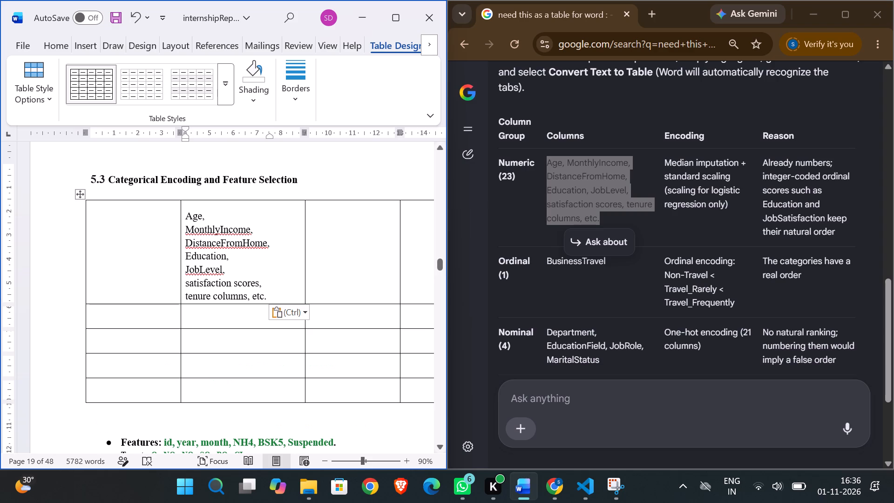
# Remove the space between "Age," and "MonthlyIncome" in the pasted cell text so both share the first line.
pyautogui.moveTo(272, 295); pyautogui.dragTo(184, 220)
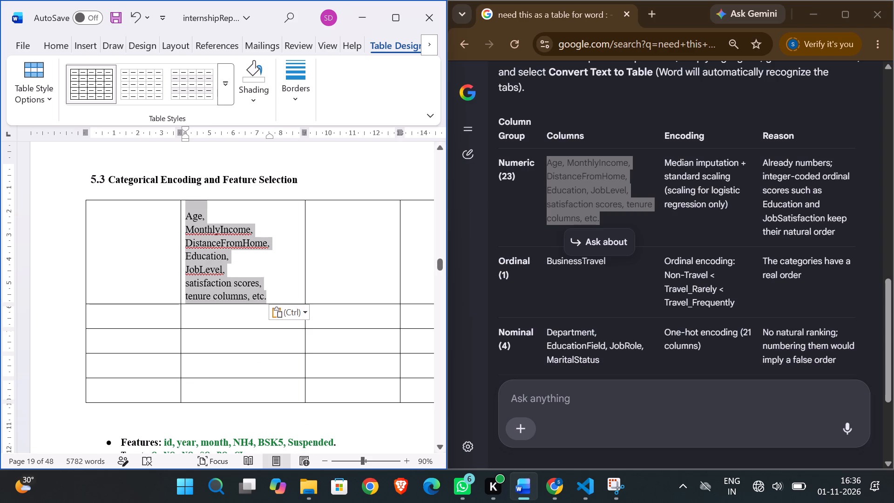
pyautogui.moveTo(184, 220); pyautogui.dragTo(184, 219)
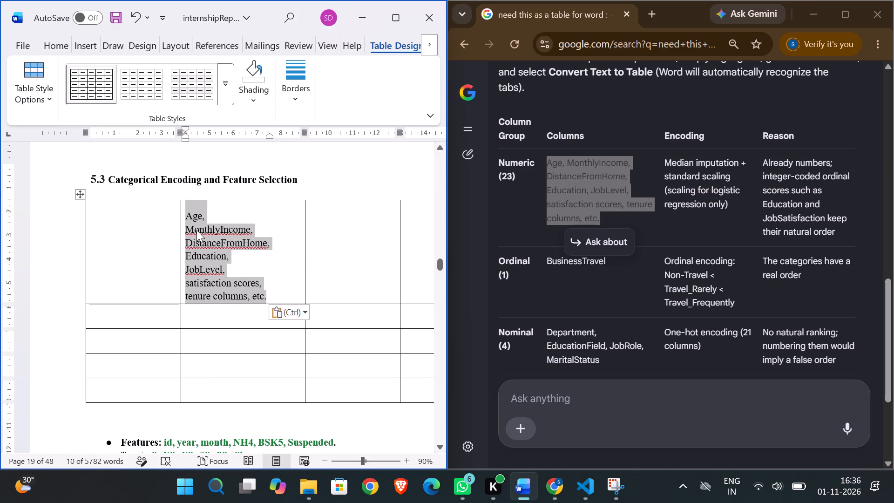
pyautogui.click(196, 230)
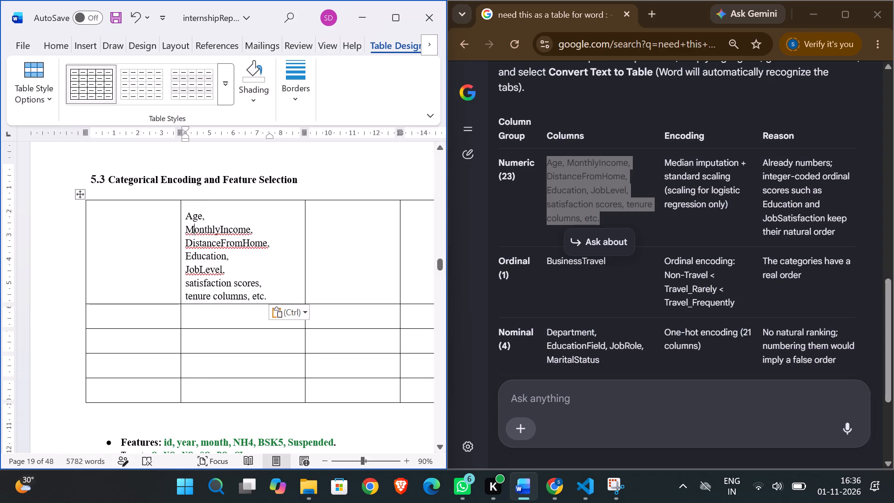
pyautogui.click(187, 229)
pyautogui.press('BackSpace')
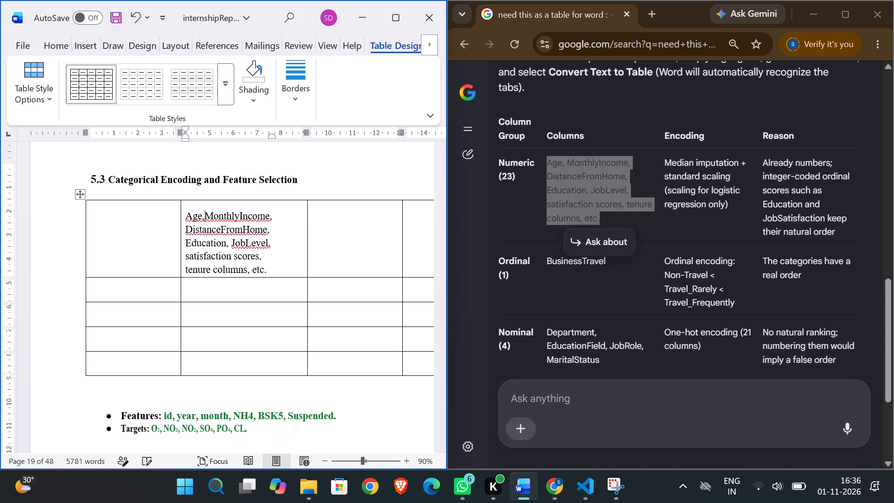
pyautogui.press('space')
pyautogui.press('BackSpace')
# Maximise the Word window and justify the whole numeric column list in the table's second cell.
pyautogui.click(284, 224)
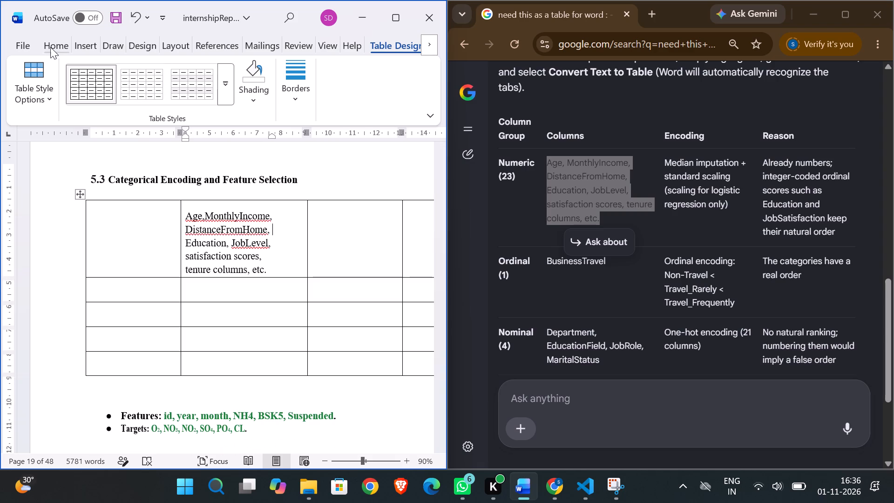
pyautogui.click(34, 44)
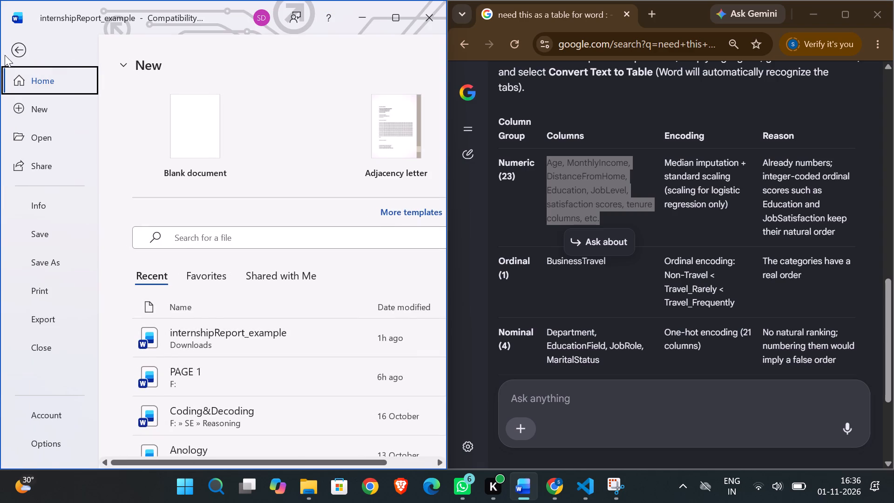
pyautogui.click(5, 55)
pyautogui.click(53, 48)
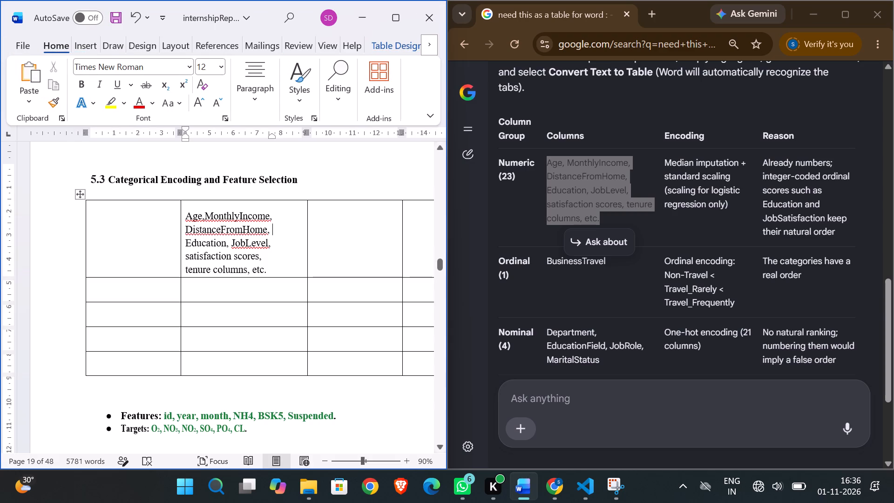
pyautogui.moveTo(273, 269); pyautogui.dragTo(190, 218)
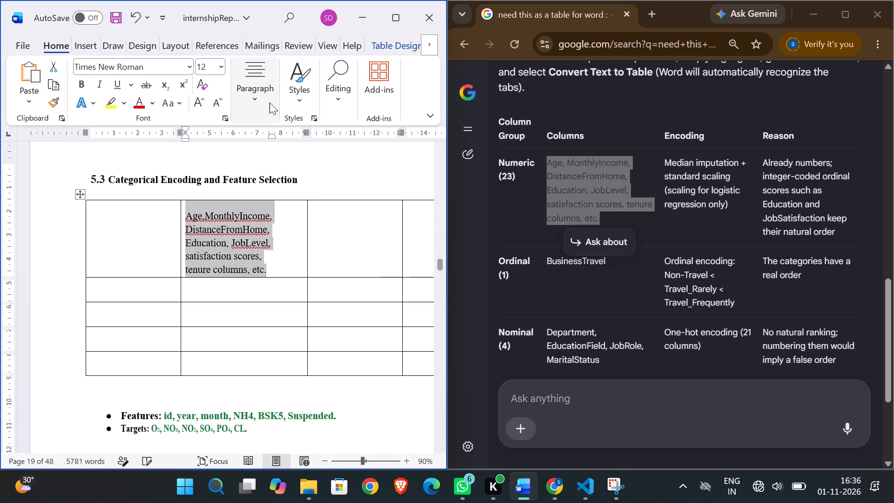
pyautogui.click(409, 10)
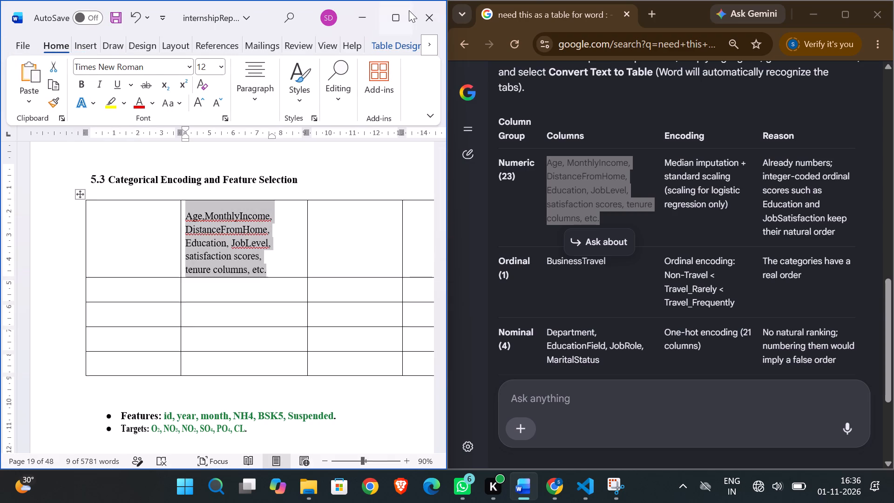
pyautogui.click(348, 91)
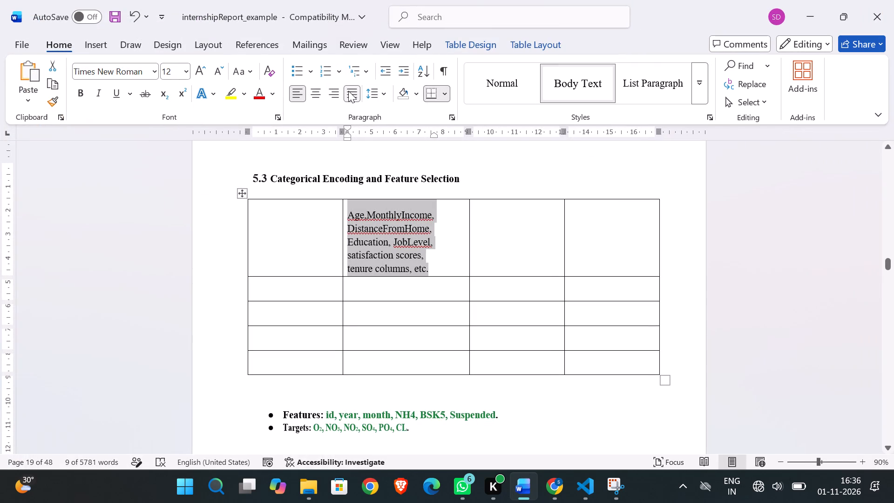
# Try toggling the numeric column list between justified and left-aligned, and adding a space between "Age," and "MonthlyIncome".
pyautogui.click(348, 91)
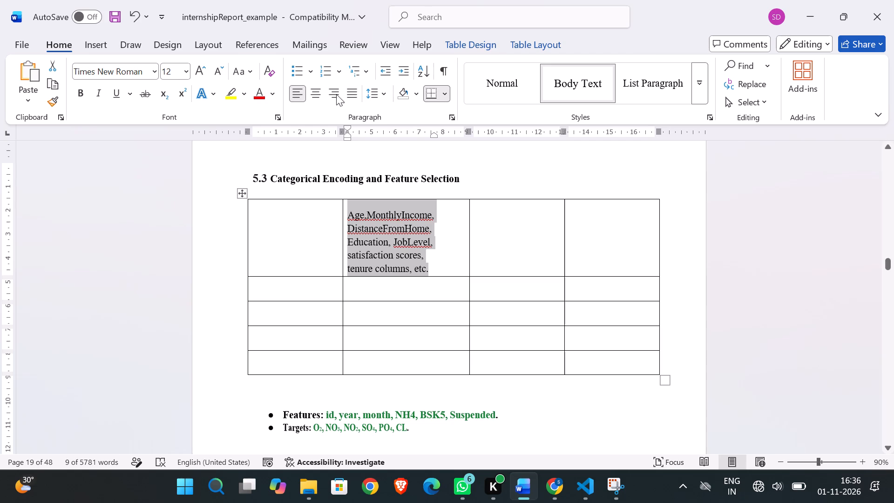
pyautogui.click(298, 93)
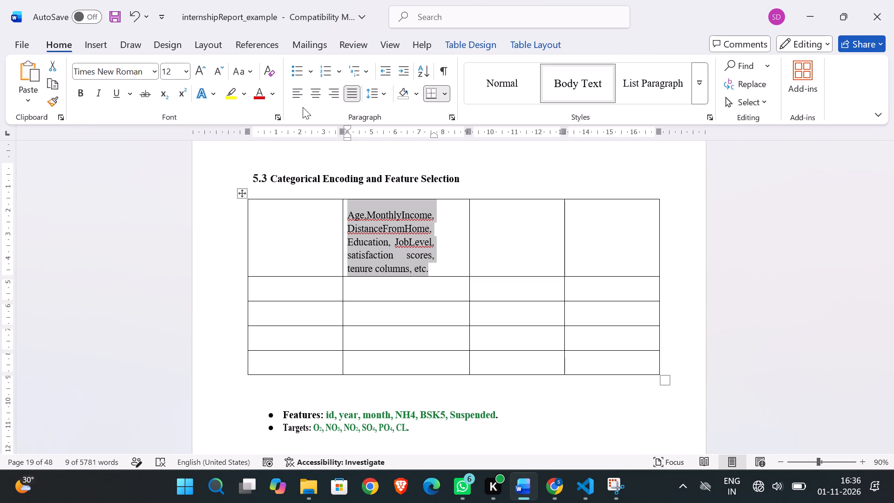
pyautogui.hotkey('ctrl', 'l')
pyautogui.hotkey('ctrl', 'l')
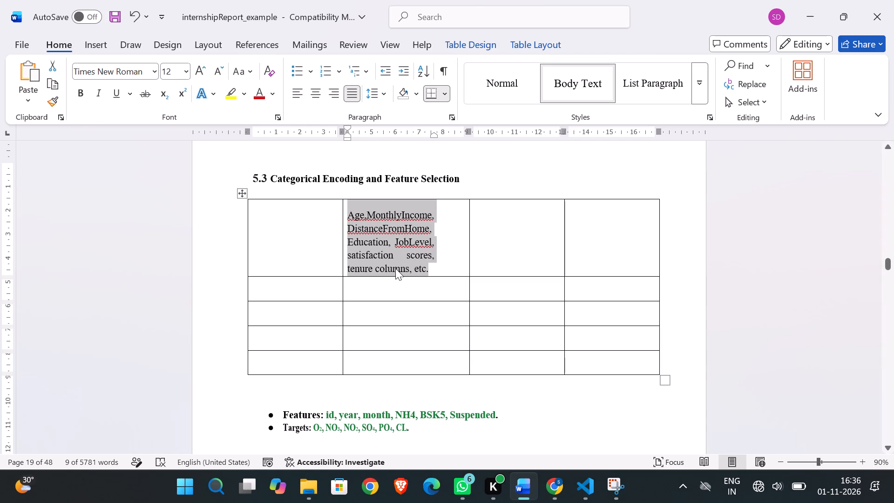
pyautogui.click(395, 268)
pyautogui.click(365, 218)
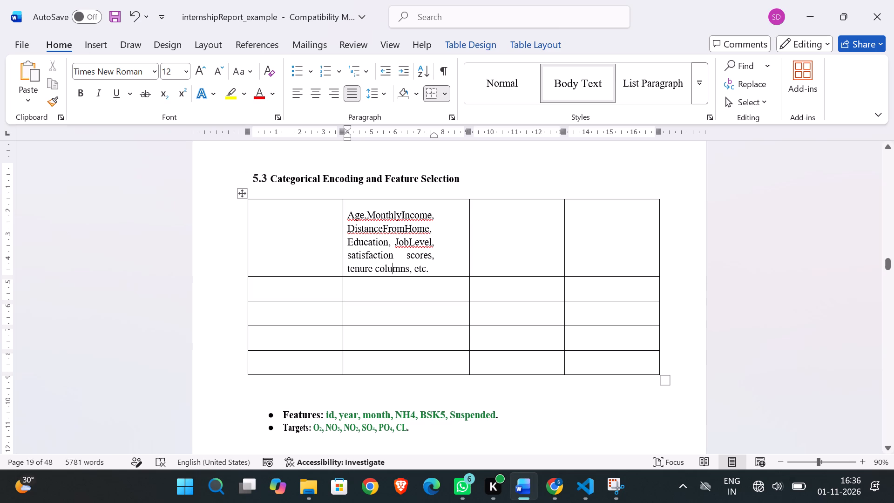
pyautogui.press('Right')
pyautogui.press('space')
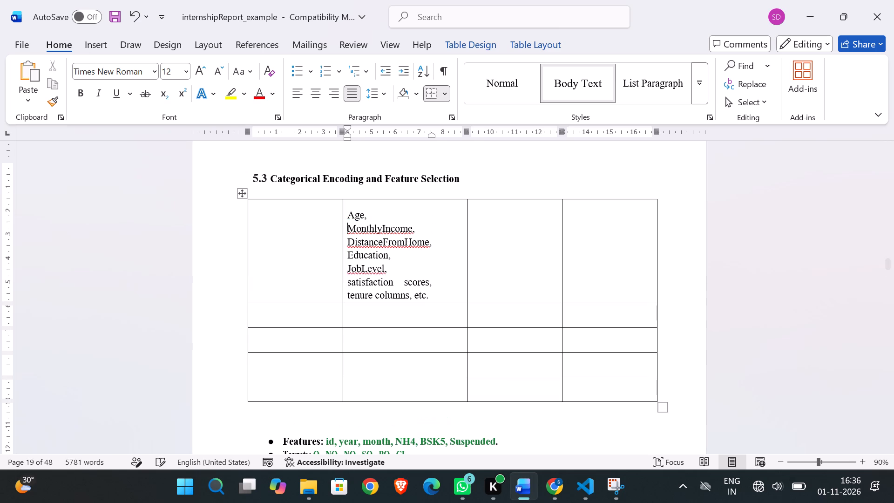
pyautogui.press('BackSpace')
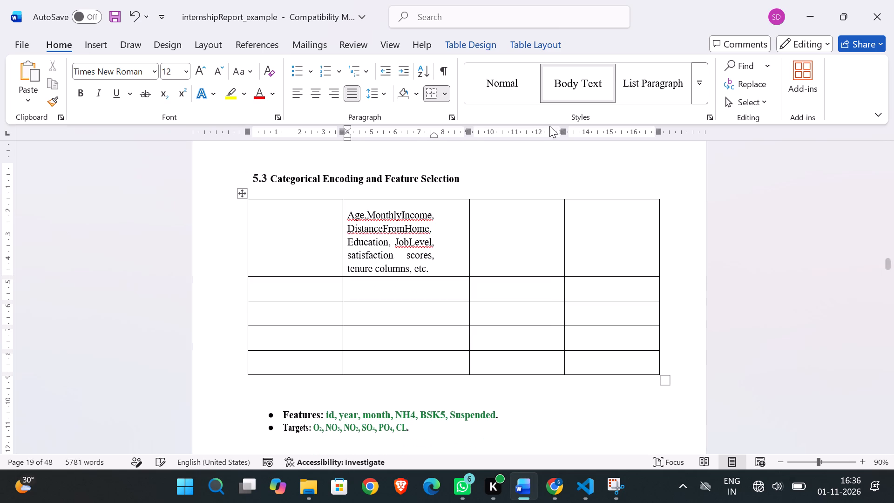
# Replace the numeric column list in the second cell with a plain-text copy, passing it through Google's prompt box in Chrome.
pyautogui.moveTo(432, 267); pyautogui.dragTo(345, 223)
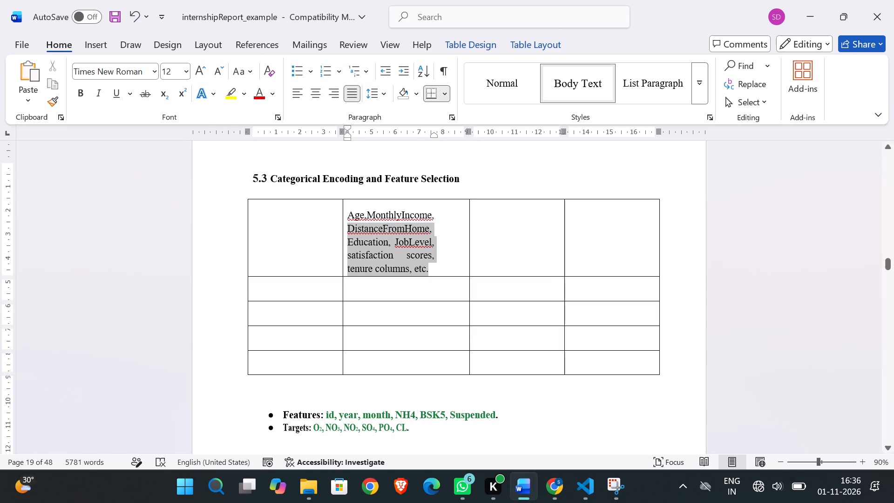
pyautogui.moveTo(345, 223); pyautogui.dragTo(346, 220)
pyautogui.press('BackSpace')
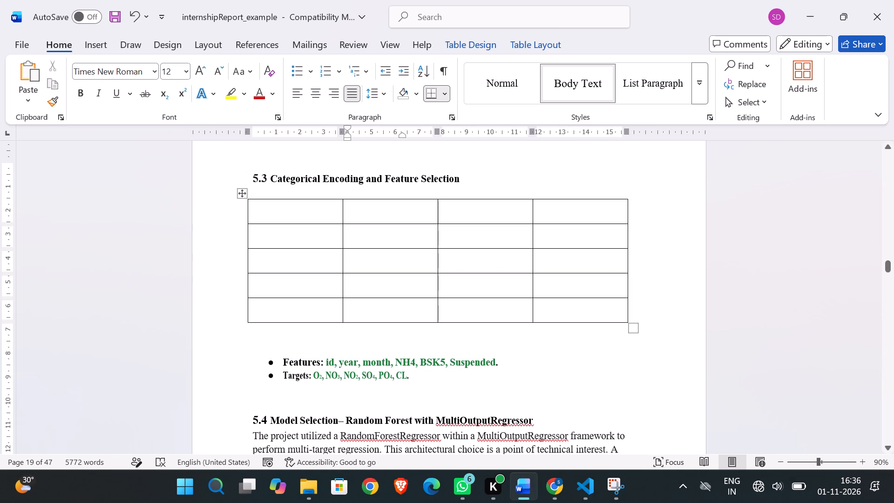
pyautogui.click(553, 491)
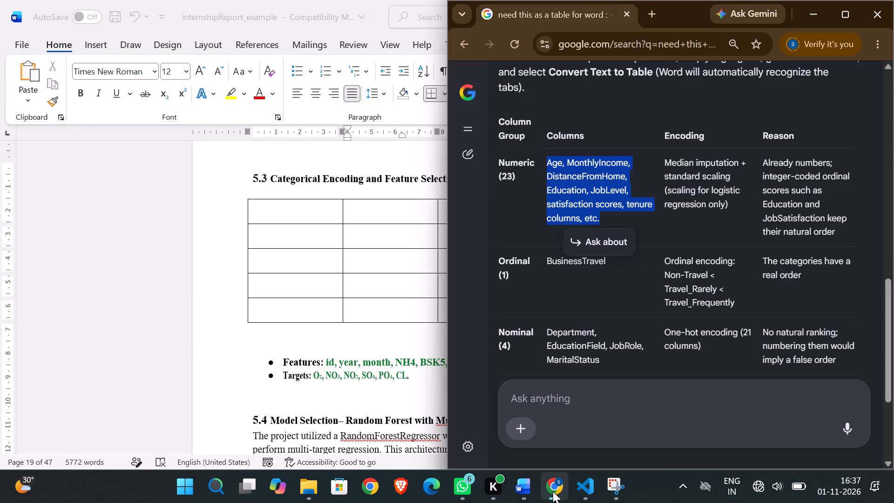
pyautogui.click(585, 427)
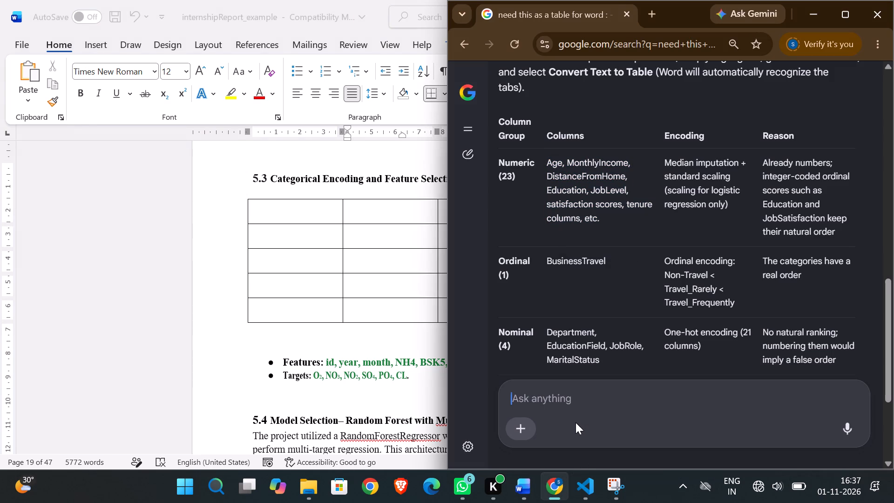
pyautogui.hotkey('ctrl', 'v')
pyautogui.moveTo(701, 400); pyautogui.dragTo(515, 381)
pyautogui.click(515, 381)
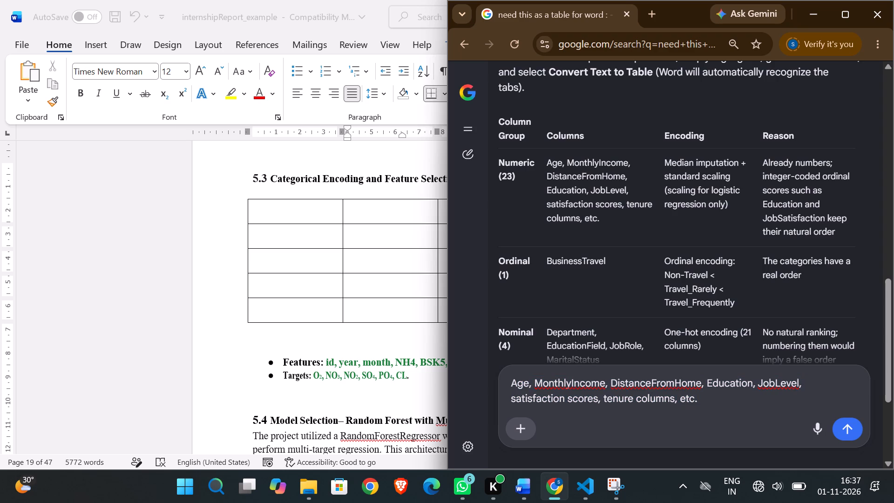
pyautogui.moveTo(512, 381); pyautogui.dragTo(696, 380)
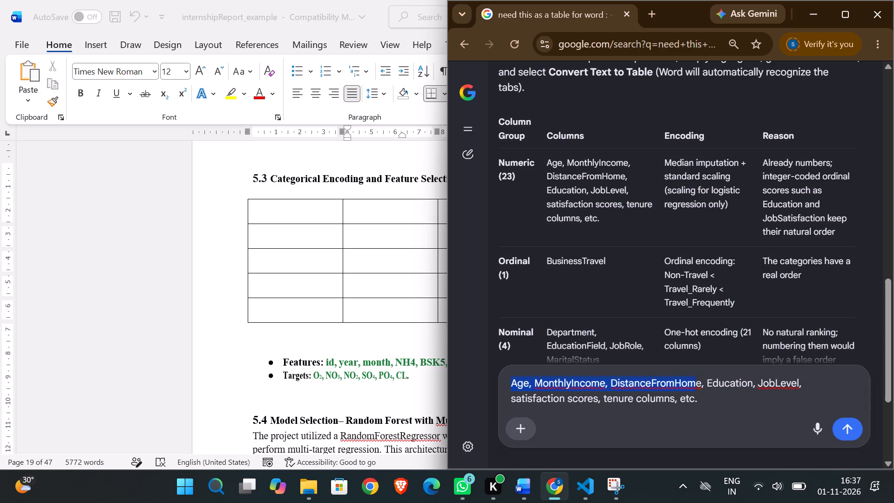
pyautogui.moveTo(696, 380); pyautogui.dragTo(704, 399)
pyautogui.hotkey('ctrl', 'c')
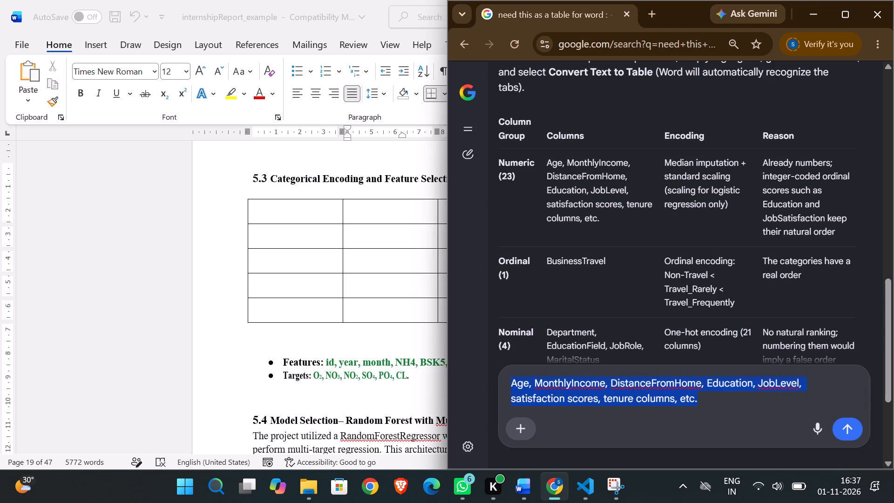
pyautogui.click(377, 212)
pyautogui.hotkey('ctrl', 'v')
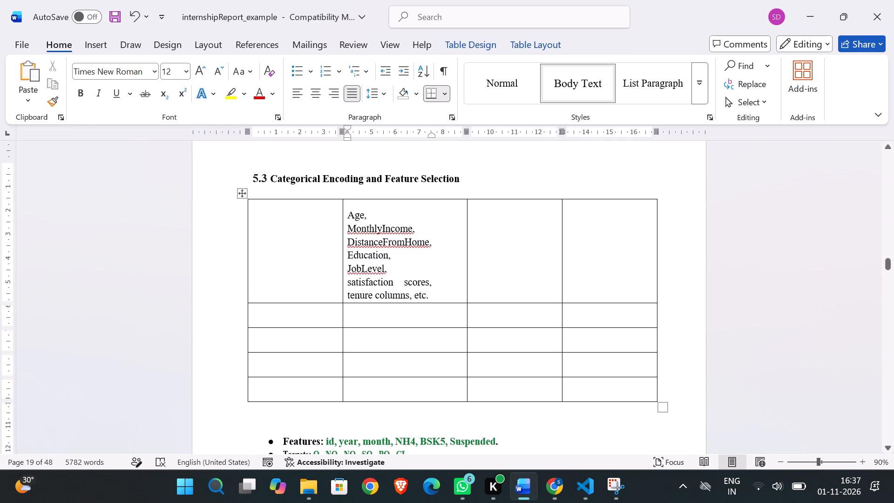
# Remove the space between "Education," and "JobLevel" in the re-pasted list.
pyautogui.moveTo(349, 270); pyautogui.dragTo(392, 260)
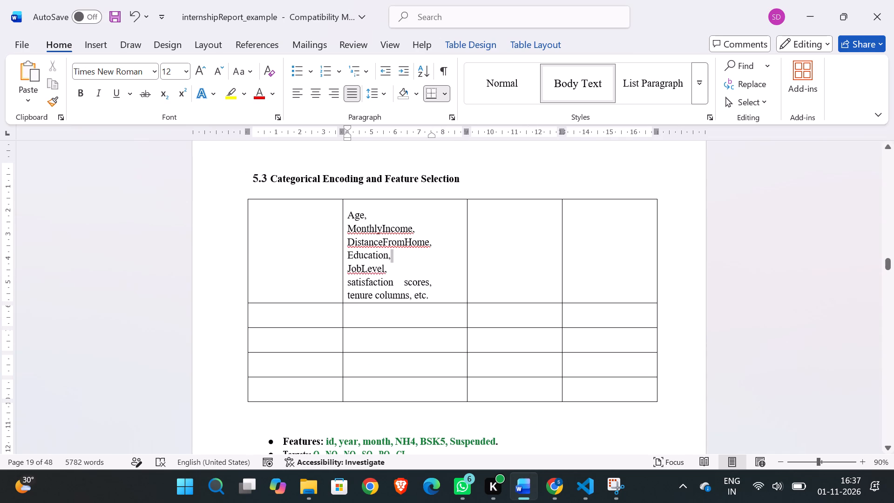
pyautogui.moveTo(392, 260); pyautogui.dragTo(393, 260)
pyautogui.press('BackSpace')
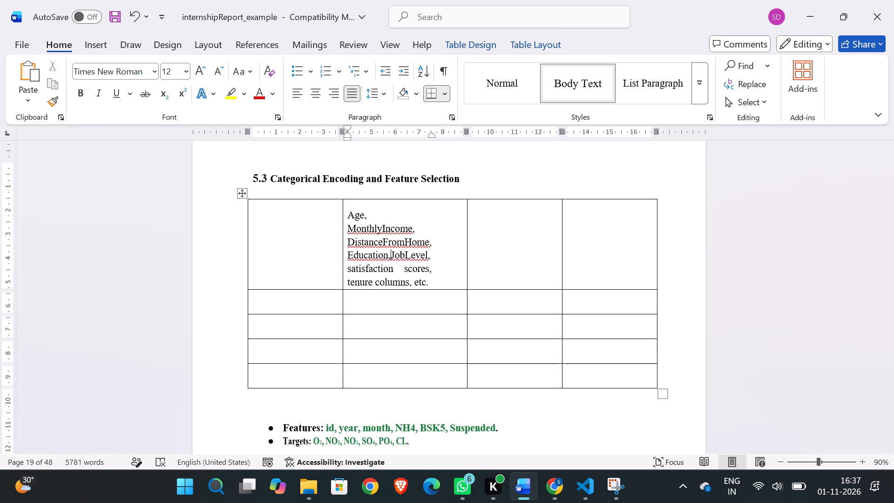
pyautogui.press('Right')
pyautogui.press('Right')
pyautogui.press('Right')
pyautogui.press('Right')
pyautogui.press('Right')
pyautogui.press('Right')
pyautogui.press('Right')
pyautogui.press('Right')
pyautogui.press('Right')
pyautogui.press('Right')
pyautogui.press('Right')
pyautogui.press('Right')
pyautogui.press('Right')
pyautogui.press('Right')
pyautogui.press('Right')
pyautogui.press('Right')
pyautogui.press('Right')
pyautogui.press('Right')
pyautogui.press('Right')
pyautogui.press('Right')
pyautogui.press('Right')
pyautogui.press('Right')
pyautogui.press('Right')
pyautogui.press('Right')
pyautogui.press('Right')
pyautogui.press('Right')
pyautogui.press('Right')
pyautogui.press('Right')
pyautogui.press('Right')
# Capture a screenshot of the filled cell and send it to Google in Chrome with the question "why is the sapce on right left", replacing the leftover prompt text.
pyautogui.press('Print')
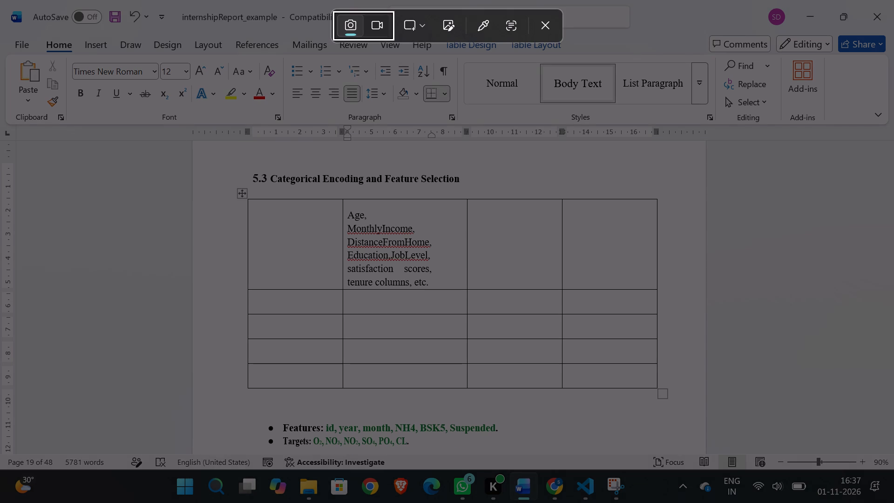
pyautogui.moveTo(325, 316); pyautogui.dragTo(515, 184)
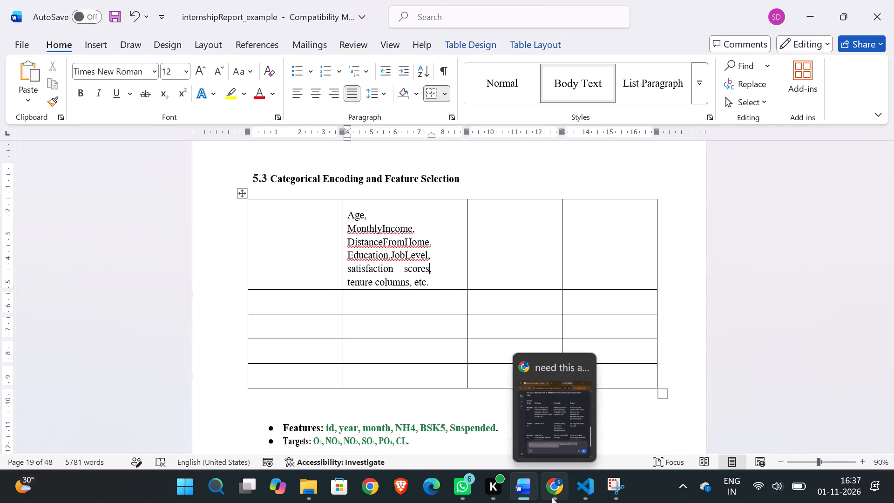
pyautogui.click(552, 497)
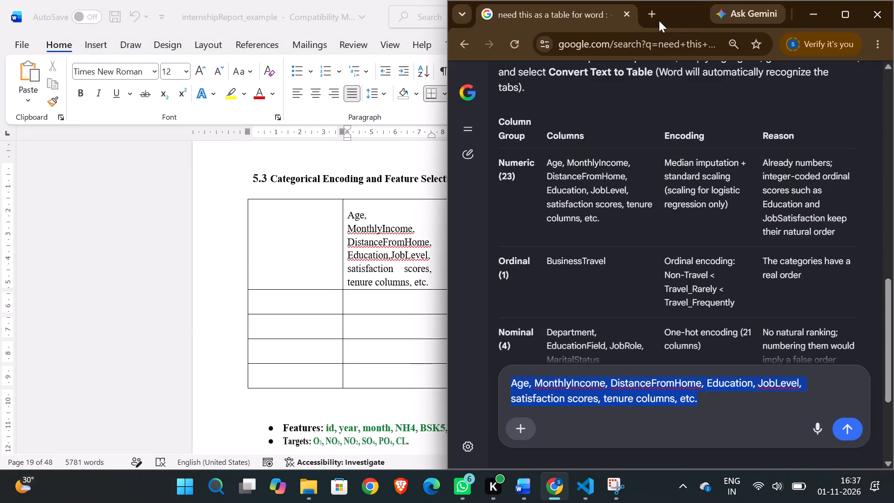
pyautogui.press('BackSpace')
pyautogui.hotkey('ctrl', 'v')
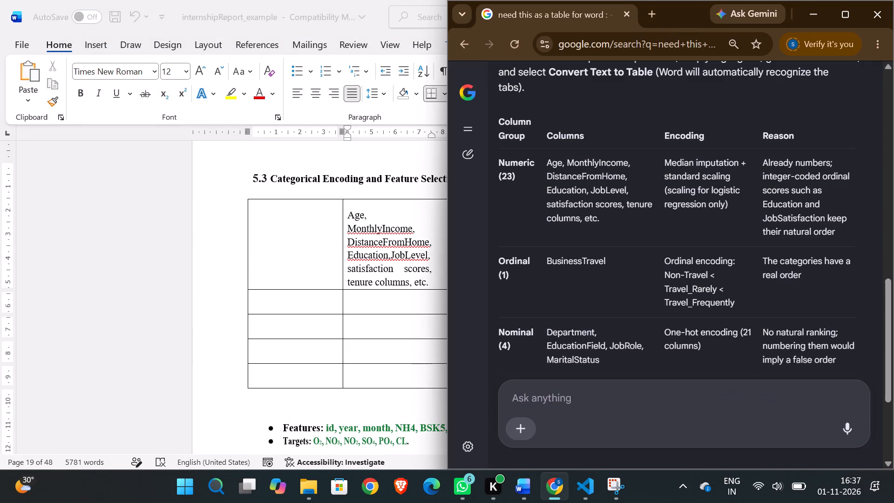
pyautogui.write('why is the sapce on right left')
pyautogui.press('Return')
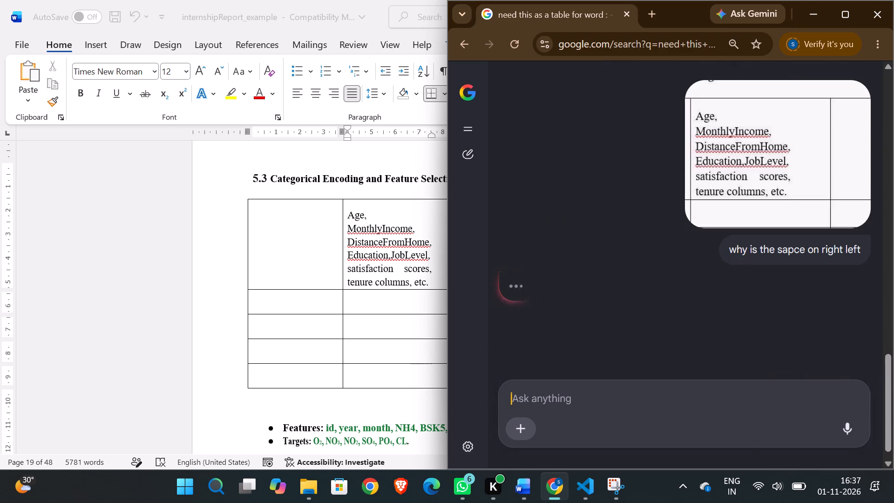
# Go through Google's answer and copy the whole tab-separated text block under "Option 1: Clean Tab-Separated Text (Recommended)".
pyautogui.scroll(-2, 634, 279)
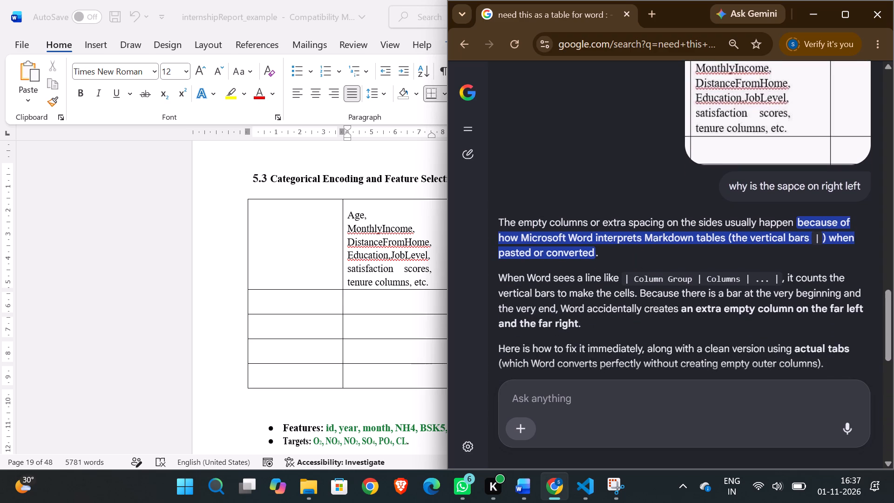
pyautogui.scroll(-3, 634, 279)
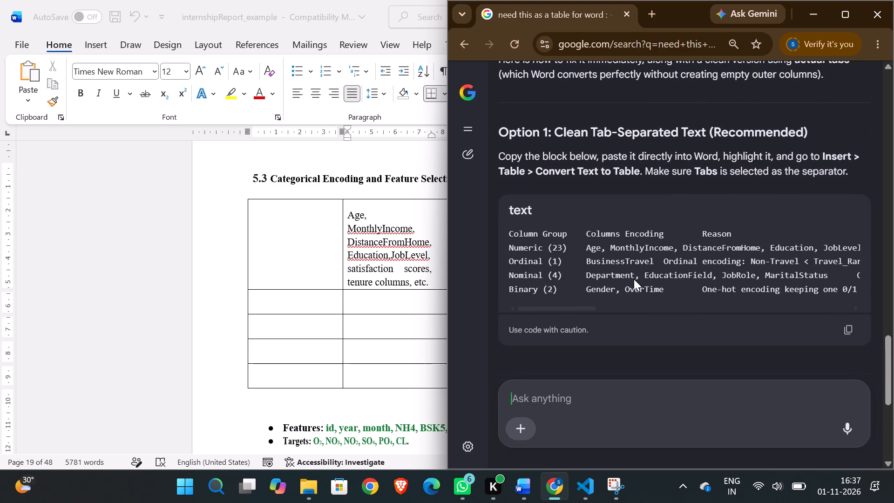
pyautogui.hscroll(-5, 634, 279)
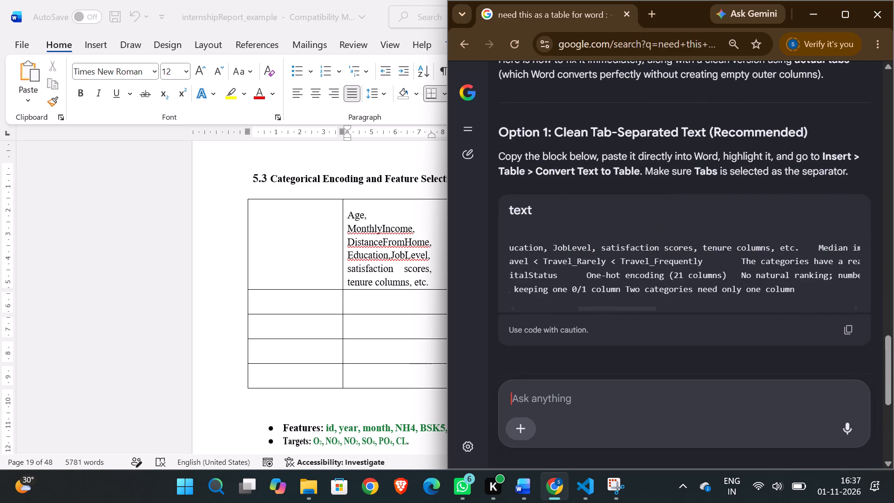
pyautogui.hscroll(-6, 634, 279)
pyautogui.hscroll(5, 634, 279)
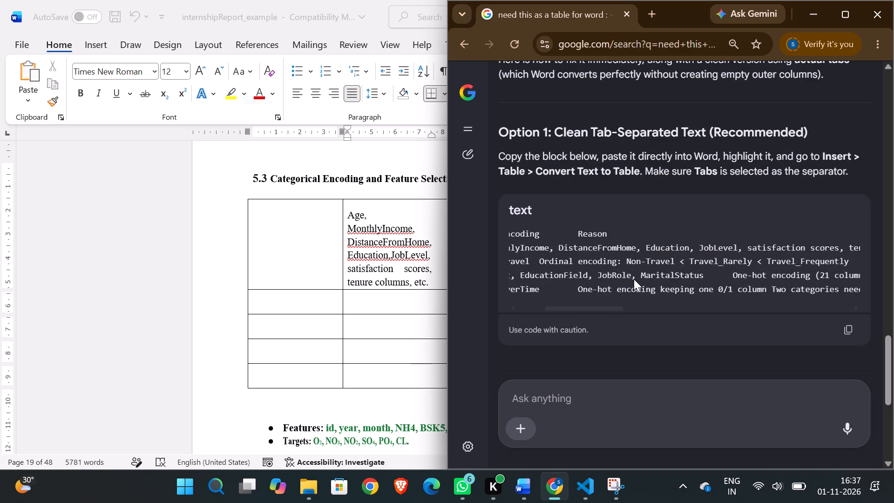
pyautogui.click(852, 332)
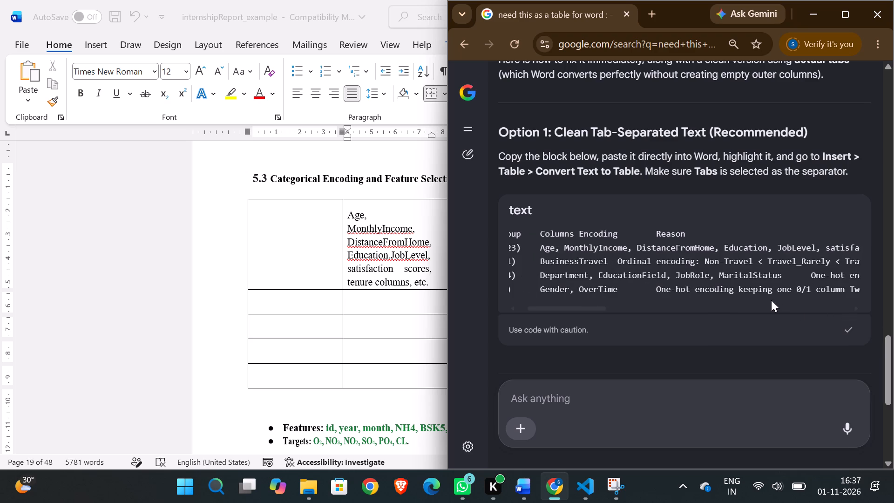
pyautogui.hscroll(2, 771, 300)
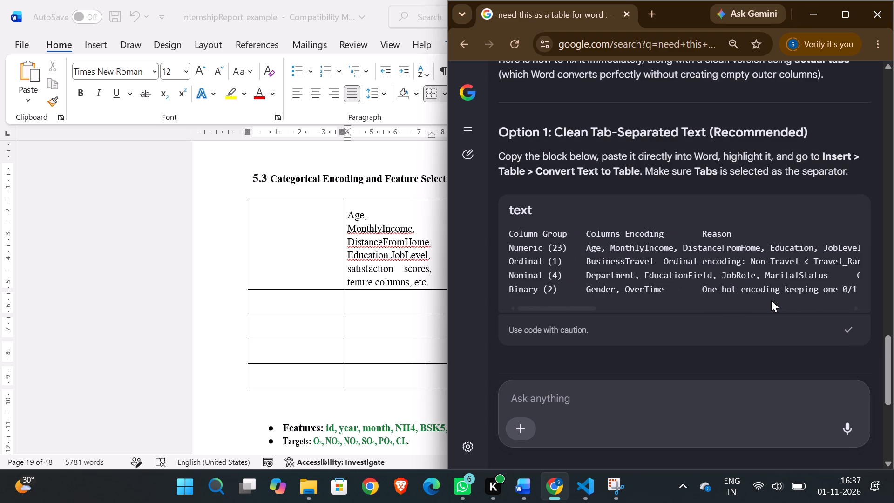
# In Word, delete the whole encoding table under heading 5.3 and paste the copied tab-separated text in its place.
pyautogui.click(485, 323)
pyautogui.click(360, 310)
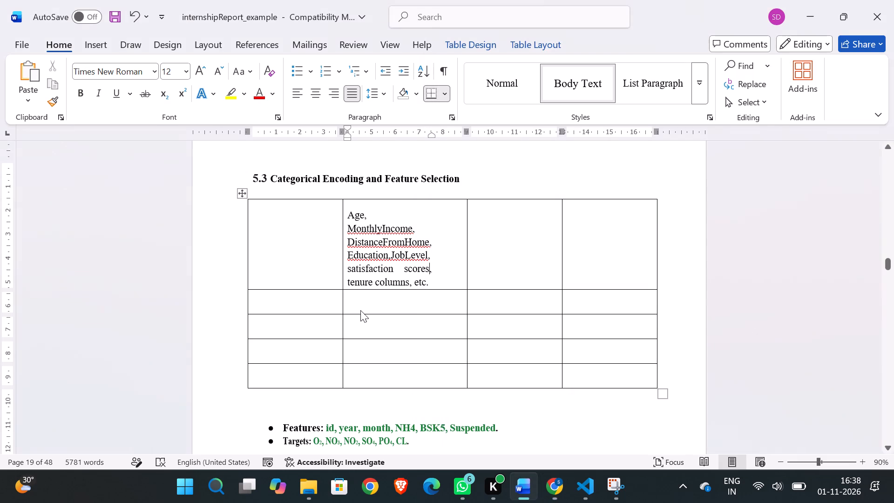
pyautogui.click(657, 391)
pyautogui.moveTo(657, 391); pyautogui.dragTo(238, 210)
pyautogui.press('BackSpace')
pyautogui.press('BackSpace')
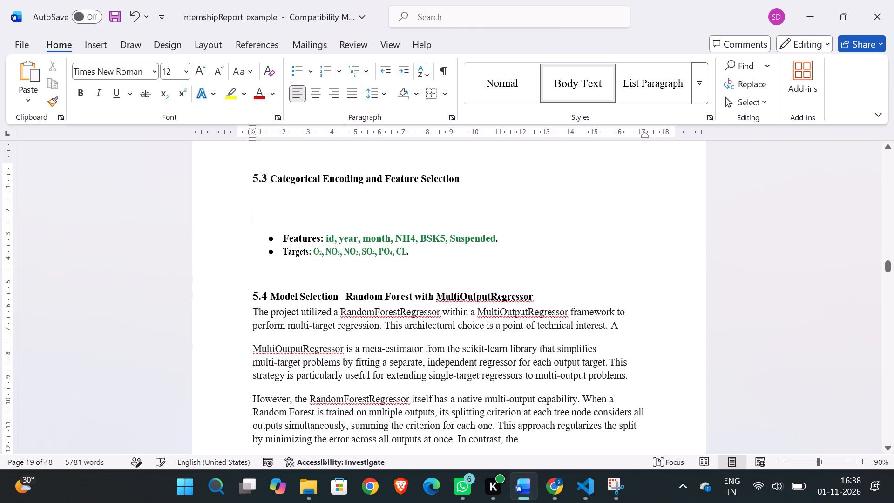
pyautogui.hotkey('ctrl', 'v')
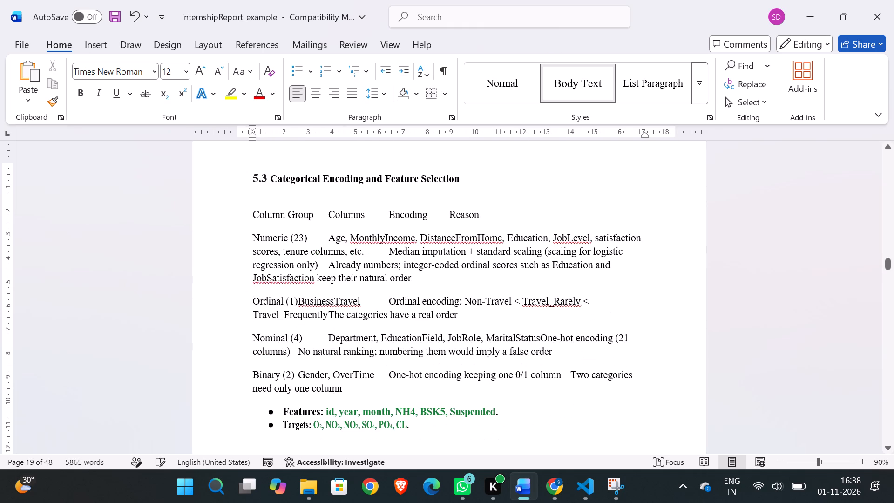
# Convert the pasted tab-separated text under heading 5.3 into a four-column table, separated at tabs and autofitted to contents.
pyautogui.moveTo(346, 401); pyautogui.dragTo(260, 205)
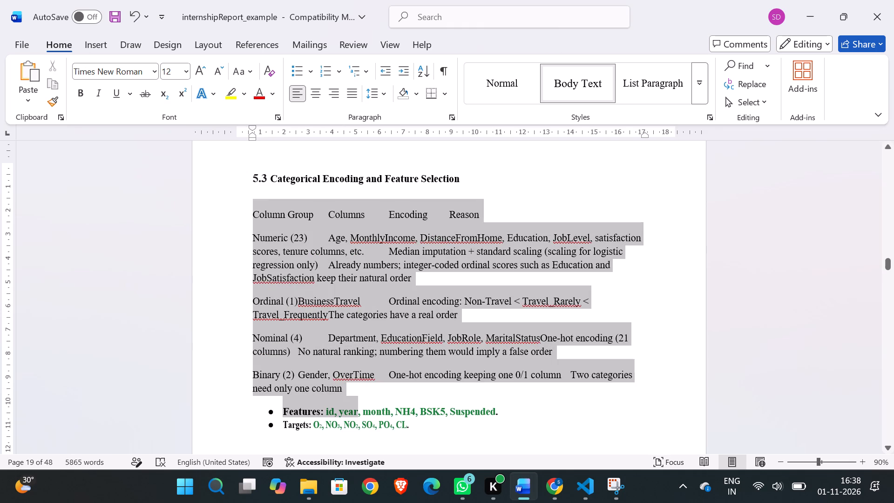
pyautogui.moveTo(260, 205); pyautogui.dragTo(258, 209)
pyautogui.click(258, 209)
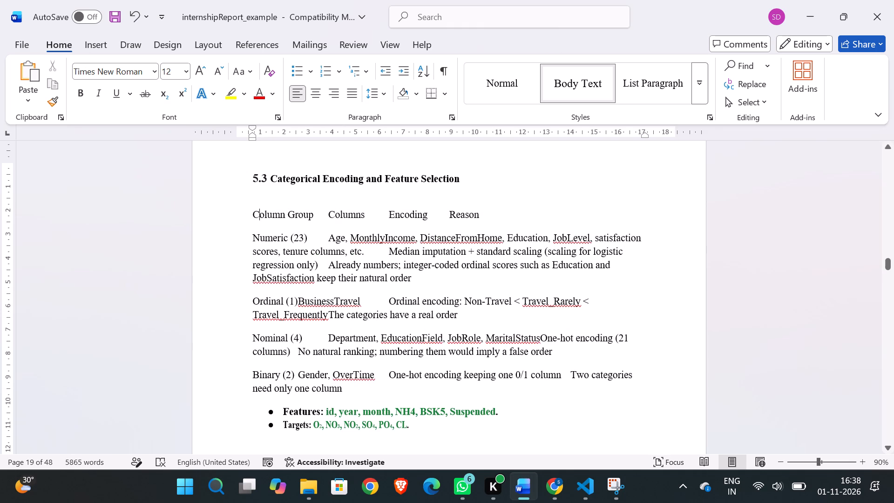
pyautogui.moveTo(250, 215); pyautogui.dragTo(353, 384)
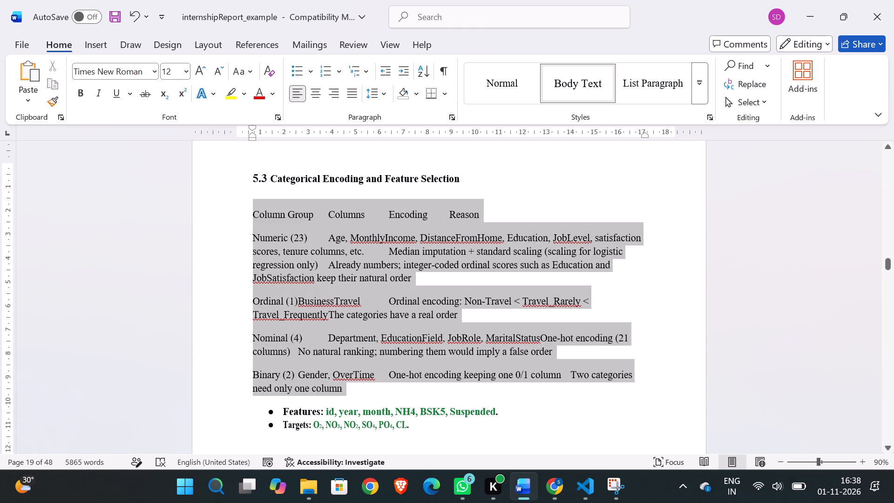
pyautogui.moveTo(353, 384); pyautogui.dragTo(353, 386)
pyautogui.click(89, 45)
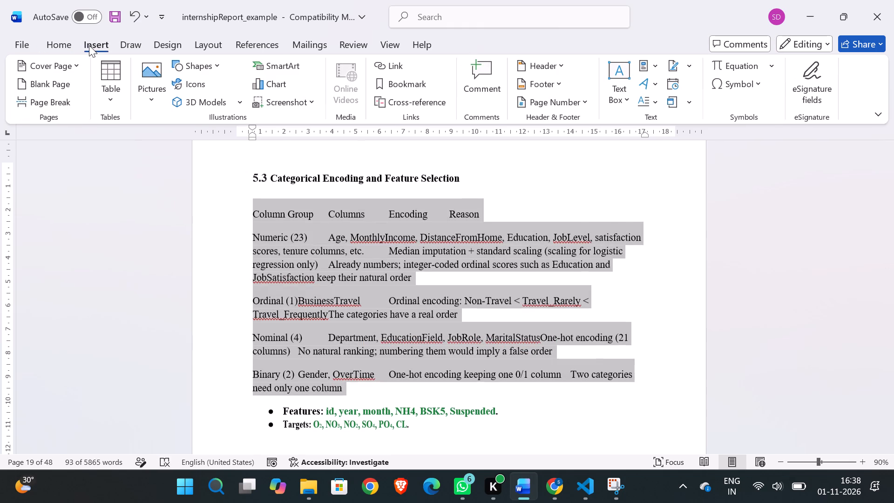
pyautogui.click(108, 114)
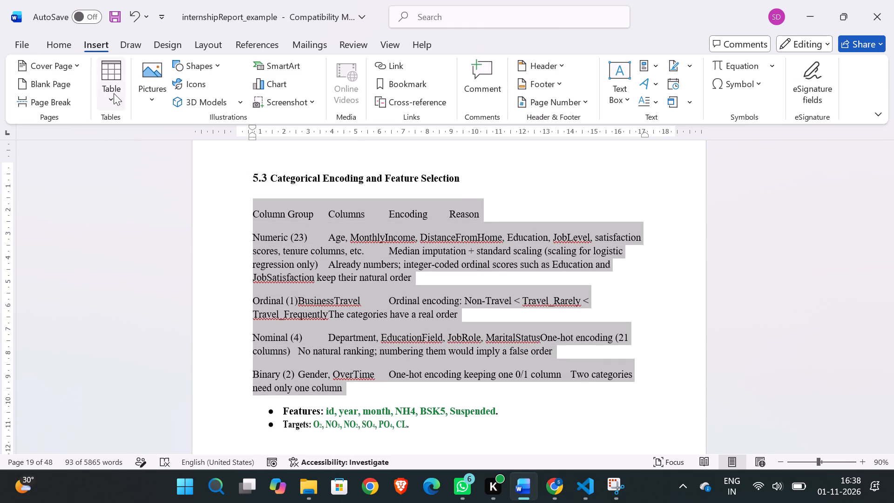
pyautogui.click(112, 98)
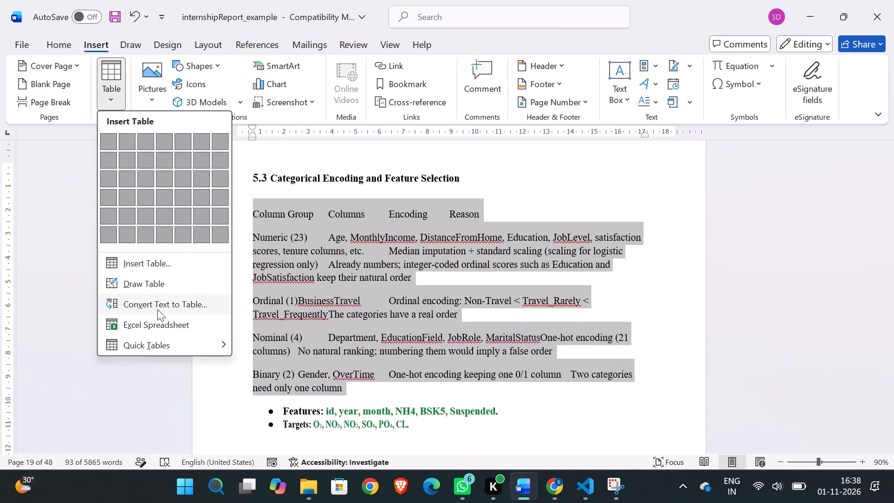
pyautogui.click(157, 309)
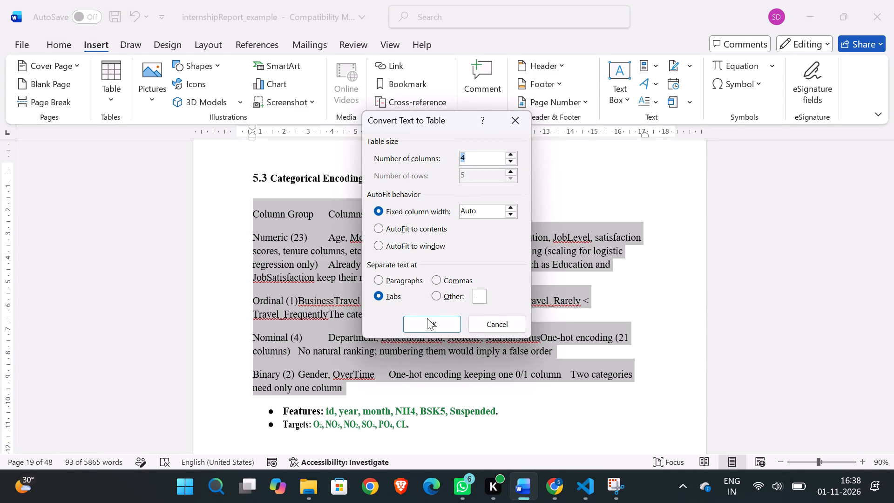
pyautogui.click(379, 228)
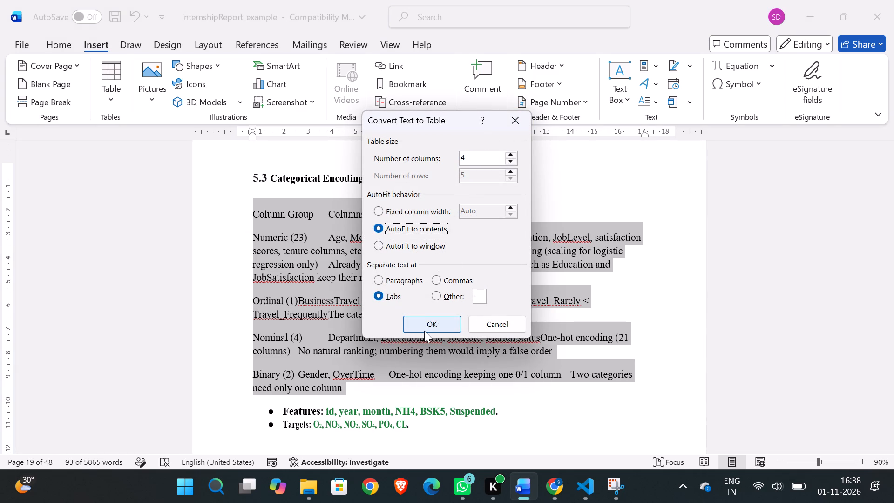
pyautogui.click(424, 331)
pyautogui.click(433, 336)
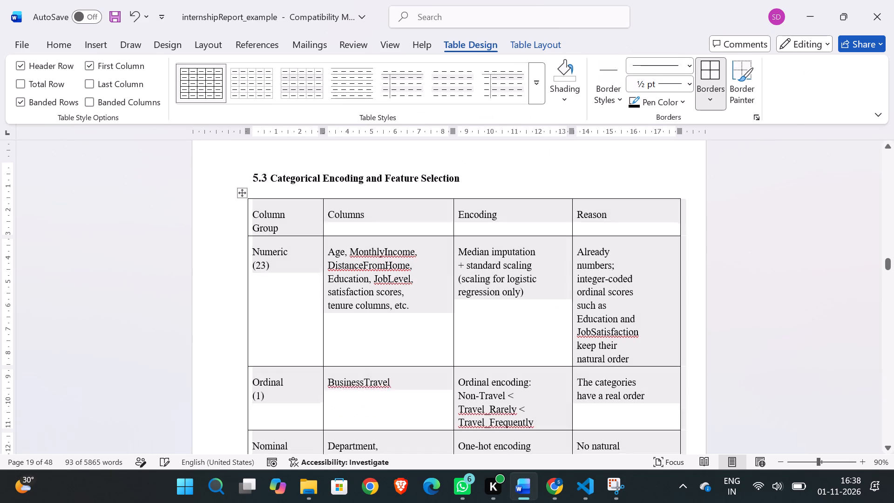
# Select the whole encoding table and enable a preferred width of 0 cm for columns 1-4 in its table properties.
pyautogui.click(394, 345)
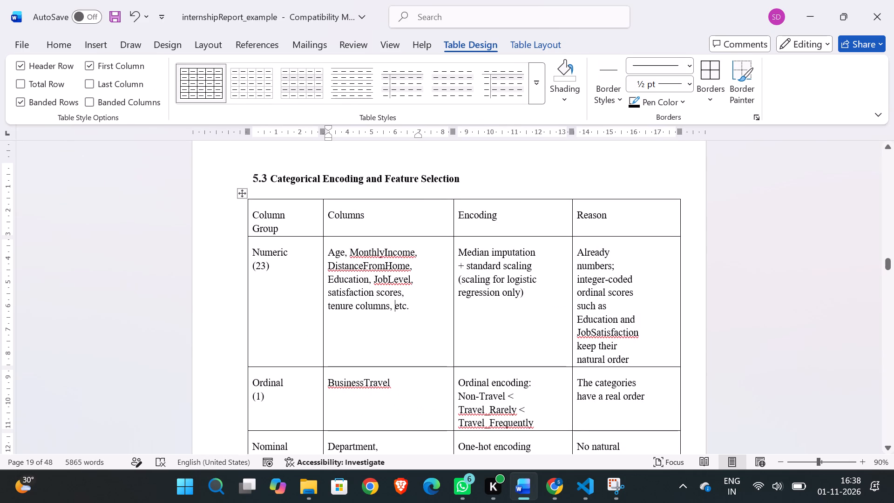
pyautogui.press('Down')
pyautogui.click(389, 339)
pyautogui.scroll(-1, 389, 339)
pyautogui.scroll(1, 389, 339)
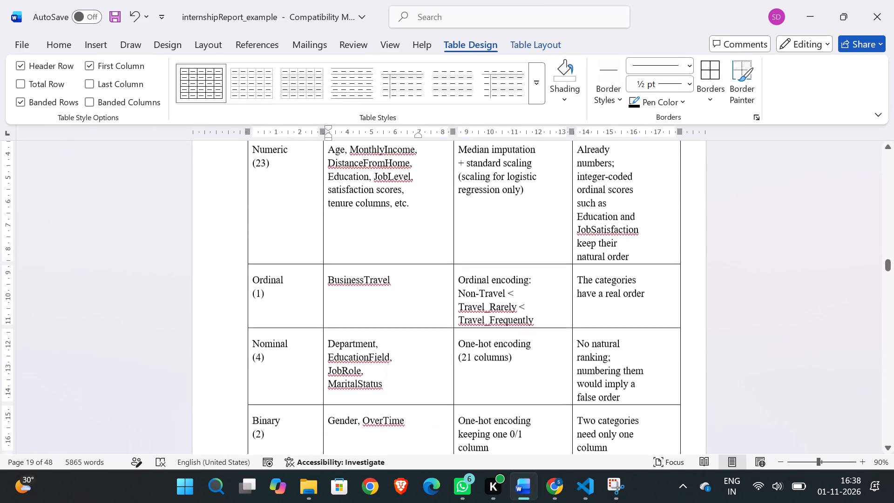
pyautogui.scroll(1, 516, 272)
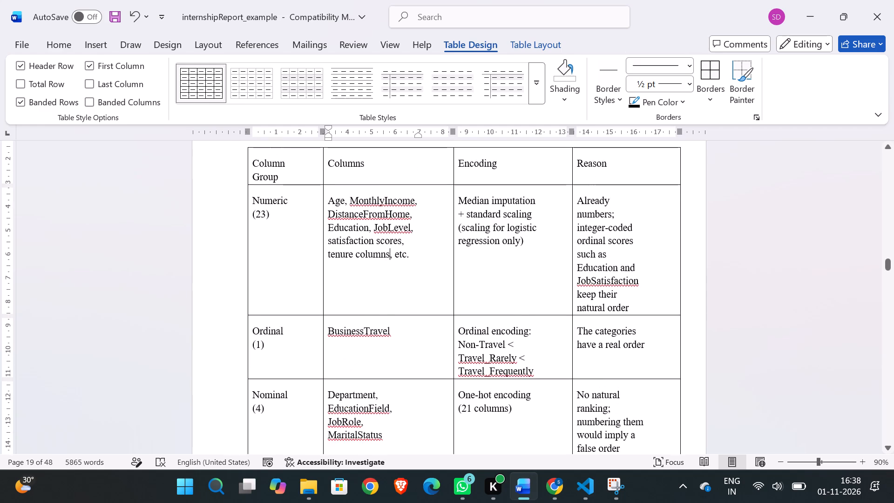
pyautogui.scroll(1, 516, 272)
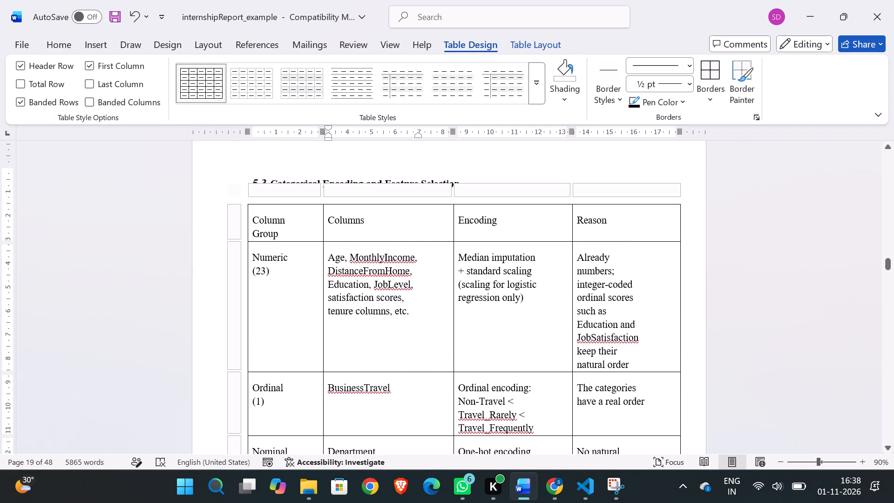
pyautogui.click(249, 216)
pyautogui.click(243, 201)
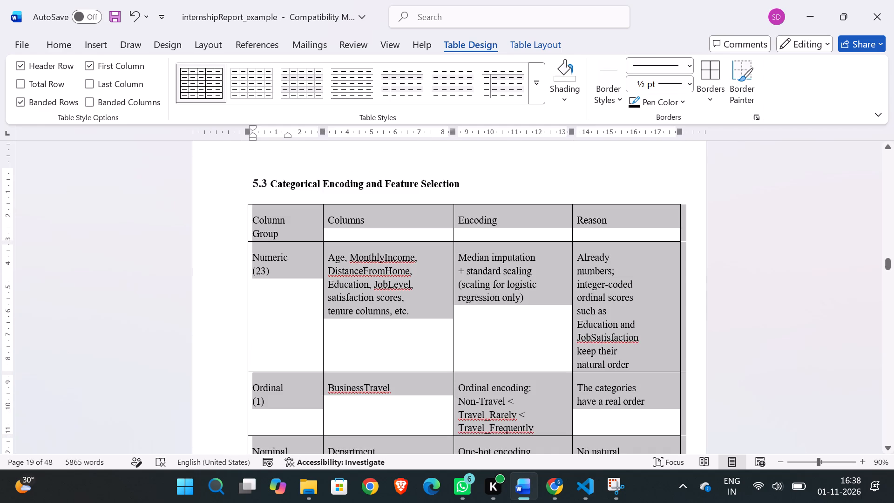
pyautogui.click(242, 243)
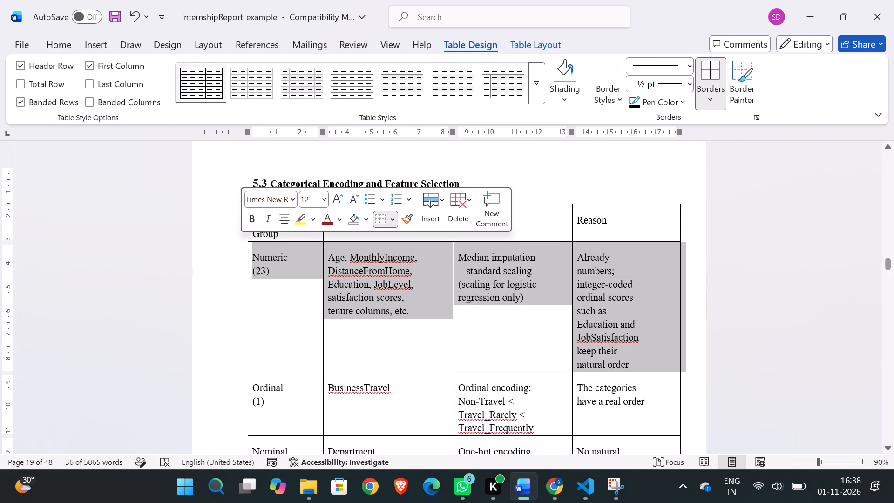
pyautogui.click(256, 330)
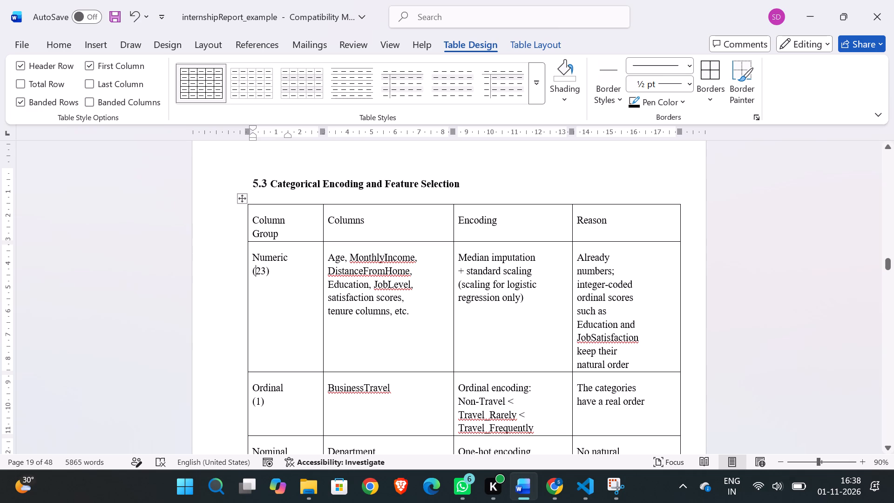
pyautogui.click(243, 198)
pyautogui.click(243, 198)
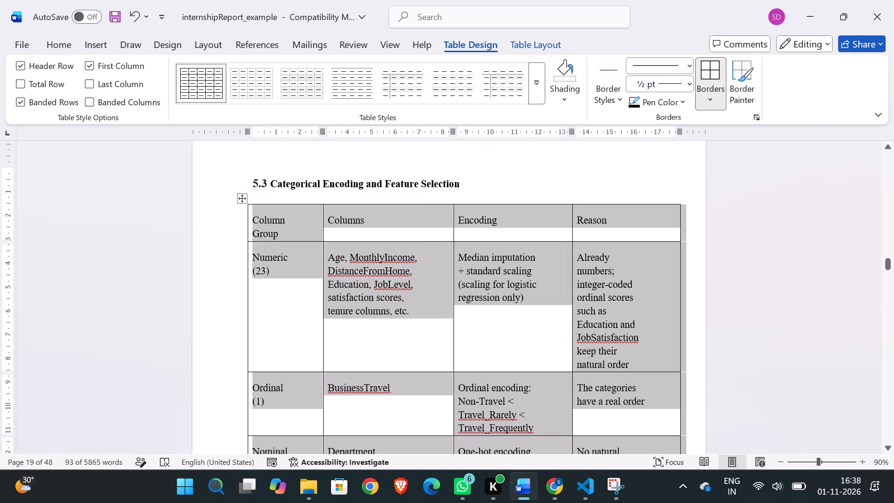
pyautogui.click(243, 198)
pyautogui.rightClick(243, 198)
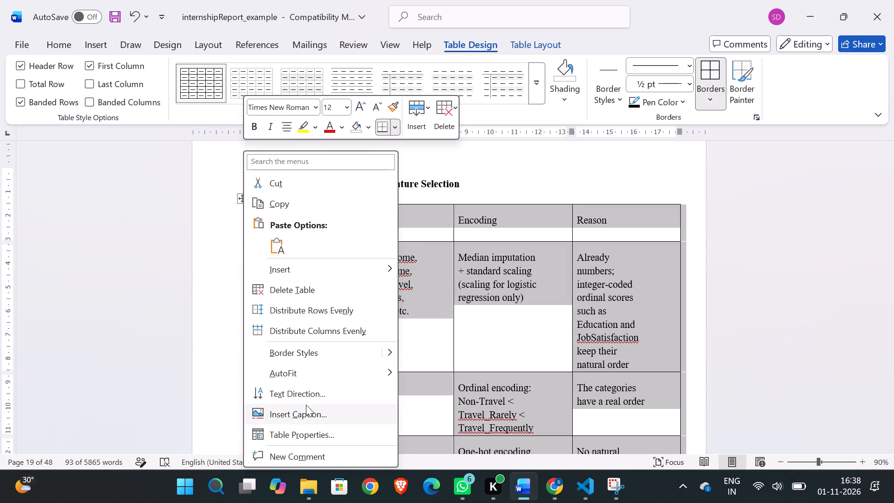
pyautogui.click(292, 430)
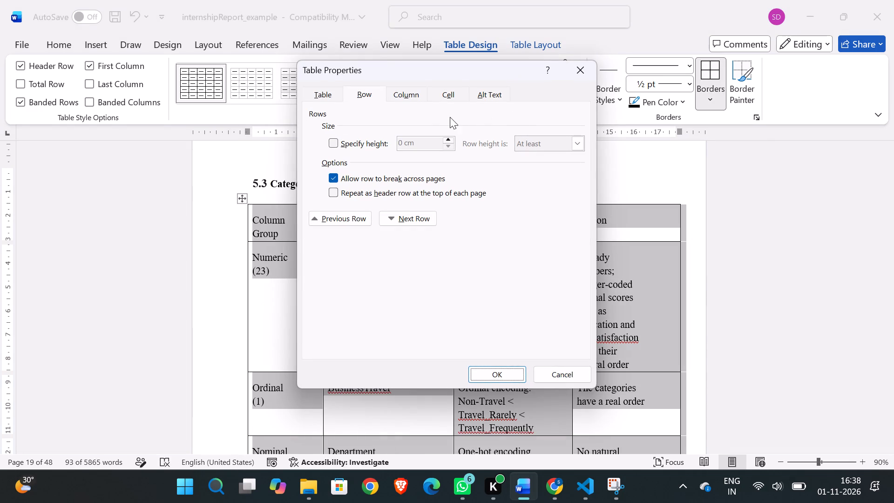
pyautogui.click(393, 91)
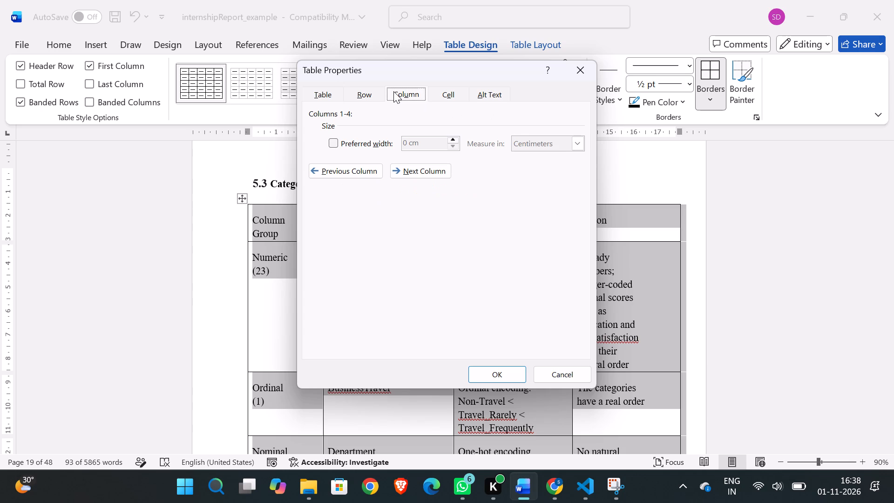
pyautogui.click(337, 144)
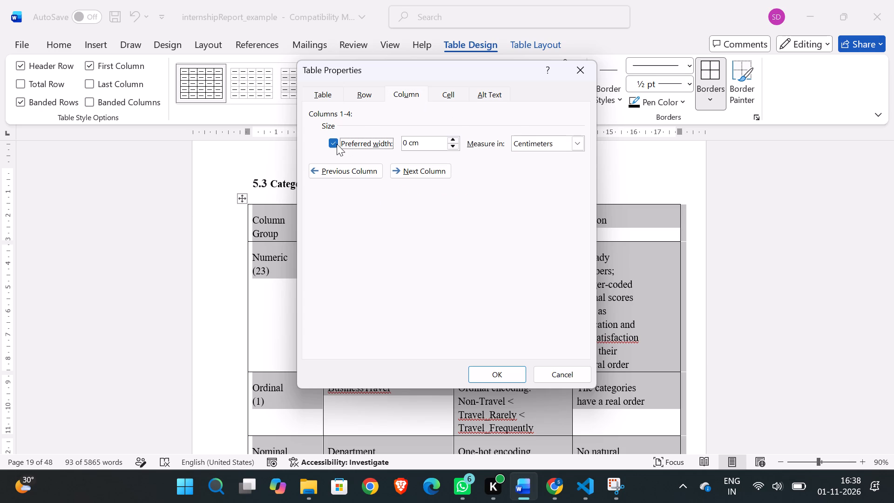
# Set the preferred width of column 1, Column Group, to 0.6 cm and apply the table properties.
pyautogui.doubleClick(316, 169)
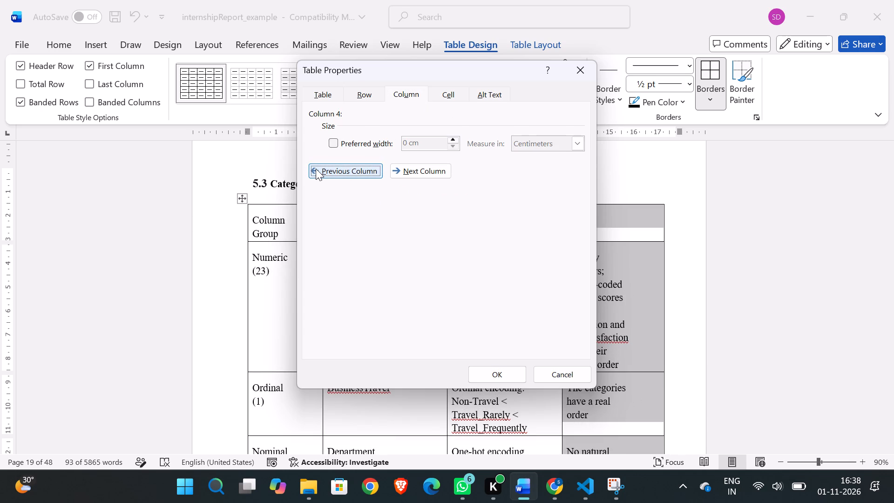
pyautogui.click(316, 169)
pyautogui.click(316, 169)
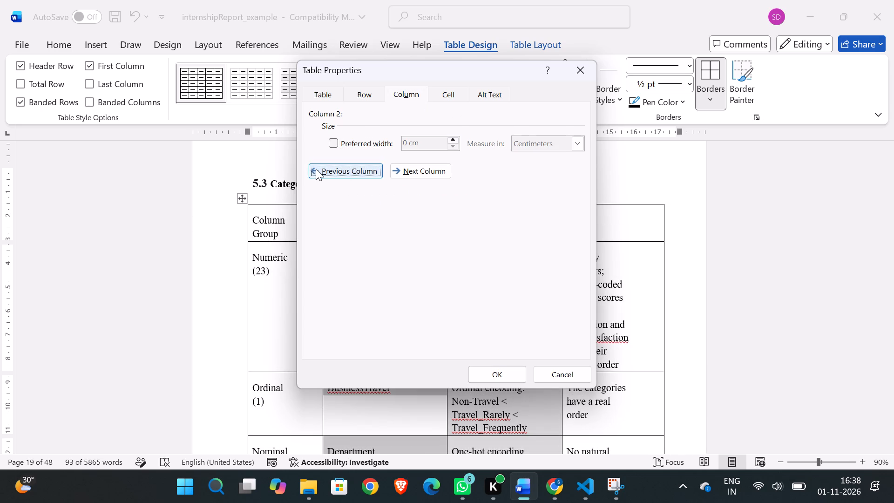
pyautogui.click(316, 169)
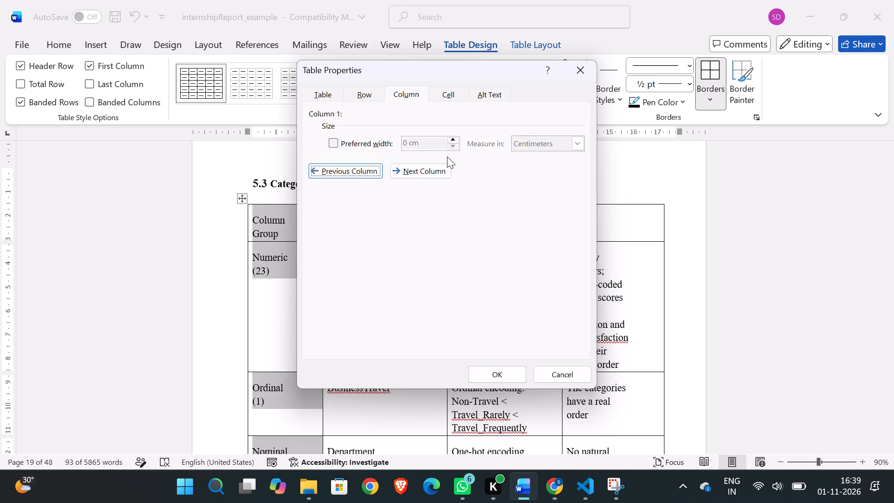
pyautogui.click(452, 145)
pyautogui.tripleClick(452, 138)
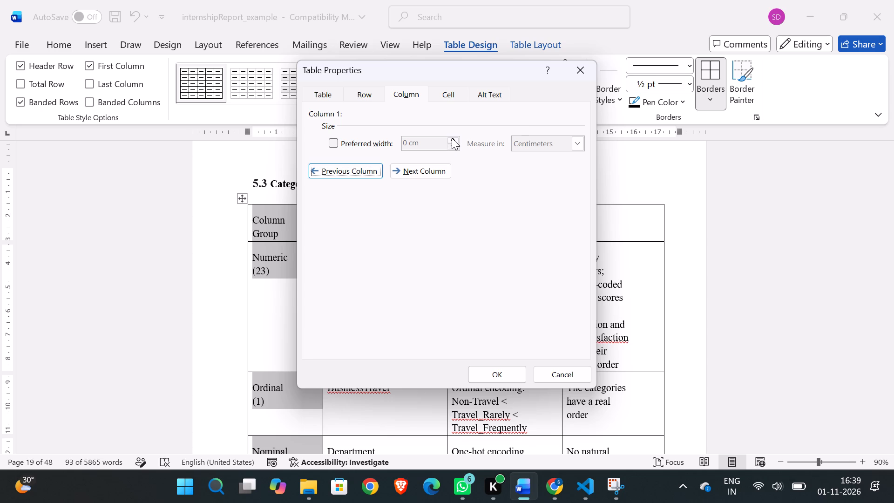
pyautogui.tripleClick(452, 138)
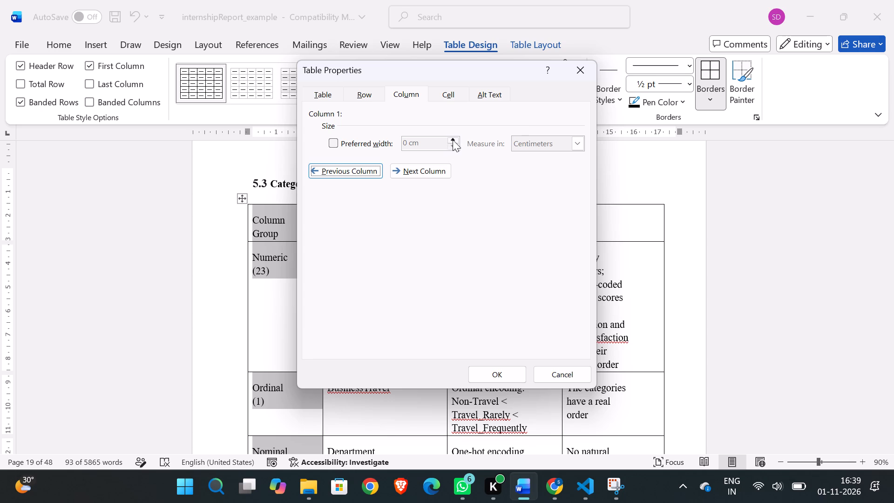
pyautogui.doubleClick(453, 140)
pyautogui.moveTo(453, 140); pyautogui.dragTo(429, 141)
pyautogui.click(429, 141)
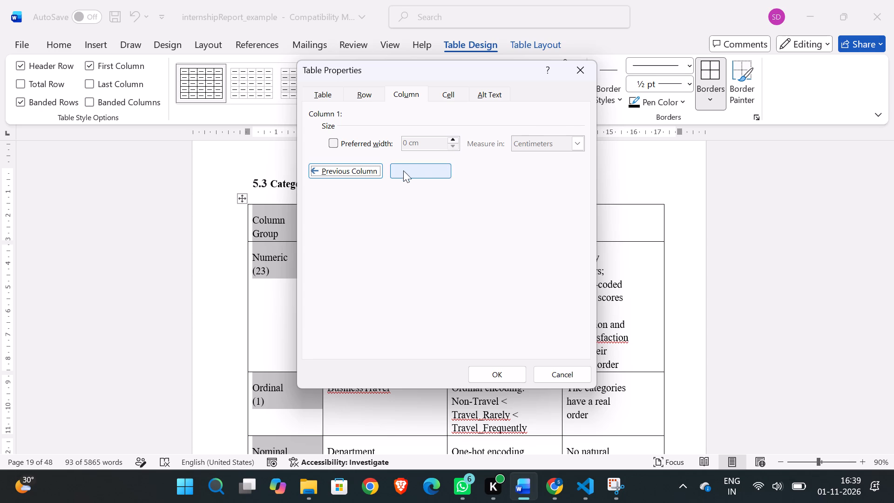
pyautogui.click(333, 142)
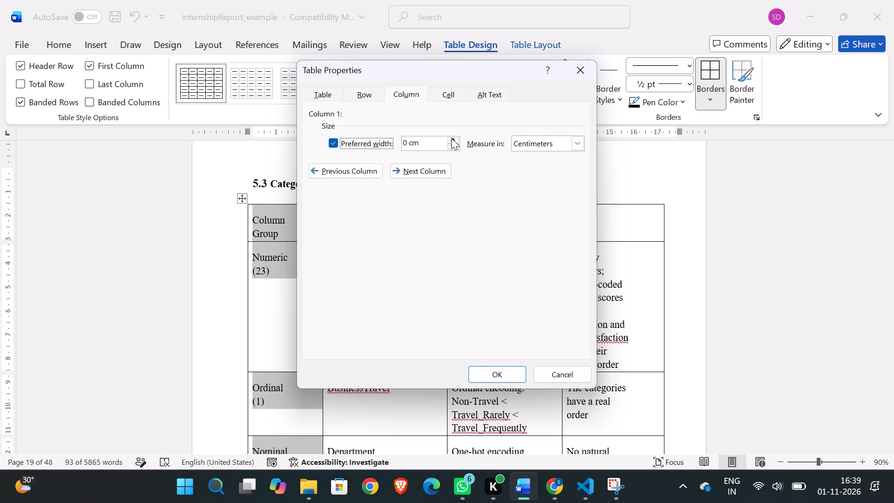
pyautogui.click(451, 138)
pyautogui.tripleClick(451, 138)
pyautogui.doubleClick(451, 138)
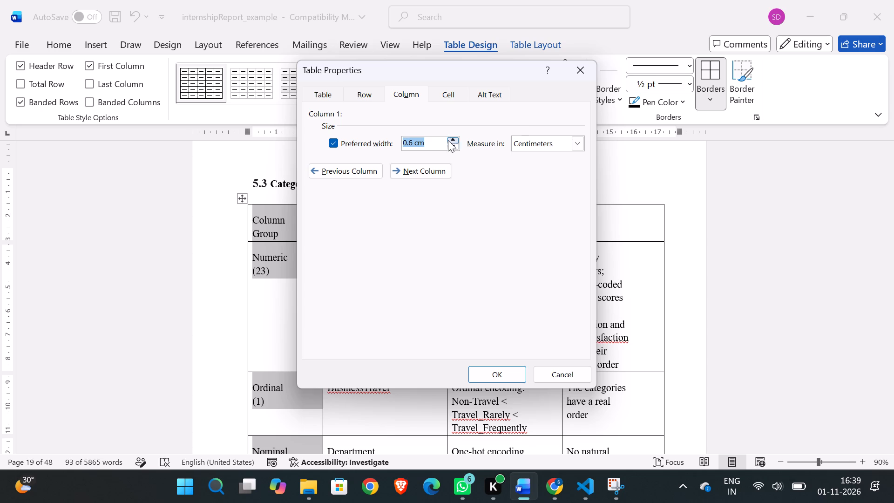
pyautogui.click(475, 368)
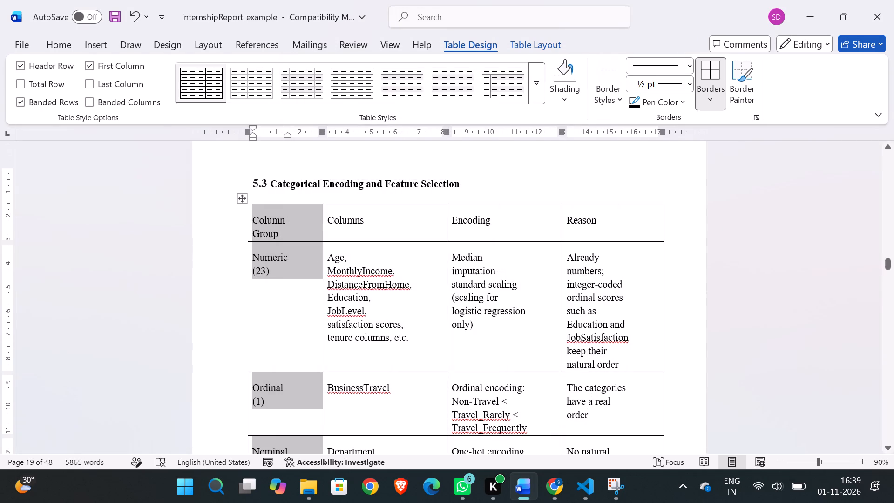
# Try to narrow the Column Group column by moving its border with the Columns column inward.
pyautogui.moveTo(323, 206); pyautogui.dragTo(307, 206)
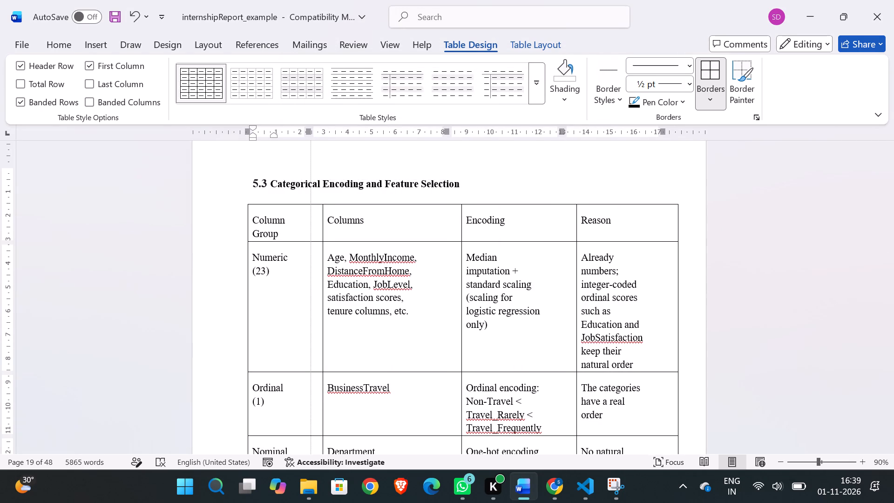
pyautogui.moveTo(307, 206); pyautogui.dragTo(305, 206)
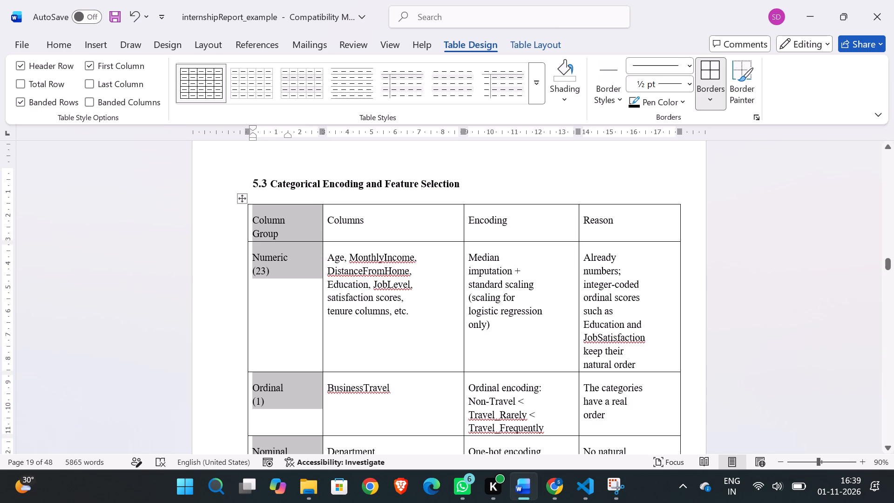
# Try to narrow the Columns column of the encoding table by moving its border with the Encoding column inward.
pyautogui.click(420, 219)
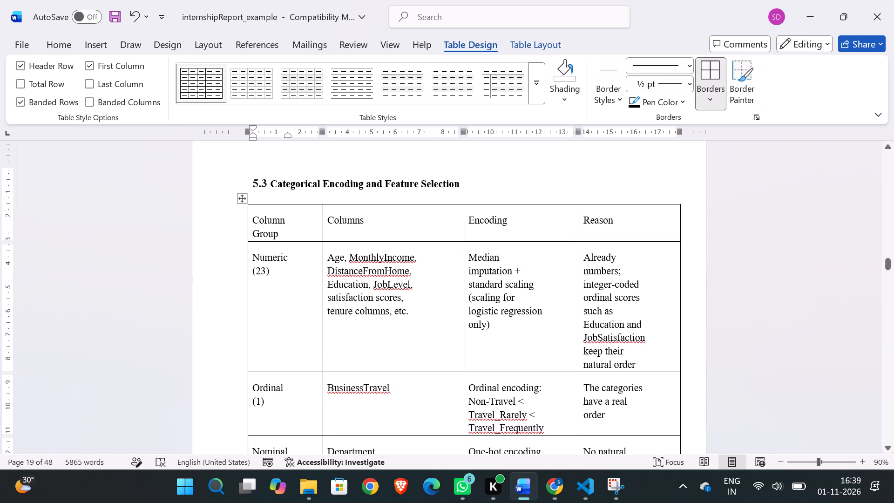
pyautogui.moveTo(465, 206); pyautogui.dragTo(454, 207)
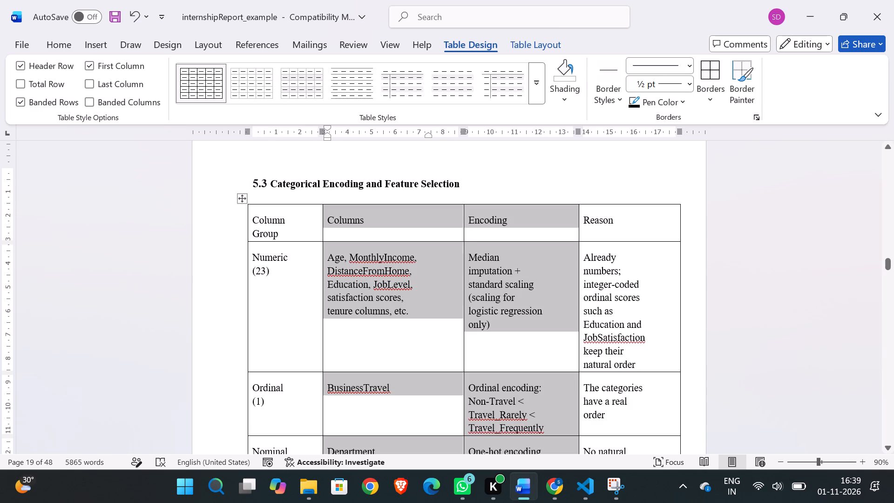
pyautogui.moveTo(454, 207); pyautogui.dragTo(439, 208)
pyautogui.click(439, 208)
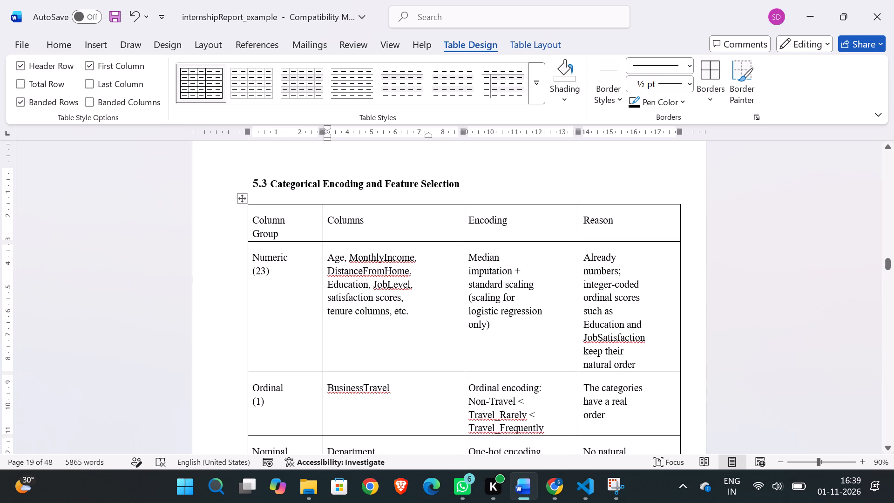
# Capture a screenshot of the page region showing heading 5.3 and the encoding table.
pyautogui.press('Print')
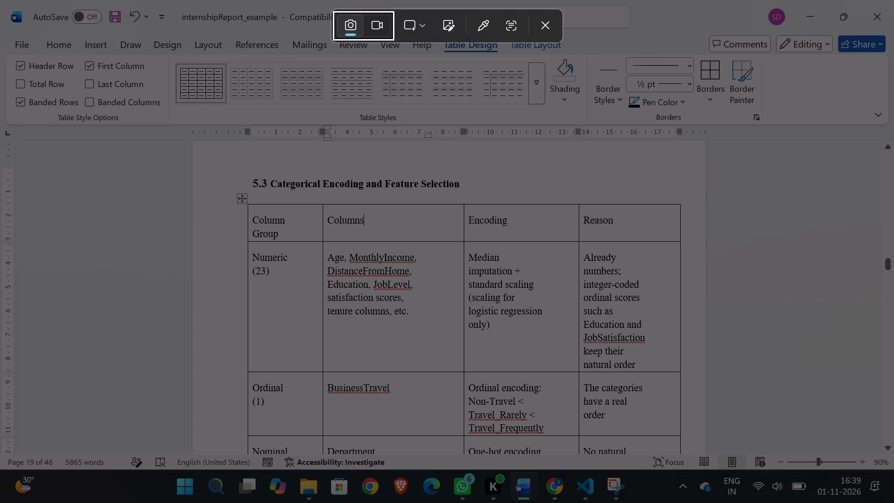
pyautogui.moveTo(213, 450); pyautogui.dragTo(853, 136)
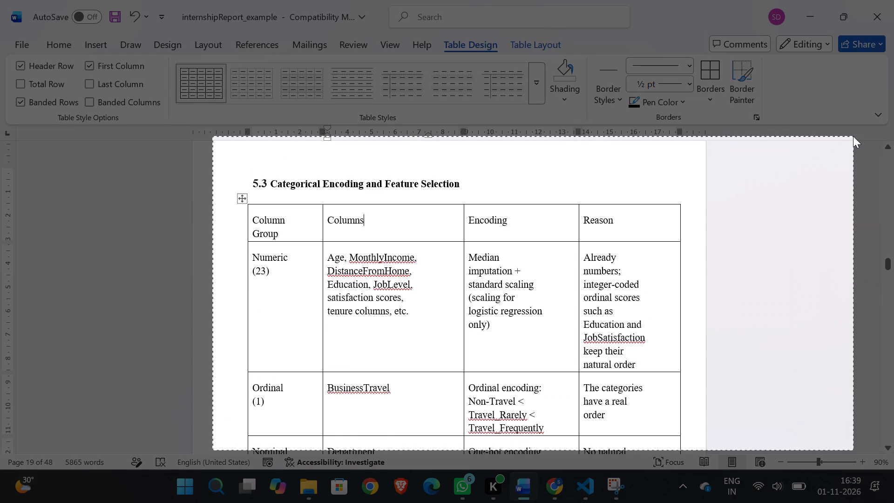
pyautogui.moveTo(853, 136); pyautogui.dragTo(853, 135)
# Switch to the AI chat in Chrome, attach the table screenshot and send the message "now it's too big".
pyautogui.click(560, 483)
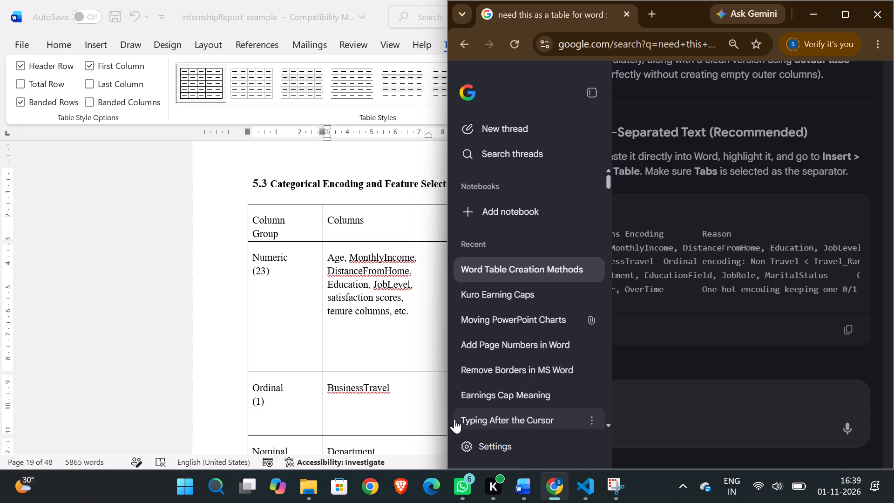
pyautogui.click(629, 405)
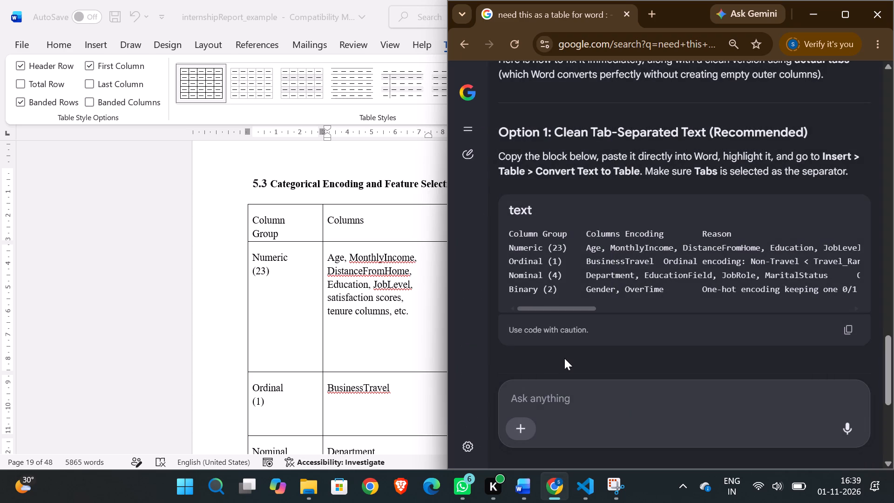
pyautogui.hotkey('ctrl', 'v')
pyautogui.click(546, 392)
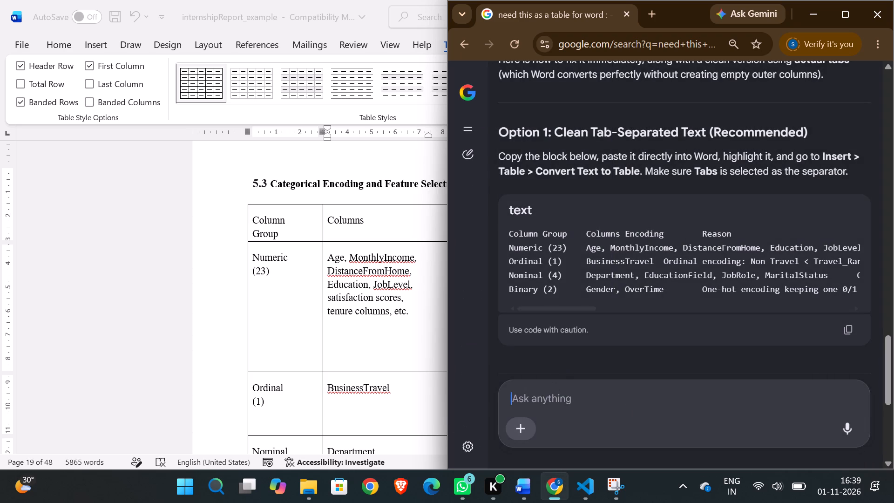
pyautogui.hotkey('ctrl', 'v')
pyautogui.press('space')
pyautogui.write('now ir')
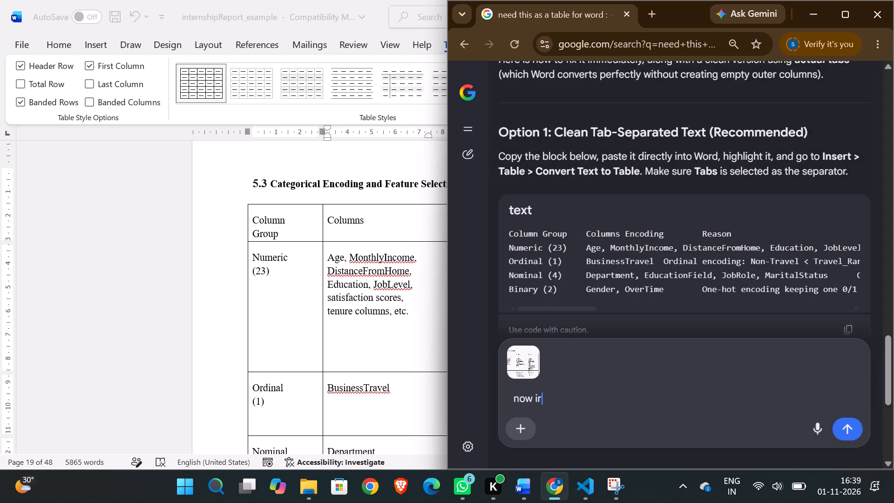
pyautogui.press('BackSpace')
pyautogui.write("t's too big")
pyautogui.press('Return')
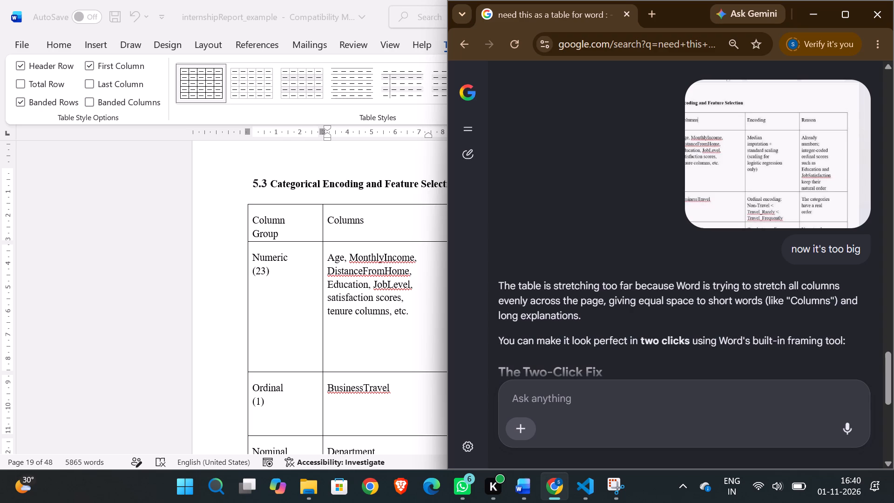
# Read the chat reply for instructions on fixing the oversized table.
pyautogui.scroll(-1, 718, 294)
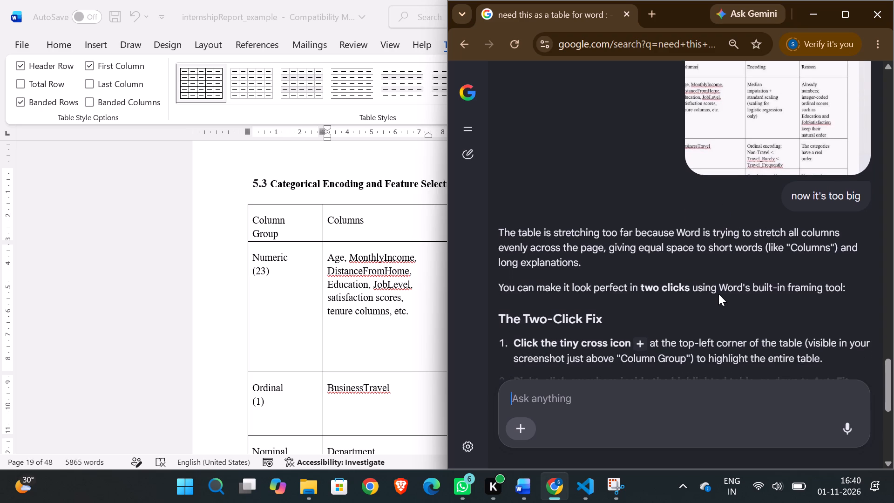
pyautogui.scroll(-2, 718, 294)
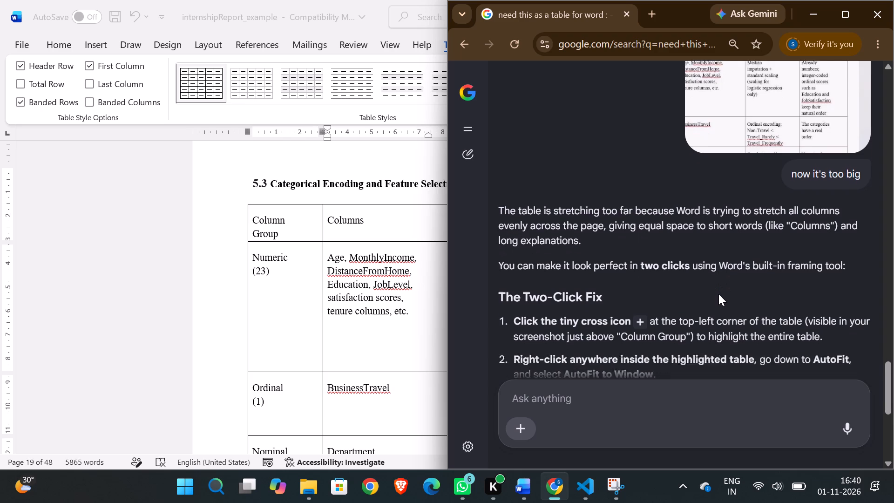
pyautogui.scroll(-2, 718, 294)
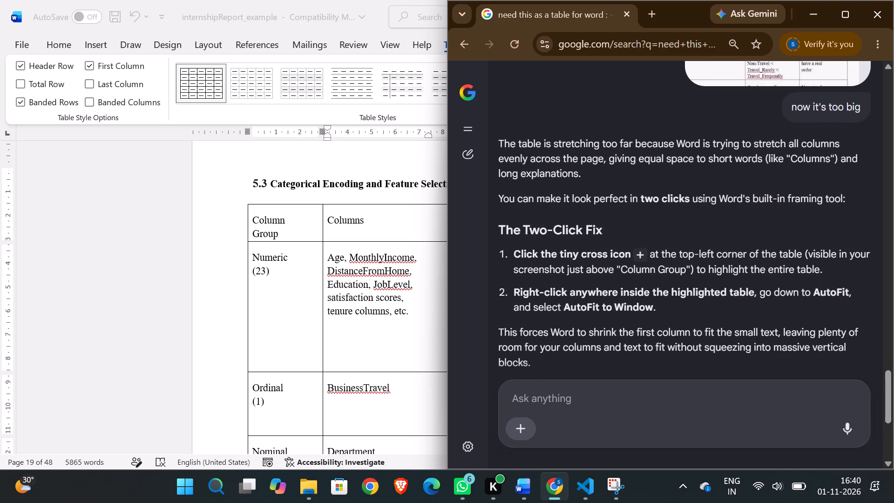
pyautogui.click(249, 206)
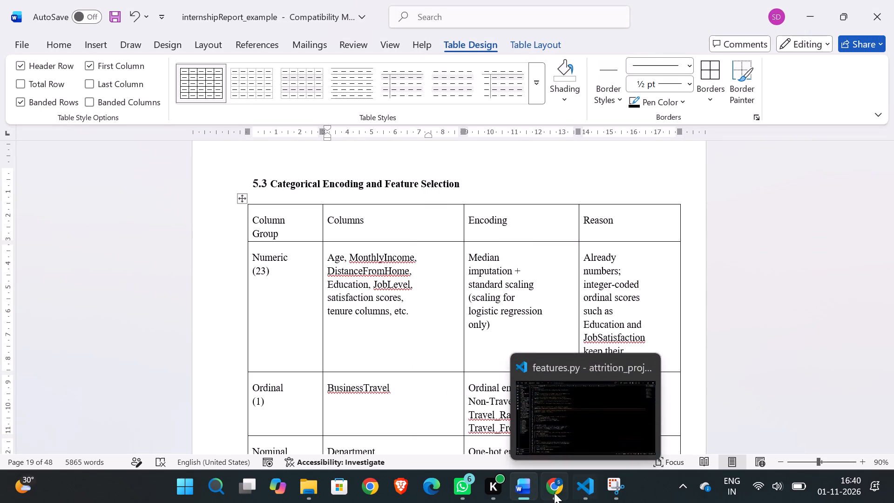
pyautogui.click(546, 493)
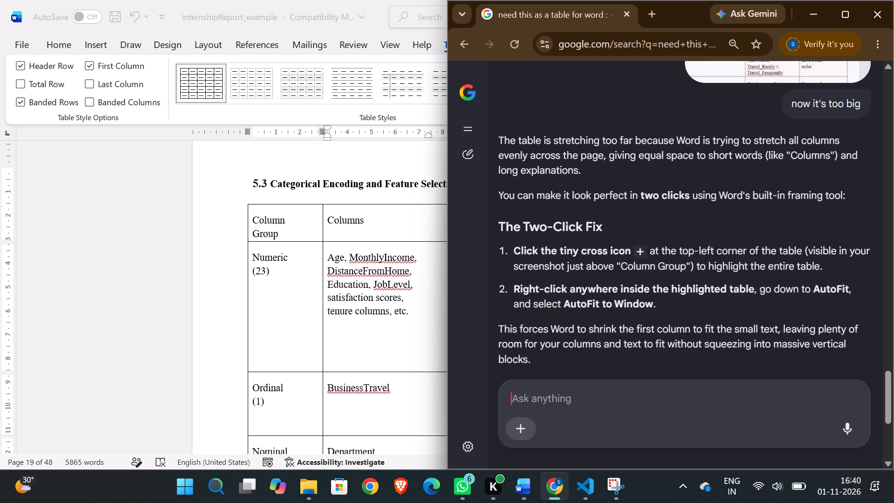
pyautogui.scroll(-1, 674, 297)
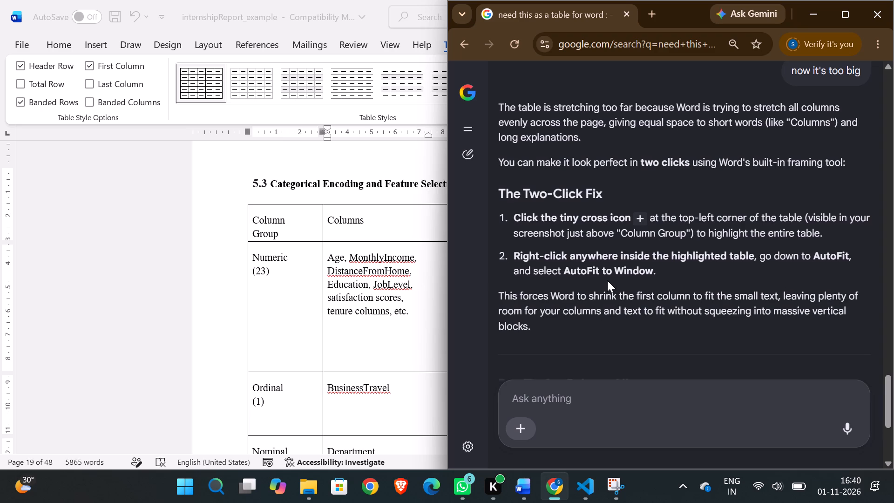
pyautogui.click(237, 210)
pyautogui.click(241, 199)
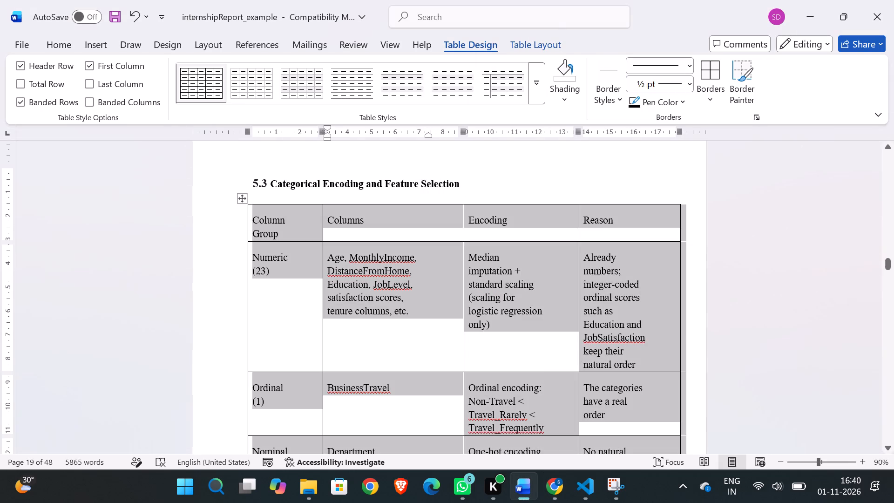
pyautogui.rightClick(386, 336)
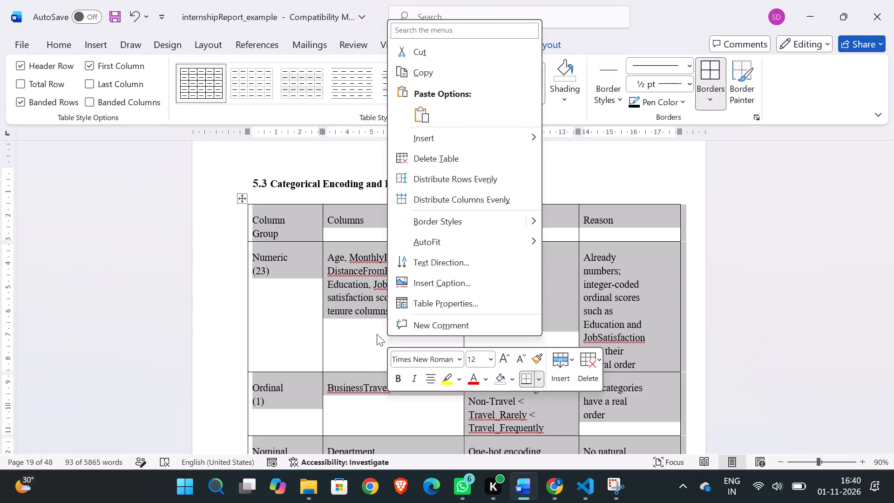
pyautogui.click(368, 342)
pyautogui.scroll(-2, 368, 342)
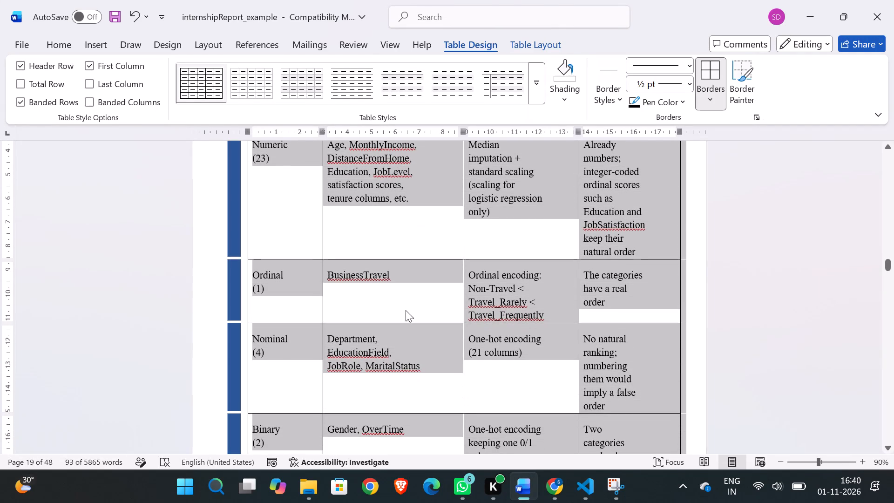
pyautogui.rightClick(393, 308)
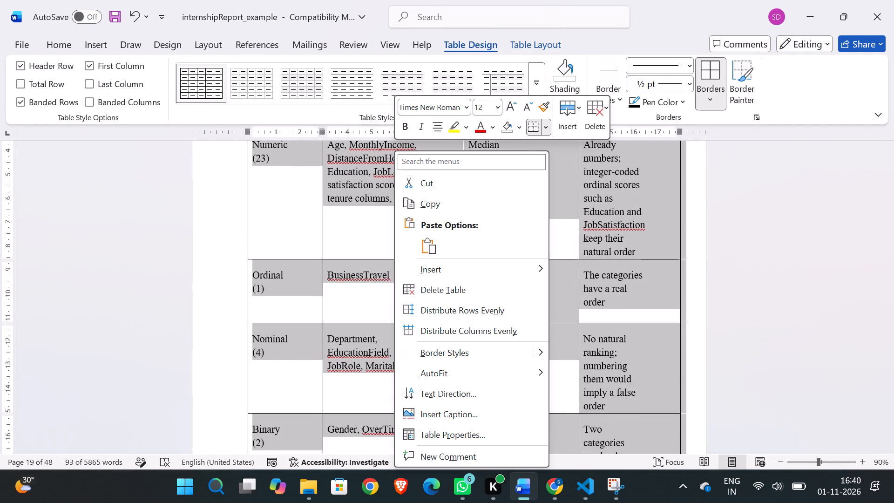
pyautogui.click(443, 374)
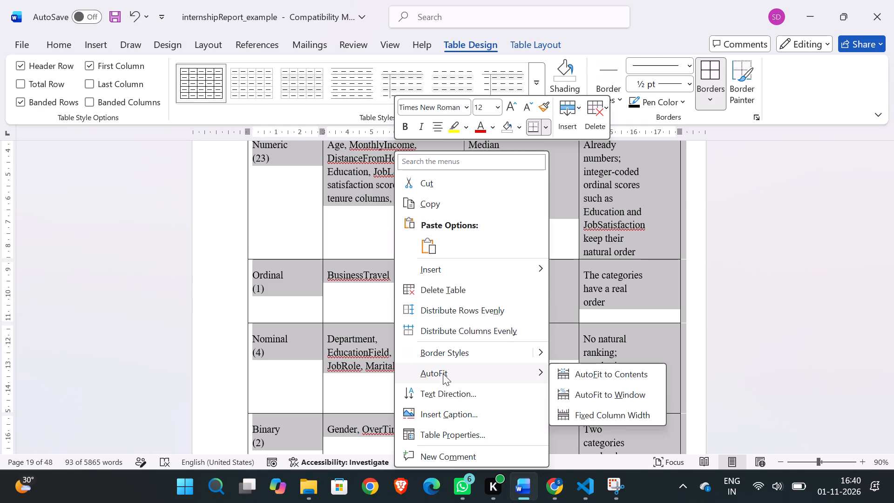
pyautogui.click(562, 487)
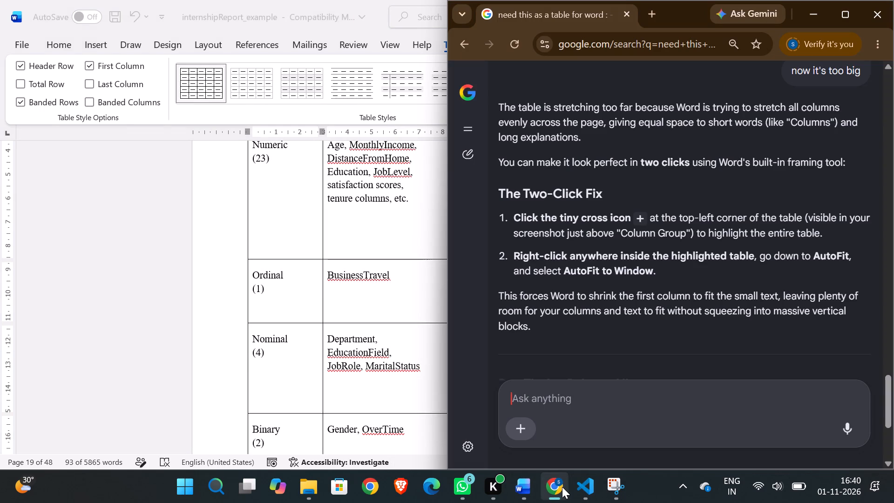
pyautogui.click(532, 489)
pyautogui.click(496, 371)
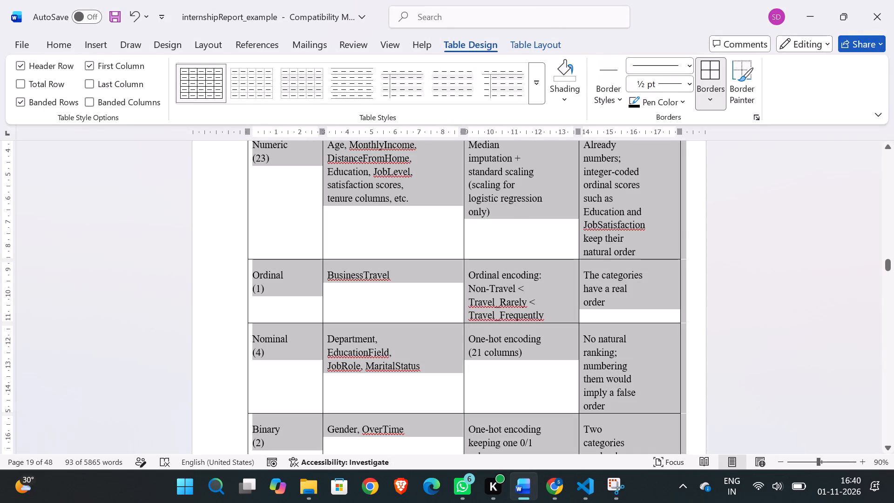
# Select the whole encoding table under heading 5.3 in Word and apply AutoFit to Window.
pyautogui.scroll(2, 362, 291)
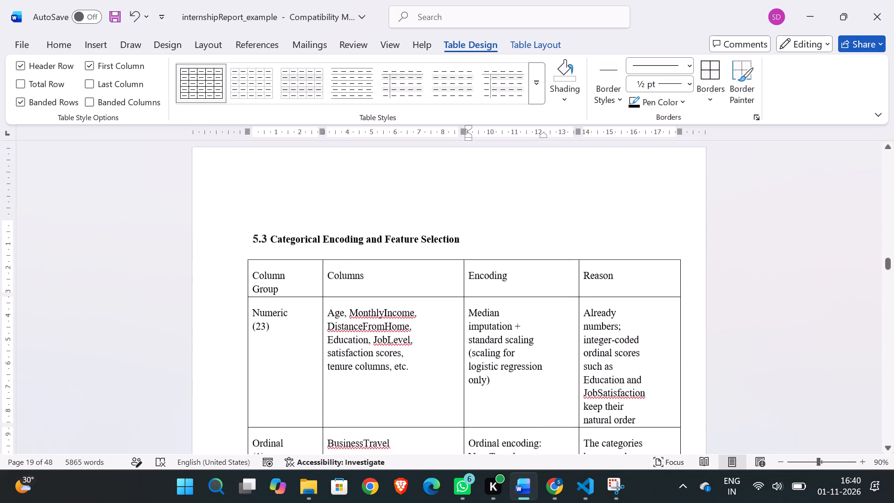
pyautogui.click(257, 292)
pyautogui.click(240, 284)
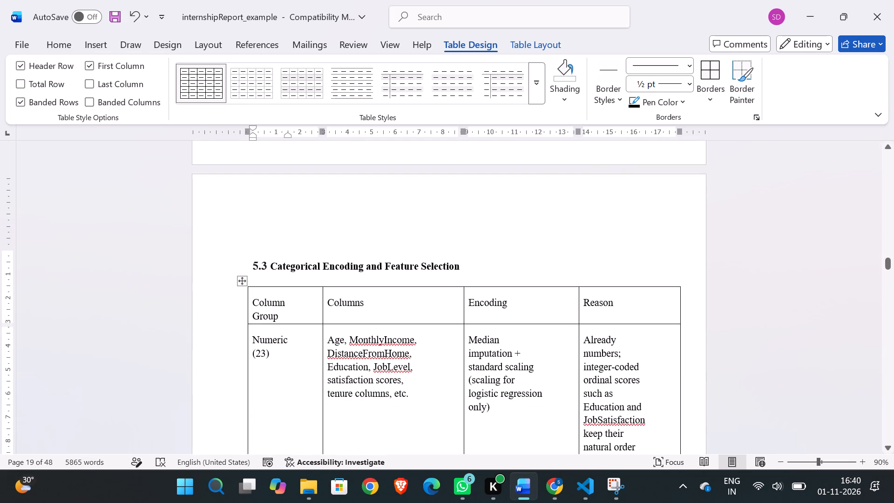
pyautogui.click(319, 353)
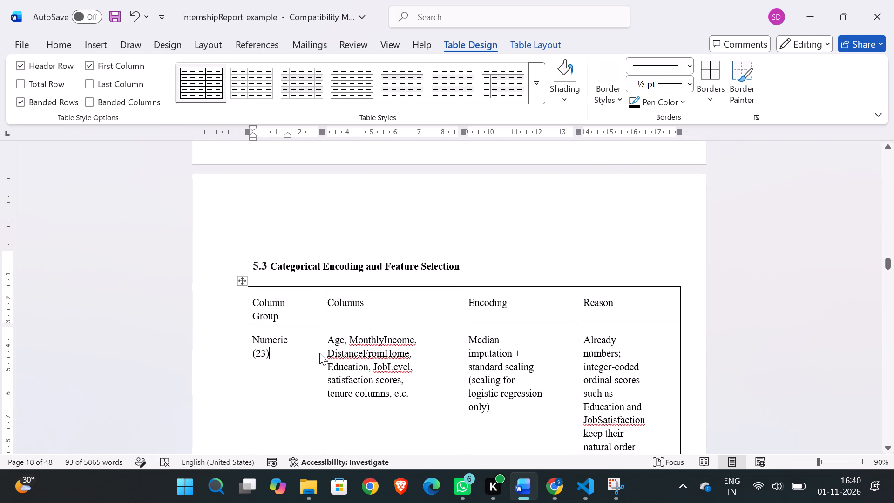
pyautogui.click(245, 278)
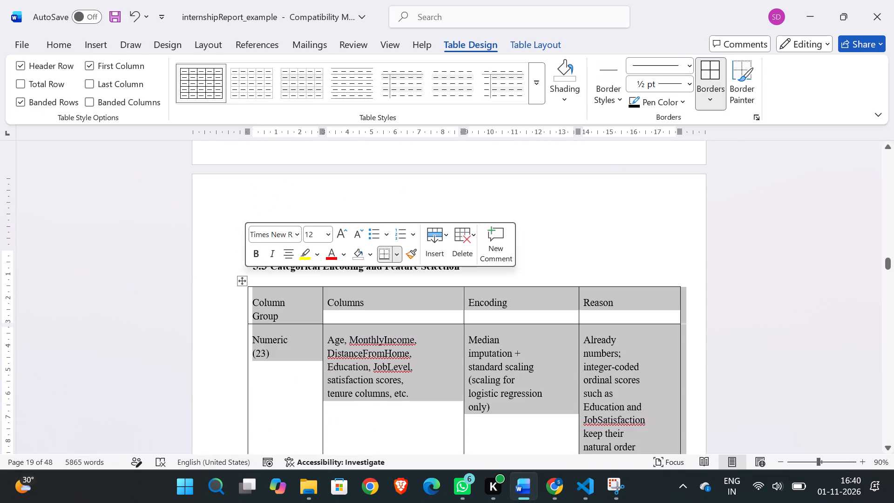
pyautogui.scroll(-1, 435, 440)
pyautogui.rightClick(427, 363)
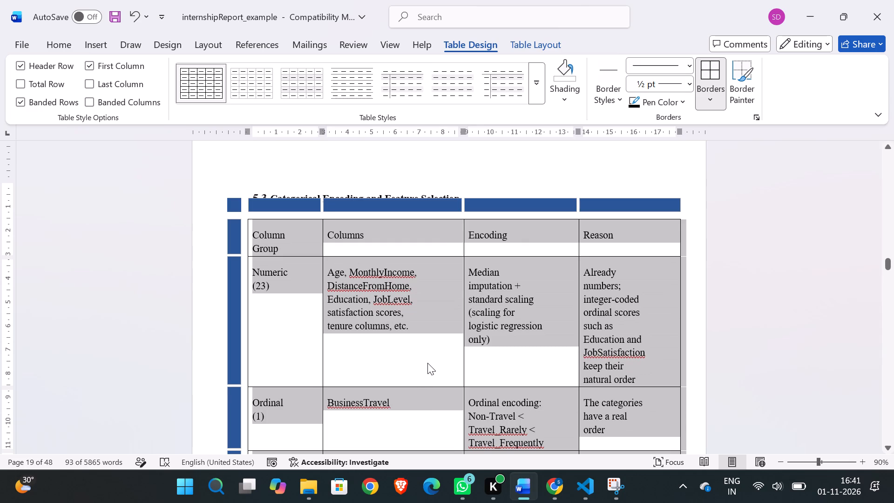
pyautogui.click(478, 278)
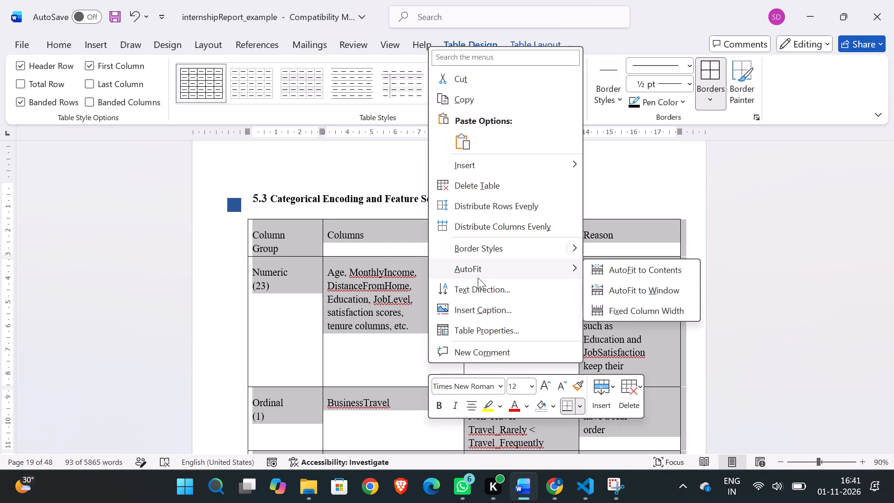
pyautogui.click(621, 291)
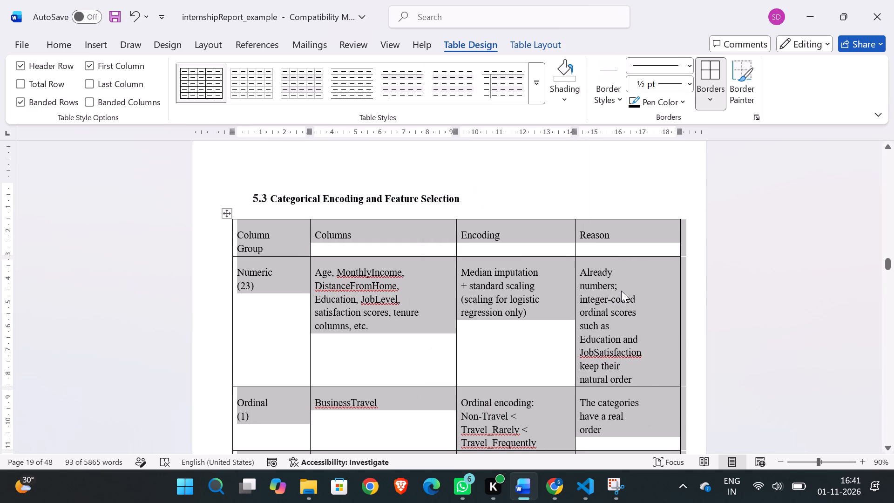
pyautogui.scroll(-1, 488, 318)
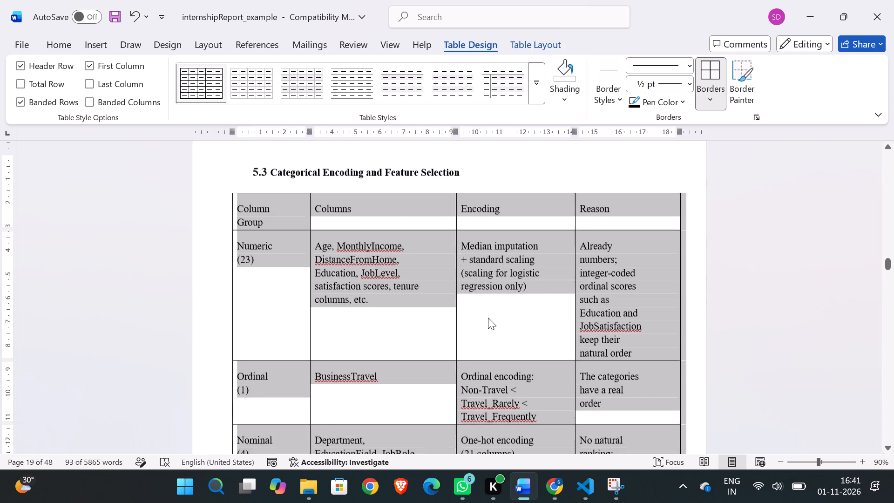
pyautogui.scroll(-1, 488, 318)
pyautogui.click(488, 318)
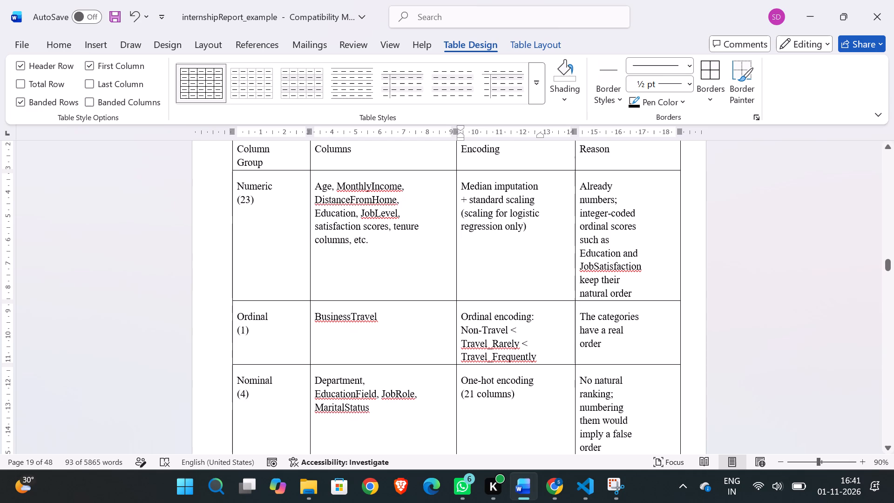
pyautogui.click(481, 283)
# Switch to Chrome and send the AI chat "It's still thesame even If i do window thing or even if I manually gave preferred values for each column".
pyautogui.click(551, 484)
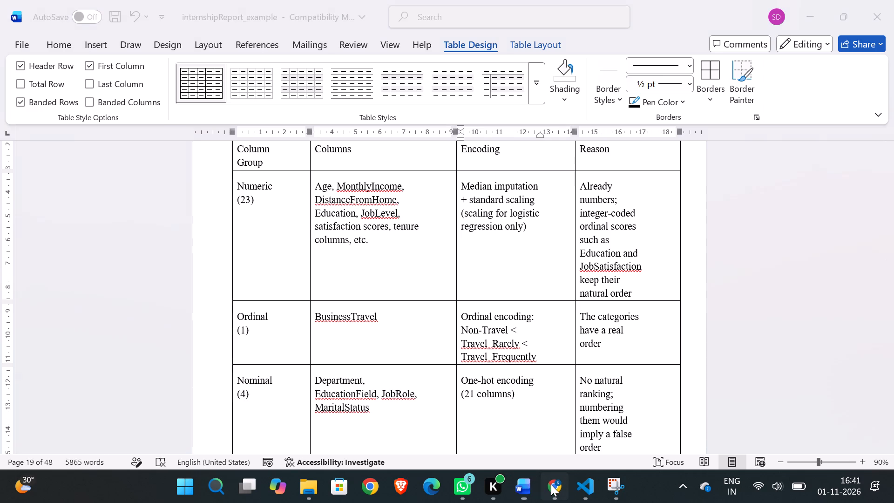
pyautogui.scroll(-2, 609, 327)
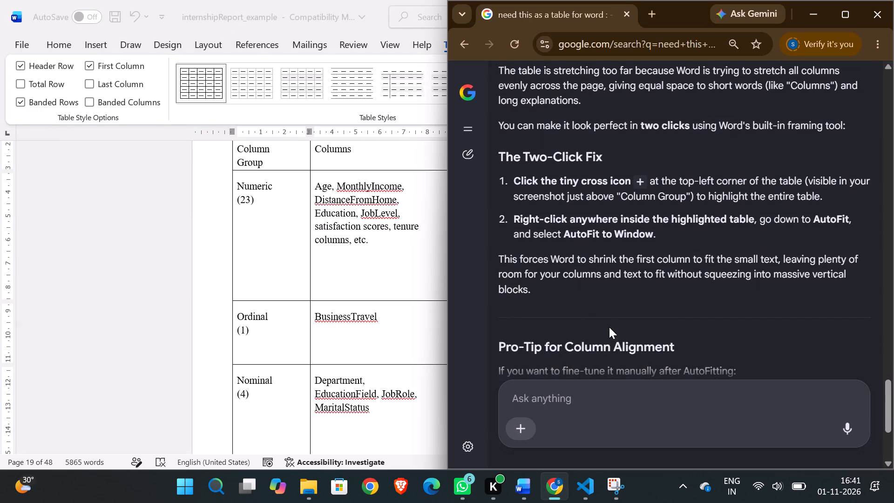
pyautogui.scroll(-1, 609, 327)
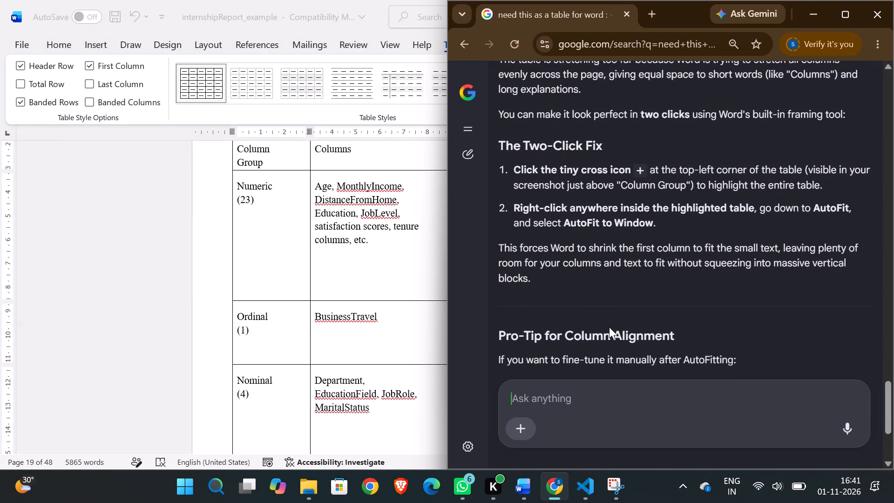
pyautogui.scroll(-1, 609, 327)
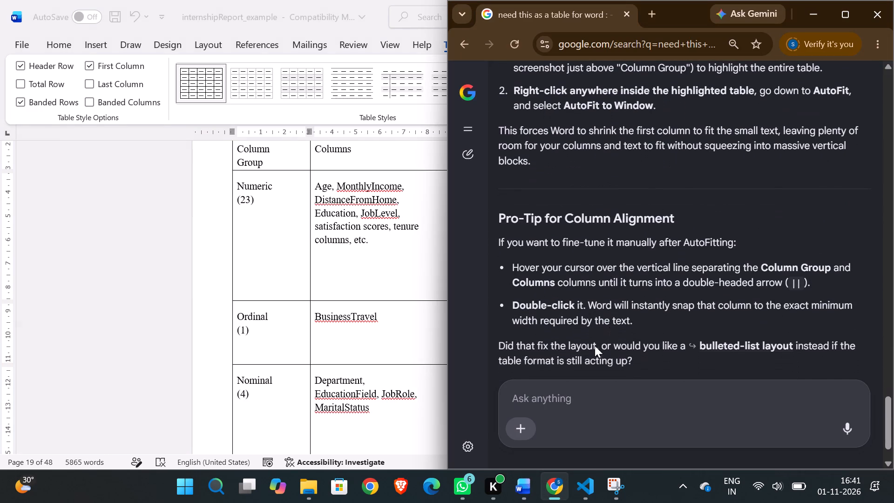
pyautogui.write("It's still thesame even If i do window thing or eve")
pyautogui.press('space')
pyautogui.press('BackSpace')
pyautogui.write('n if I manual')
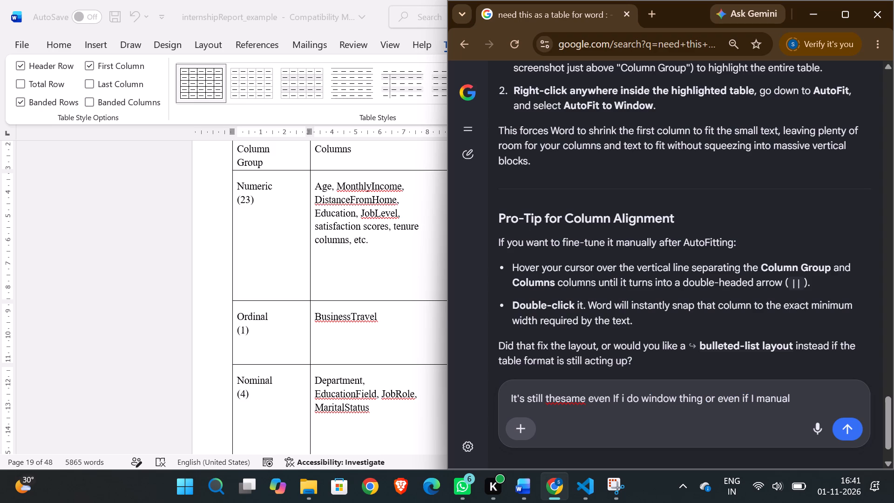
pyautogui.write('ly gave preferred va')
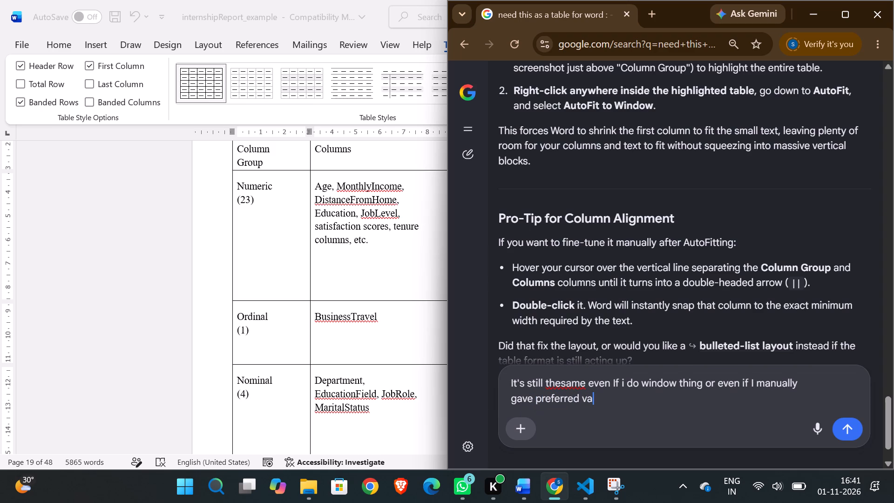
pyautogui.write('ly')
pyautogui.press('BackSpace')
pyautogui.write('ue')
pyautogui.press('space')
pyautogui.press('BackSpace')
pyautogui.write('s f')
pyautogui.write('or each column')
pyautogui.press('Return')
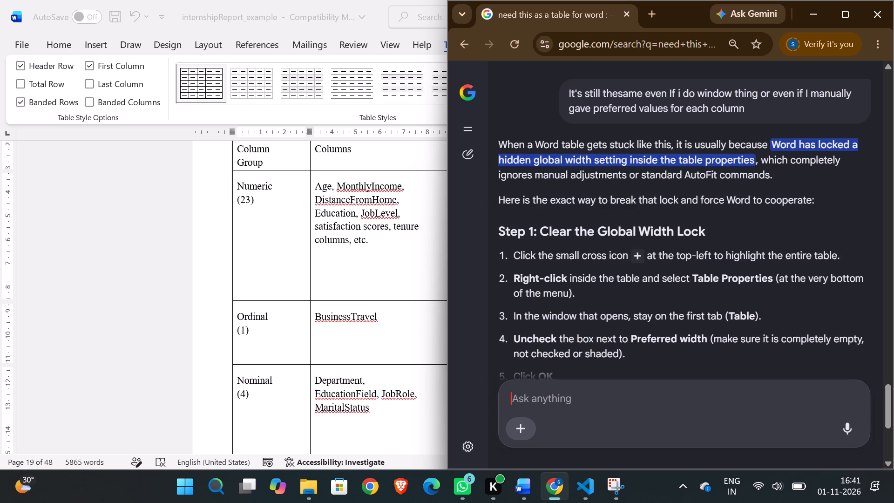
# Read the chat reply for instructions on clearing the table's width lock and shrinking it to fit the text.
pyautogui.scroll(-1, 631, 333)
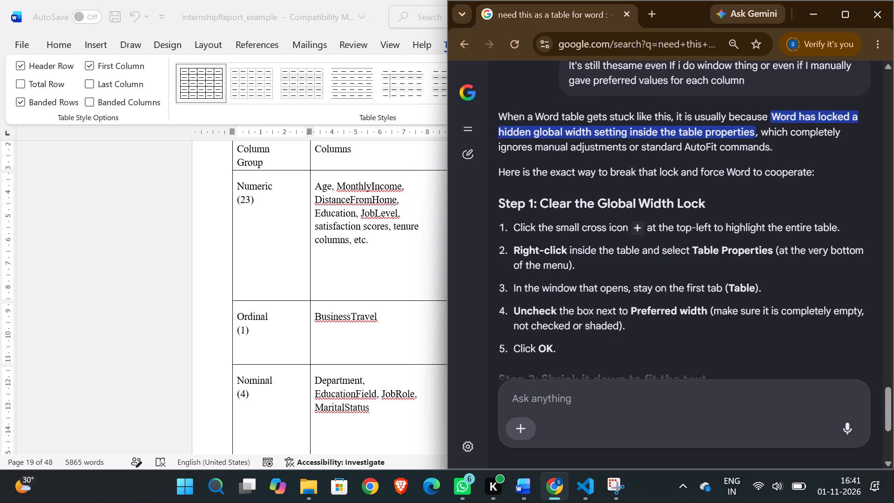
pyautogui.scroll(-1, 631, 333)
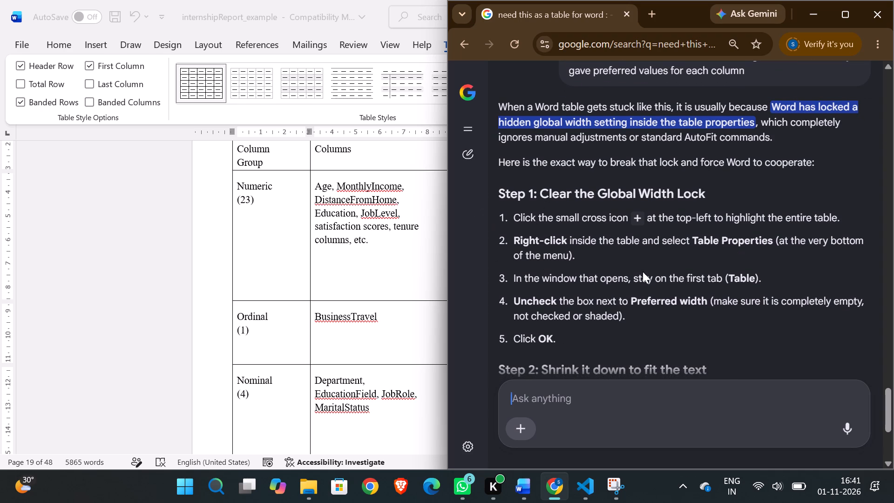
pyautogui.scroll(-1, 643, 272)
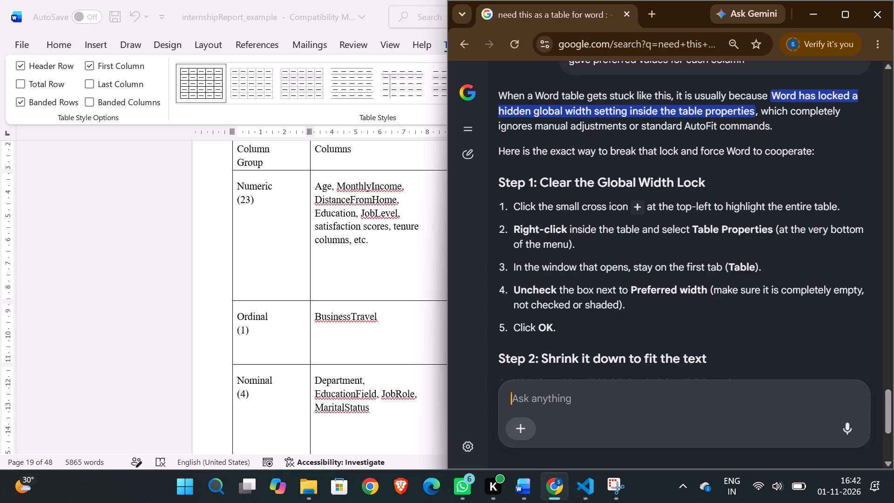
pyautogui.scroll(-1, 643, 272)
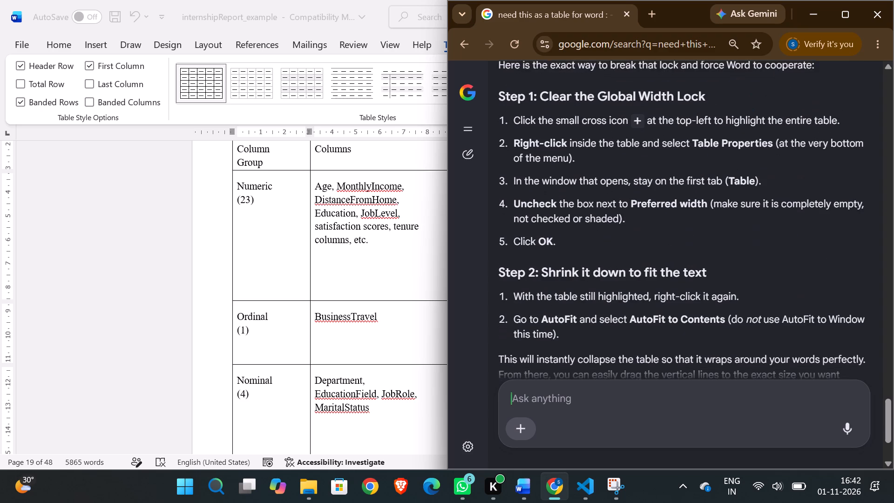
pyautogui.scroll(-1, 643, 272)
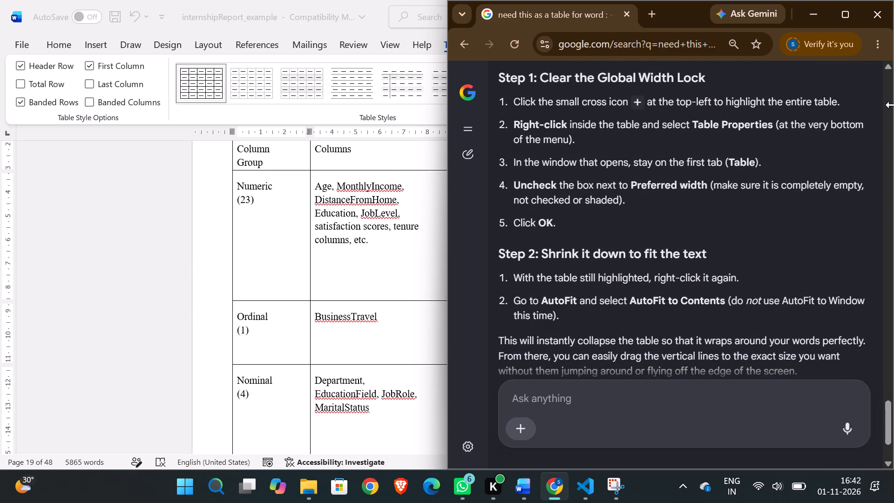
# Return to Word, select the whole encoding table under heading 5.3, and turn off the preferred width for its columns.
pyautogui.click(819, 14)
pyautogui.scroll(1, 291, 170)
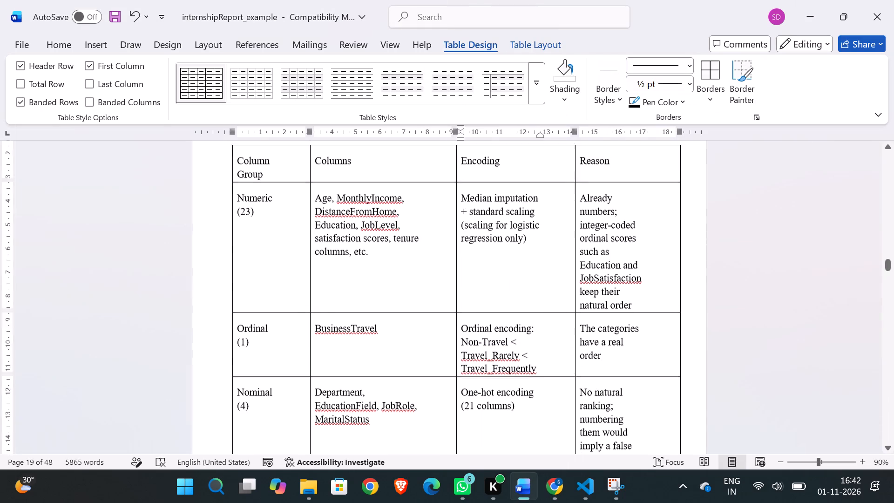
pyautogui.scroll(1, 291, 170)
pyautogui.click(228, 209)
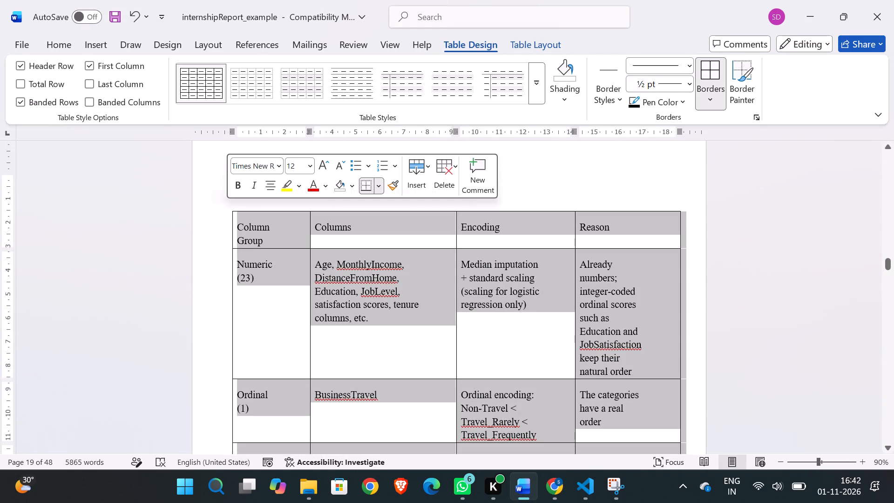
pyautogui.click(220, 208)
pyautogui.click(275, 311)
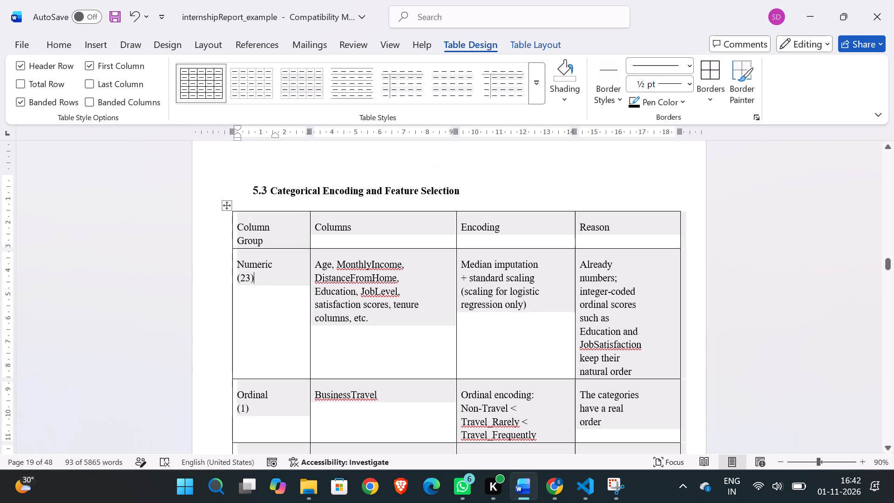
pyautogui.click(226, 206)
pyautogui.rightClick(226, 206)
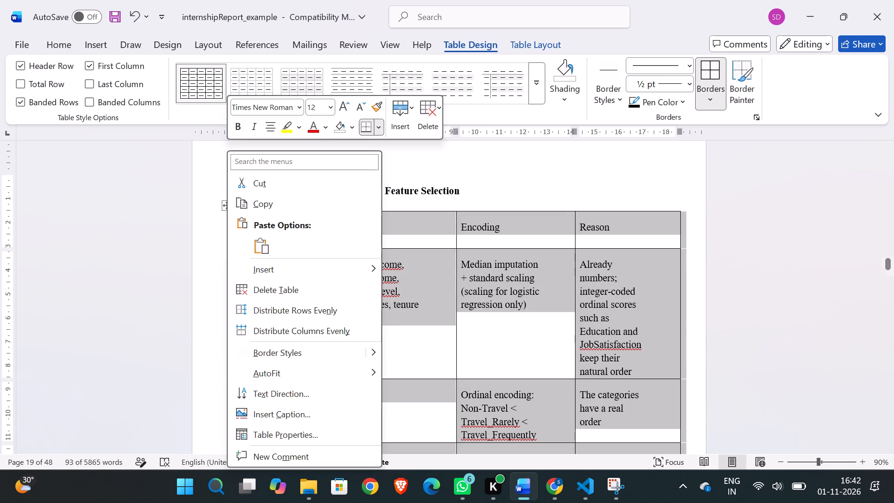
pyautogui.click(296, 436)
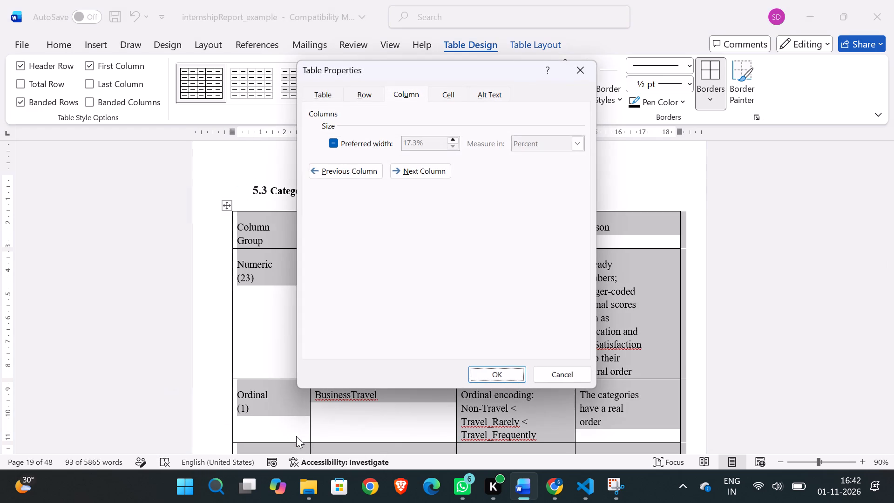
pyautogui.click(334, 143)
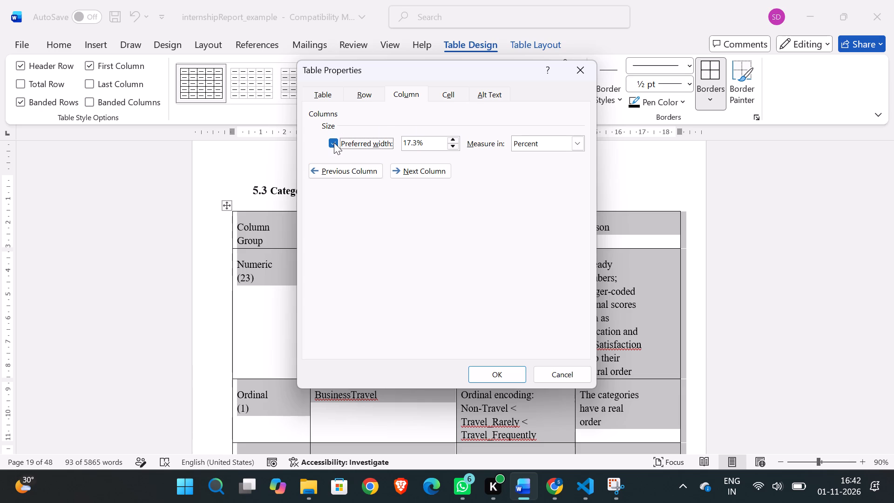
pyautogui.click(333, 138)
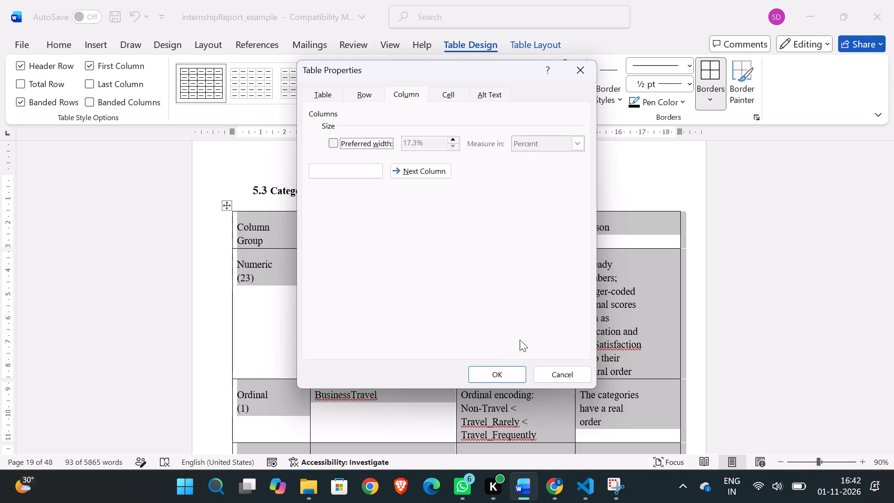
pyautogui.click(489, 370)
# Apply AutoFit to Window to the selected encoding table.
pyautogui.rightClick(475, 345)
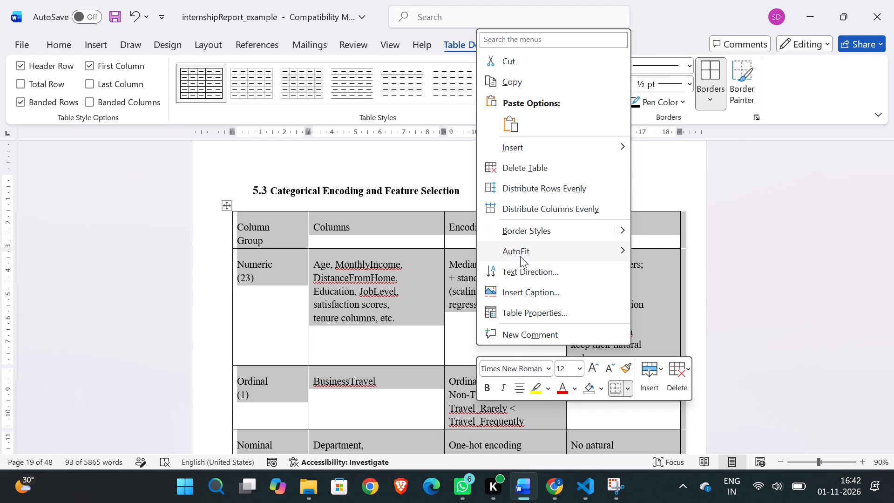
pyautogui.click(520, 256)
pyautogui.click(663, 277)
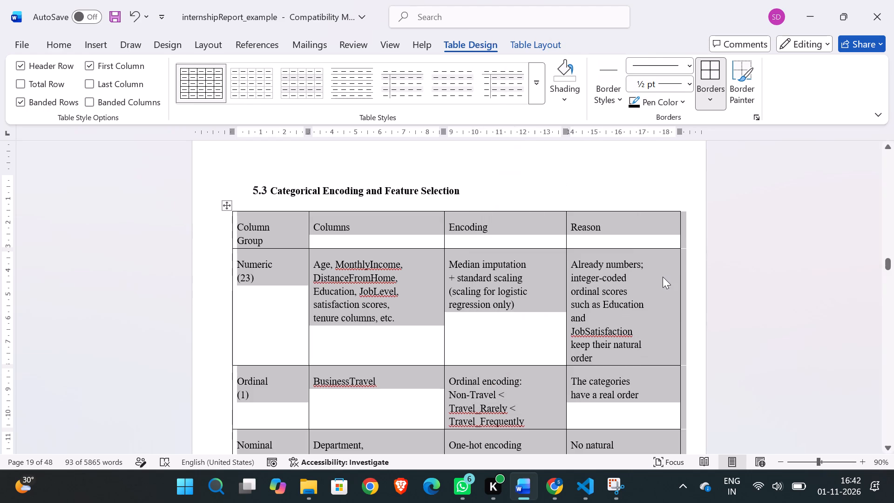
# Turn off the preferred width for the Encoding column in the table's properties.
pyautogui.scroll(-1, 528, 292)
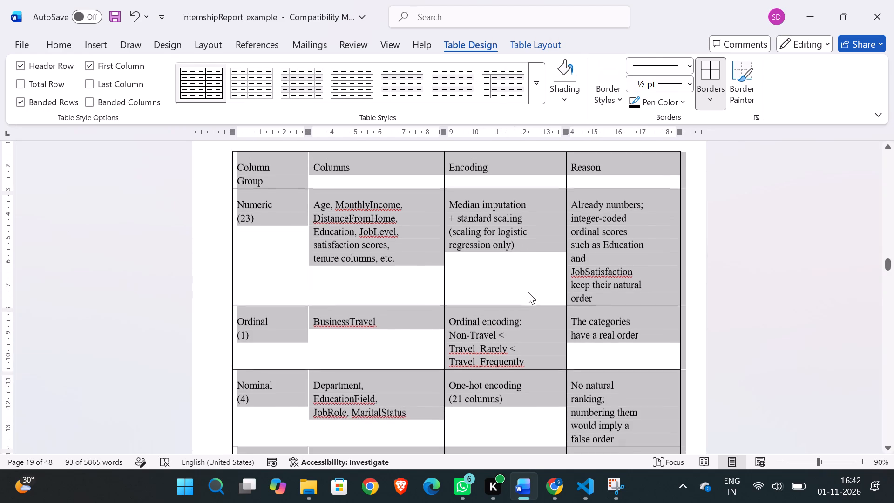
pyautogui.click(484, 271)
pyautogui.rightClick(484, 271)
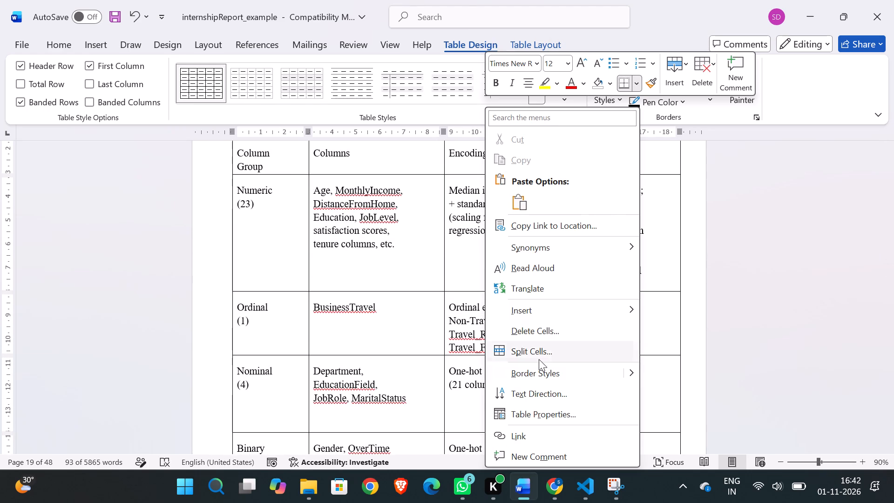
pyautogui.scroll(-1, 511, 429)
pyautogui.click(499, 415)
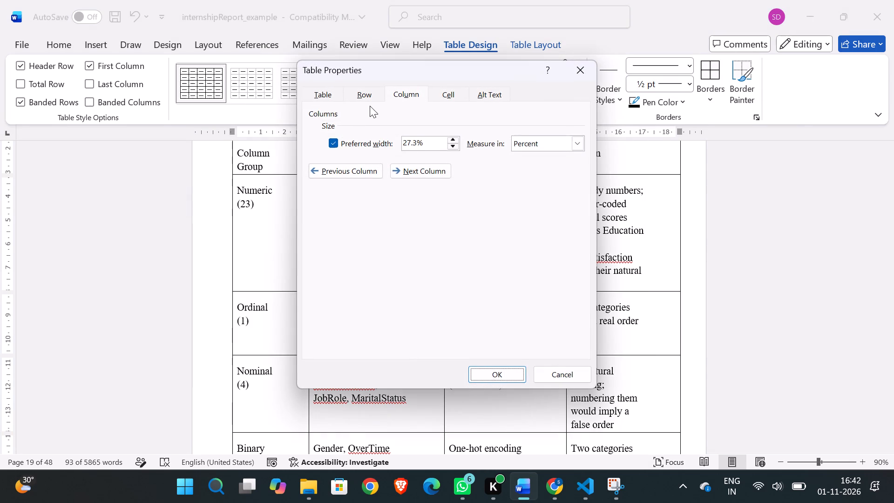
pyautogui.click(364, 100)
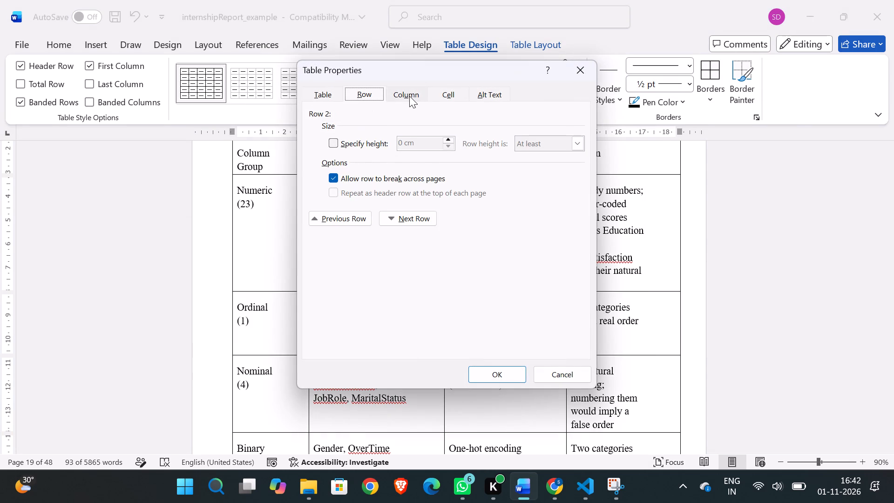
pyautogui.click(409, 96)
pyautogui.click(331, 144)
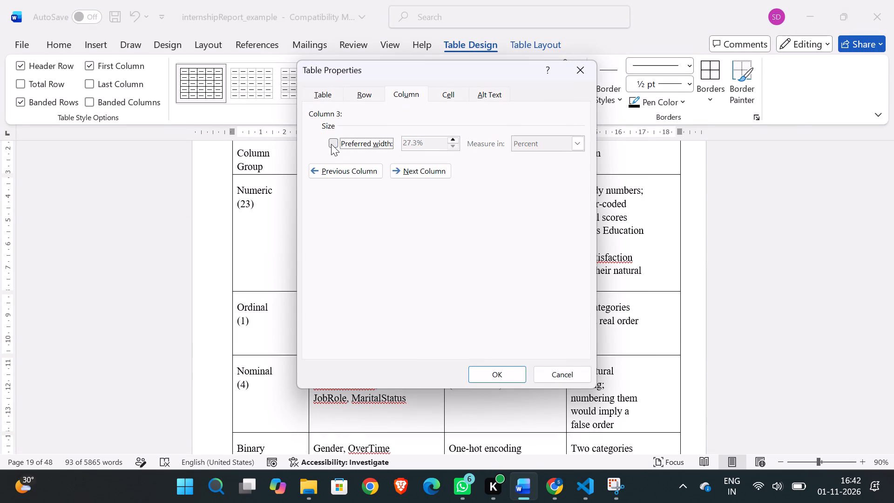
pyautogui.click(486, 372)
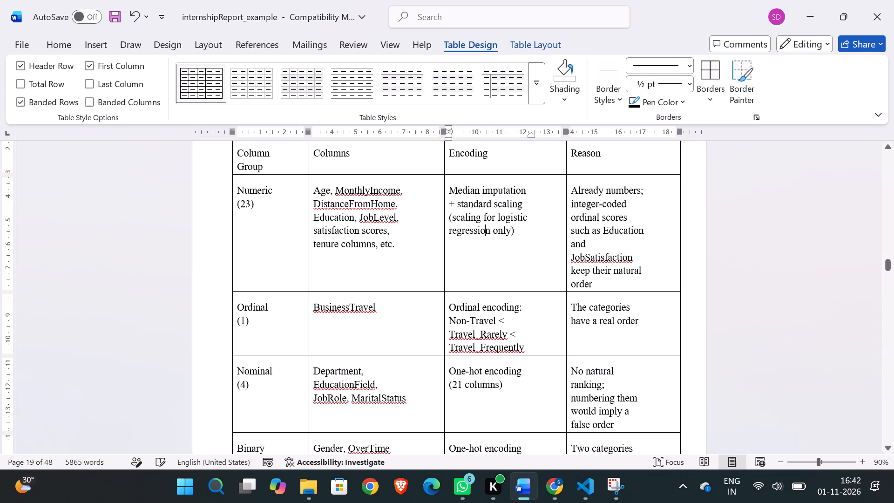
# Select the whole encoding table under heading 5.3 and apply AutoFit to Window.
pyautogui.scroll(1, 401, 276)
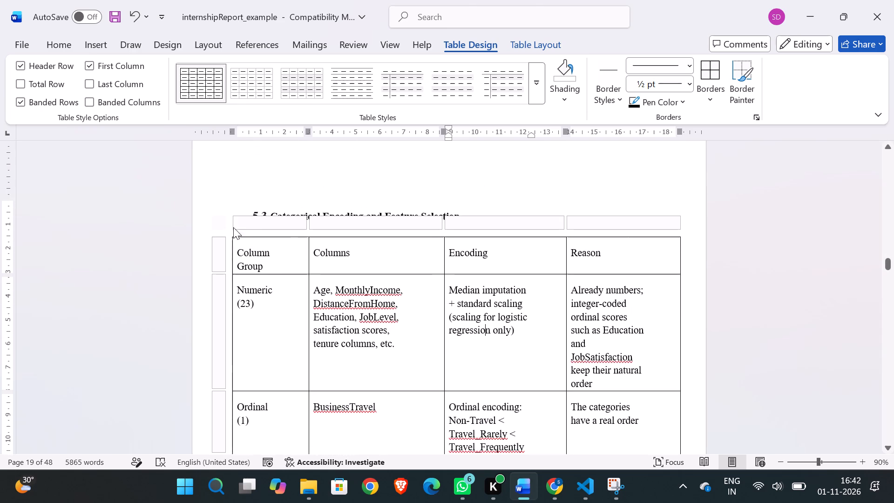
pyautogui.click(228, 226)
pyautogui.click(228, 237)
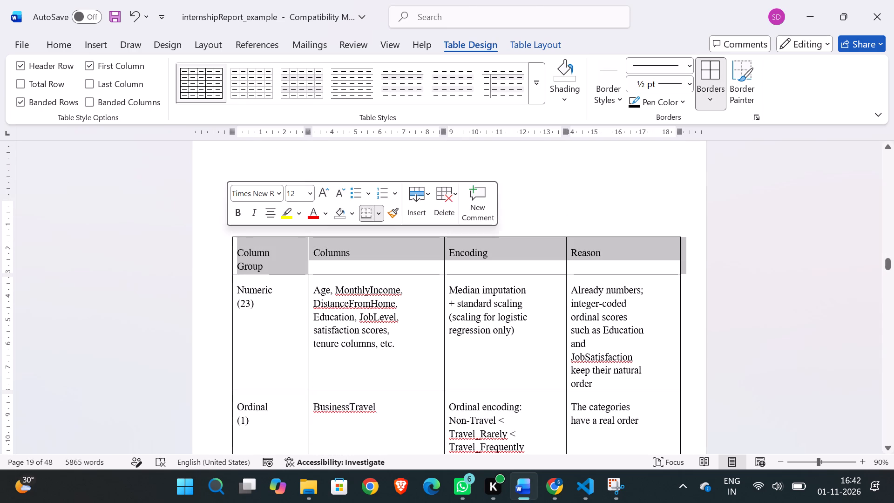
pyautogui.click(224, 312)
pyautogui.click(149, 324)
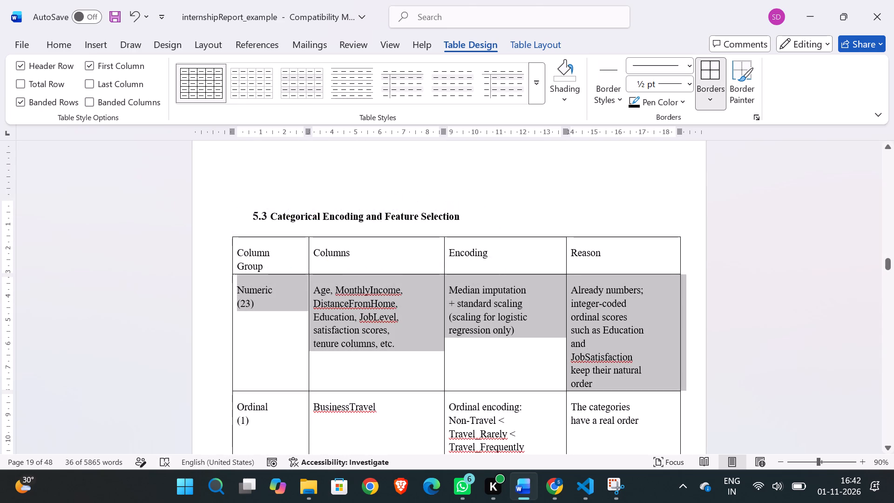
pyautogui.click(511, 325)
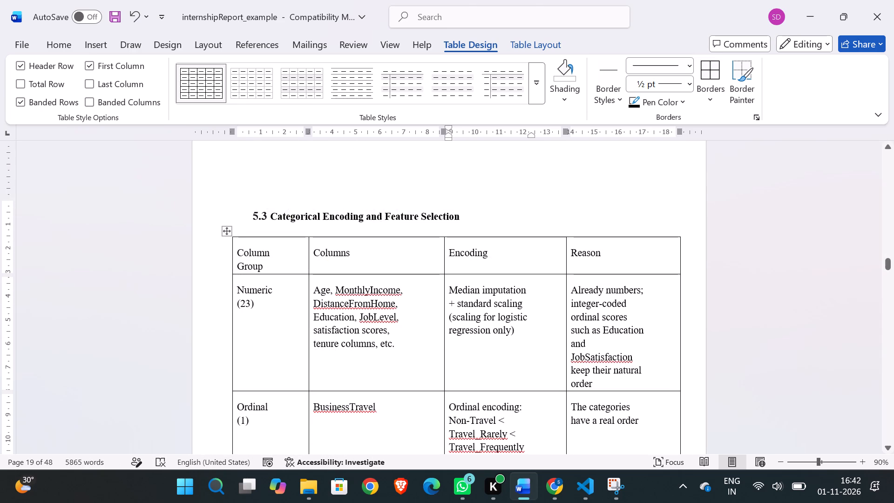
pyautogui.click(228, 230)
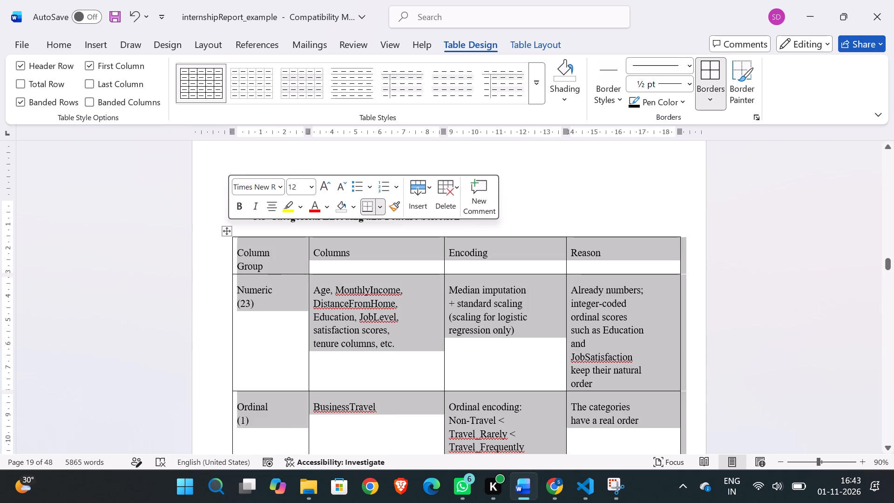
pyautogui.rightClick(228, 230)
pyautogui.click(295, 380)
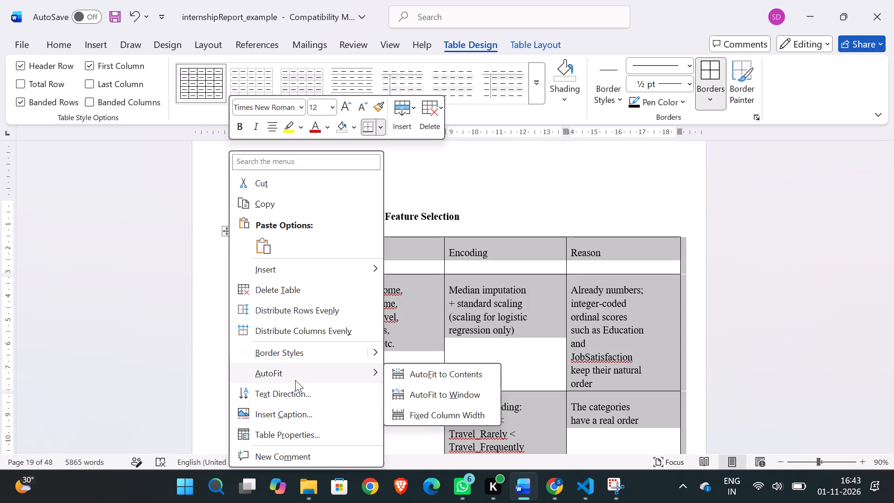
pyautogui.click(402, 391)
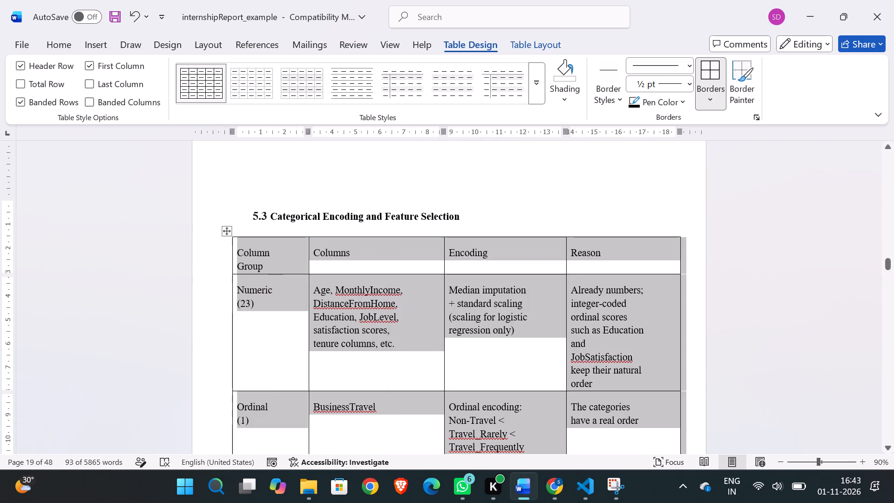
# Turn off the preferred width for both the column and the cell of the Numeric row's Columns entry in the table's properties.
pyautogui.click(393, 386)
pyautogui.rightClick(393, 386)
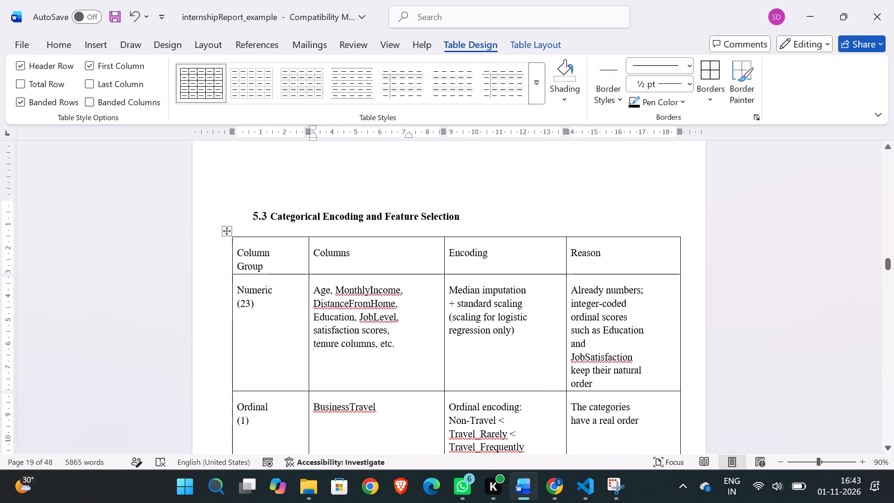
pyautogui.click(447, 328)
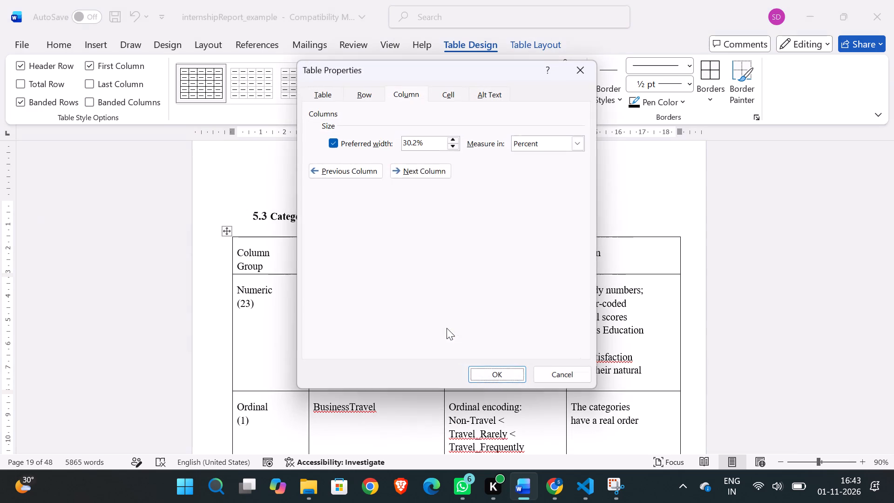
pyautogui.click(332, 140)
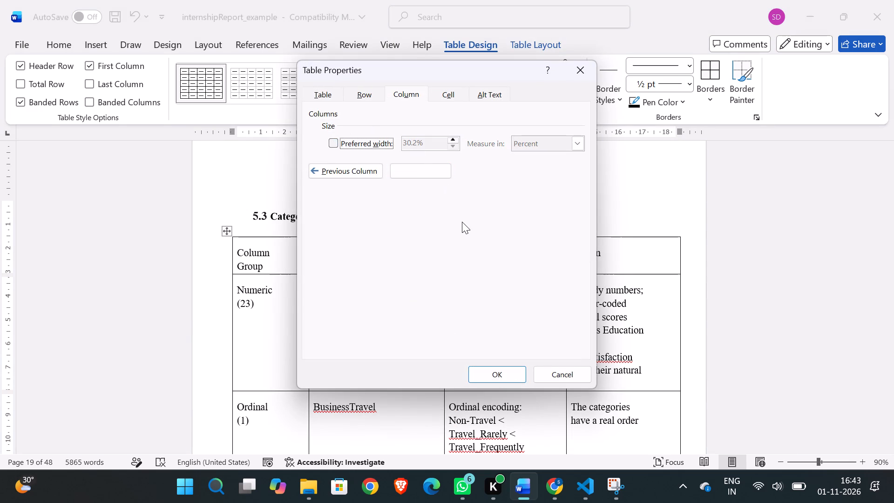
pyautogui.click(480, 86)
pyautogui.click(482, 89)
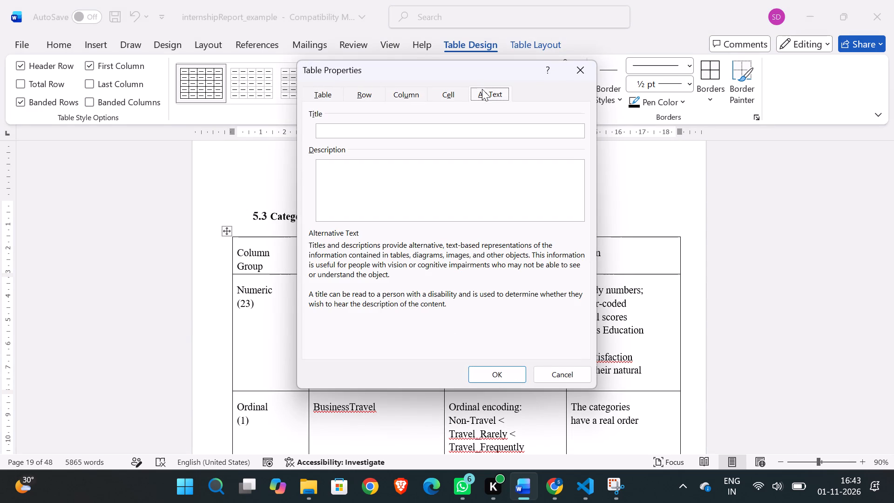
pyautogui.click(447, 92)
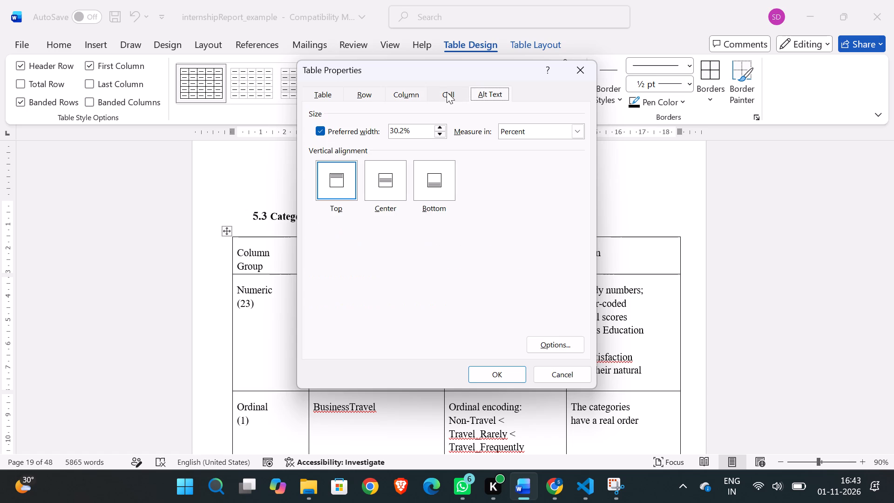
pyautogui.click(320, 129)
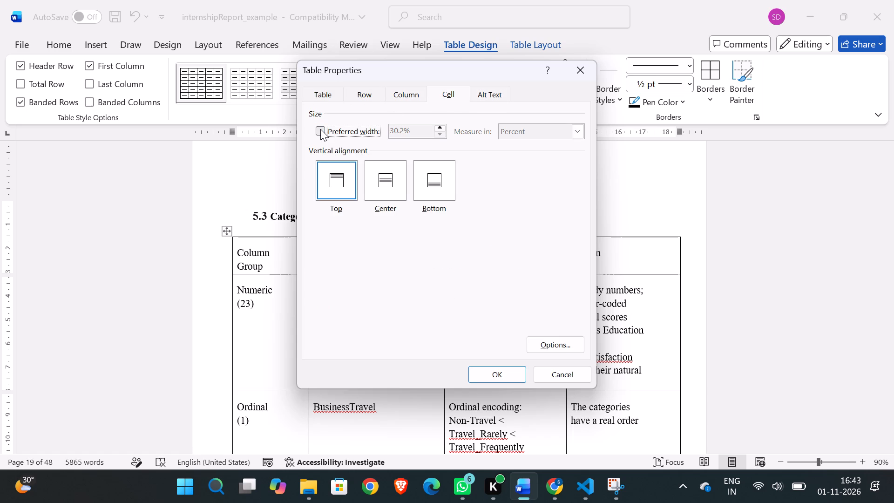
pyautogui.click(383, 95)
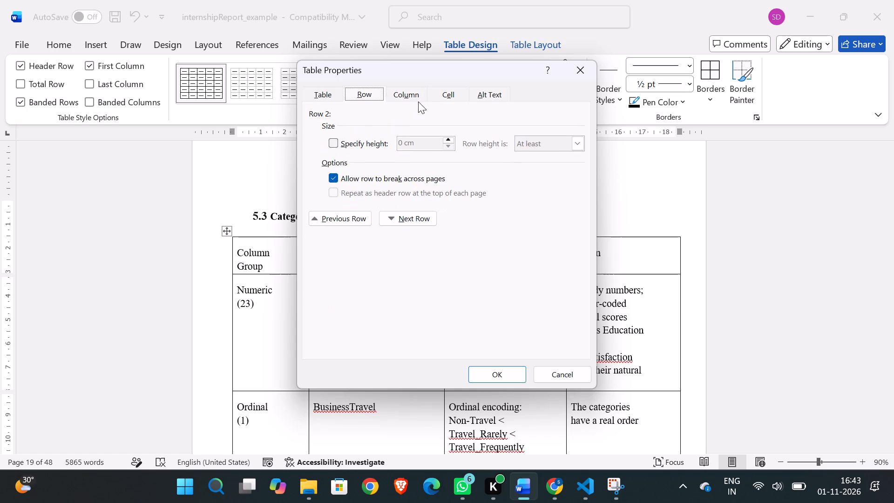
pyautogui.click(400, 100)
pyautogui.click(454, 99)
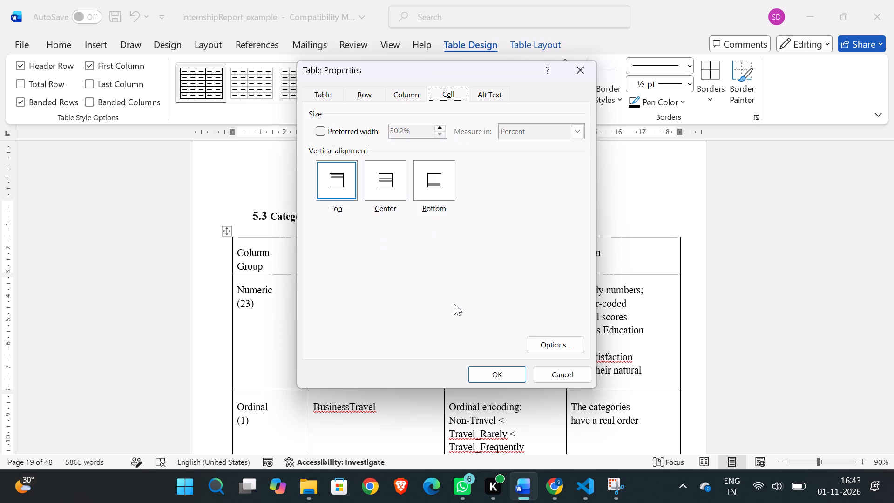
pyautogui.click(498, 380)
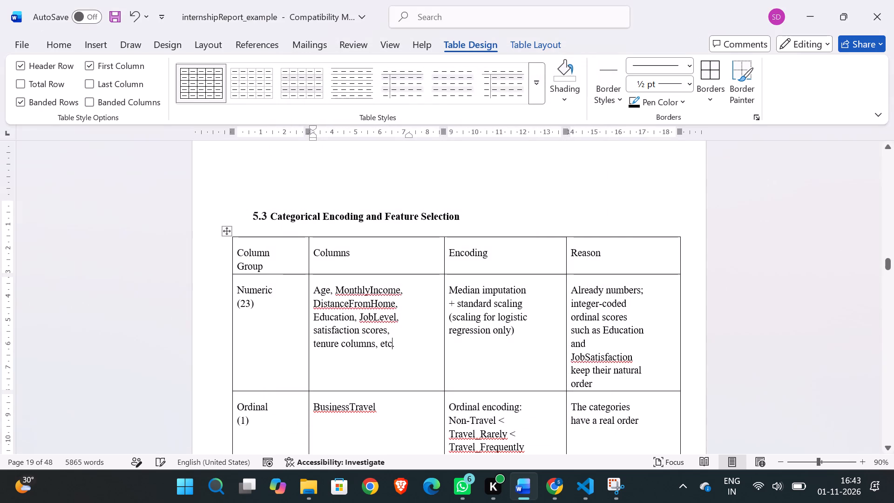
# Select the whole encoding table again and reapply AutoFit to Window.
pyautogui.click(228, 231)
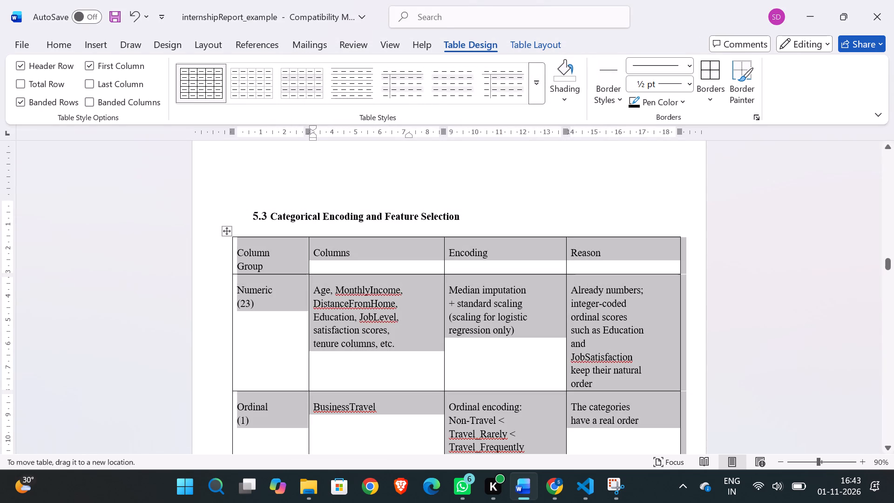
pyautogui.rightClick(228, 231)
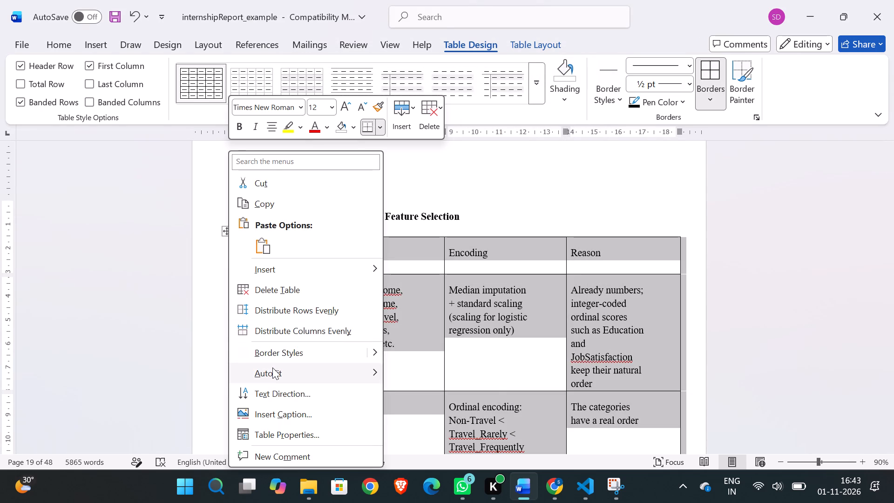
pyautogui.click(272, 367)
pyautogui.click(419, 391)
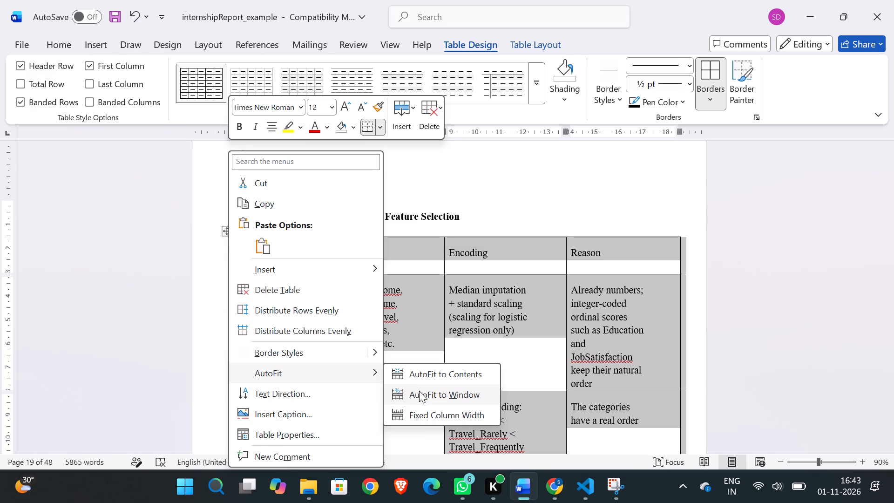
pyautogui.click(419, 391)
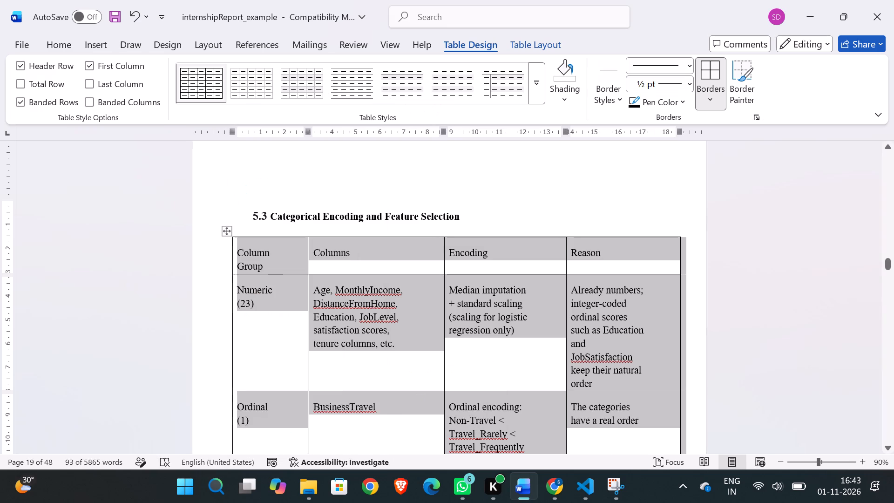
# Switch to the AI chat in Chrome and tell it that whatever is being done, the table is not even changing a bit.
pyautogui.click(545, 490)
pyautogui.click(536, 412)
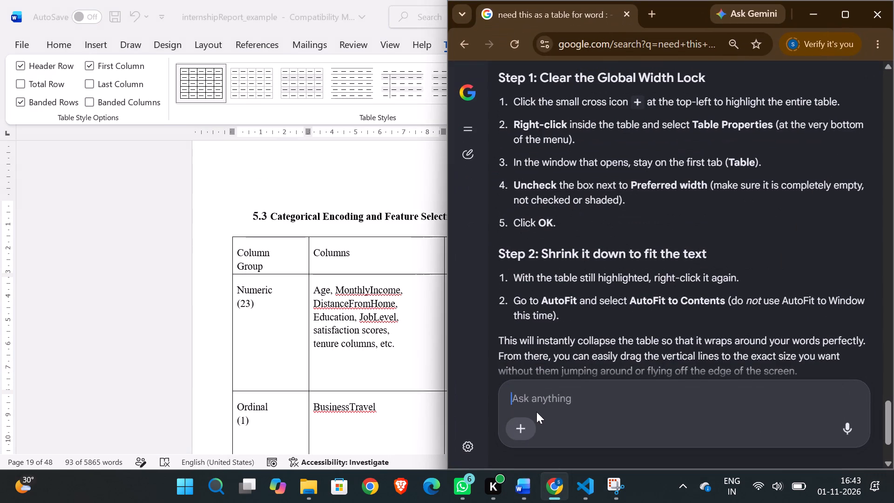
pyautogui.write('wa')
pyautogui.press('BackSpace')
pyautogui.write("hatever I'm doing its")
pyautogui.press('space')
pyautogui.write('not eve')
pyautogui.press('space')
pyautogui.press('BackSpace')
pyautogui.write('n cahnging a bit')
pyautogui.press('Return')
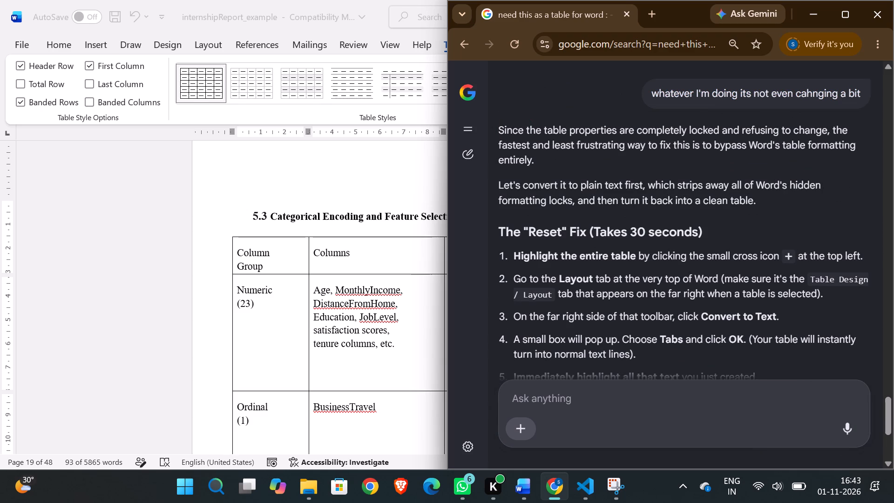
# Read the chat reply for instructions on resetting the table by converting it to text and back to a table.
pyautogui.scroll(-1, 536, 412)
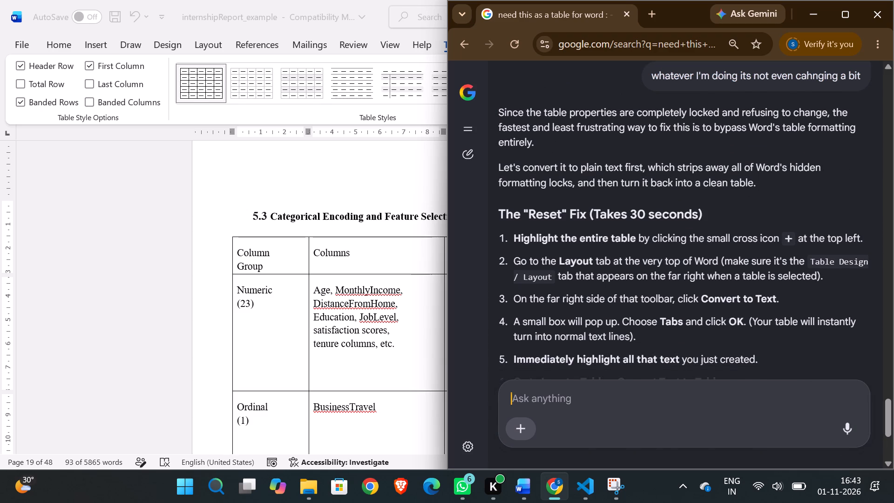
pyautogui.scroll(-2, 536, 412)
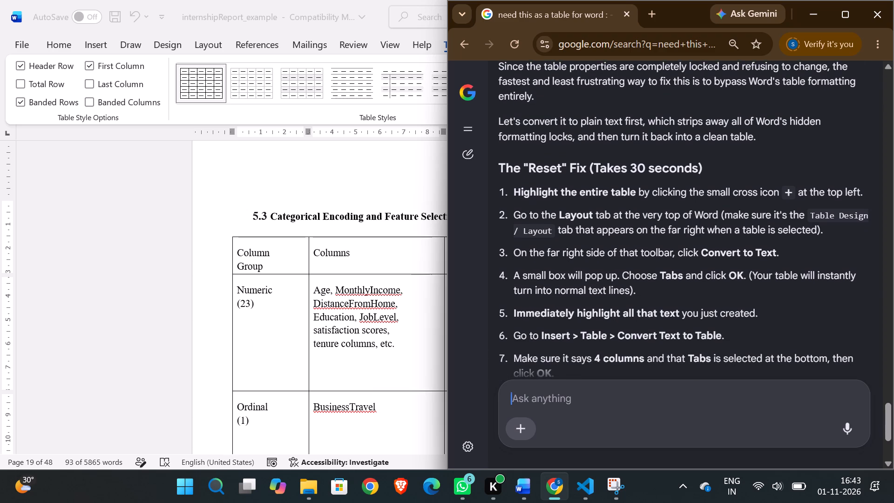
pyautogui.scroll(-1, 536, 412)
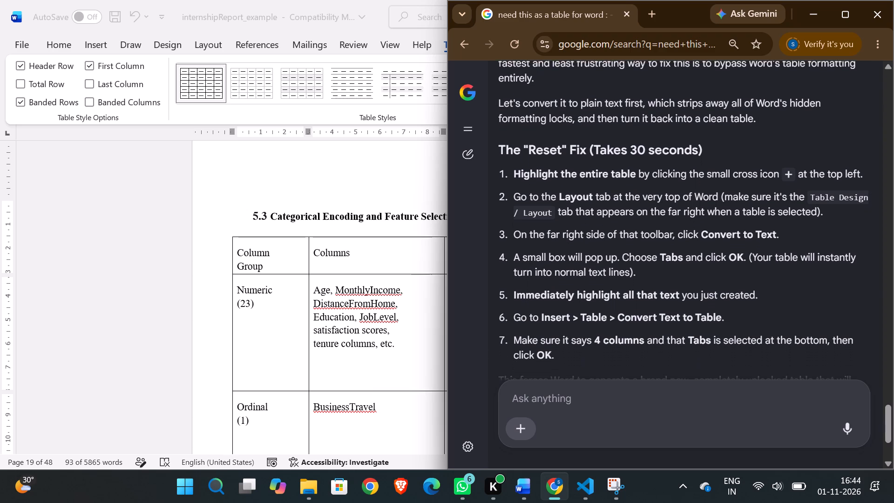
pyautogui.scroll(-2, 536, 412)
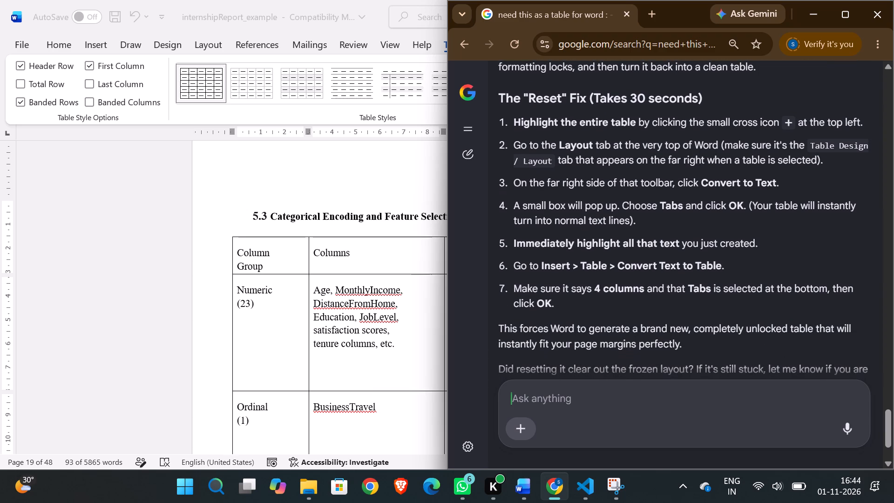
pyautogui.scroll(-1, 536, 412)
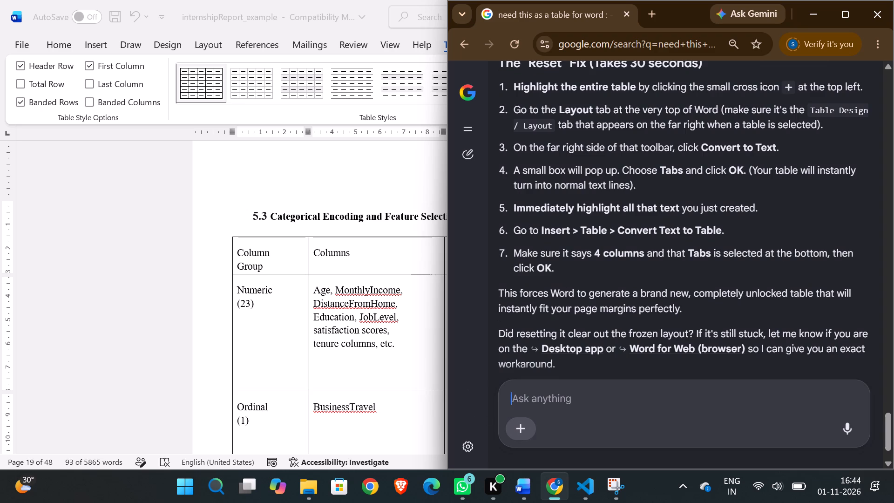
pyautogui.scroll(-1, 591, 310)
pyautogui.scroll(2, 591, 310)
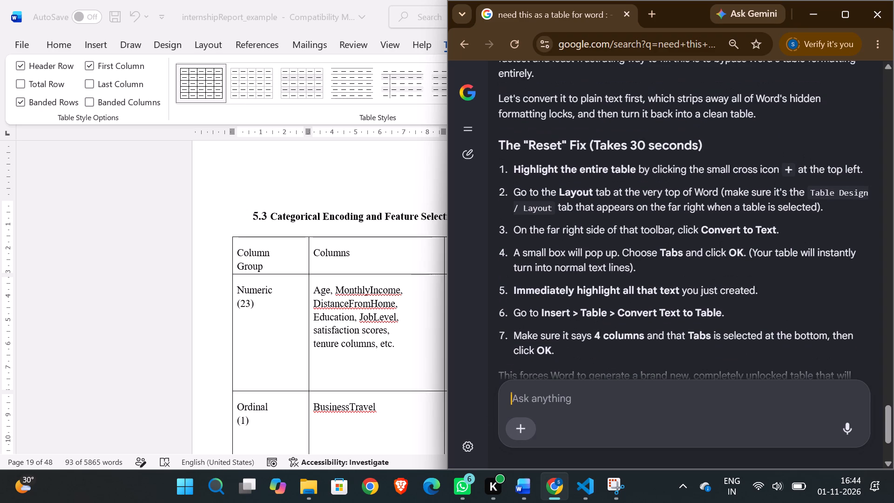
# Arrange the Word report side by side with the chat, showing the section 5.3 encoding table at 70% zoom.
pyautogui.press('super+Left')
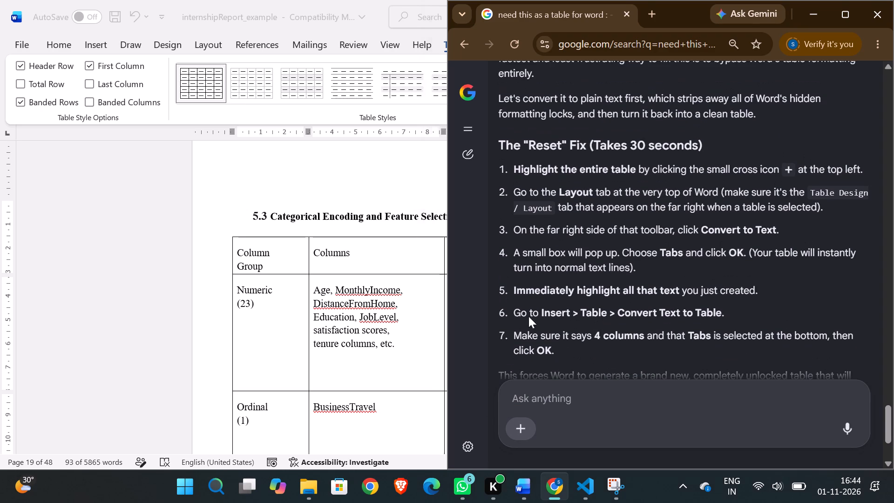
pyautogui.press('super+Right')
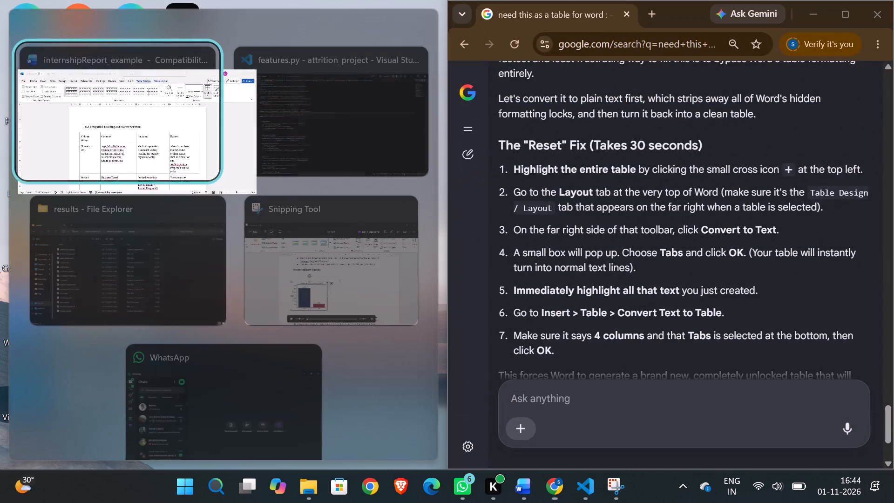
pyautogui.click(195, 165)
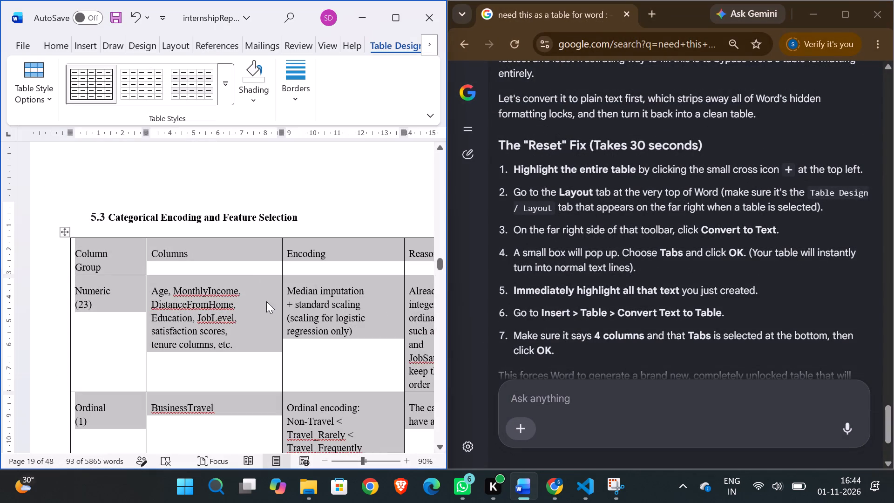
pyautogui.hscroll(-1, 266, 301)
pyautogui.scroll(-1, 266, 301)
pyautogui.click(266, 301)
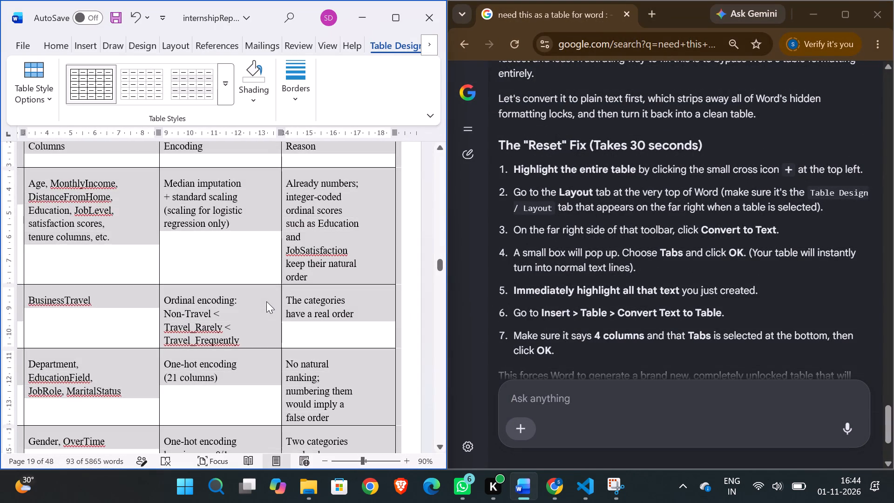
pyautogui.hotkey('ctrl', '-')
pyautogui.hotkey('ctrl', '-')
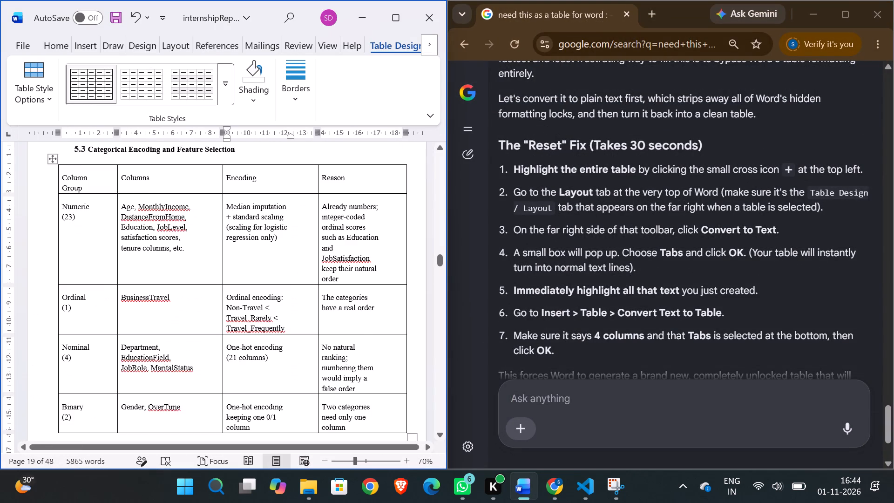
pyautogui.scroll(-1, 266, 301)
pyautogui.scroll(1, 266, 301)
pyautogui.scroll(-1, 266, 301)
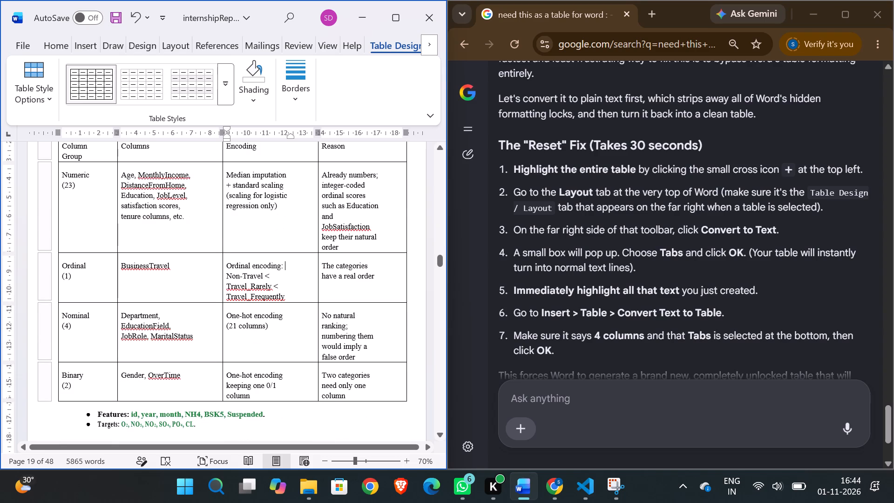
pyautogui.scroll(1, 284, 300)
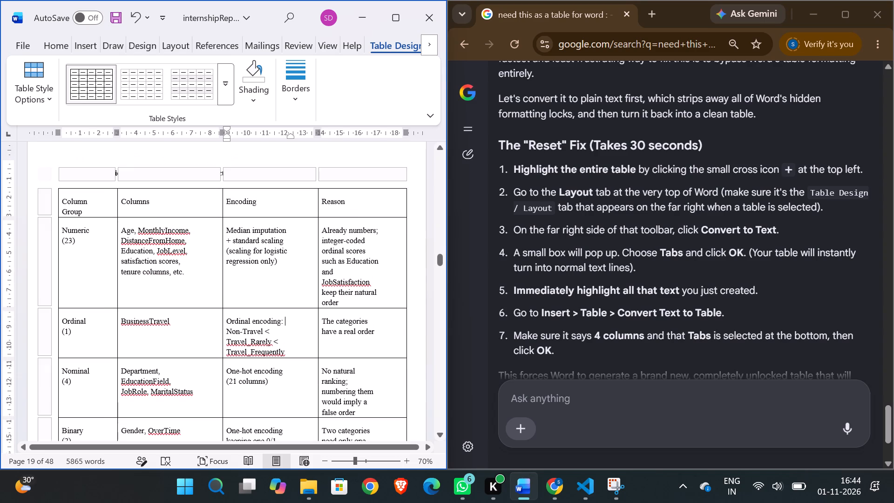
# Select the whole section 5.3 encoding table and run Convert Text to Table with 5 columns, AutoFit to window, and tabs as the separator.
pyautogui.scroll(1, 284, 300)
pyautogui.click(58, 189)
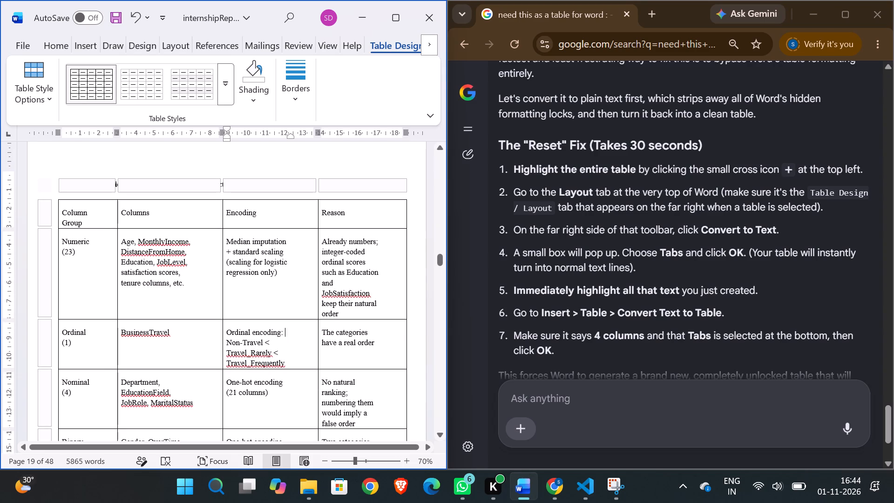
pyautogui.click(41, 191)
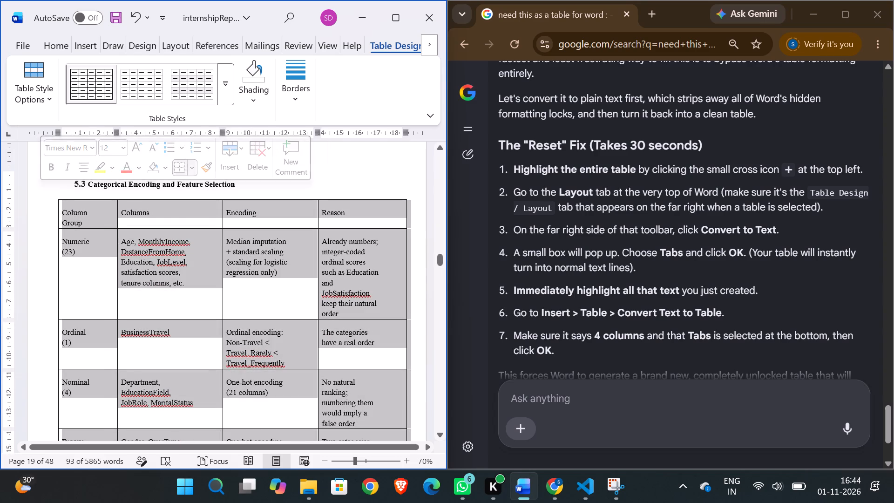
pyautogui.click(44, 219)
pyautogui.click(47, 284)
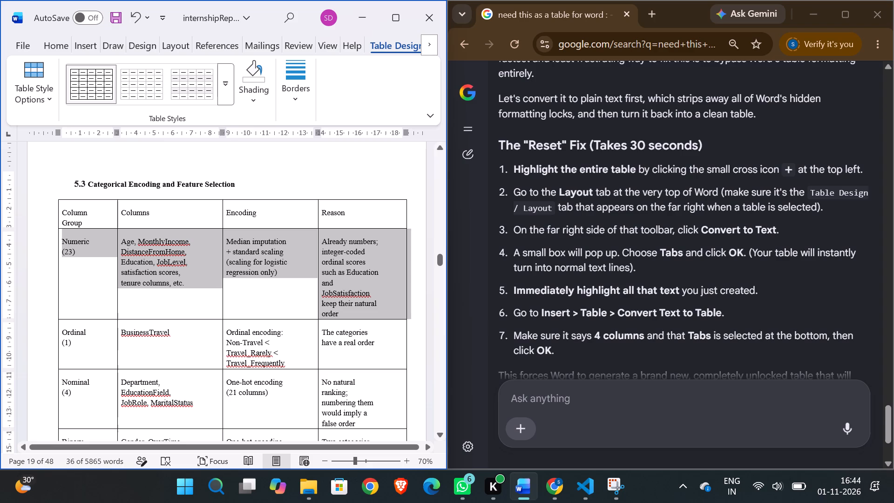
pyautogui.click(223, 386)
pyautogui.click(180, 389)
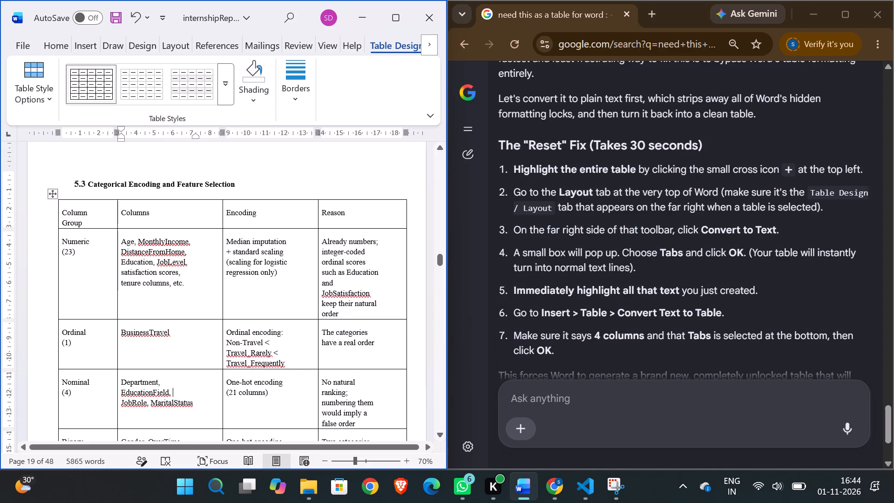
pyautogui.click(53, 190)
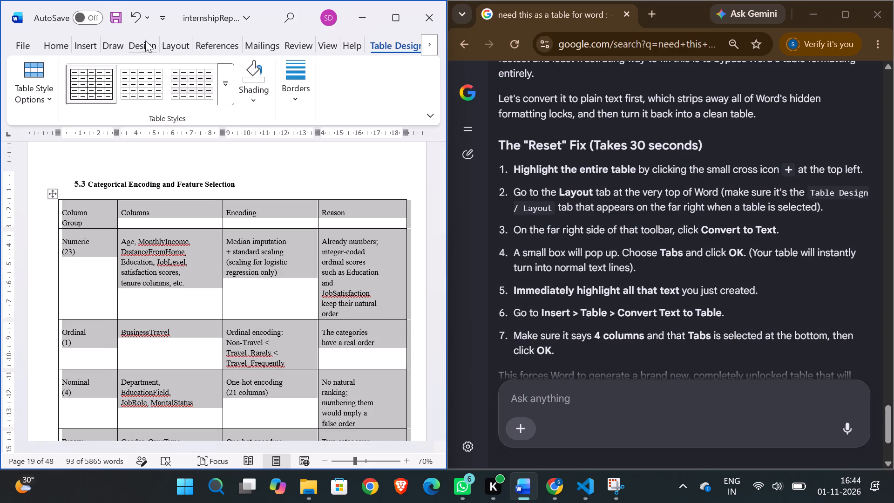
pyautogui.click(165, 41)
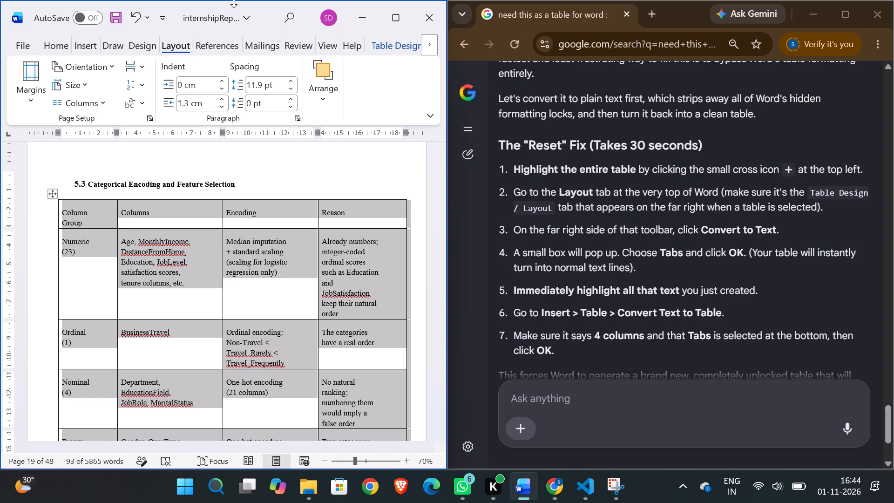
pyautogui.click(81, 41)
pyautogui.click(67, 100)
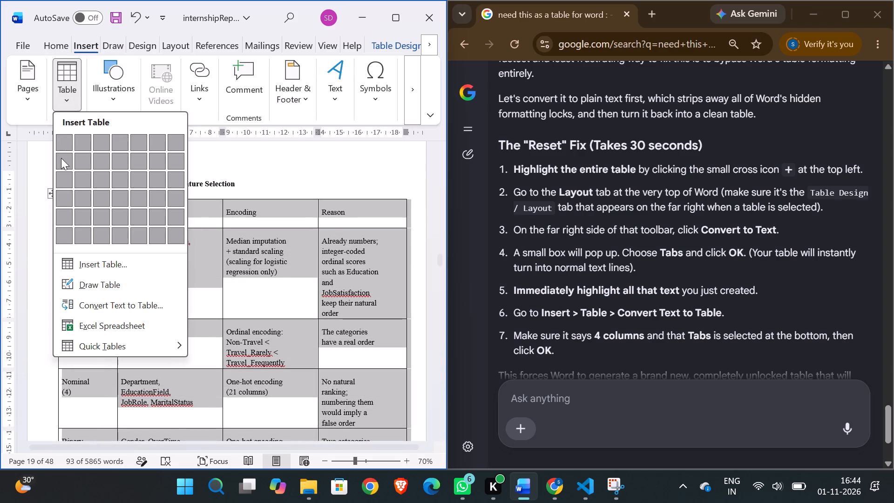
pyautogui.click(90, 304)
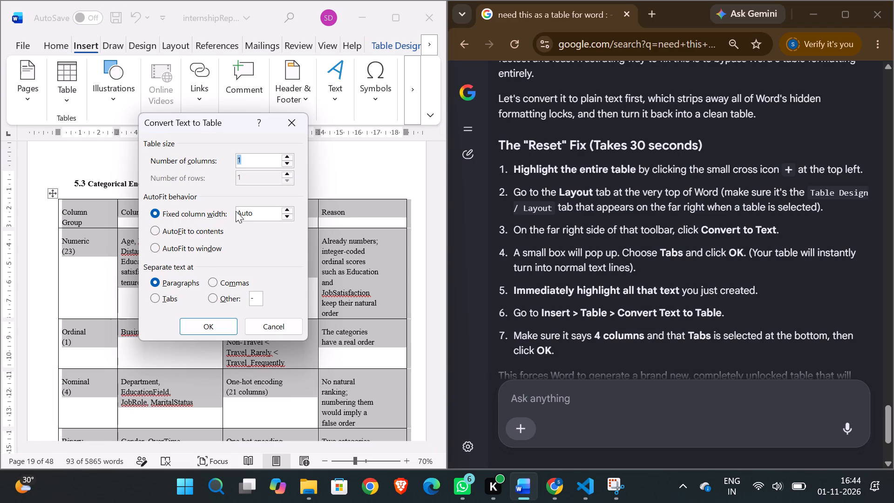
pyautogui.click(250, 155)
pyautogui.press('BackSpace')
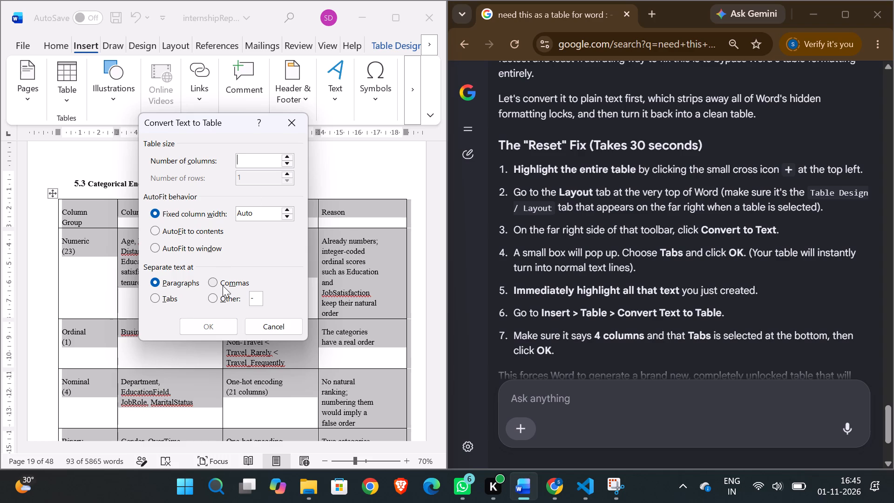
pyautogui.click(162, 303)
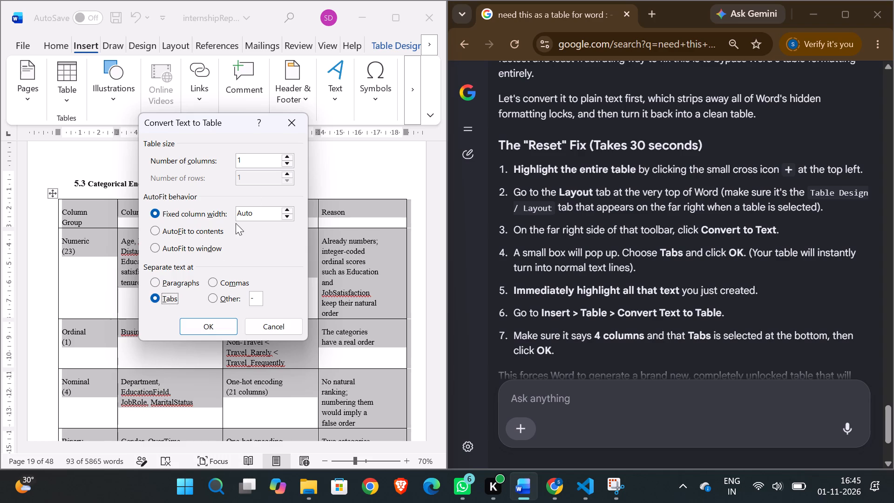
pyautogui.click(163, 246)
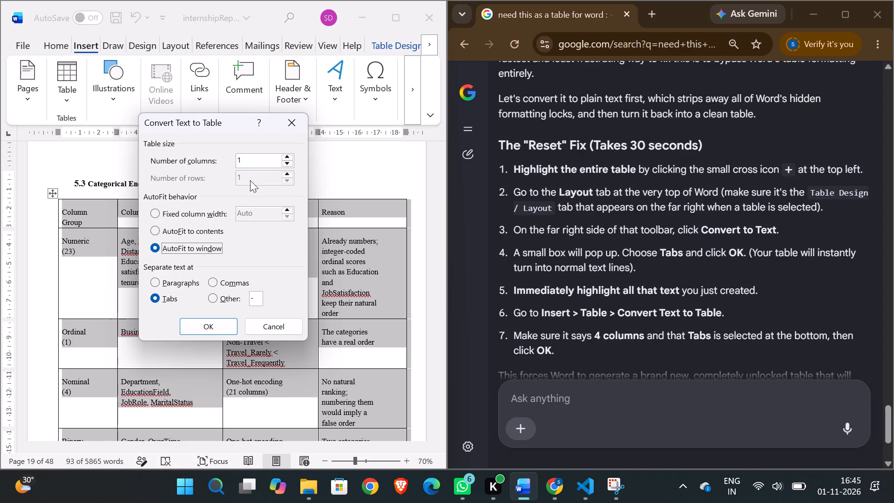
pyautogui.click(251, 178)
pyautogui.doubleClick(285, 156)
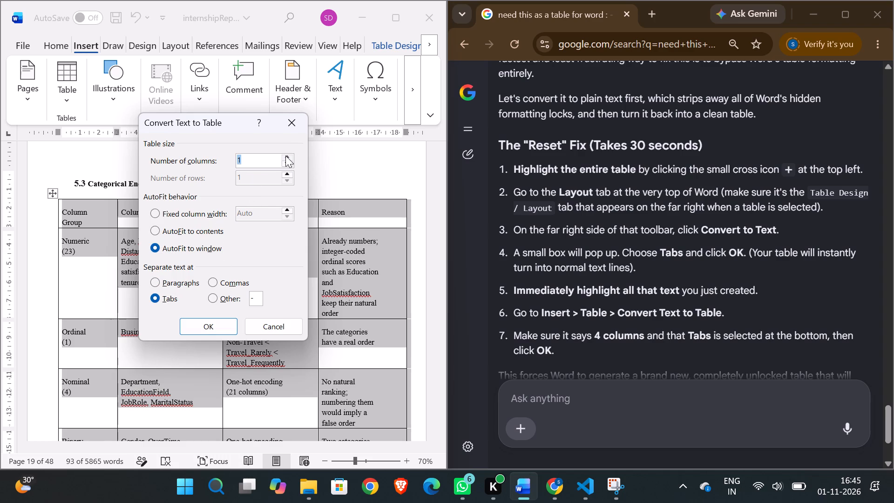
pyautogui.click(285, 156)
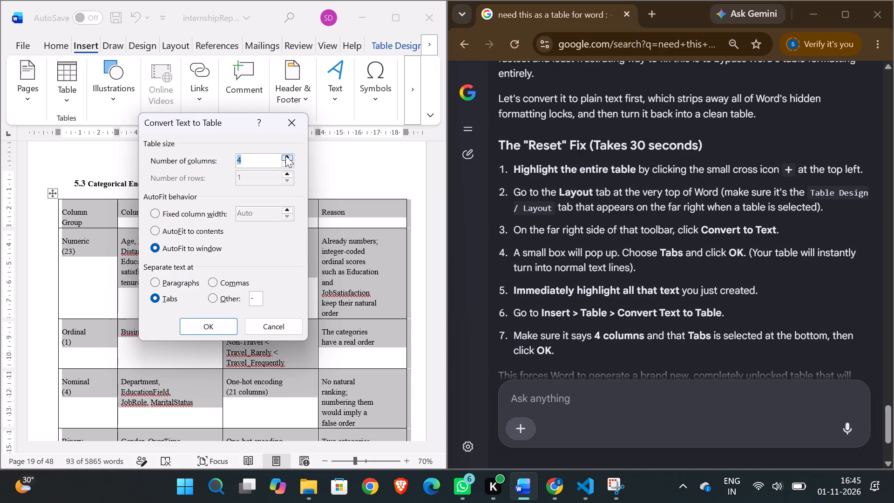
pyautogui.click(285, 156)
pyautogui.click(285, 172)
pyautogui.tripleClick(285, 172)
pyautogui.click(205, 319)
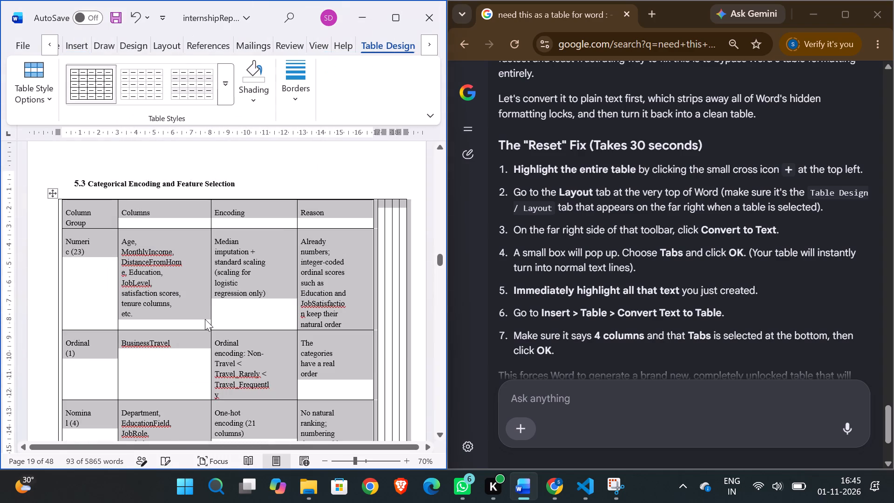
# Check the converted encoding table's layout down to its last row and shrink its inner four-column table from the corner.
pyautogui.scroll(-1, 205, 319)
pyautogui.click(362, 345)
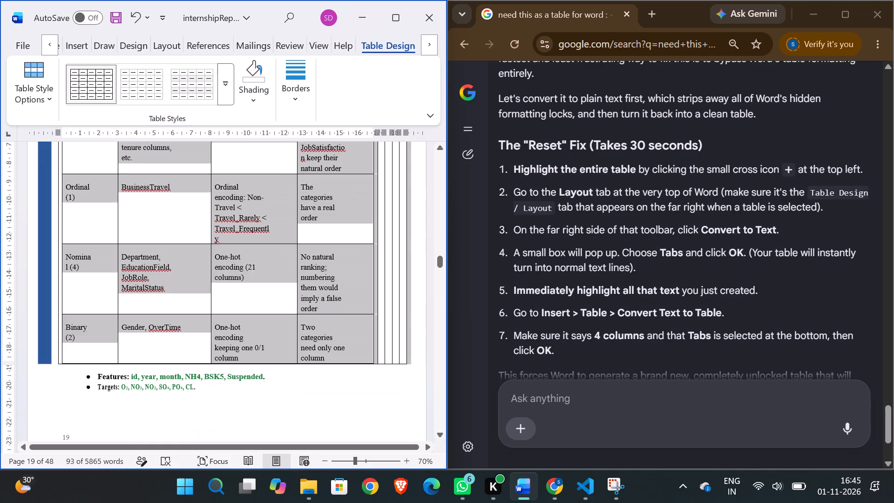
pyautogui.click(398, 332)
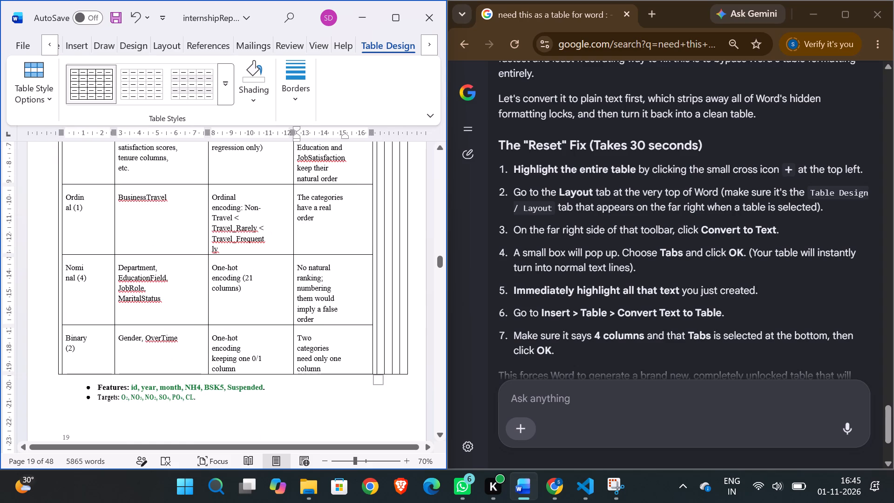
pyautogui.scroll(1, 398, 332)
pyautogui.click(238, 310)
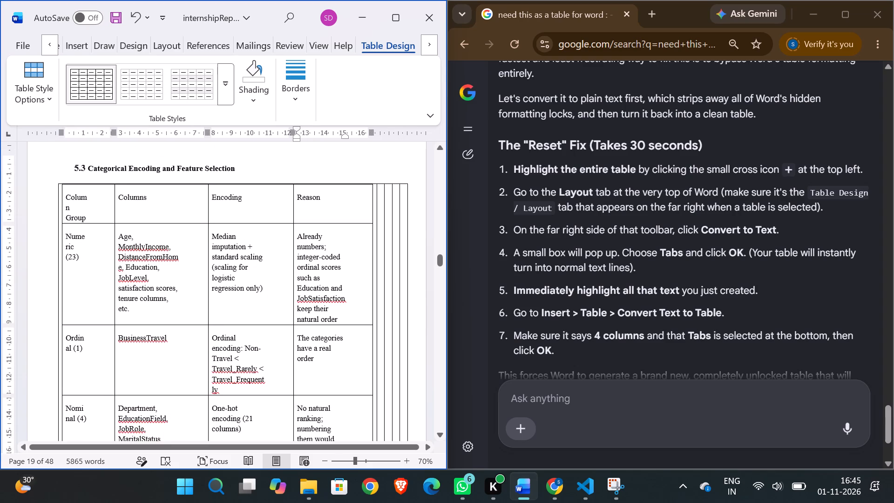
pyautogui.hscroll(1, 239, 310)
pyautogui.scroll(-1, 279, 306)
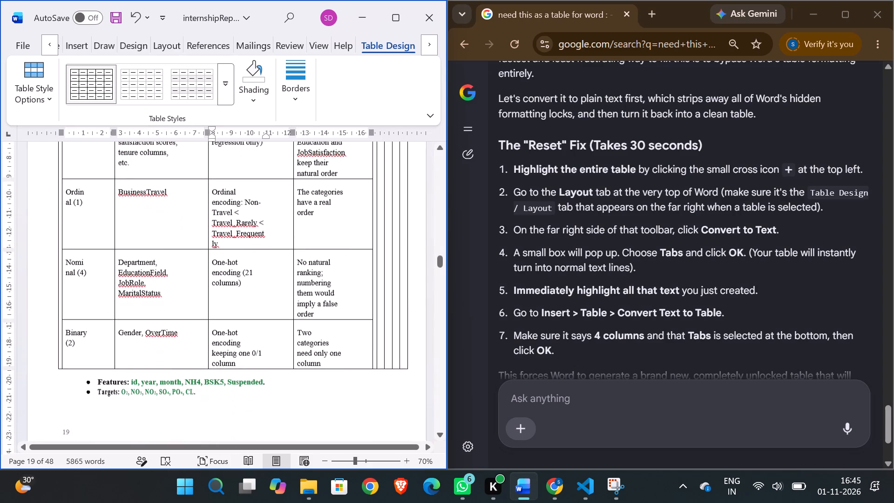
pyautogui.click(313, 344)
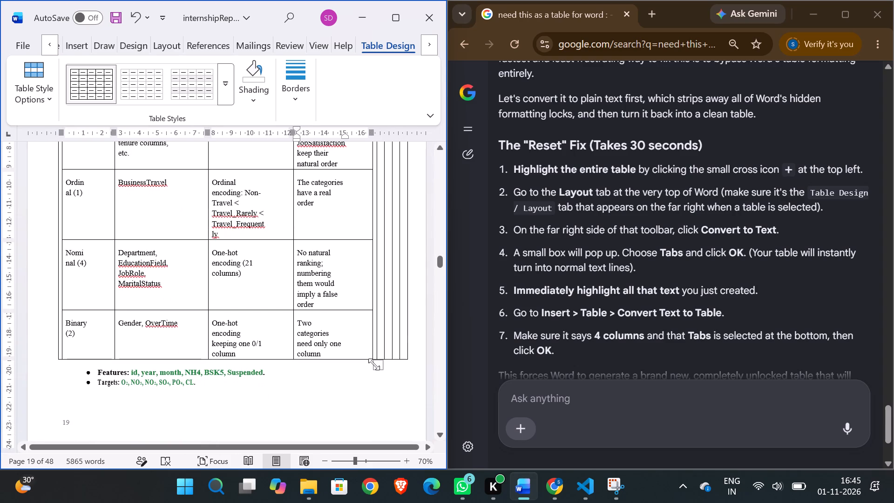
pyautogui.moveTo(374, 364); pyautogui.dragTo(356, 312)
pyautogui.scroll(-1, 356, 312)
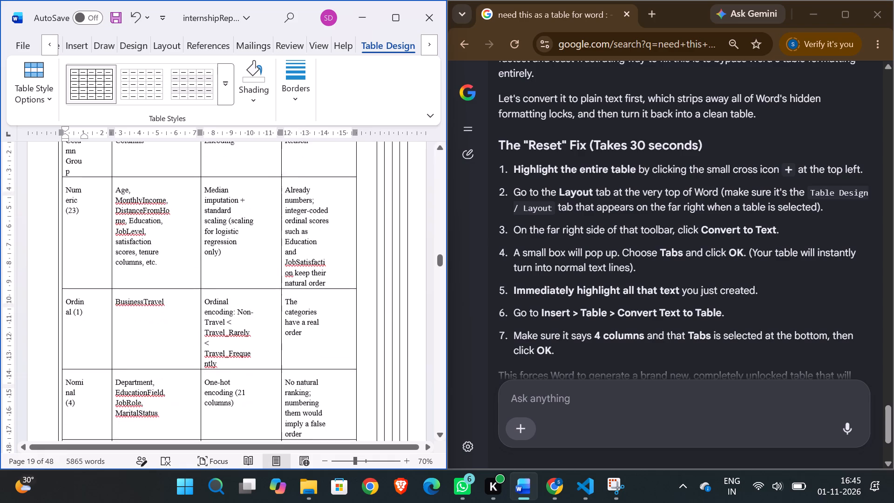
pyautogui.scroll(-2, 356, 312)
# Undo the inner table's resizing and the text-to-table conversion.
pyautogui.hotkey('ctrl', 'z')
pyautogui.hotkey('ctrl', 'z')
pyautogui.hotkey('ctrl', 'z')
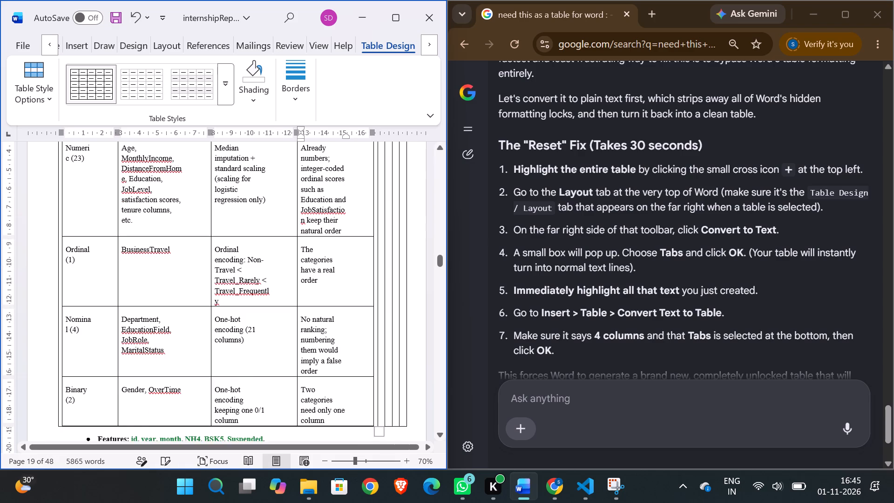
# Shrink the whole encoding table from its corner so its outer edge sits at about the 17.5 cm ruler mark.
pyautogui.click(408, 373)
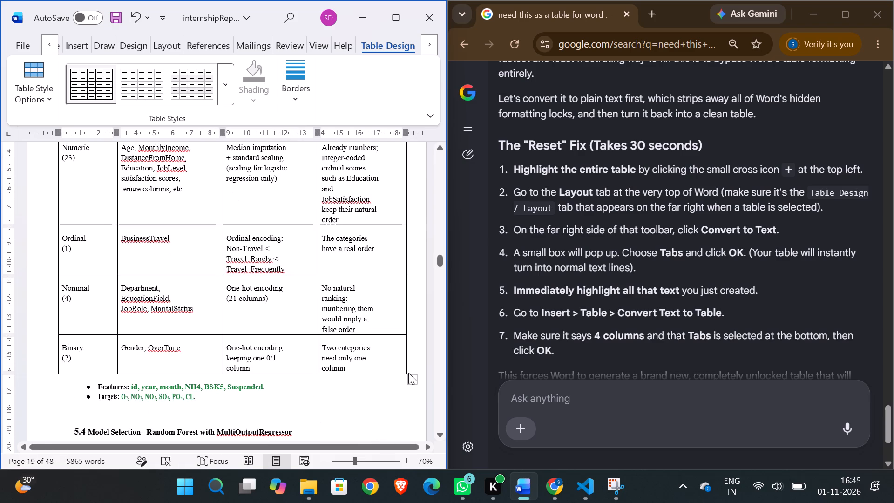
pyautogui.moveTo(407, 377); pyautogui.dragTo(386, 299)
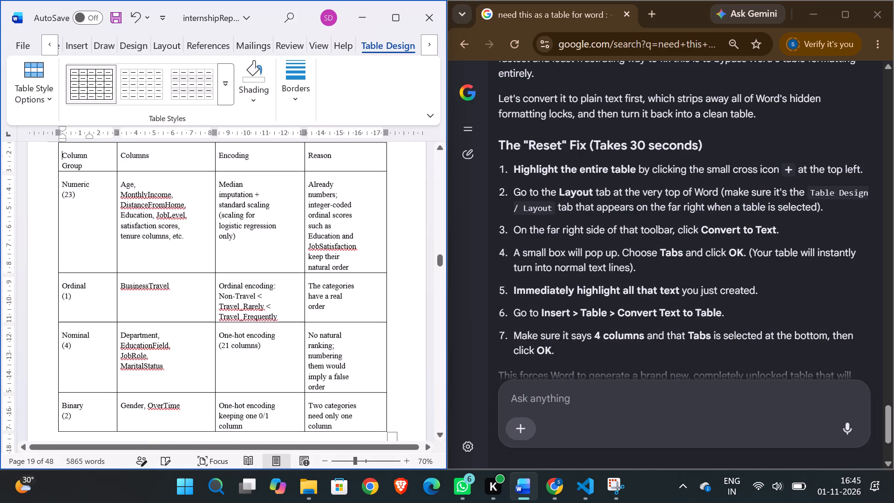
pyautogui.scroll(-1, 386, 299)
pyautogui.scroll(1, 386, 299)
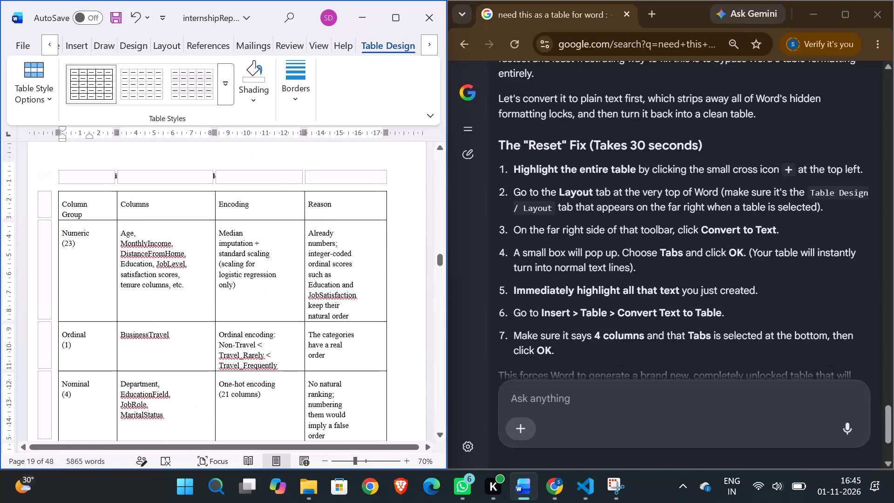
# Widen the encoding table's Reason column by moving its outer border to about the 18.6 cm ruler mark.
pyautogui.click(389, 192)
pyautogui.moveTo(386, 194); pyautogui.dragTo(386, 218)
pyautogui.moveTo(386, 218); pyautogui.dragTo(403, 218)
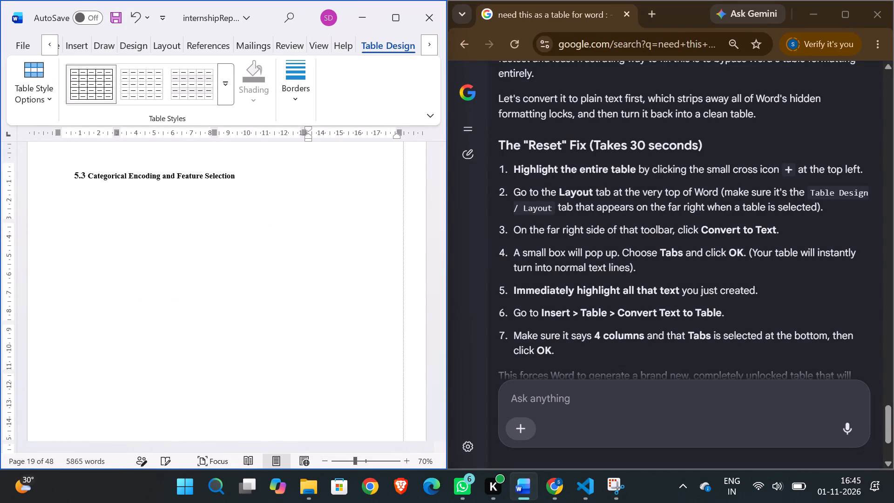
pyautogui.moveTo(403, 218); pyautogui.dragTo(408, 206)
# Try to reduce the encoding table's height by resizing it from its lower corner, keeping nearly the same width.
pyautogui.scroll(-1, 424, 377)
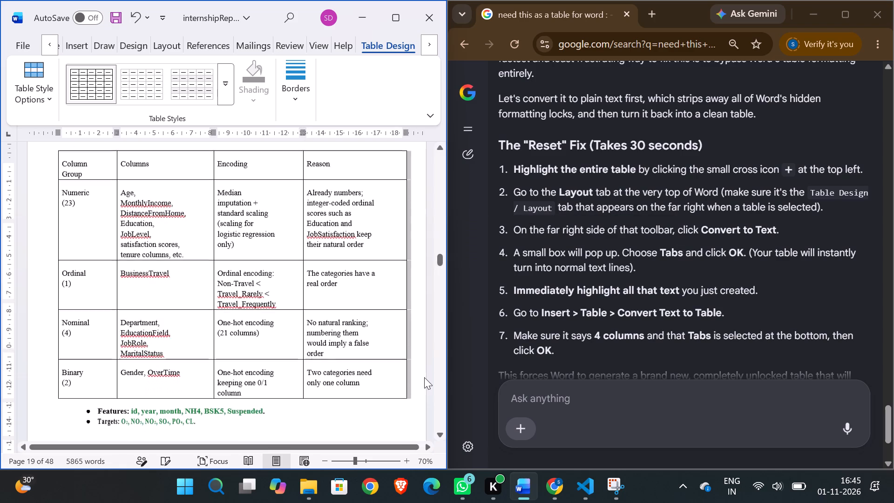
pyautogui.scroll(-1, 424, 377)
pyautogui.click(404, 386)
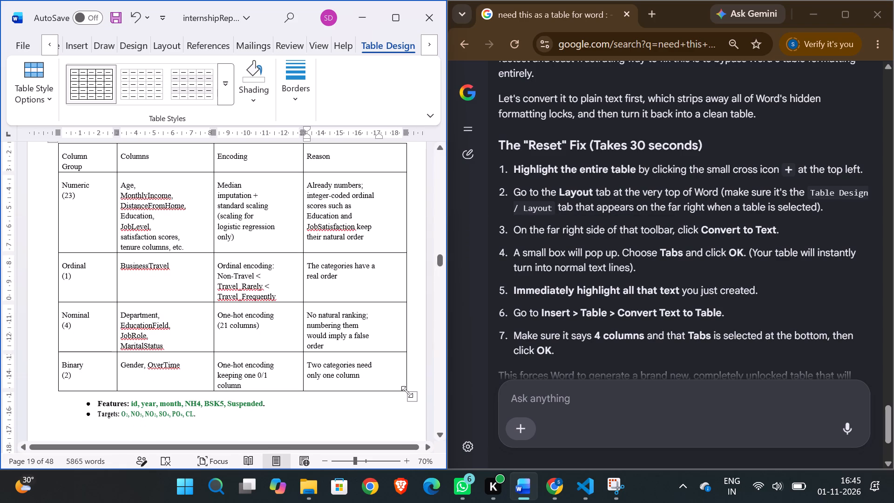
pyautogui.moveTo(406, 392); pyautogui.dragTo(400, 307)
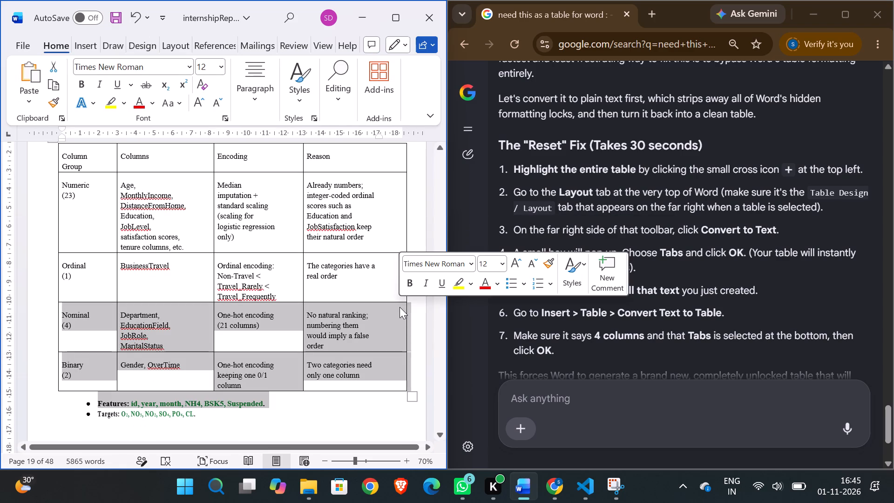
pyautogui.click(387, 415)
pyautogui.click(404, 386)
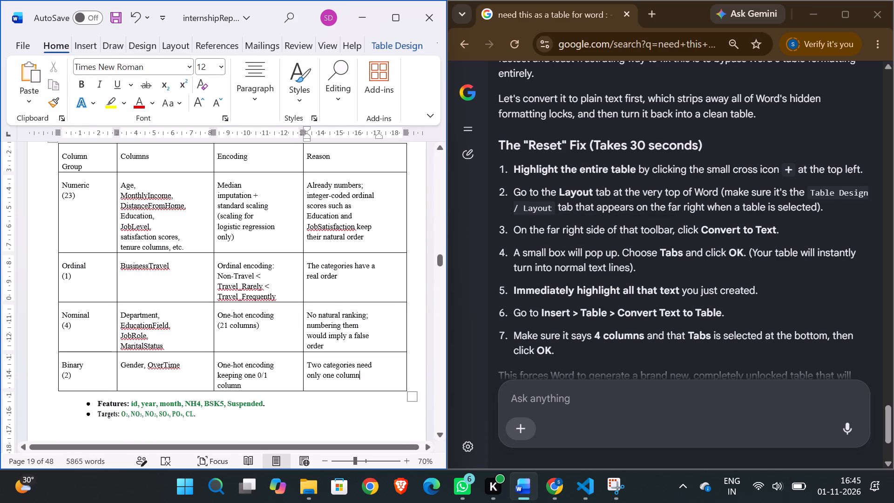
pyautogui.moveTo(409, 394); pyautogui.dragTo(392, 378)
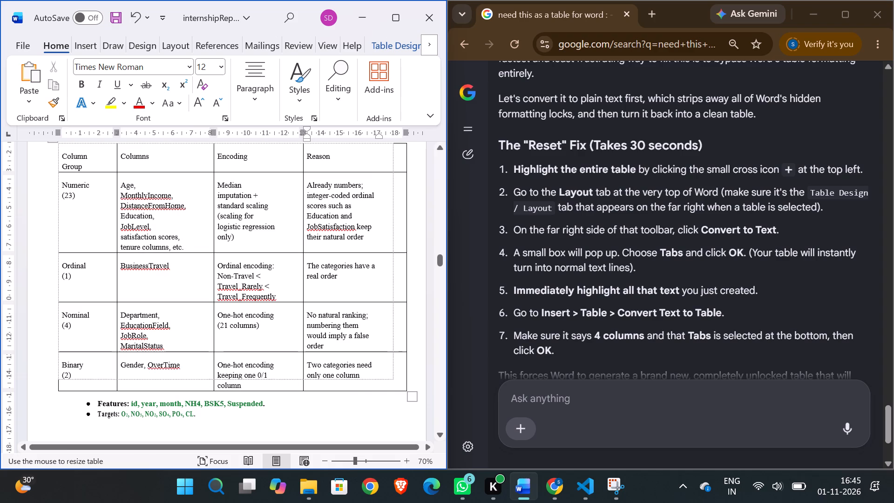
pyautogui.moveTo(392, 378); pyautogui.dragTo(407, 323)
pyautogui.hscroll(1, 342, 333)
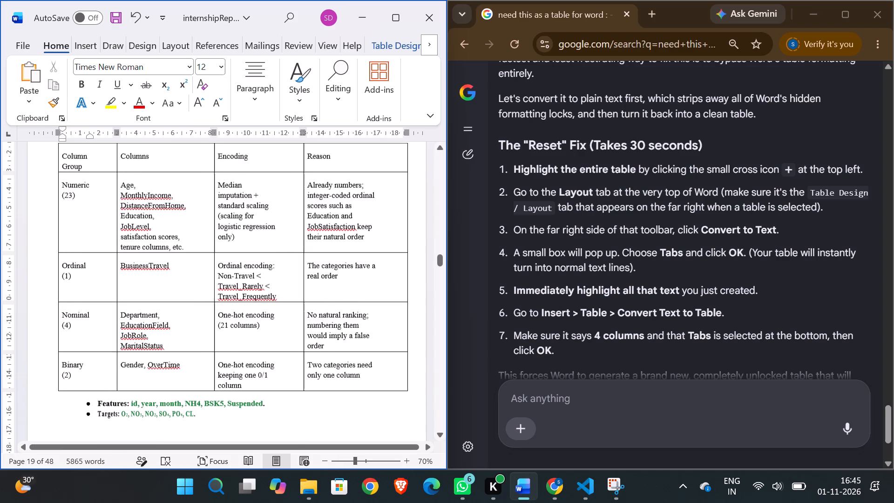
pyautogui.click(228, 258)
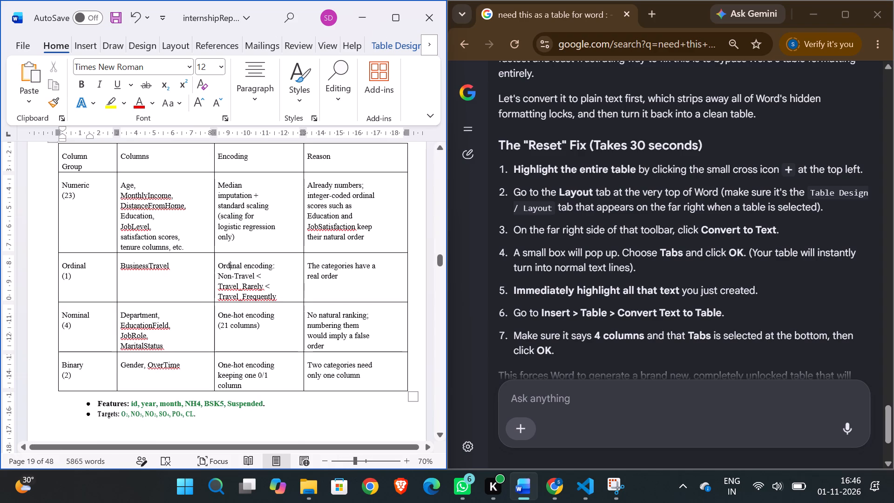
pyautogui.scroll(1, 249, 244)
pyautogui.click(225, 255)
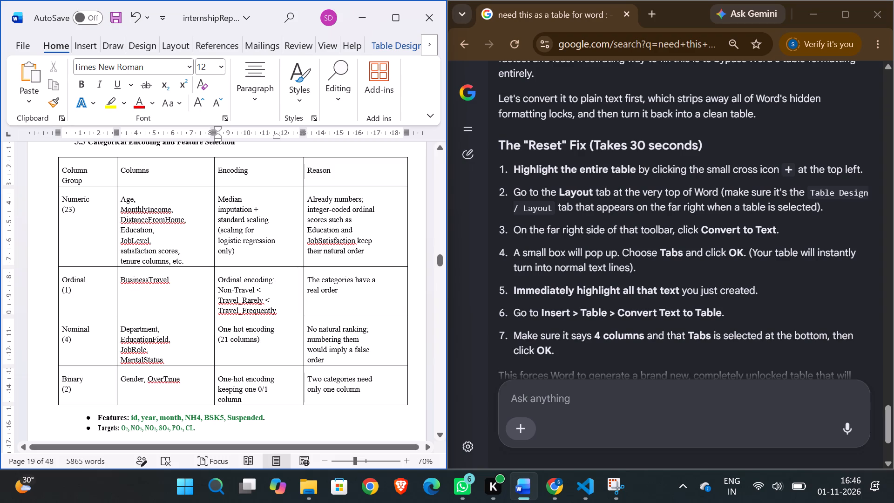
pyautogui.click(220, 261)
# Maximize the document window and examine the section 5.3 encoding table against the neighbouring pages at 80% zoom.
pyautogui.click(400, 22)
pyautogui.scroll(-1, 554, 236)
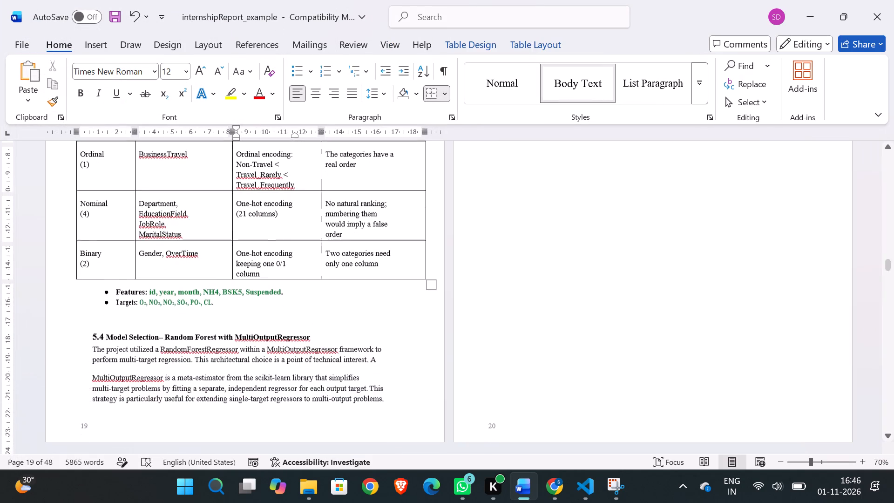
pyautogui.scroll(3, 365, 239)
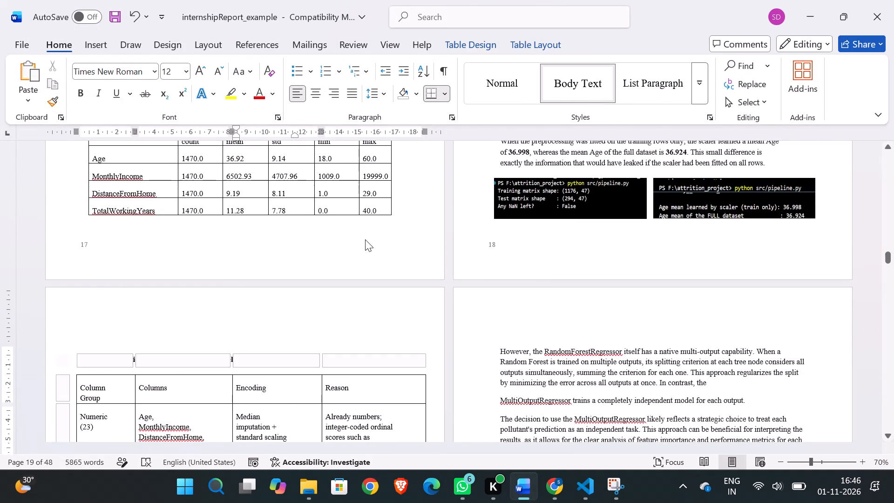
pyautogui.scroll(2, 365, 239)
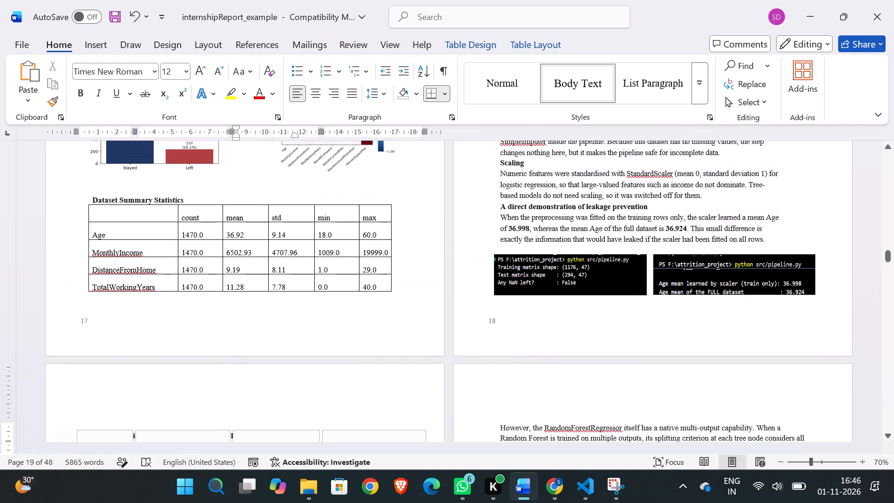
pyautogui.hotkey('ctrl', '=')
pyautogui.scroll(1, 374, 255)
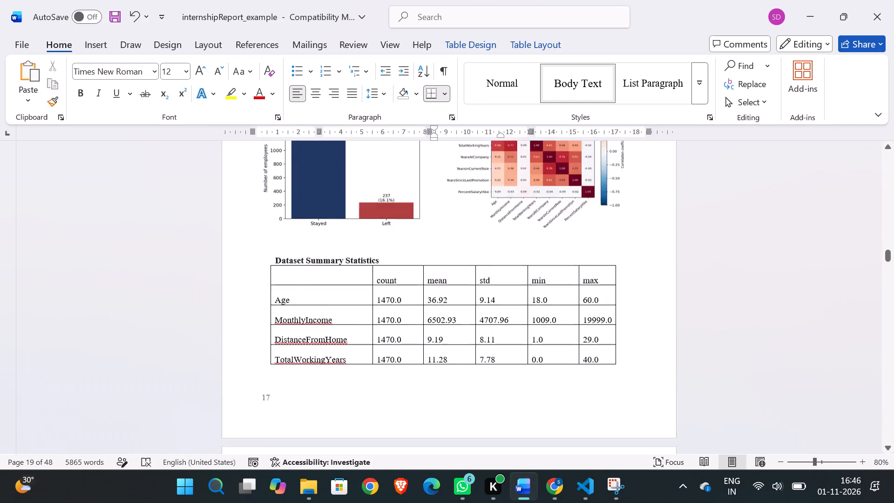
pyautogui.scroll(1, 374, 255)
pyautogui.scroll(-4, 374, 255)
pyautogui.scroll(1, 374, 255)
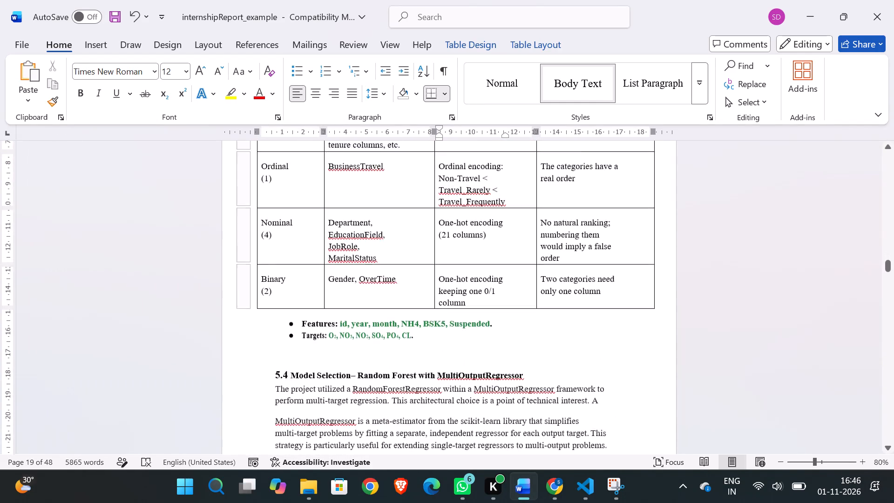
pyautogui.scroll(2, 374, 255)
pyautogui.scroll(-1, 374, 255)
pyautogui.click(374, 255)
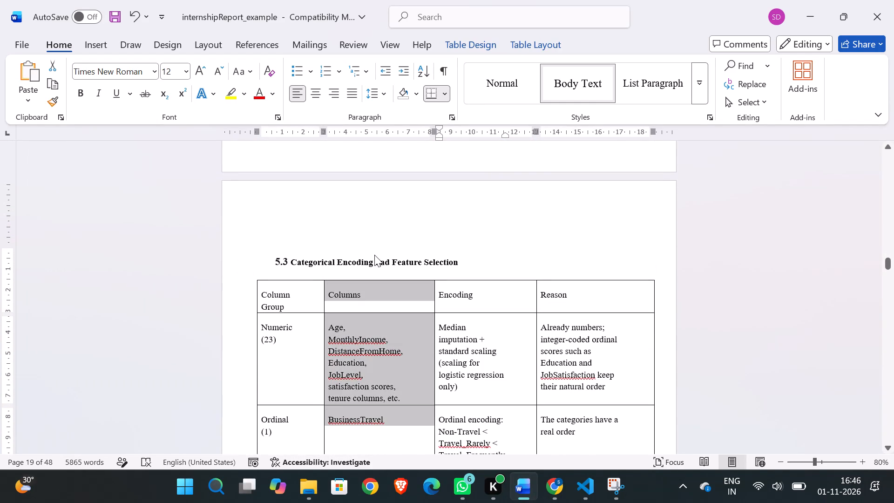
pyautogui.scroll(-1, 503, 303)
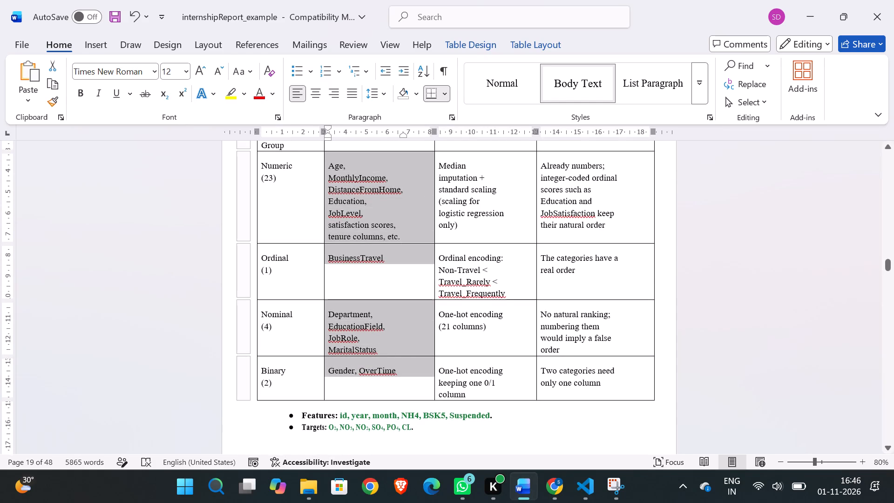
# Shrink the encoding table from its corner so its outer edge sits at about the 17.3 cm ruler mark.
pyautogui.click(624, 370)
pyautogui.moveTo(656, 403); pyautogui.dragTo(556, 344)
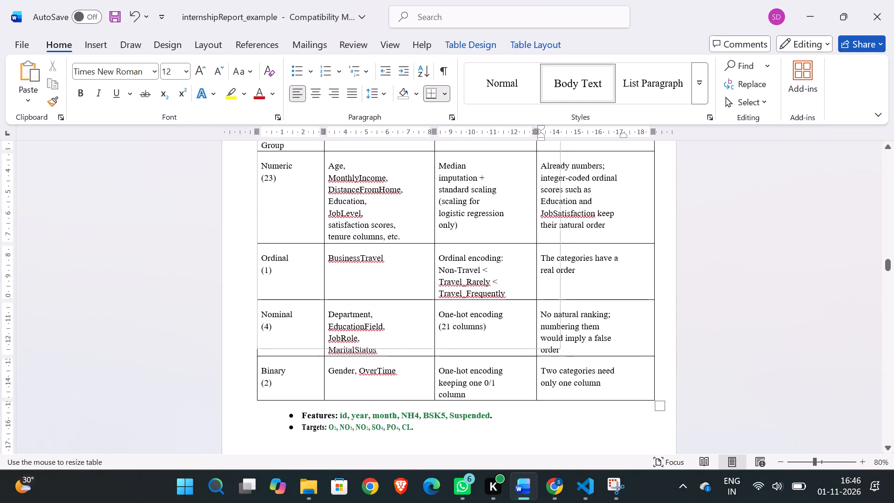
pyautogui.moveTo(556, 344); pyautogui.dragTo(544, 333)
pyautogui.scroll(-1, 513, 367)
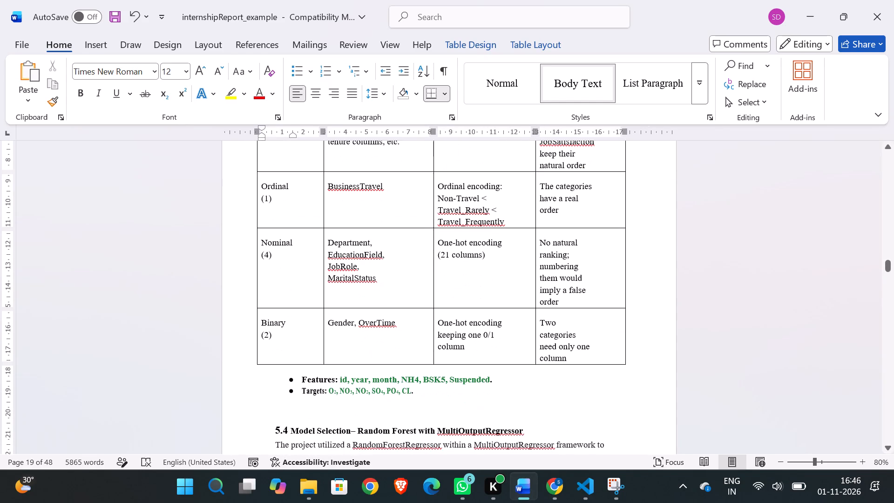
# Set the font size of all text in the encoding table to 9.
pyautogui.moveTo(566, 360); pyautogui.dragTo(403, 212)
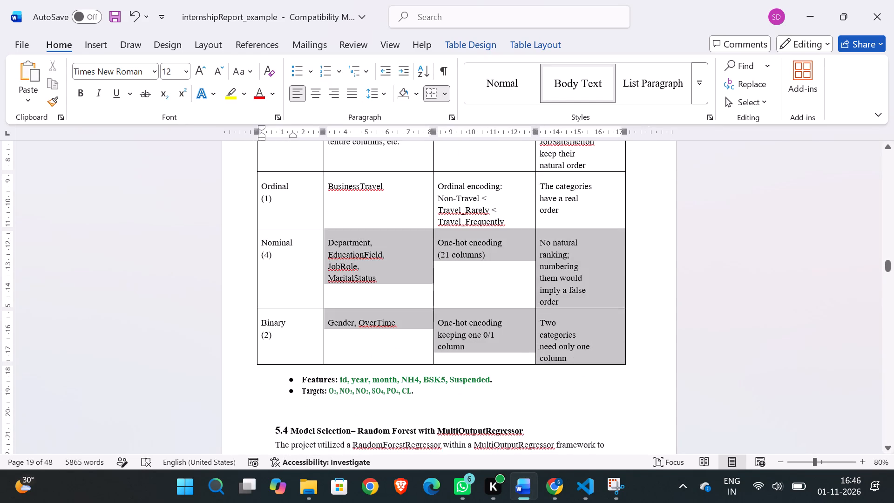
pyautogui.moveTo(403, 212); pyautogui.dragTo(266, 308)
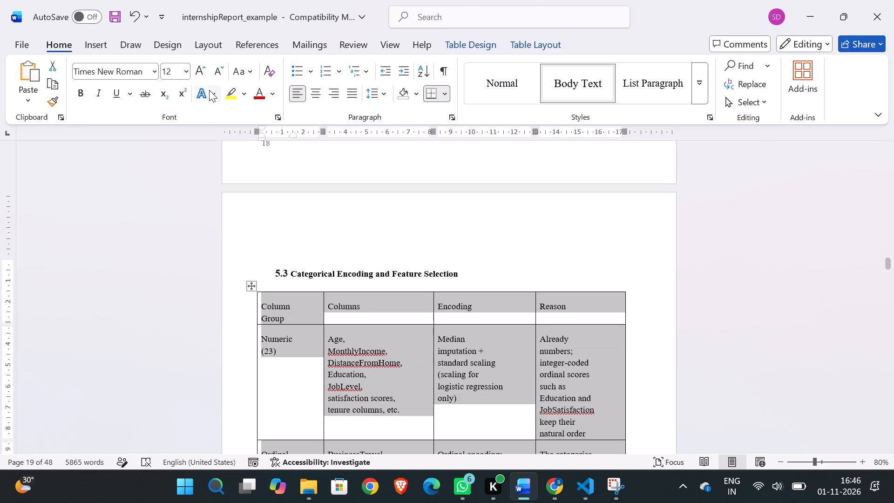
pyautogui.click(170, 73)
pyautogui.press('BackSpace')
pyautogui.press('9')
pyautogui.press('Return')
pyautogui.click(325, 158)
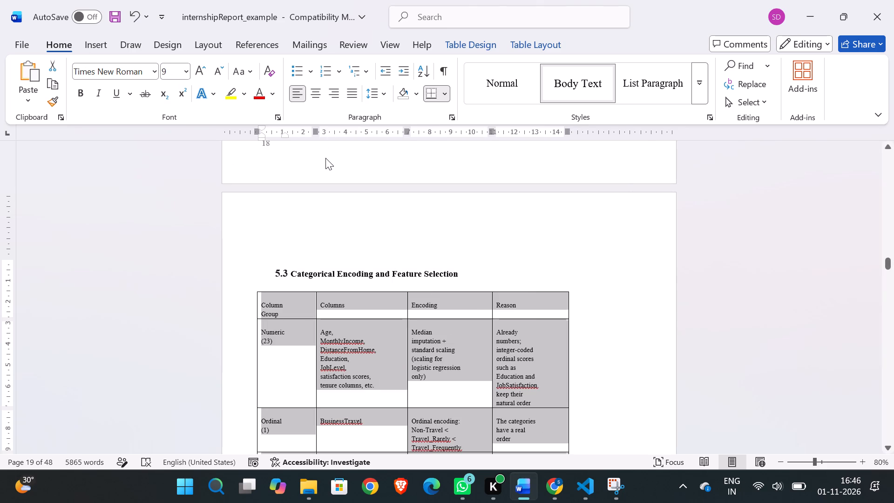
# Enlarge the encoding table from its lower corner so its outer edge reaches about the 18.5 cm ruler mark.
pyautogui.scroll(-1, 585, 314)
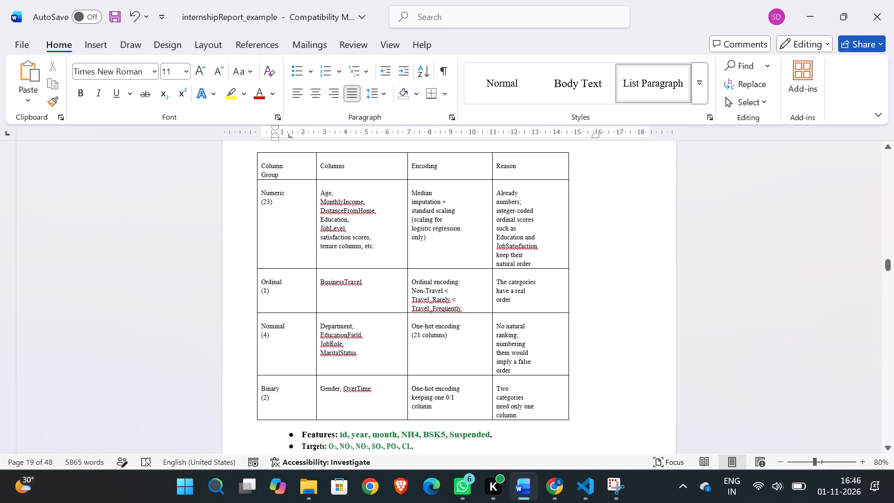
pyautogui.click(569, 268)
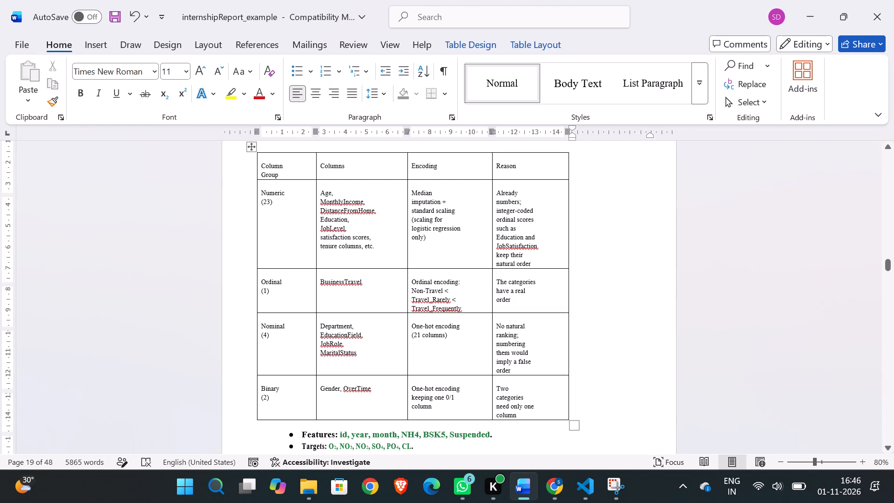
pyautogui.moveTo(568, 269); pyautogui.dragTo(634, 258)
pyautogui.moveTo(569, 421); pyautogui.dragTo(651, 400)
pyautogui.click(580, 412)
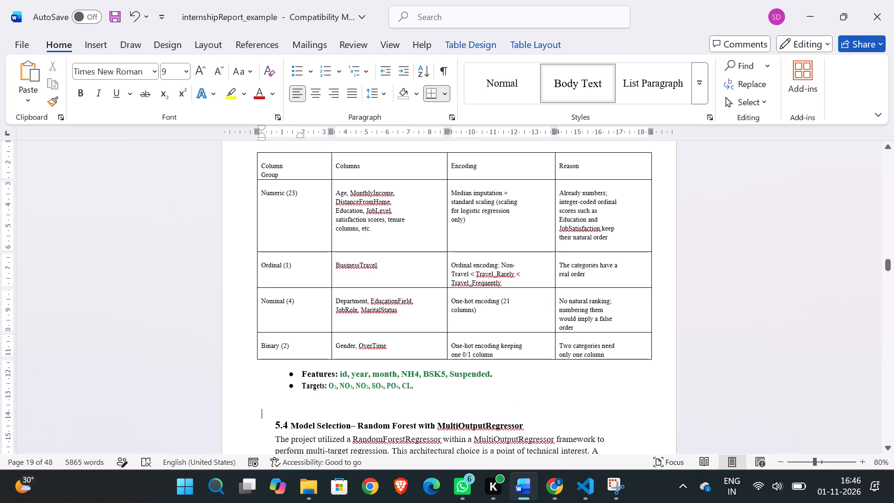
pyautogui.scroll(1, 591, 278)
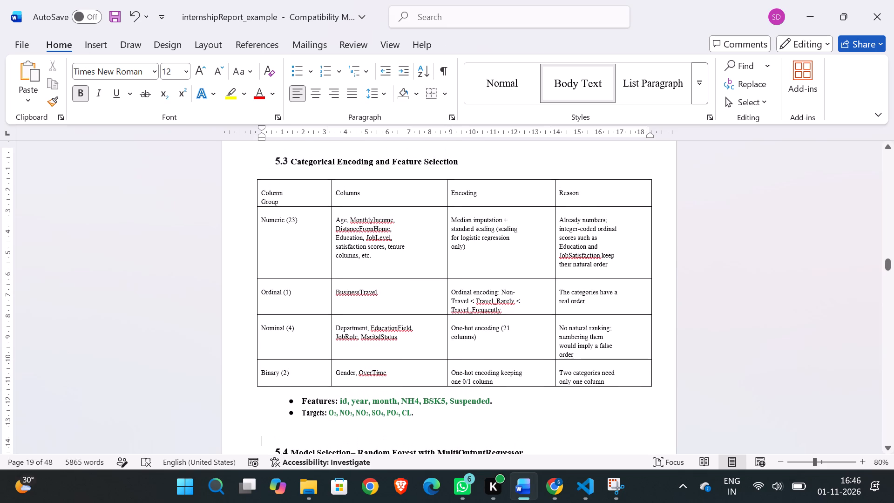
# Set the Reason text in the Numeric (23) row of the encoding table to font size 12.
pyautogui.click(568, 271)
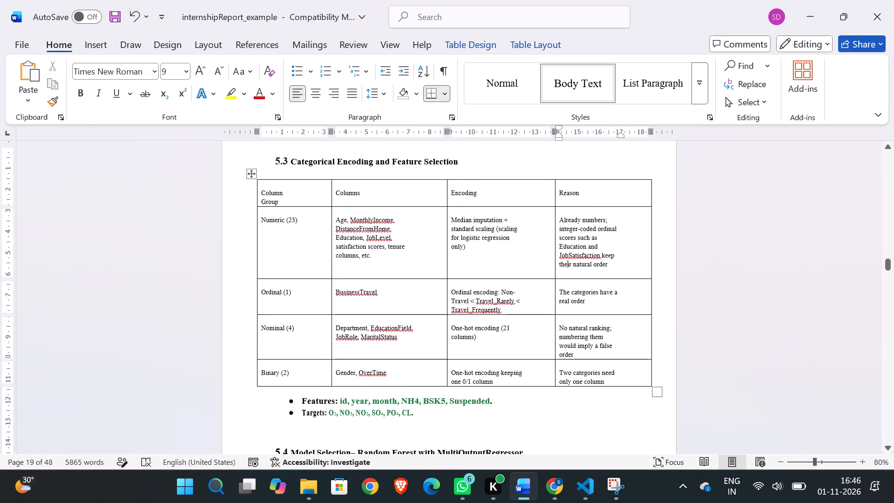
pyautogui.scroll(1, 377, 265)
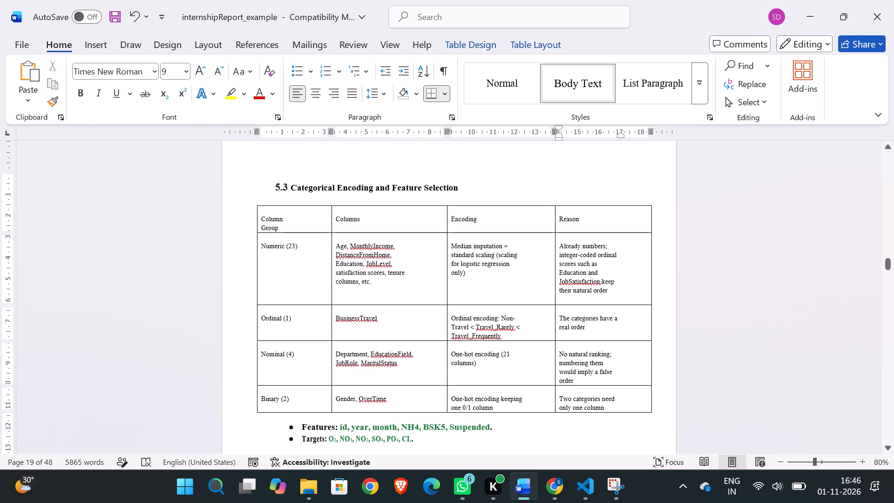
pyautogui.click(486, 149)
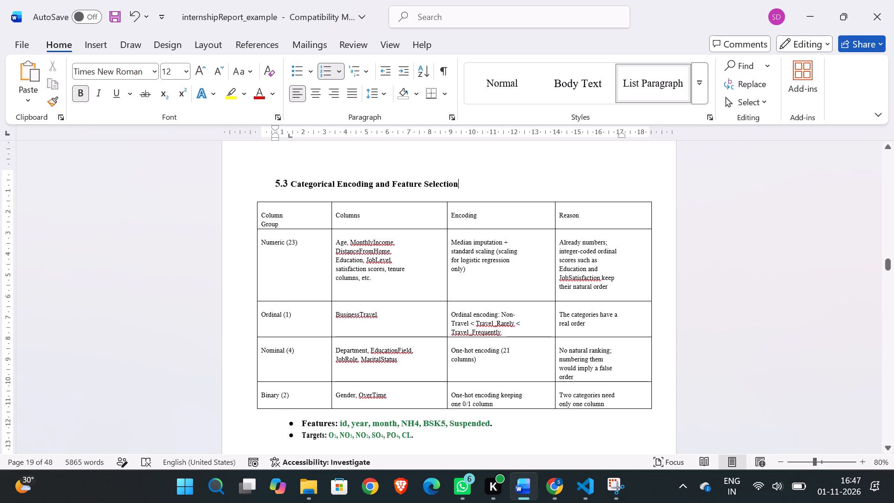
pyautogui.moveTo(610, 295); pyautogui.dragTo(563, 242)
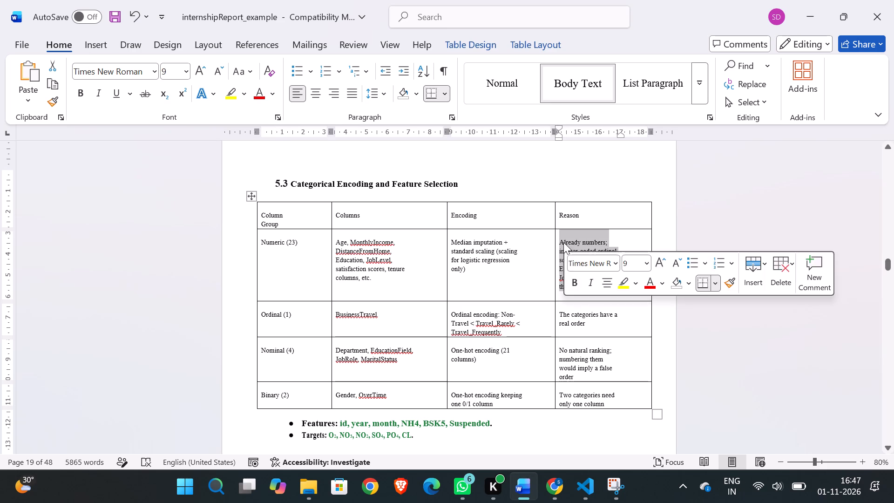
pyautogui.click(174, 75)
pyautogui.press('BackSpace')
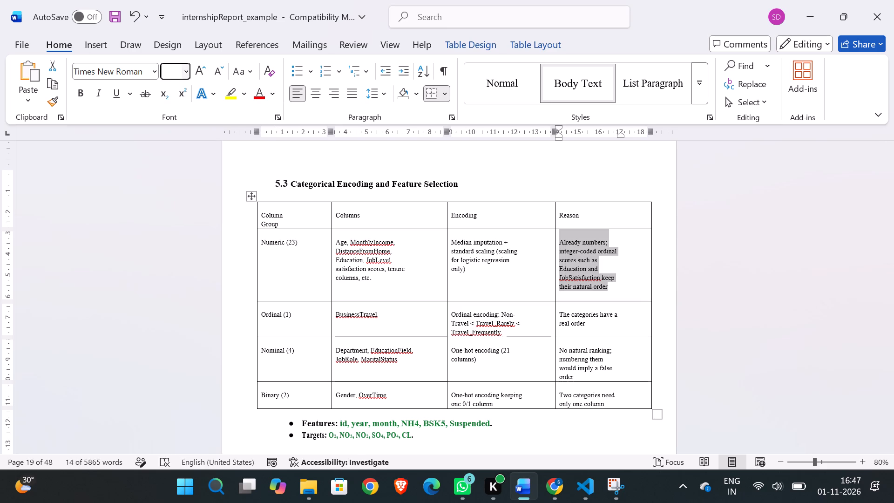
pyautogui.write('12')
pyautogui.press('Return')
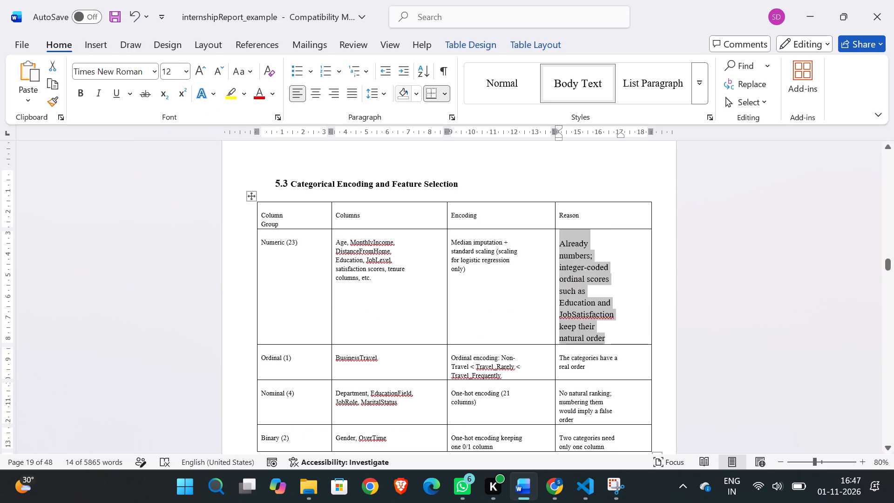
pyautogui.click(652, 287)
pyautogui.click(620, 298)
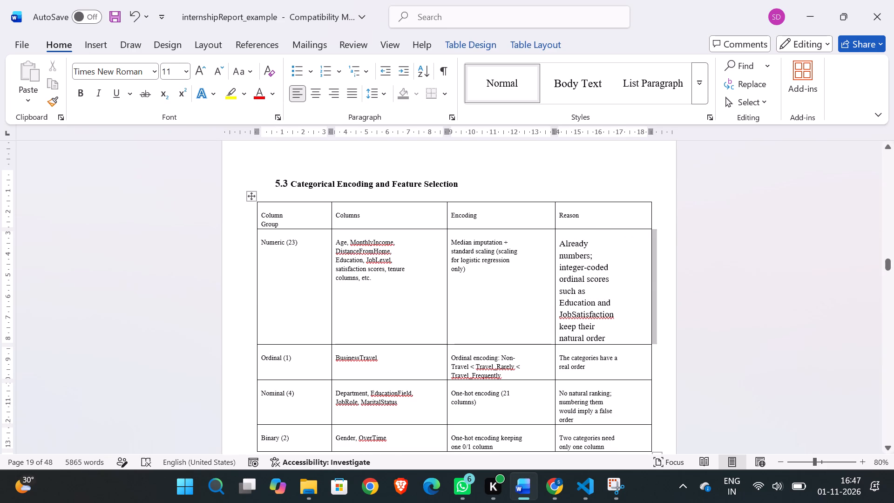
pyautogui.moveTo(611, 334); pyautogui.dragTo(562, 243)
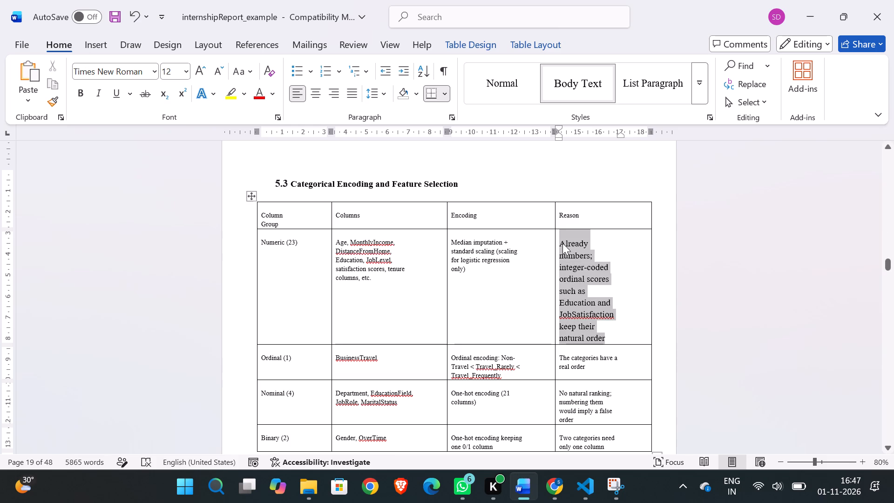
pyautogui.click(513, 251)
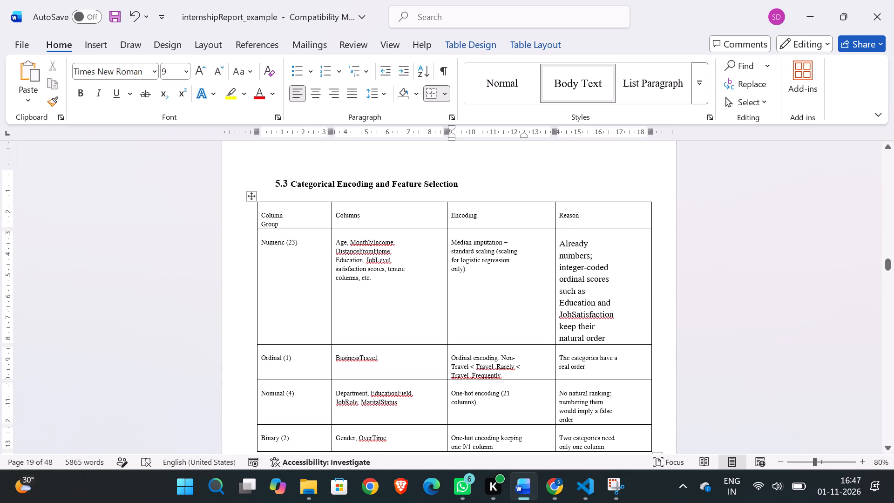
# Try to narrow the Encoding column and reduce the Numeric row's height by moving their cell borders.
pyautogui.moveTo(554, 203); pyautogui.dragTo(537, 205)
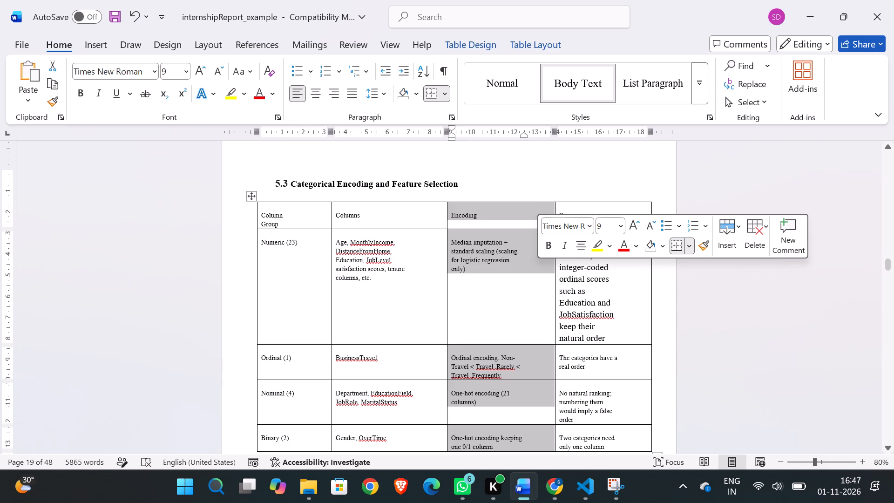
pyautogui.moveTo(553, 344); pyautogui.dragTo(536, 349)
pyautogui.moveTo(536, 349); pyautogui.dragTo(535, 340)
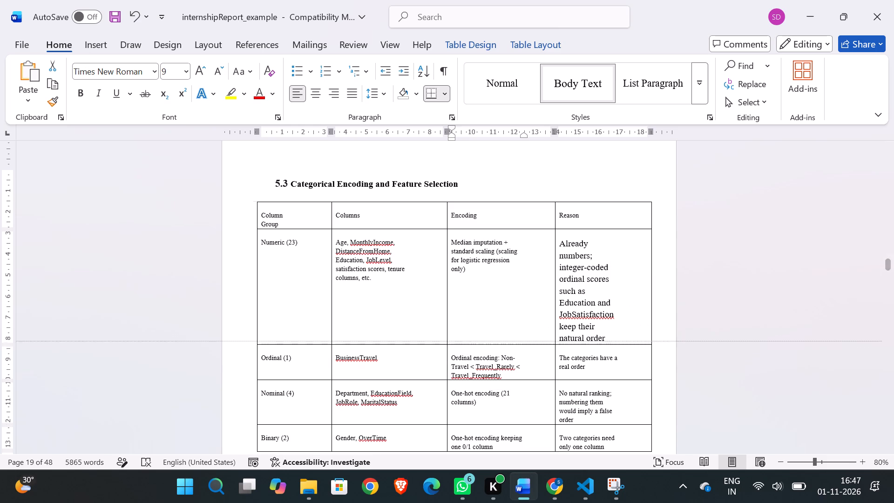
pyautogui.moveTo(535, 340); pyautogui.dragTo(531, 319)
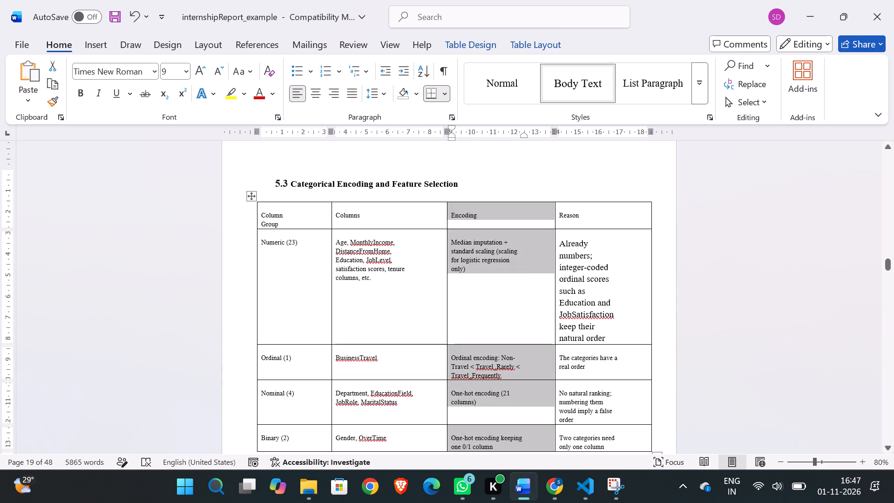
# Narrow the table's first two columns, moving Column Group's far border to about 2.6 cm and Columns' far border to about 7 cm on the ruler.
pyautogui.moveTo(332, 205); pyautogui.dragTo(312, 206)
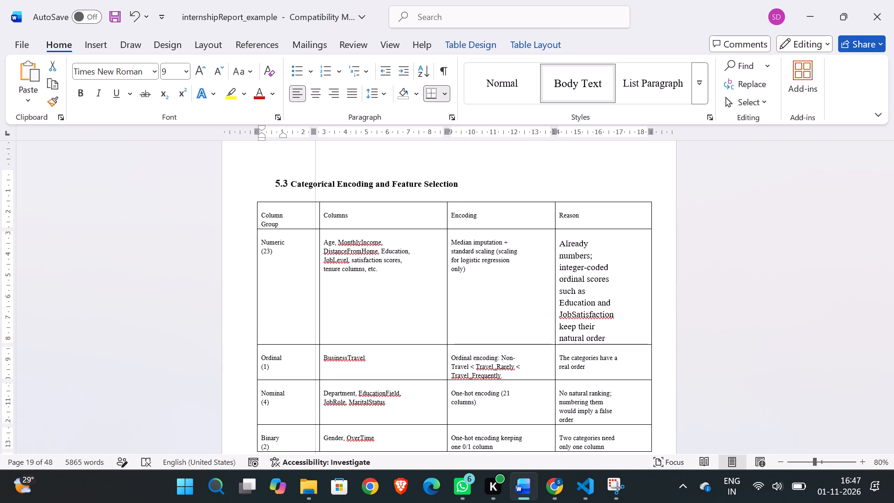
pyautogui.moveTo(312, 206); pyautogui.dragTo(308, 207)
pyautogui.click(465, 191)
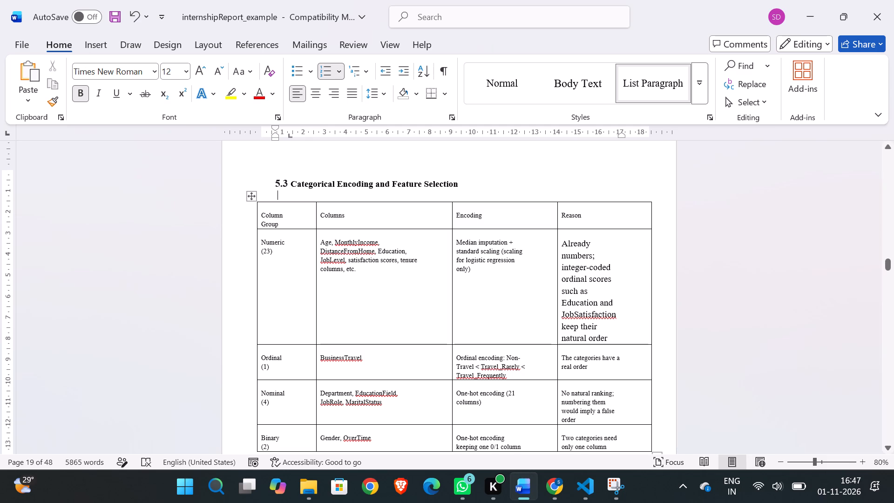
pyautogui.moveTo(451, 204); pyautogui.dragTo(399, 204)
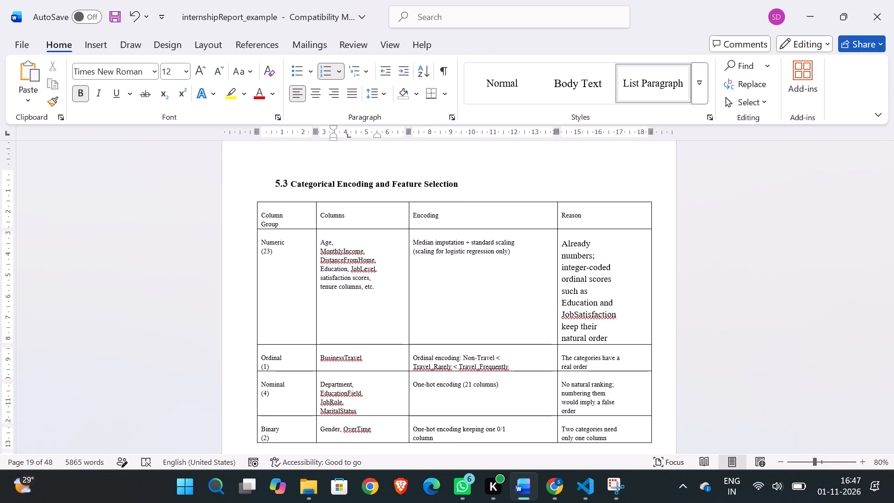
# Set the text in all cells of the section 5.3 encoding table to font size 12.
pyautogui.scroll(-1, 493, 299)
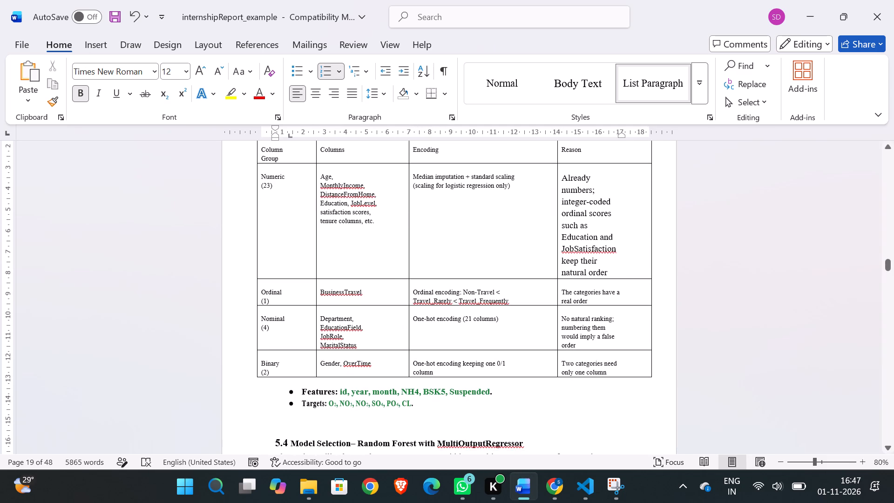
pyautogui.click(610, 374)
pyautogui.moveTo(609, 374); pyautogui.dragTo(338, 189)
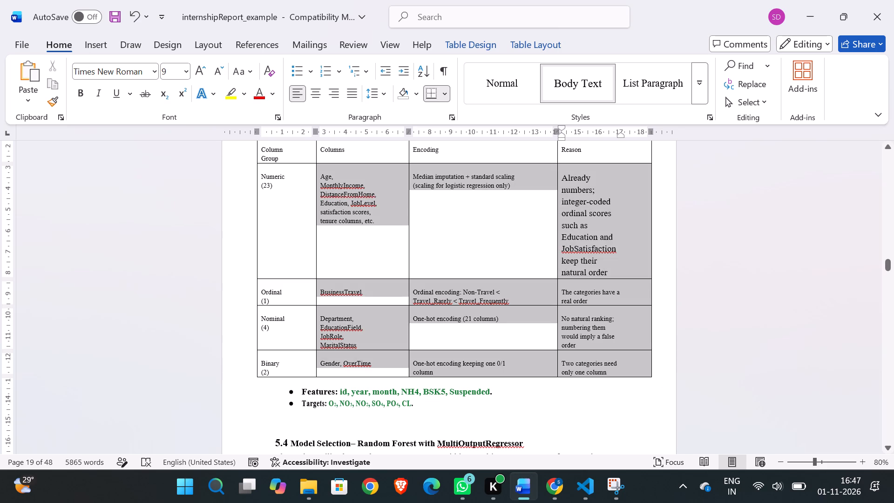
pyautogui.moveTo(338, 189); pyautogui.dragTo(261, 297)
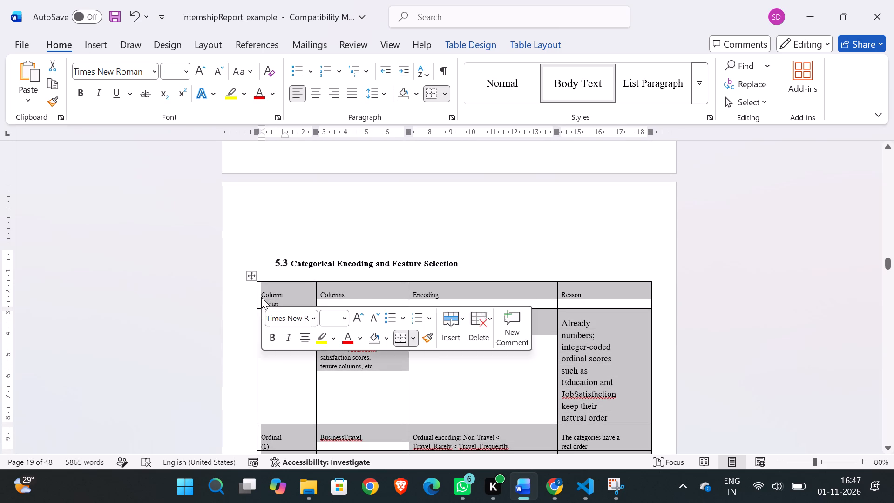
pyautogui.click(169, 72)
pyautogui.write('12')
pyautogui.press('Return')
pyautogui.click(326, 163)
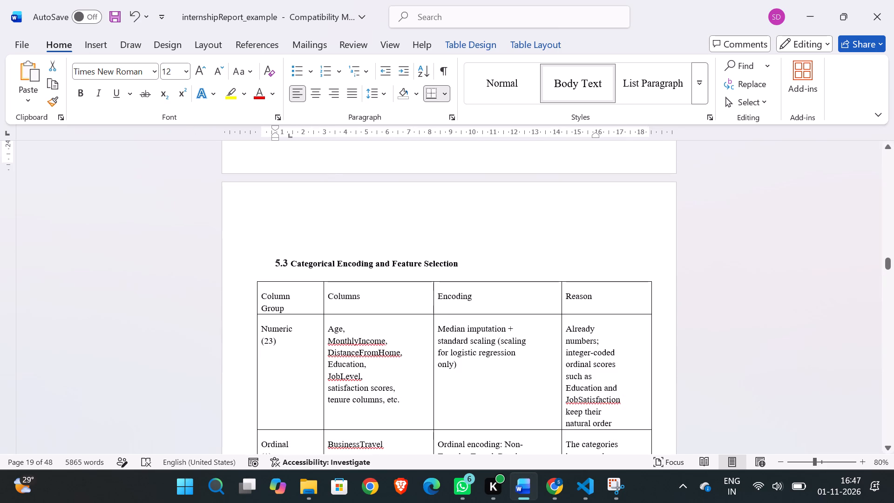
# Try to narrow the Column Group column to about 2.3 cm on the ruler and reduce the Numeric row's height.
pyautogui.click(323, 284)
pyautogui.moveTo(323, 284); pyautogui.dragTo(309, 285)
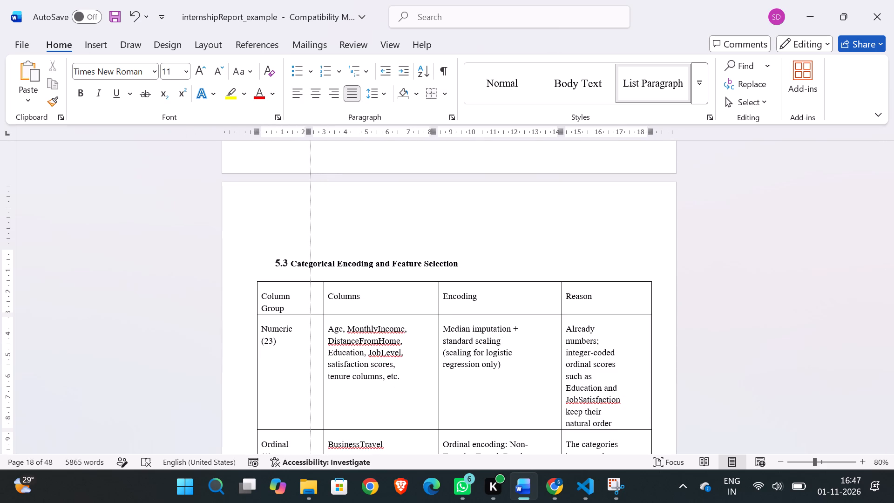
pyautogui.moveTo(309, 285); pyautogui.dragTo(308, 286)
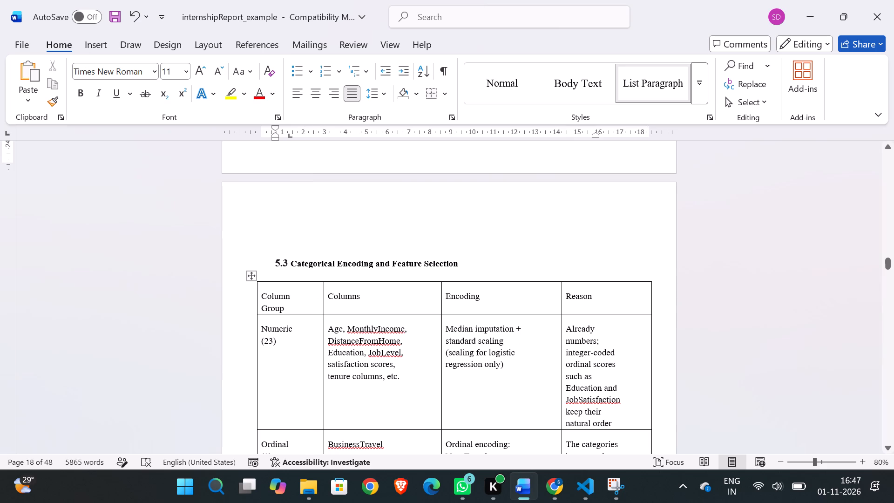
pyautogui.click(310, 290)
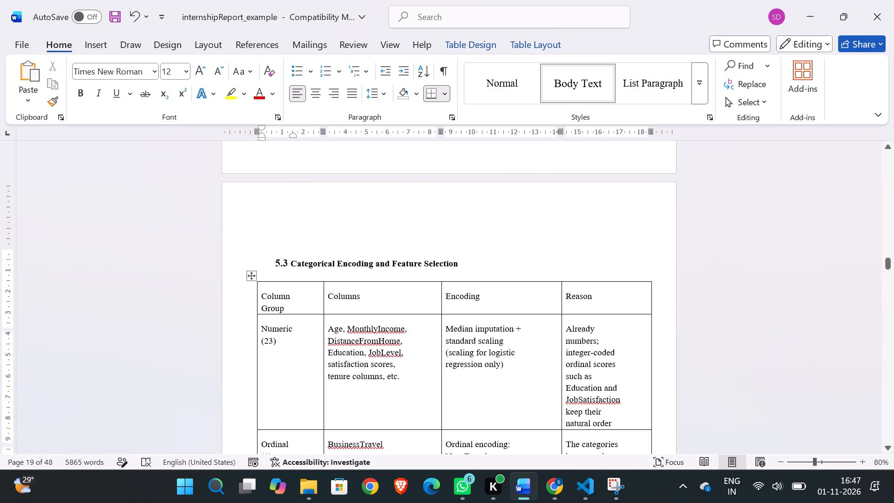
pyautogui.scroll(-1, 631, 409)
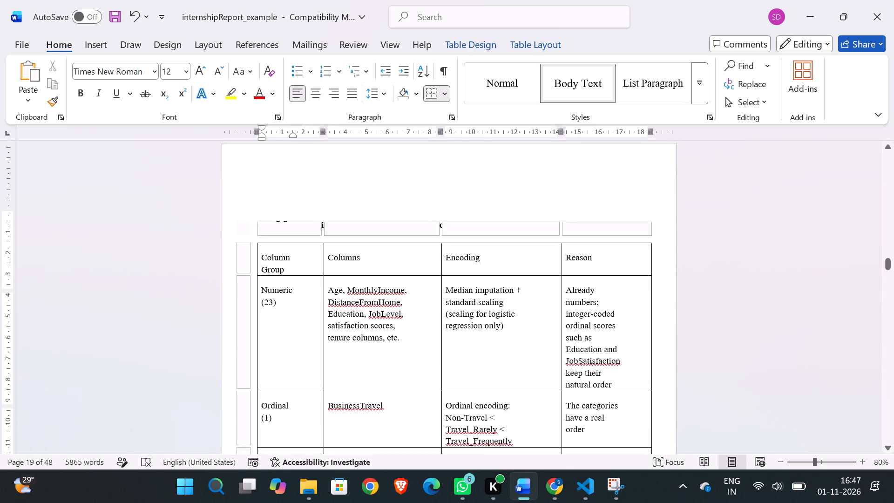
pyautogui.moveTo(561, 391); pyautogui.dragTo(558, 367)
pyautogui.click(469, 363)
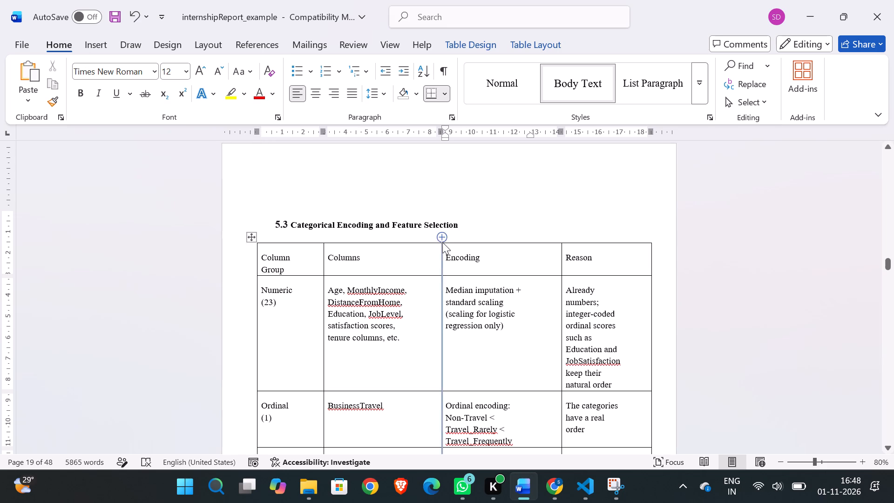
# Narrow the Columns column, setting its border with Encoding at about 8.3 cm on the ruler.
pyautogui.moveTo(441, 246); pyautogui.dragTo(414, 248)
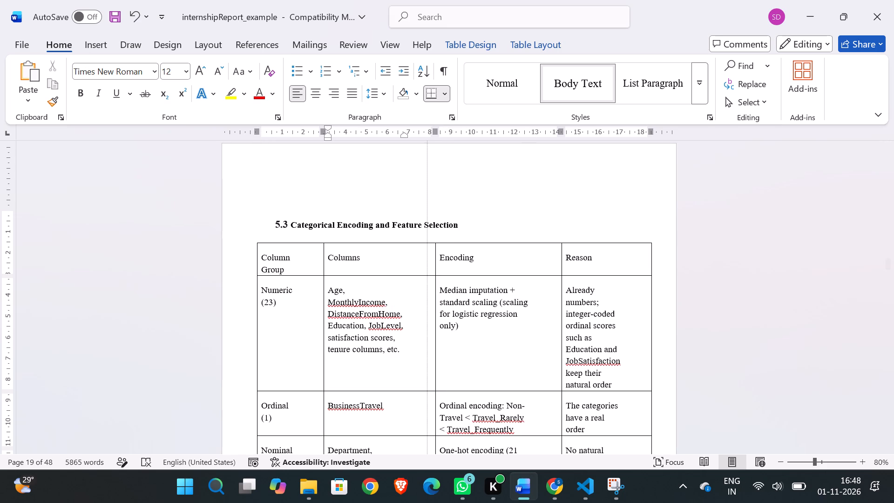
pyautogui.moveTo(414, 248); pyautogui.dragTo(371, 255)
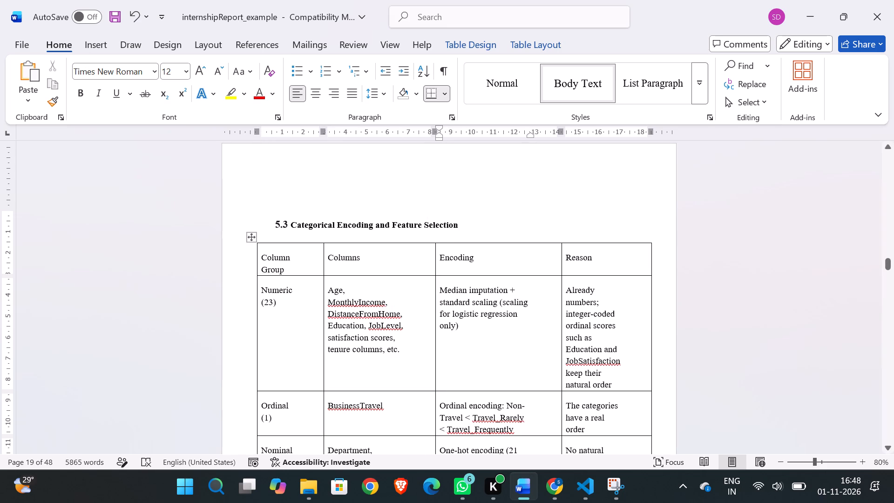
pyautogui.moveTo(435, 248); pyautogui.dragTo(407, 253)
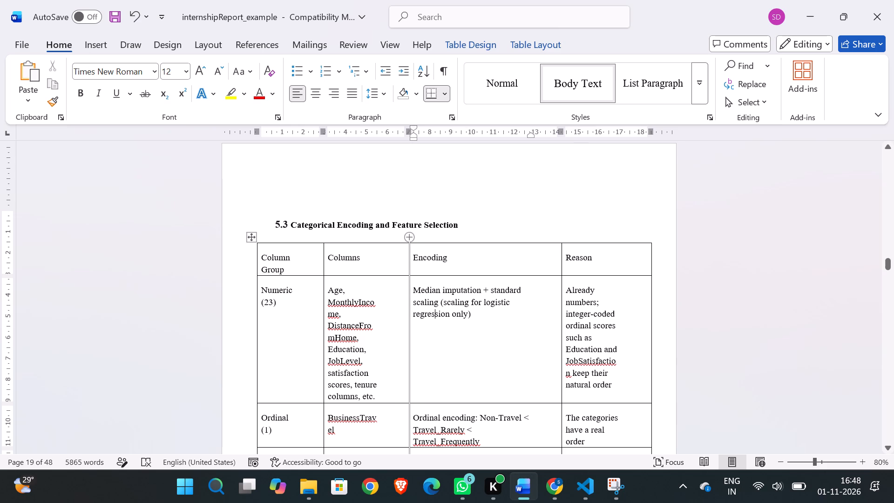
pyautogui.moveTo(408, 247); pyautogui.dragTo(424, 247)
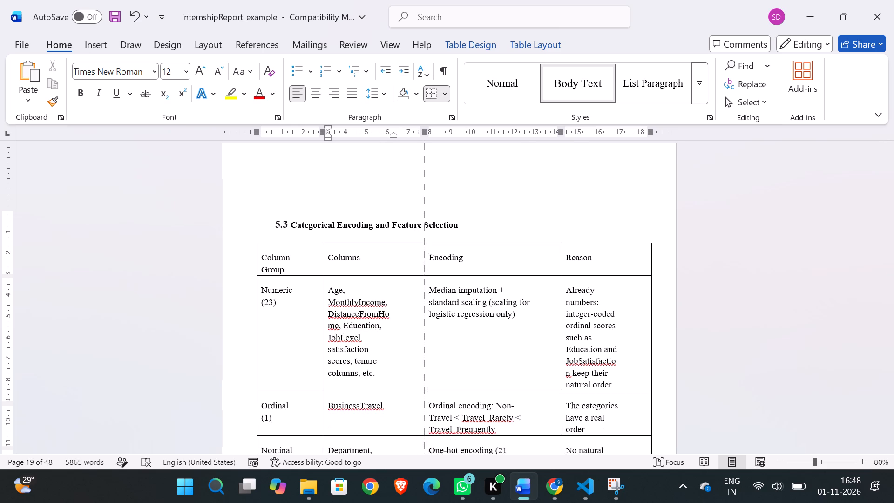
pyautogui.moveTo(424, 247); pyautogui.dragTo(434, 246)
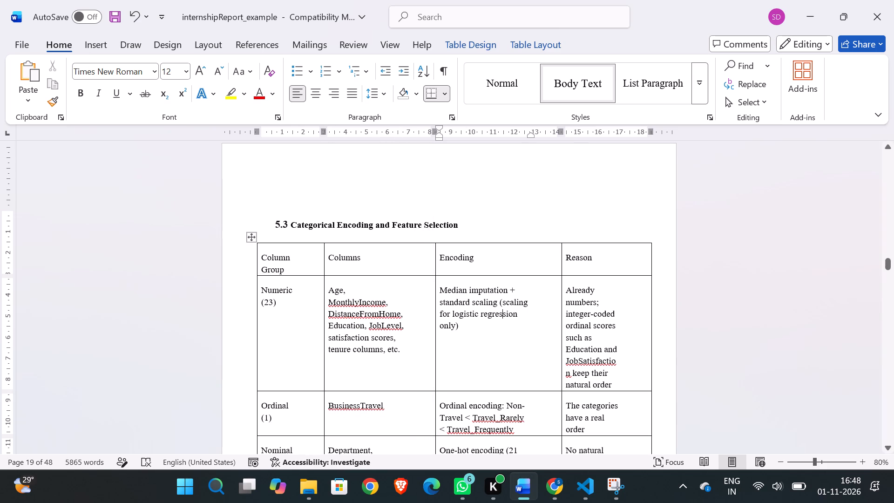
# Widen the Reason column by moving its border with Encoding to about 12.5 cm on the ruler, and try to shorten the Numeric row.
pyautogui.moveTo(436, 392); pyautogui.dragTo(436, 364)
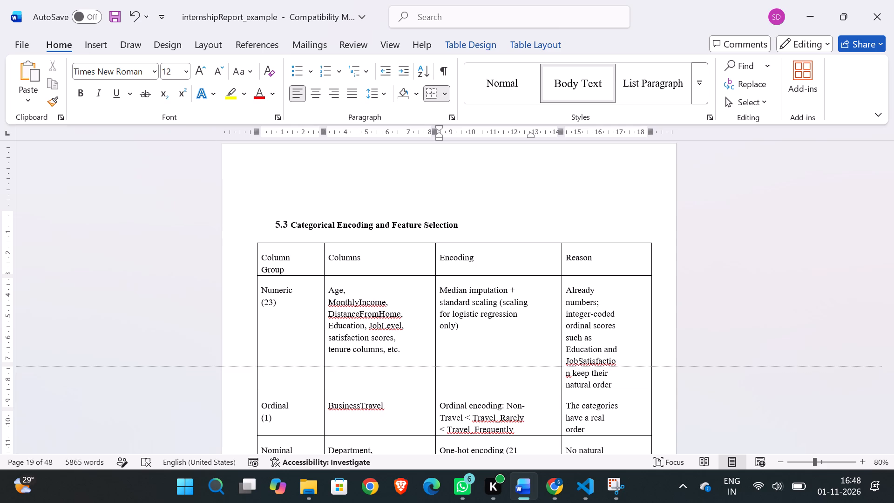
pyautogui.moveTo(436, 364); pyautogui.dragTo(436, 363)
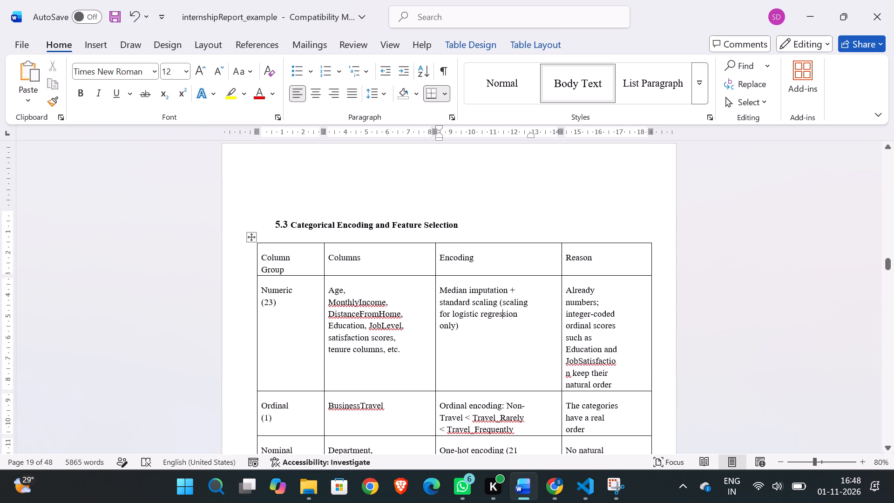
pyautogui.moveTo(561, 247); pyautogui.dragTo(532, 249)
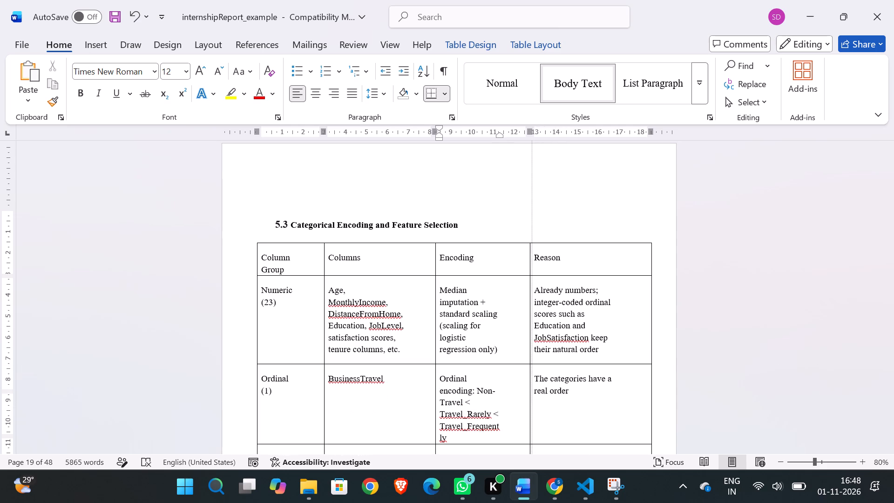
pyautogui.moveTo(532, 249); pyautogui.dragTo(528, 251)
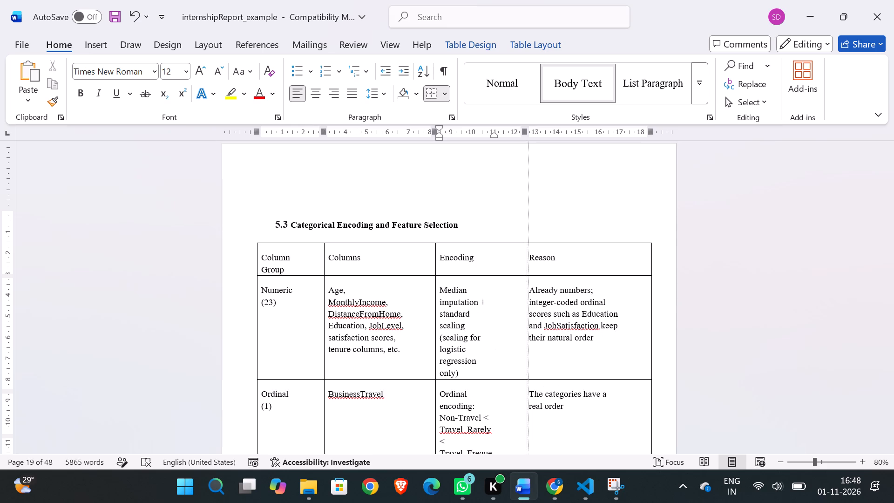
pyautogui.moveTo(528, 251); pyautogui.dragTo(526, 251)
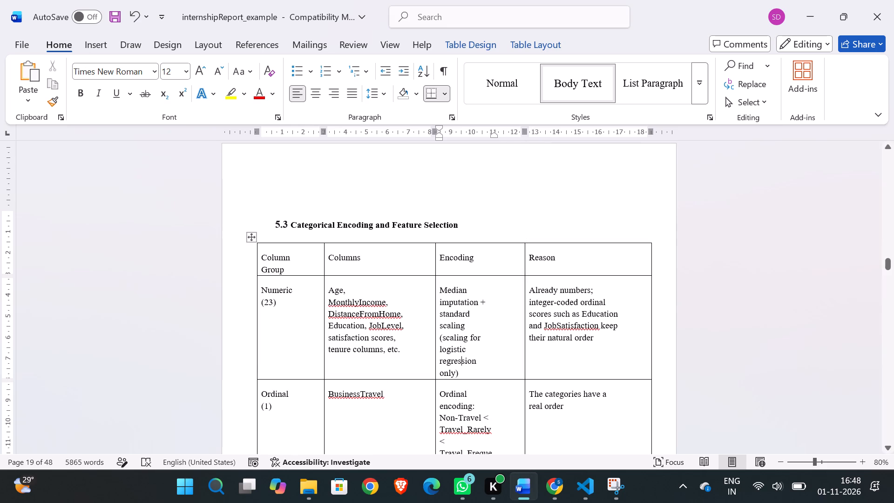
pyautogui.moveTo(437, 380); pyautogui.dragTo(436, 355)
# Delete "(scaling for logistic regression only)" from the Numeric row's Encoding cell.
pyautogui.moveTo(462, 376); pyautogui.dragTo(466, 336)
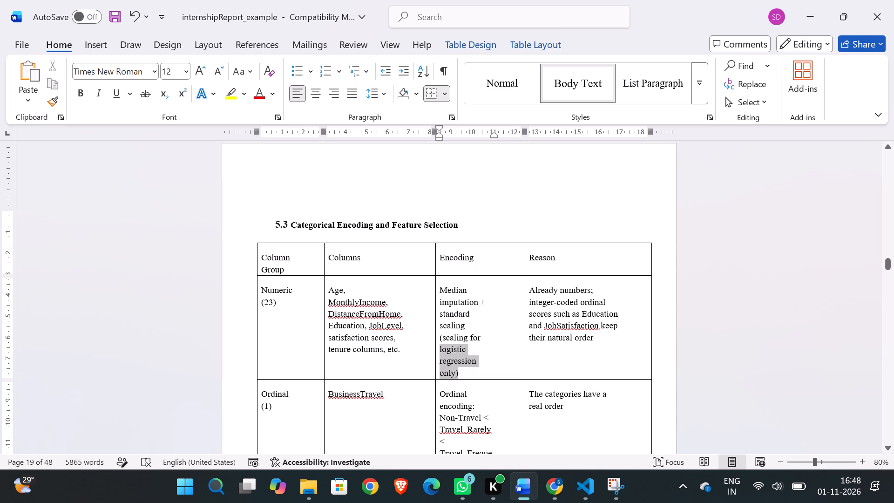
pyautogui.moveTo(466, 336); pyautogui.dragTo(467, 331)
pyautogui.press('BackSpace')
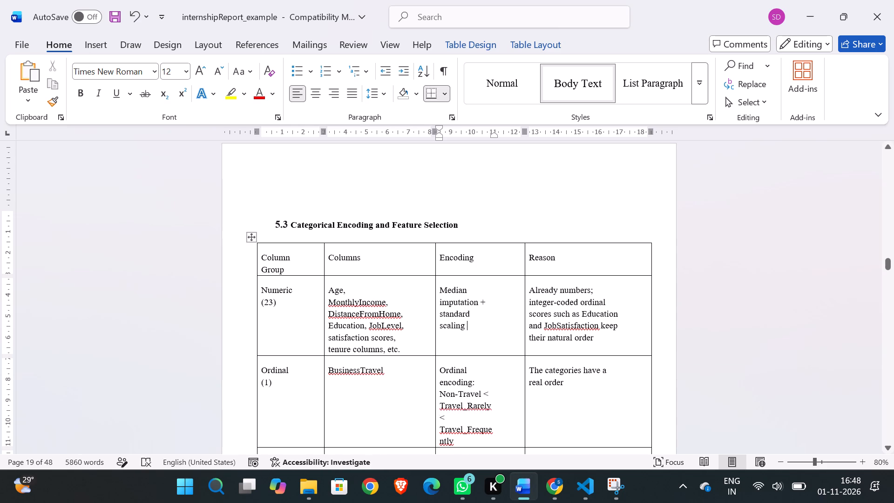
# Try centre and right alignment on the Numeric row's Columns text, and settle on justified alignment.
pyautogui.scroll(-1, 457, 407)
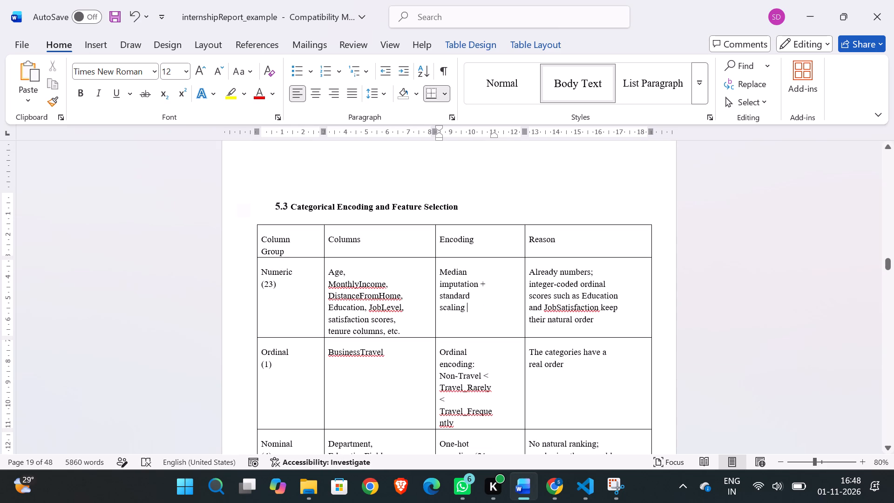
pyautogui.click(310, 313)
pyautogui.moveTo(401, 327); pyautogui.dragTo(331, 275)
pyautogui.hotkey('ctrl', 'c')
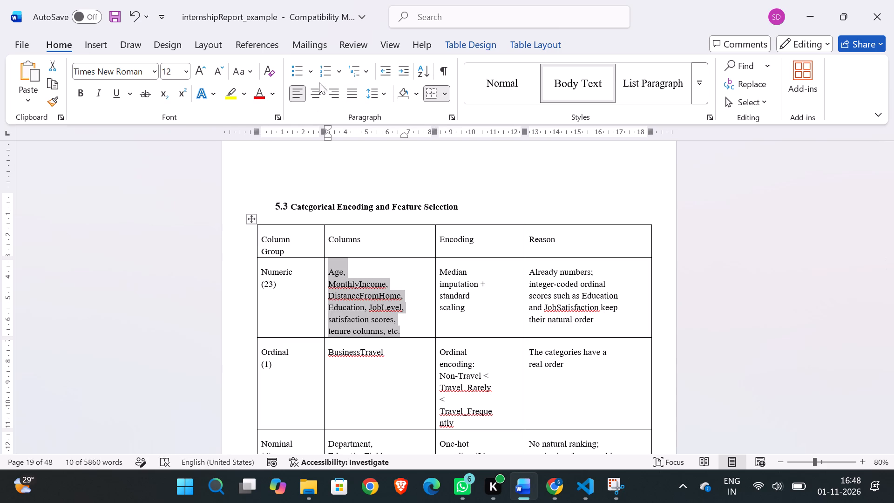
pyautogui.click(314, 96)
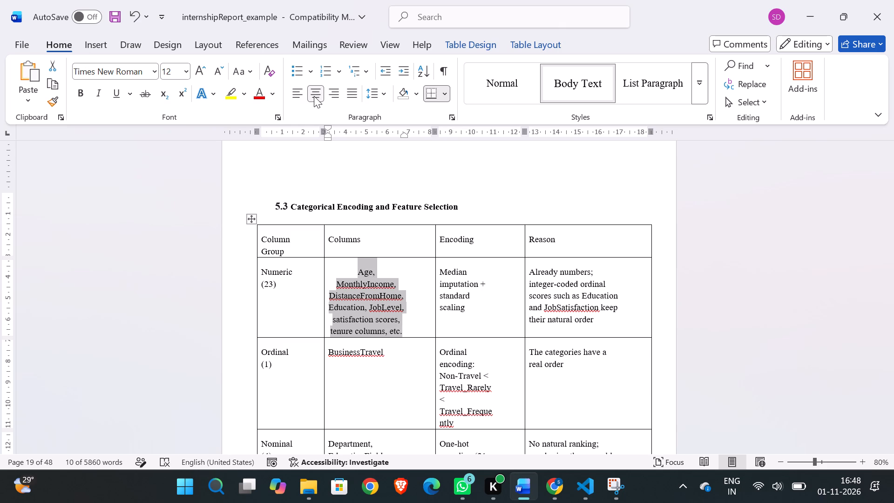
pyautogui.click(331, 92)
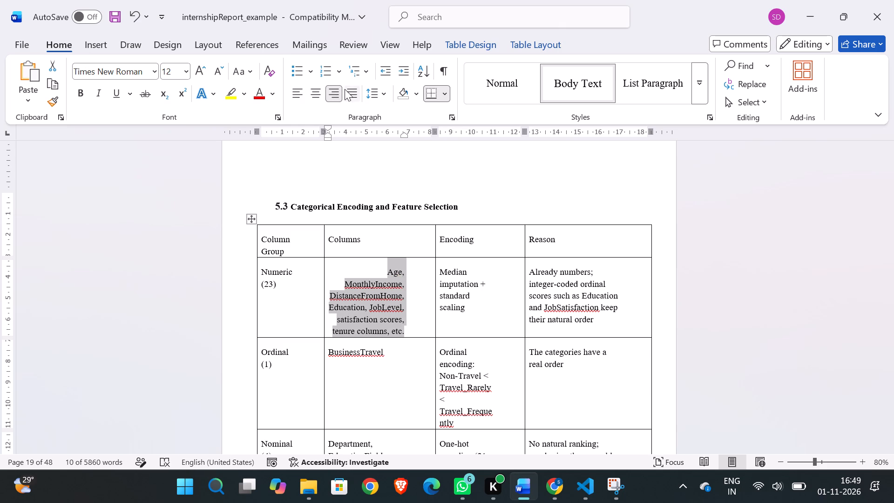
pyautogui.click(345, 89)
pyautogui.click(369, 278)
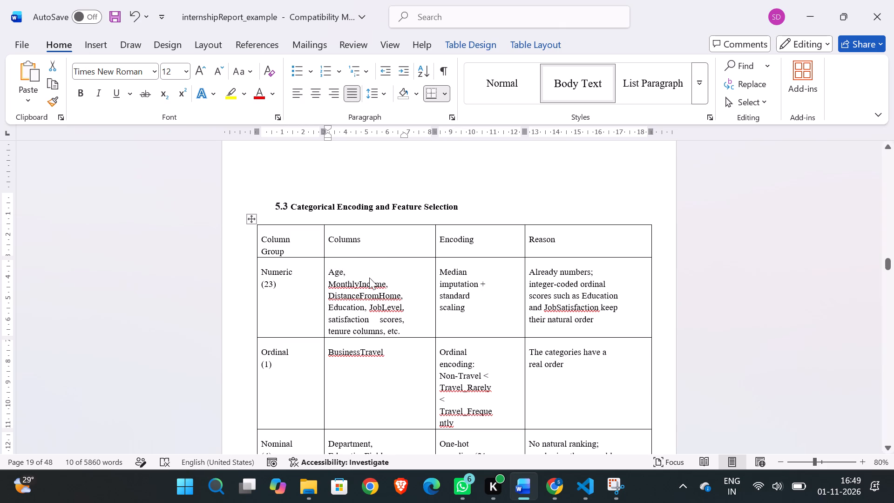
# Remove the space between "Age," and "MonthlyIncome" in the Numeric row's Columns cell.
pyautogui.click(326, 286)
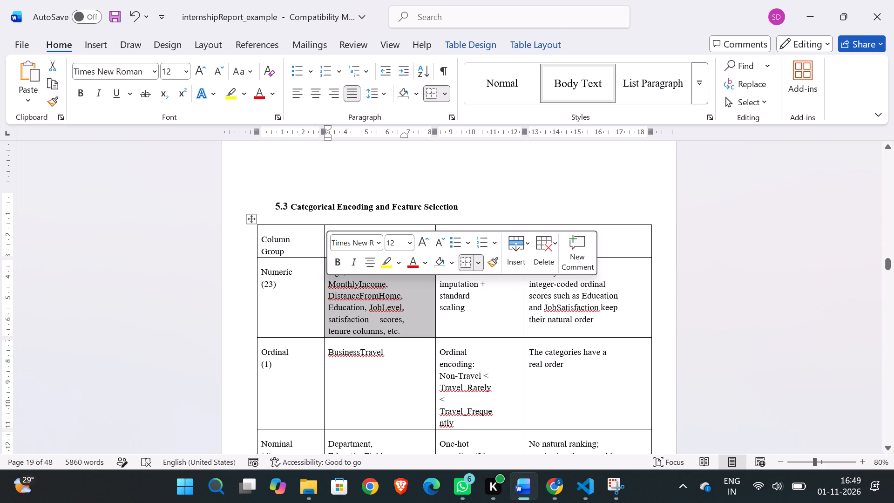
pyautogui.click(330, 286)
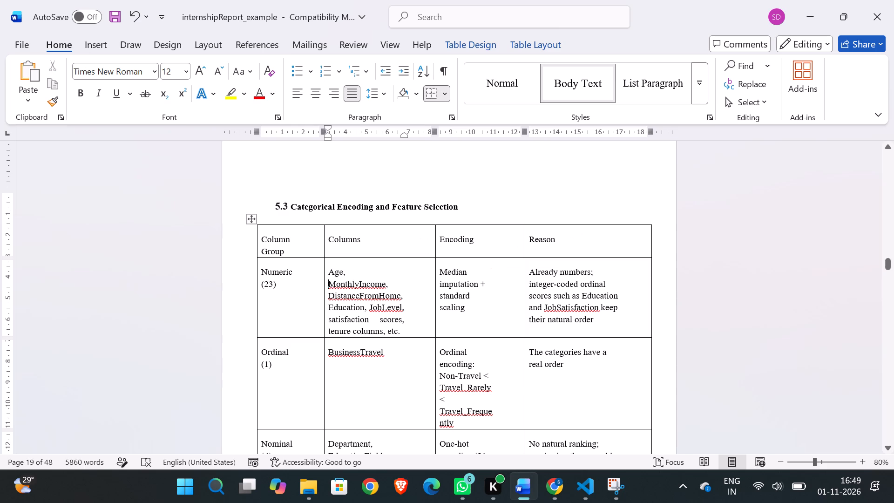
pyautogui.press('BackSpace')
pyautogui.press('space')
pyautogui.press('BackSpace')
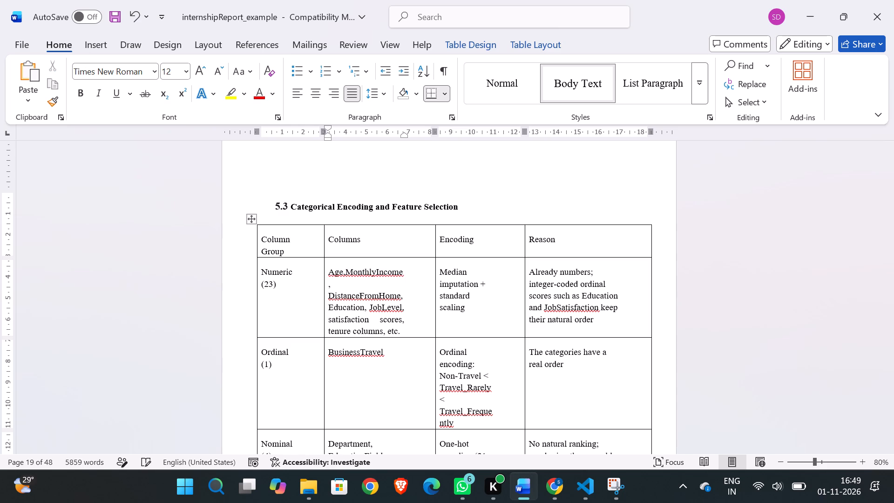
pyautogui.press('Right')
pyautogui.press('Right')
pyautogui.press('Right')
pyautogui.press('Right')
pyautogui.press('Right')
pyautogui.press('Right')
pyautogui.press('Right')
pyautogui.press('Right')
pyautogui.press('Right')
pyautogui.press('Right')
pyautogui.press('Right')
pyautogui.press('Right')
pyautogui.press('Right')
pyautogui.press('Right')
pyautogui.click(431, 279)
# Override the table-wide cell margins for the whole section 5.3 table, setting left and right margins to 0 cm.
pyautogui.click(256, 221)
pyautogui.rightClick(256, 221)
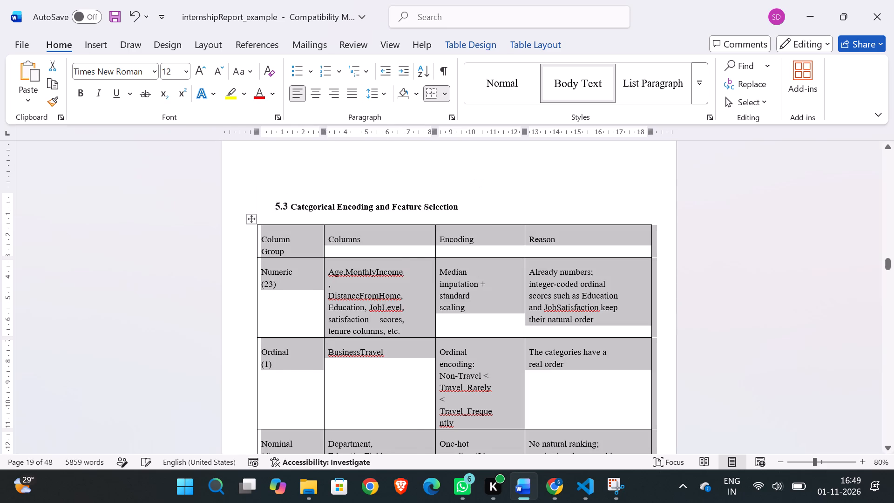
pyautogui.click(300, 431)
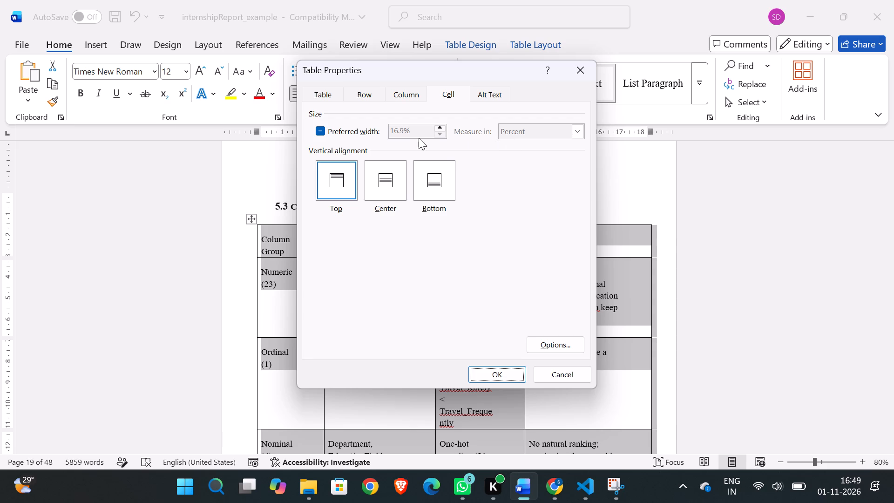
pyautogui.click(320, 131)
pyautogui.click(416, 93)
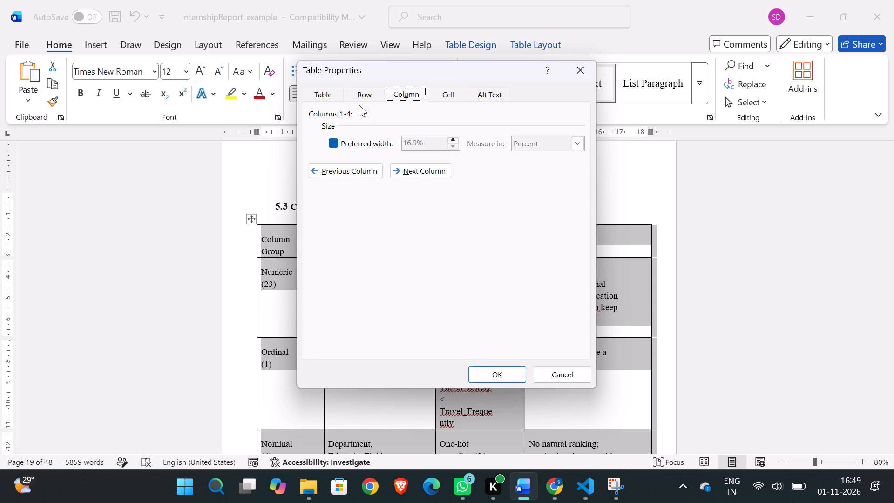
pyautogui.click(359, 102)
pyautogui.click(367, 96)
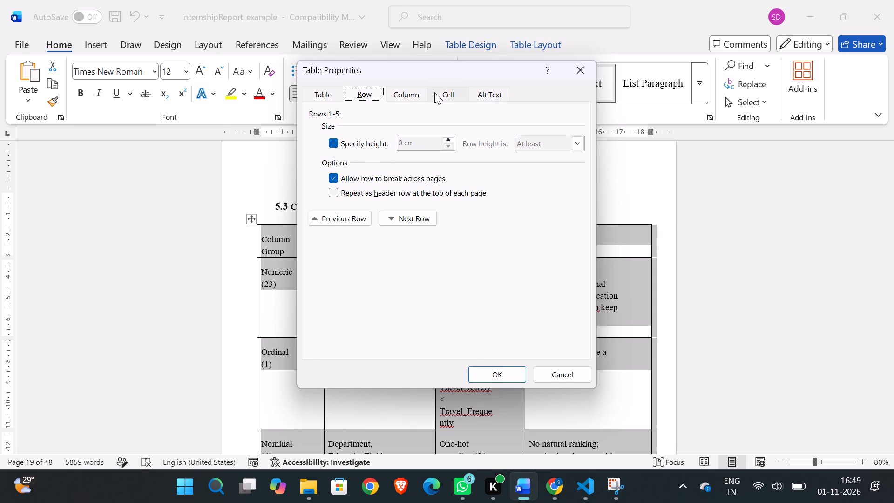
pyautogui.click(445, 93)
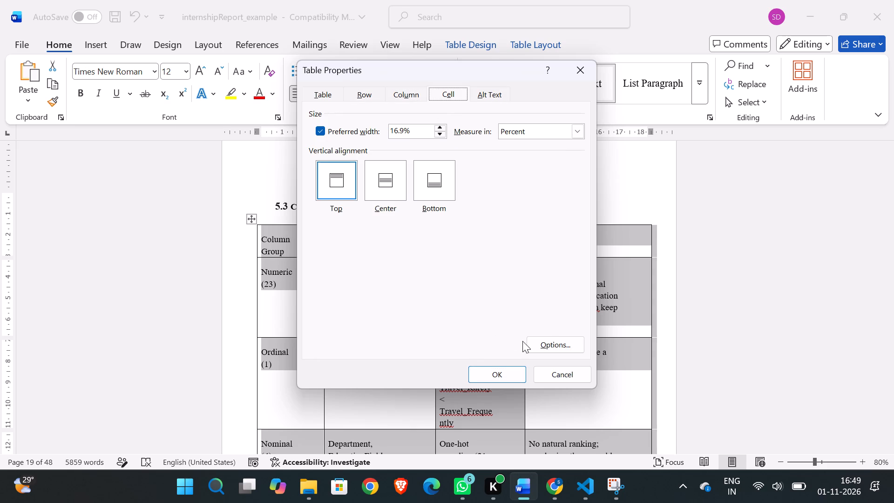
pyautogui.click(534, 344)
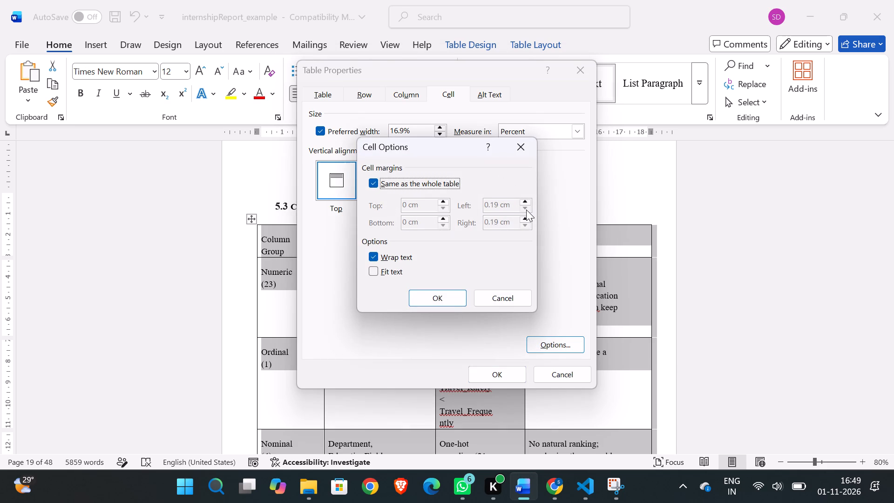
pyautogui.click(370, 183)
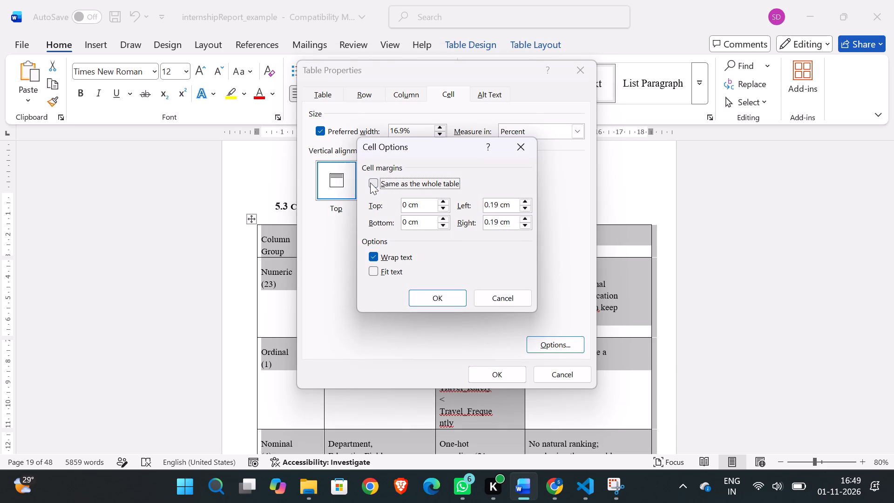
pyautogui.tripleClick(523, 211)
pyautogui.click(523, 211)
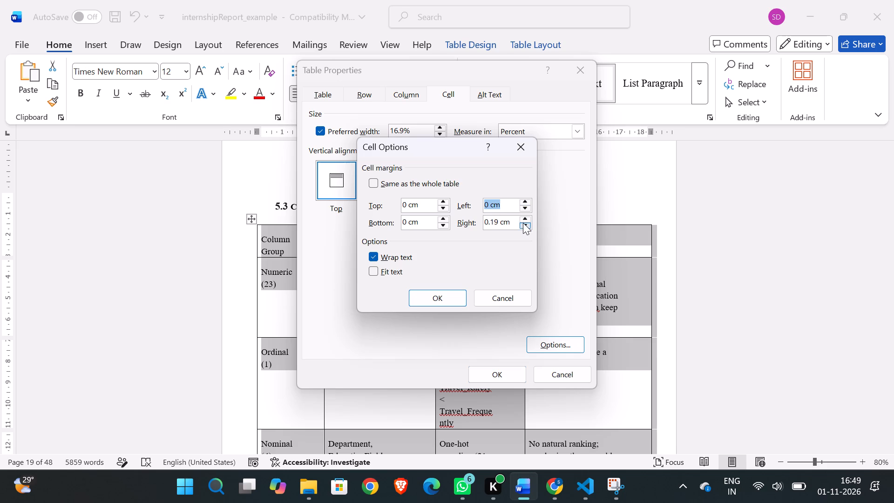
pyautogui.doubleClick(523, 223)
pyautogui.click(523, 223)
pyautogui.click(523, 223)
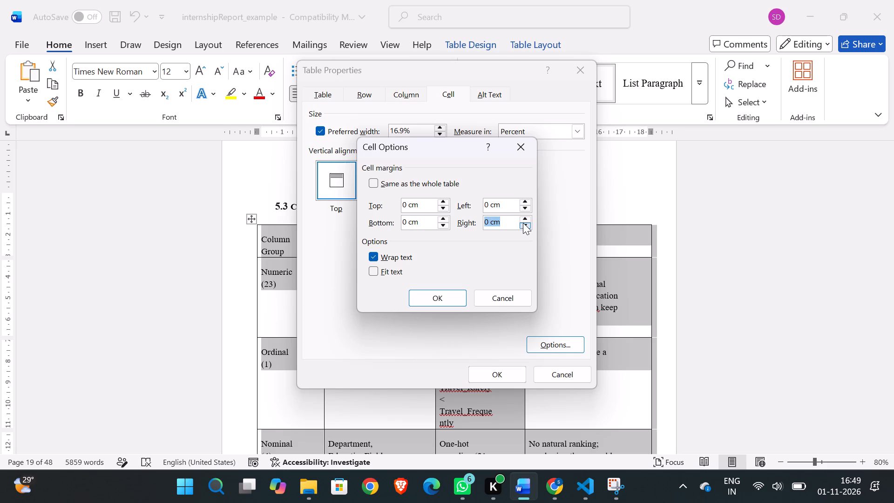
# Disable Wrap text and enable Fit text for all cells of the section 5.3 table, and apply the cell options.
pyautogui.click(372, 257)
pyautogui.click(372, 272)
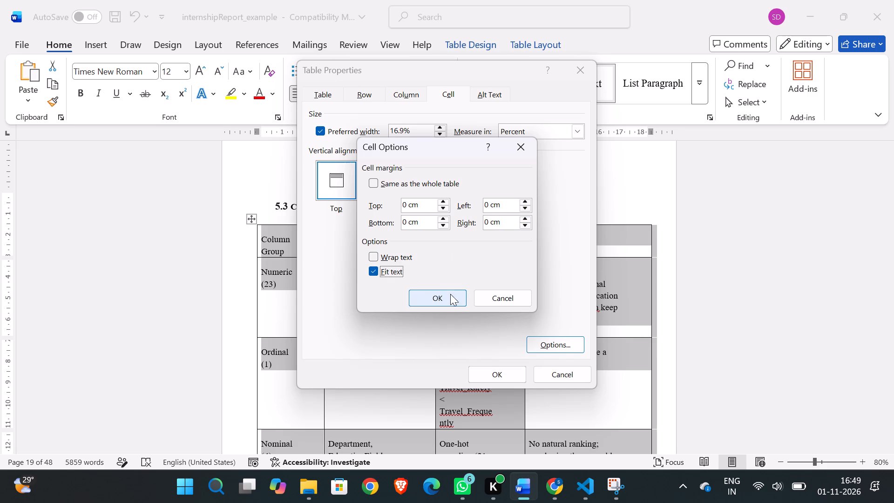
pyautogui.click(460, 293)
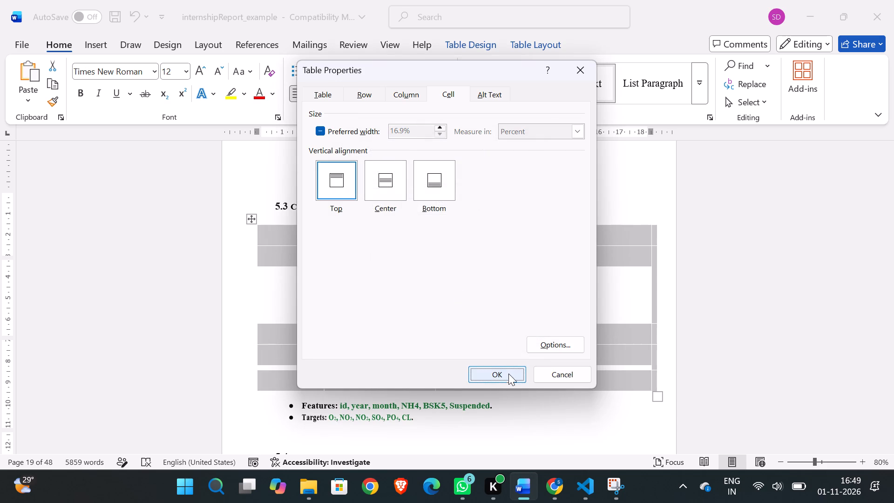
pyautogui.click(508, 373)
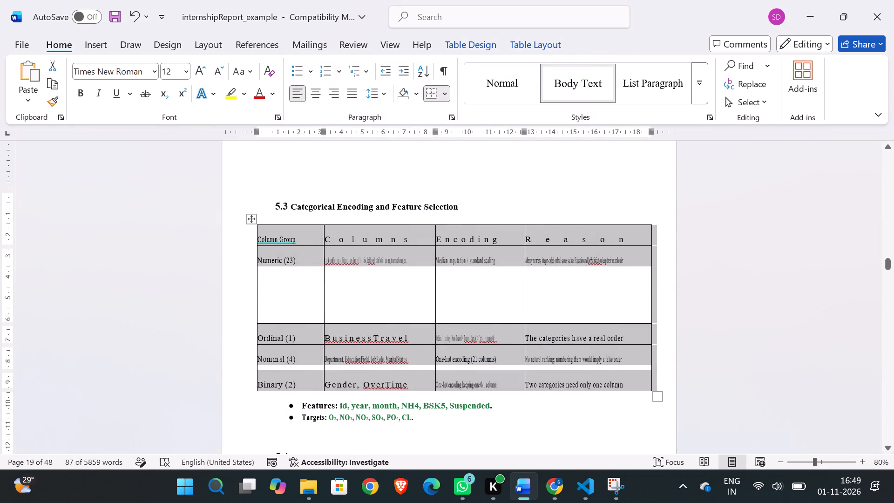
pyautogui.click(417, 319)
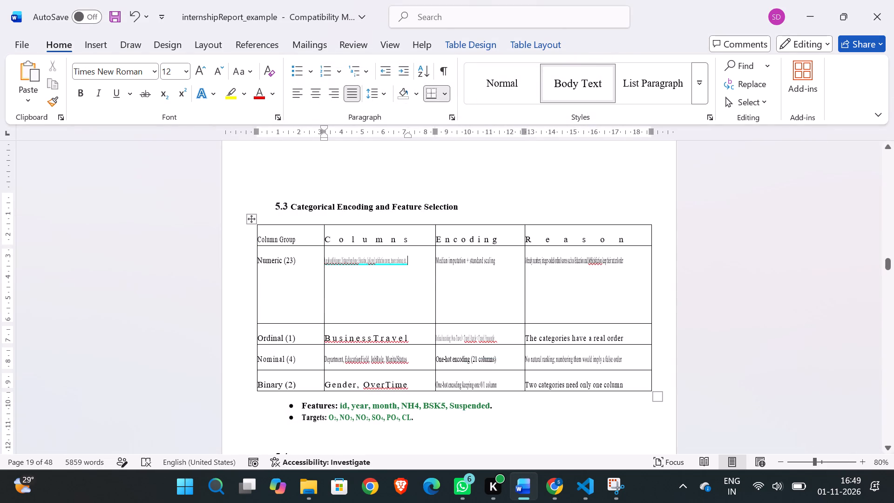
pyautogui.click(407, 313)
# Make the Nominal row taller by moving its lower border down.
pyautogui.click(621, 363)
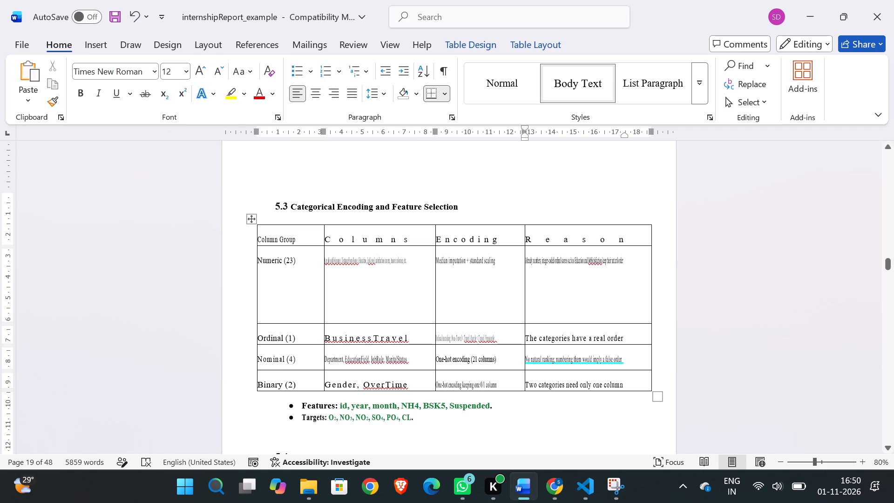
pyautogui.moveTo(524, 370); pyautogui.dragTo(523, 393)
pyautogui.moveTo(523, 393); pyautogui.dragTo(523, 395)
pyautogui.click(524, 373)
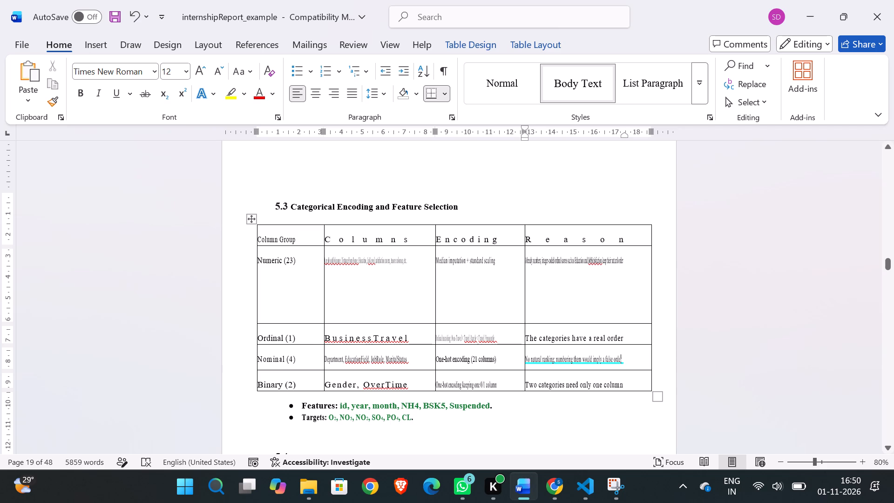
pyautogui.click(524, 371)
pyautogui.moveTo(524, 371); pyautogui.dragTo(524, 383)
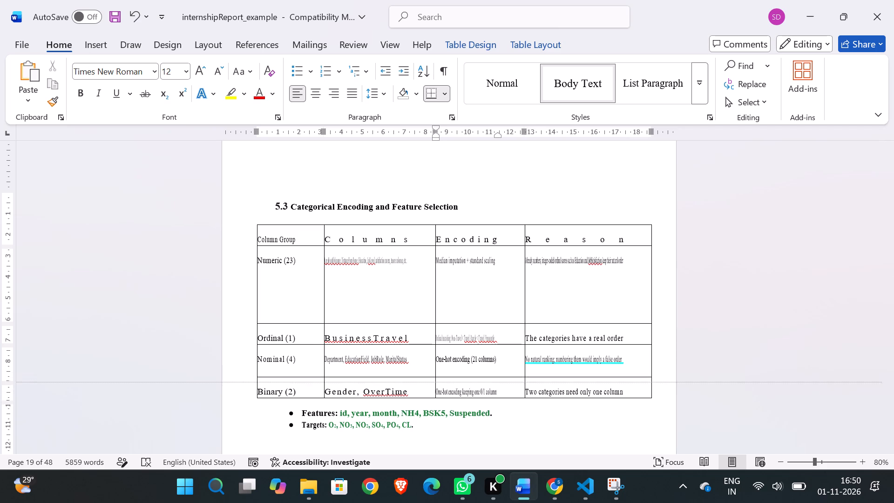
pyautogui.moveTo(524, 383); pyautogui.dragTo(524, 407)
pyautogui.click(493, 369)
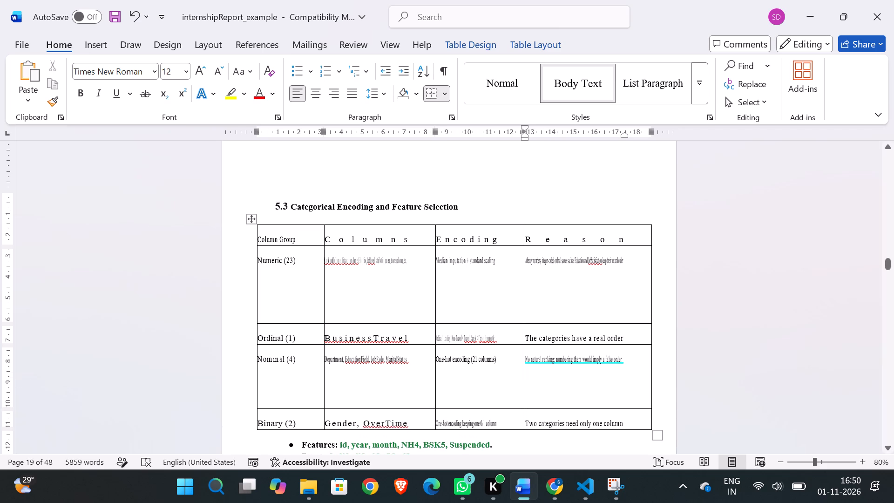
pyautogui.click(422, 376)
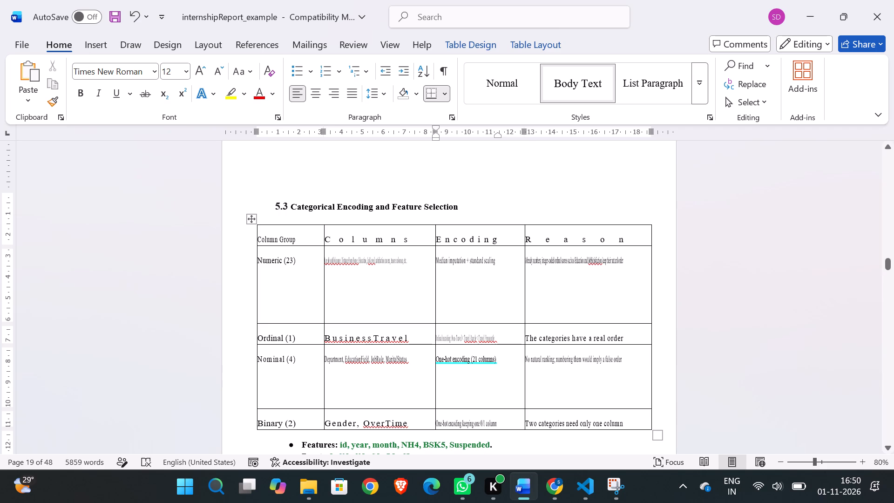
# Enable Wrap text for the whole table's cells and restore their margins to Same as the whole table.
pyautogui.click(250, 219)
pyautogui.click(250, 219)
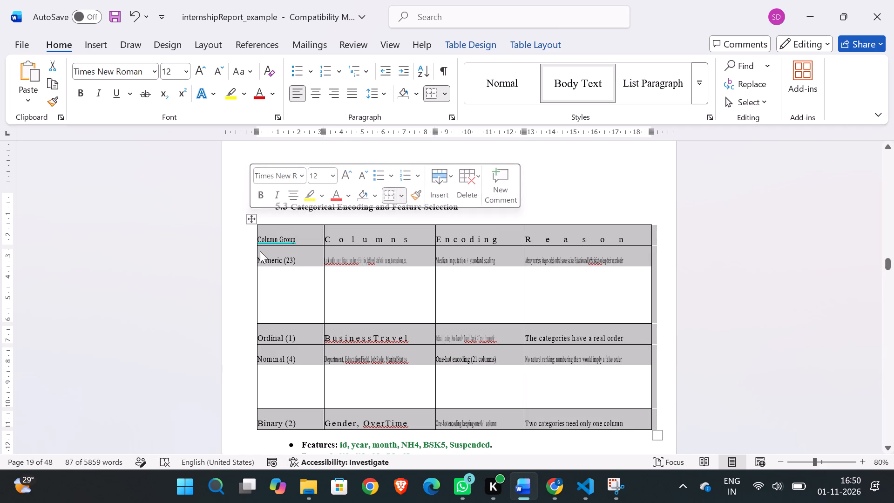
pyautogui.rightClick(252, 219)
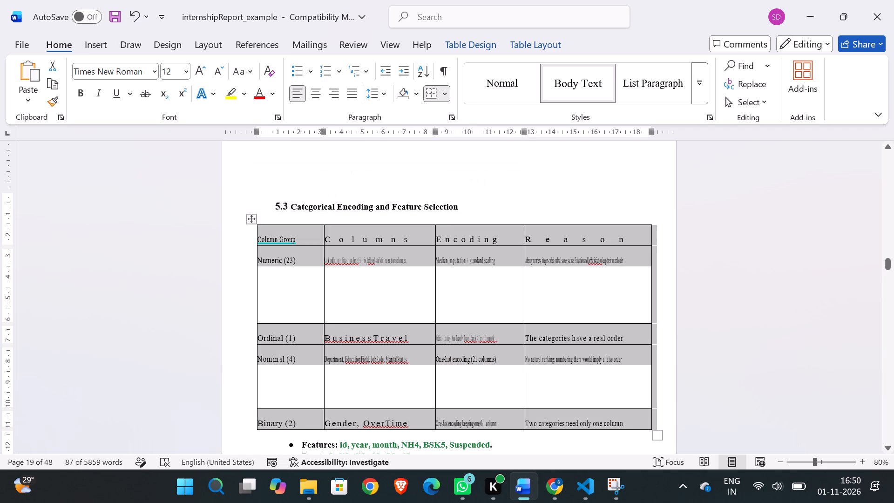
pyautogui.click(306, 434)
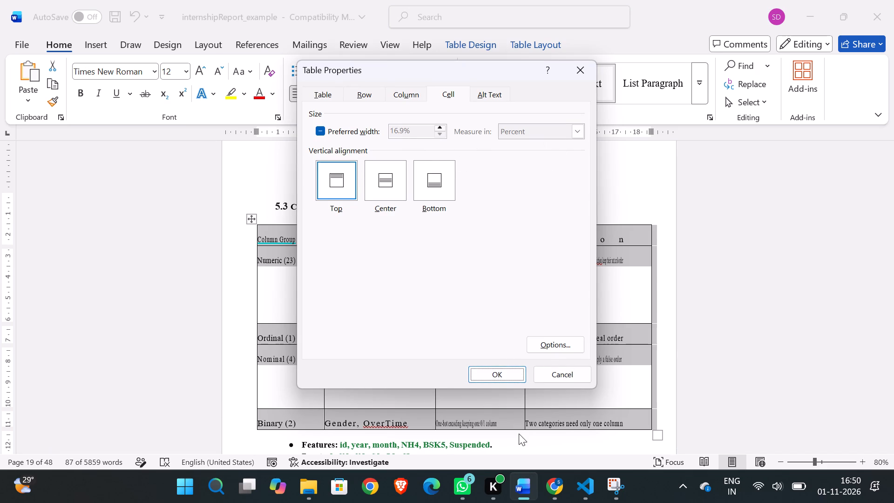
pyautogui.click(556, 349)
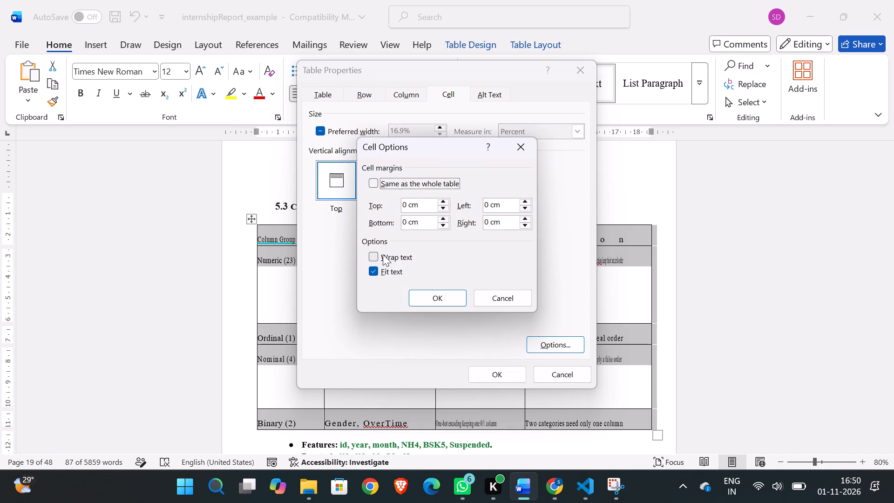
pyautogui.click(373, 254)
pyautogui.click(372, 180)
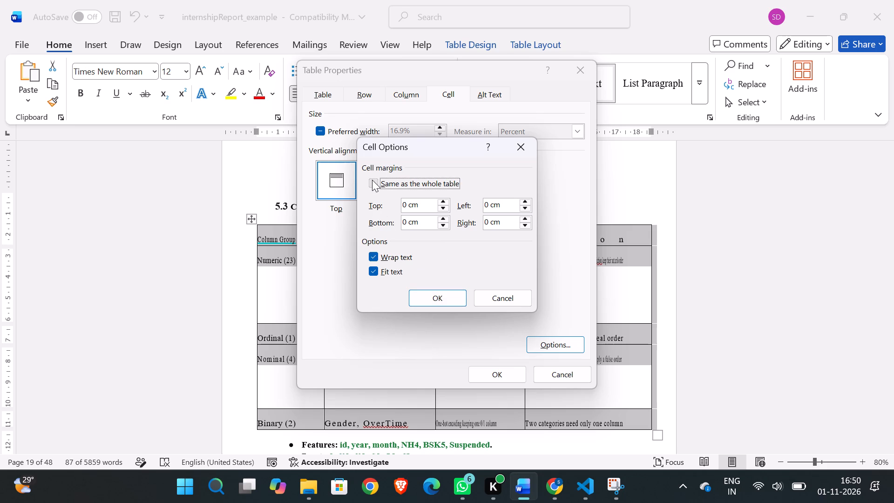
pyautogui.click(425, 298)
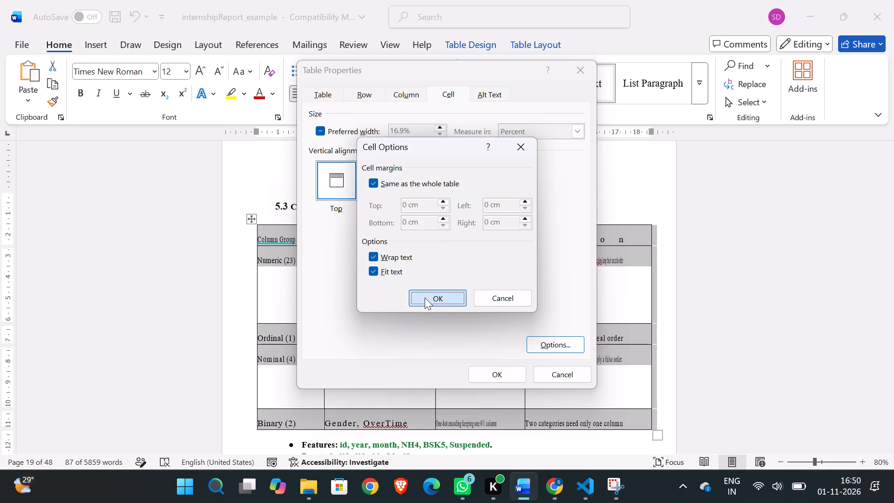
pyautogui.click(483, 384)
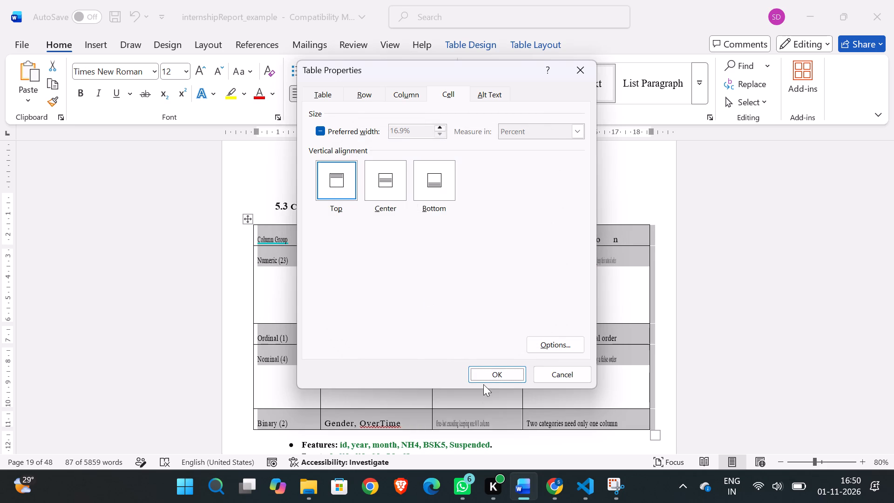
pyautogui.click(490, 377)
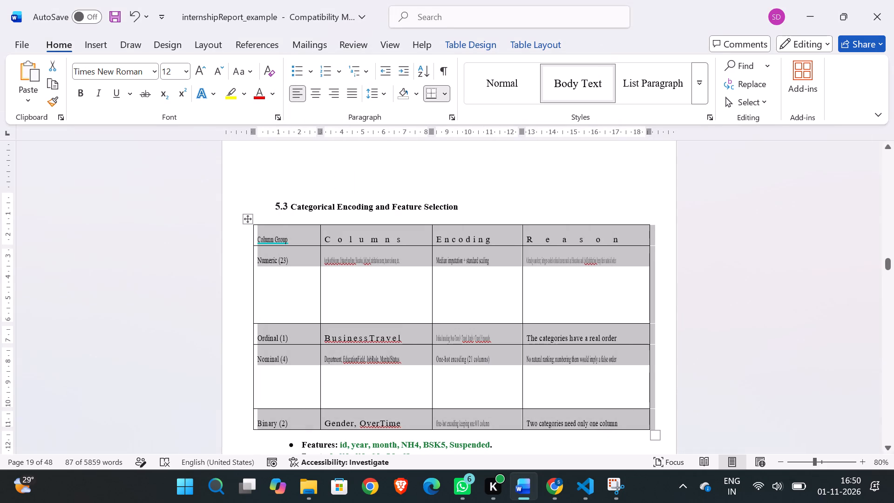
# Shorten the Nominal row and make the Binary row taller by moving their lower borders.
pyautogui.moveTo(432, 409); pyautogui.dragTo(431, 385)
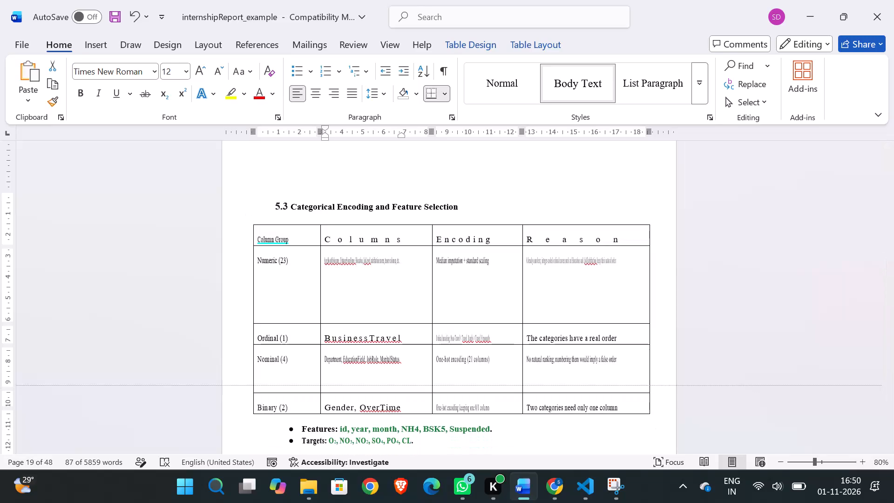
pyautogui.moveTo(431, 385); pyautogui.dragTo(429, 377)
pyautogui.click(468, 389)
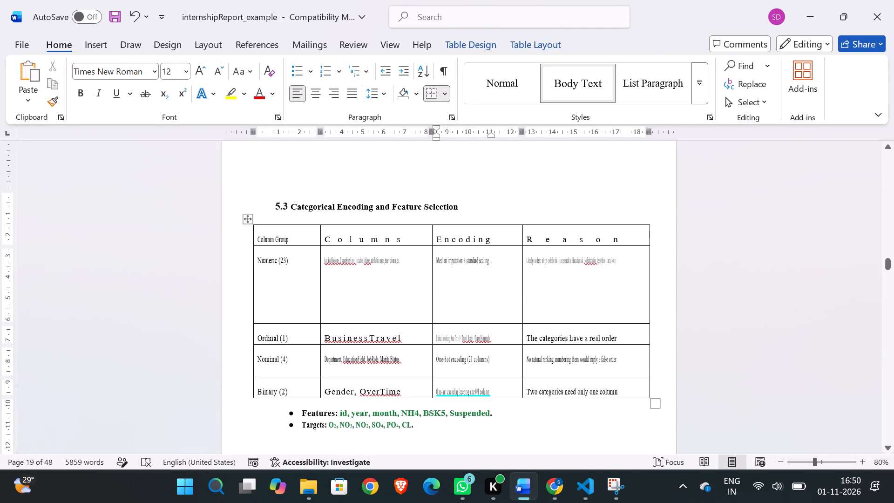
pyautogui.moveTo(434, 397); pyautogui.dragTo(435, 426)
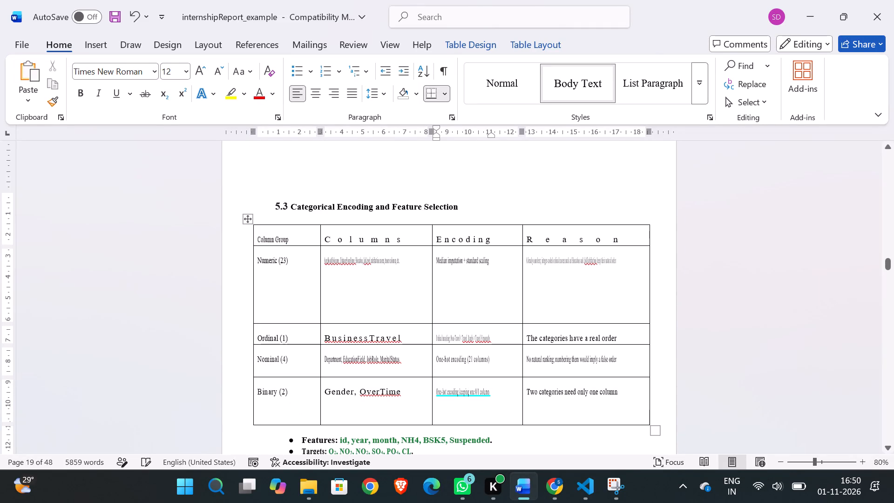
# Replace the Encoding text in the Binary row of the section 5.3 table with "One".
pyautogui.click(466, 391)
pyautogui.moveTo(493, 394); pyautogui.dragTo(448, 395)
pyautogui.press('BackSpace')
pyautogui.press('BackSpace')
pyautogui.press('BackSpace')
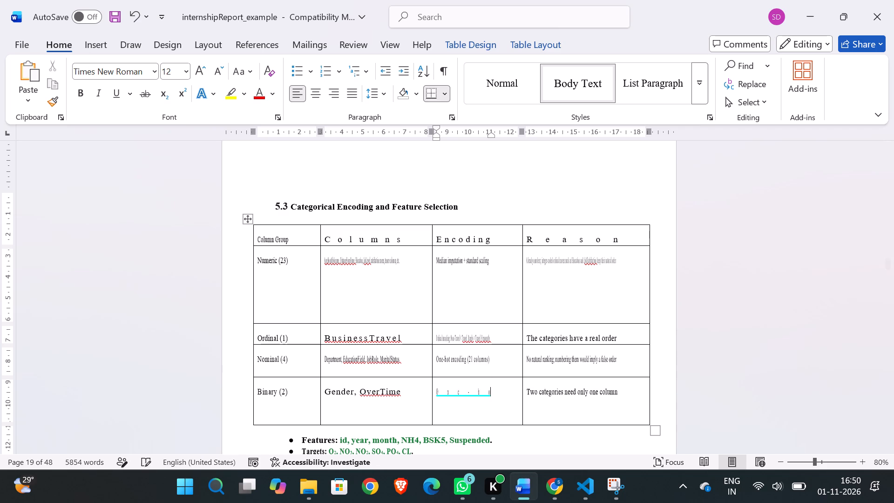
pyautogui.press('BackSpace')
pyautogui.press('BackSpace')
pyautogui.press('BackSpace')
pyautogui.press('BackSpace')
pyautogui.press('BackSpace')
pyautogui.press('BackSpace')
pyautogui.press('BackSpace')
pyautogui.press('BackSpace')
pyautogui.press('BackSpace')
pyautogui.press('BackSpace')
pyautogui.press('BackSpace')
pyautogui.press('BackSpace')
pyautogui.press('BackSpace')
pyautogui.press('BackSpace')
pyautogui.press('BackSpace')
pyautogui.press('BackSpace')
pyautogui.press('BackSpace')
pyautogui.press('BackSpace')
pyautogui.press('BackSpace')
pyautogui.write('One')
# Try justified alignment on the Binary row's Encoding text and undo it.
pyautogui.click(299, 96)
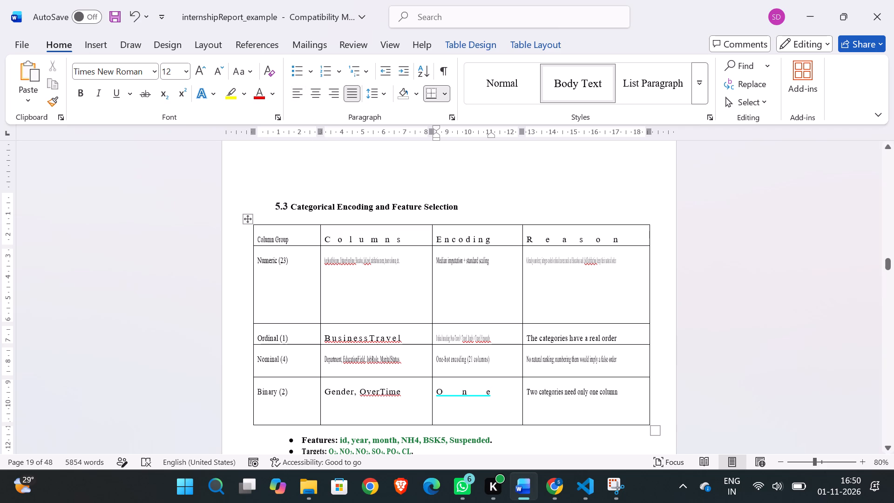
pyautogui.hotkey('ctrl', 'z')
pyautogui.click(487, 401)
# Delete the entire encoding table under the section 5.3 heading.
pyautogui.moveTo(610, 407); pyautogui.dragTo(269, 229)
pyautogui.press('BackSpace')
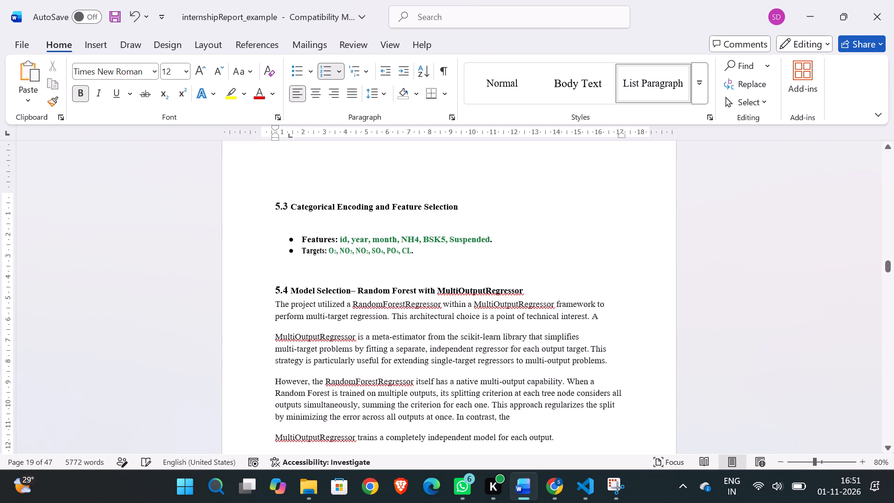
pyautogui.press('Return')
pyautogui.press('BackSpace')
pyautogui.hotkey('ctrl', 'v')
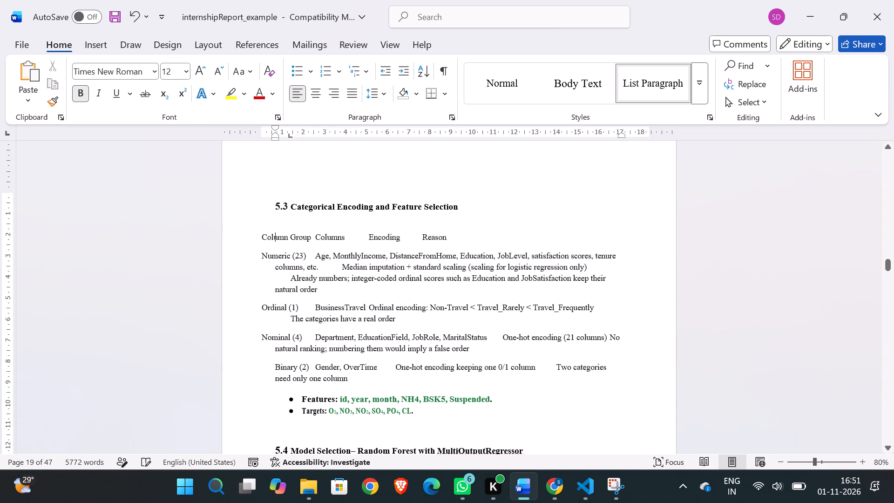
# Select all the pasted encoding text, from Column Group through the Binary entry, and open the Convert Text to Table settings.
pyautogui.moveTo(347, 379); pyautogui.dragTo(263, 229)
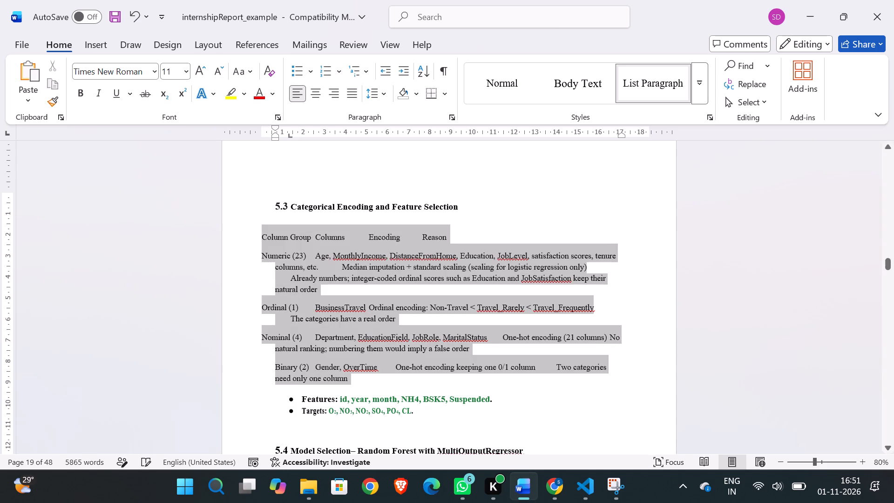
pyautogui.moveTo(263, 229); pyautogui.dragTo(260, 231)
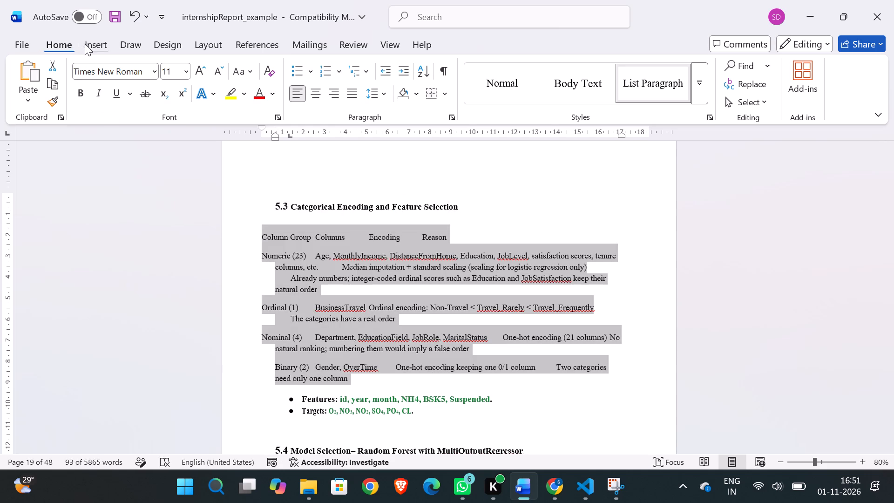
pyautogui.click(86, 44)
pyautogui.click(103, 107)
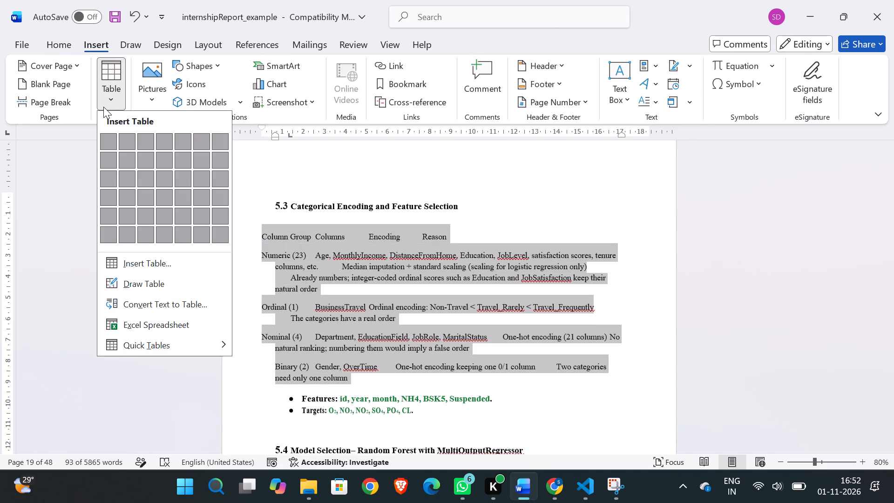
pyautogui.click(142, 300)
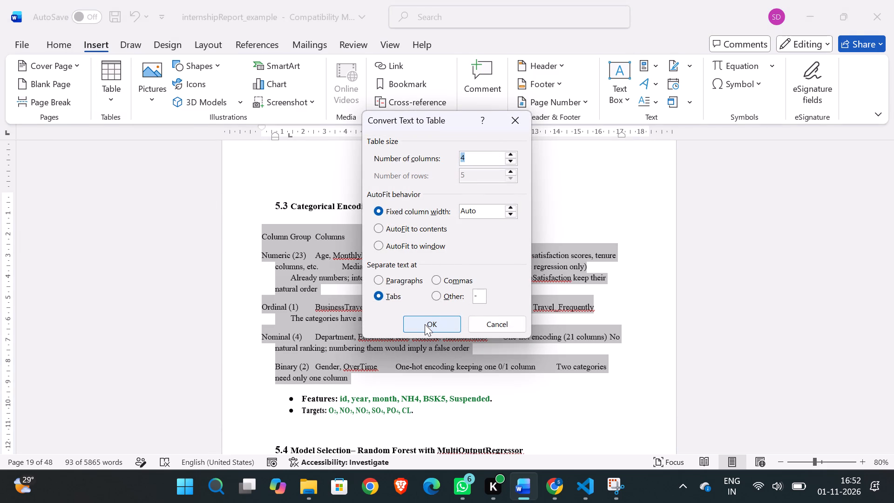
# Capture the Convert Text to Table dialog, send the screenshot to the AI chat in Chrome, and read the advised settings.
pyautogui.press('Print')
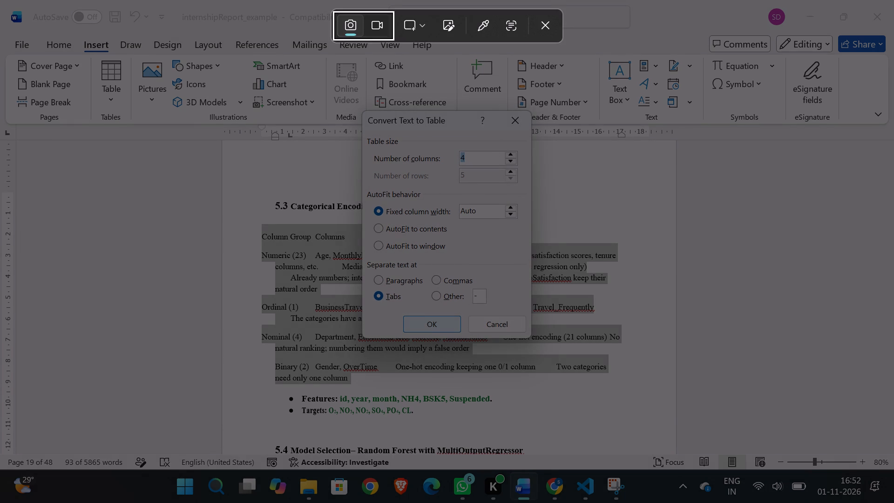
pyautogui.moveTo(352, 358); pyautogui.dragTo(566, 69)
pyautogui.click(555, 489)
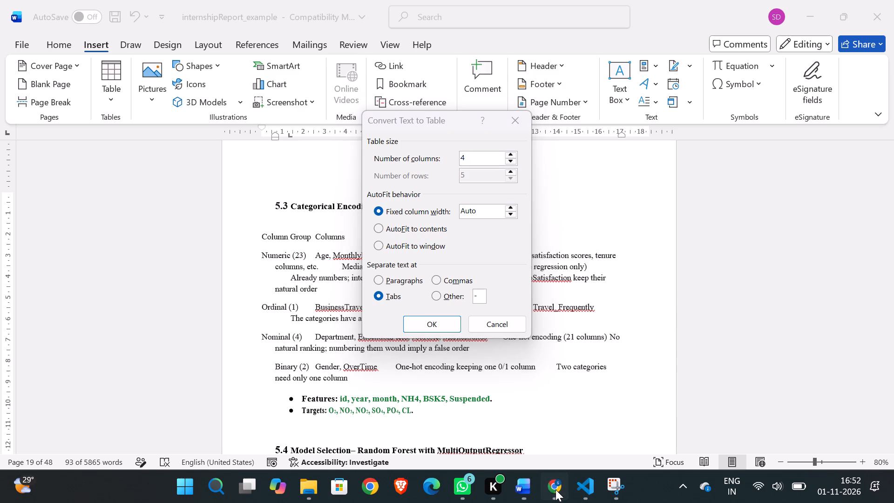
pyautogui.click(563, 394)
pyautogui.hotkey('ctrl', 'v')
pyautogui.press('Return')
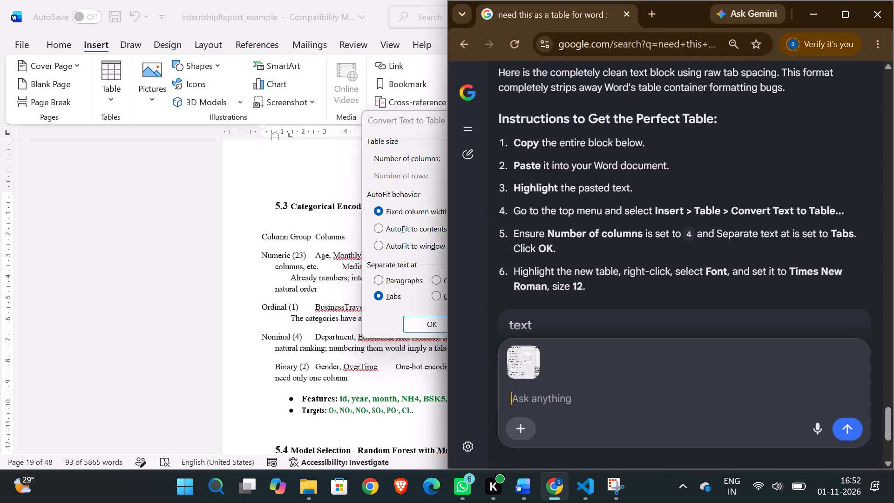
pyautogui.press('Return')
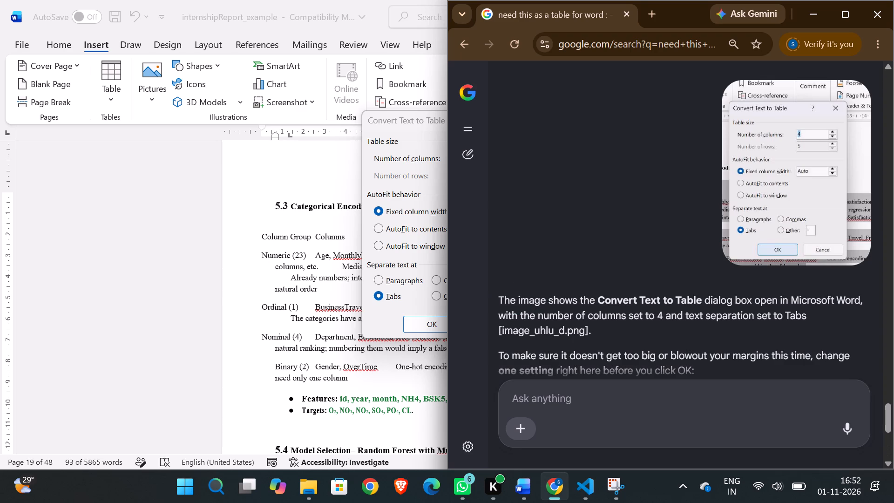
pyautogui.scroll(-2, 607, 290)
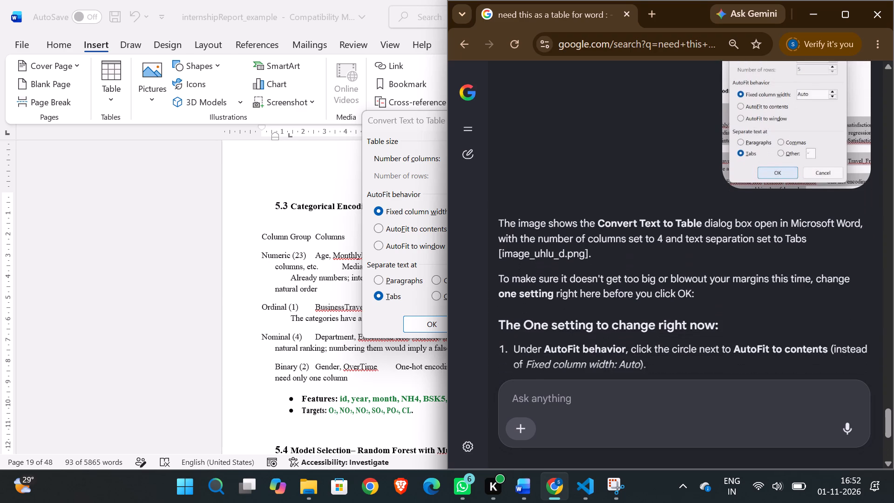
pyautogui.scroll(-2, 607, 290)
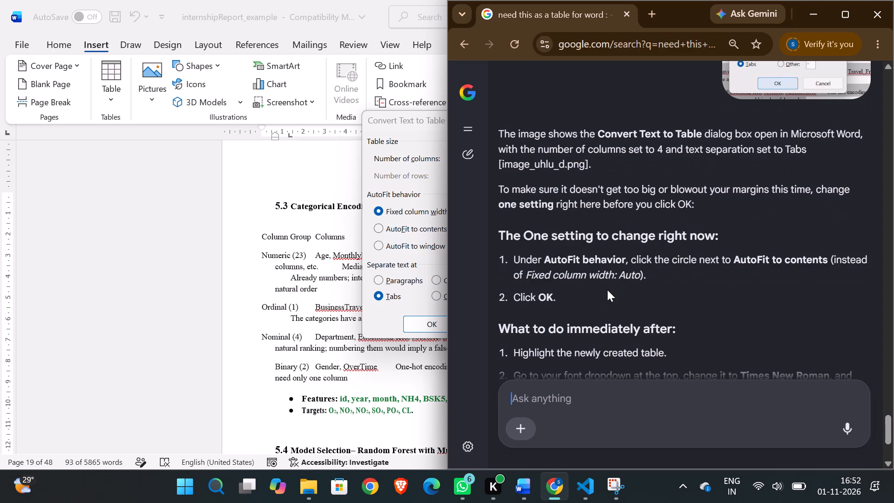
# Back in Word, convert the selected text to a four-column table separated at tabs, using AutoFit to contents.
pyautogui.click(377, 226)
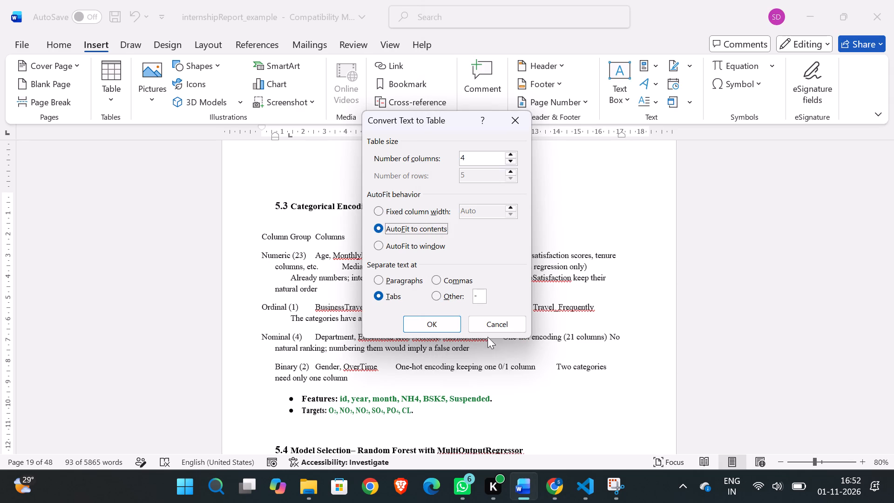
pyautogui.click(440, 321)
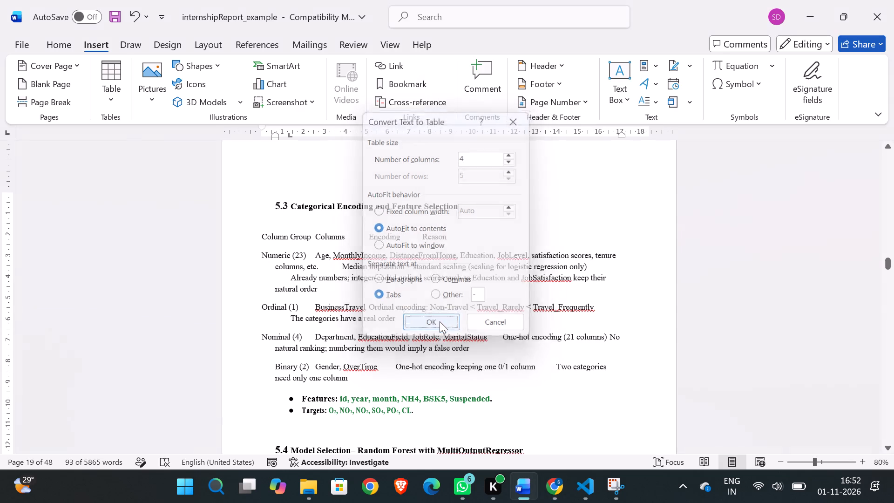
pyautogui.scroll(-1, 440, 321)
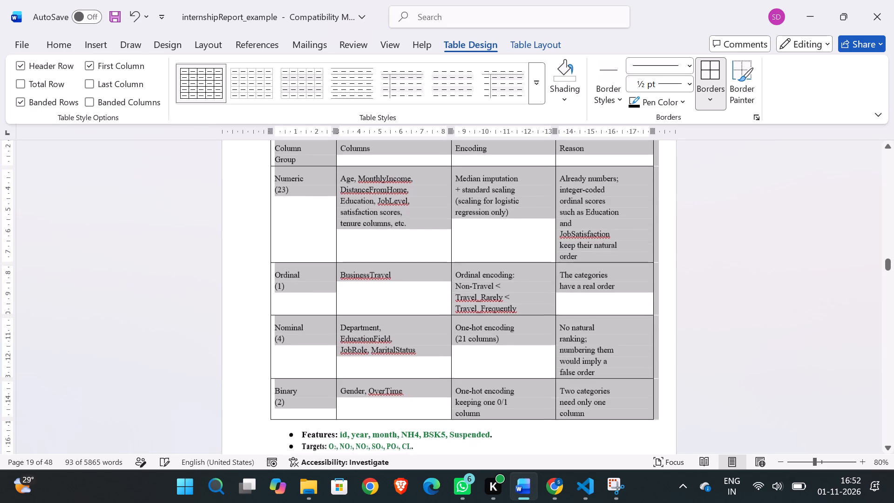
pyautogui.click(417, 359)
# Move the border between Column Group and Columns inward to narrow the new table's first column.
pyautogui.scroll(1, 536, 301)
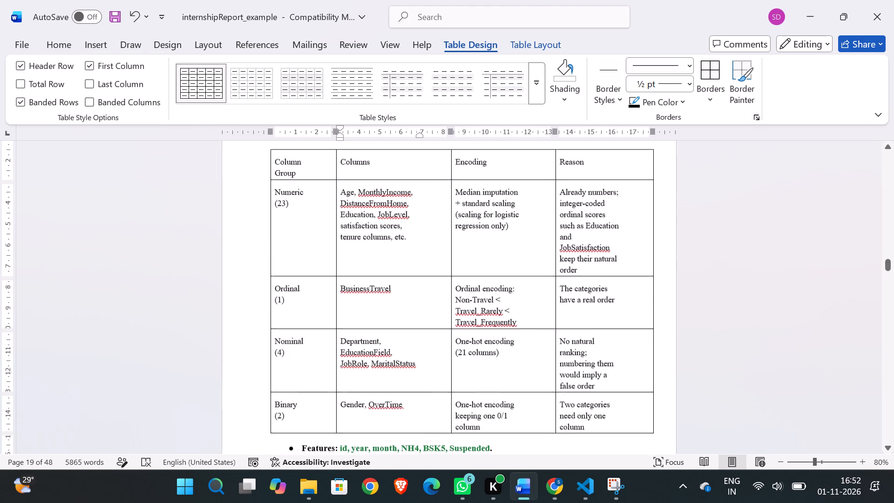
pyautogui.scroll(1, 536, 301)
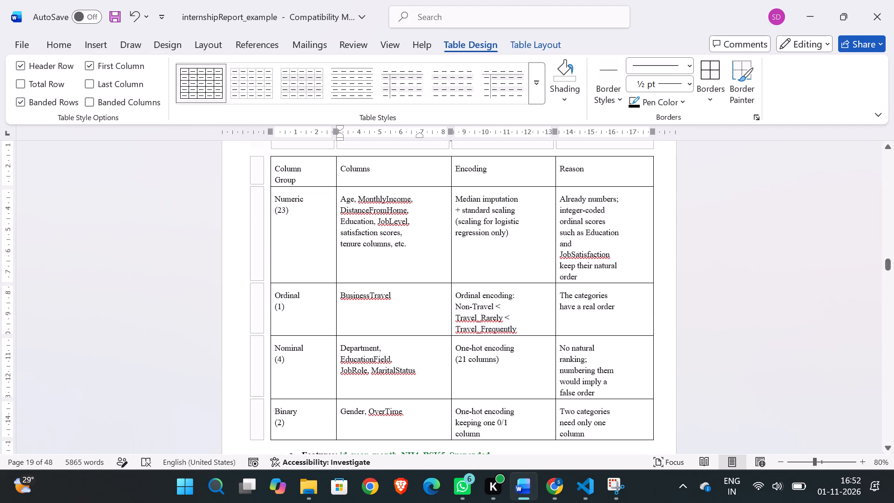
pyautogui.click(336, 184)
pyautogui.moveTo(336, 185); pyautogui.dragTo(314, 185)
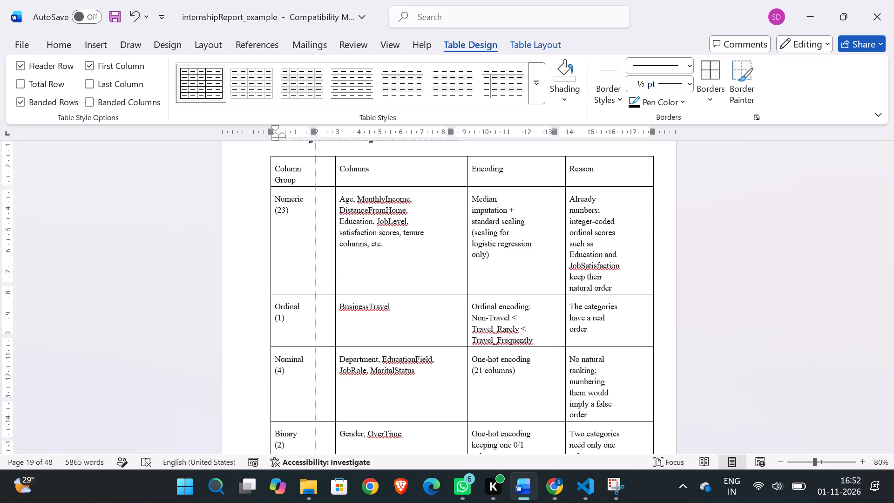
pyautogui.moveTo(314, 185); pyautogui.dragTo(312, 188)
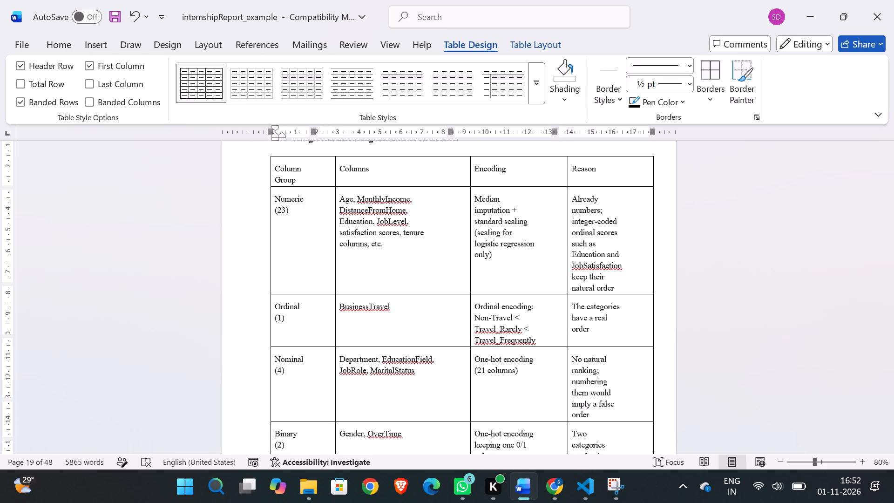
# Narrow the table's Columns column slightly by moving its border with Encoding to about the 9 mark on the ruler.
pyautogui.click(325, 214)
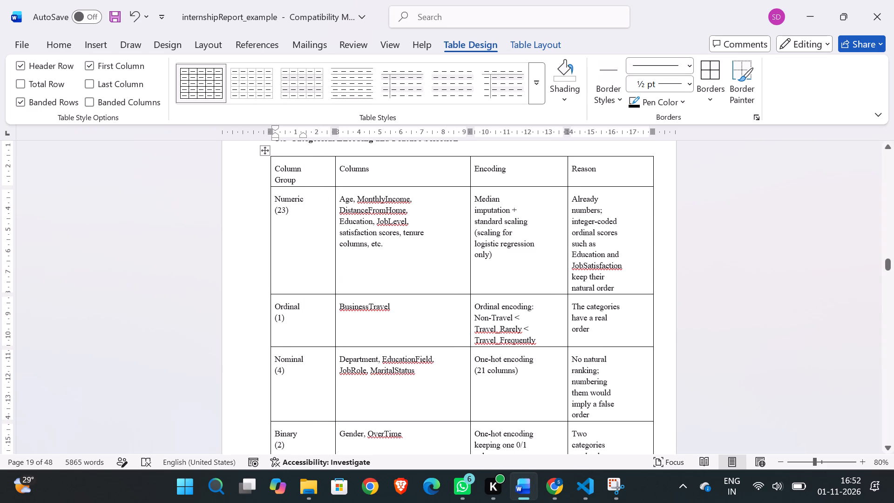
pyautogui.moveTo(470, 161); pyautogui.dragTo(474, 161)
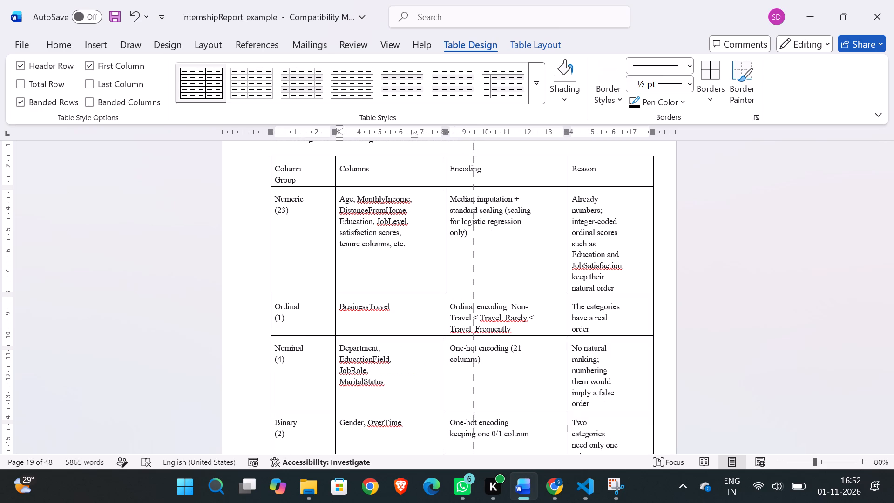
pyautogui.moveTo(474, 161); pyautogui.dragTo(577, 168)
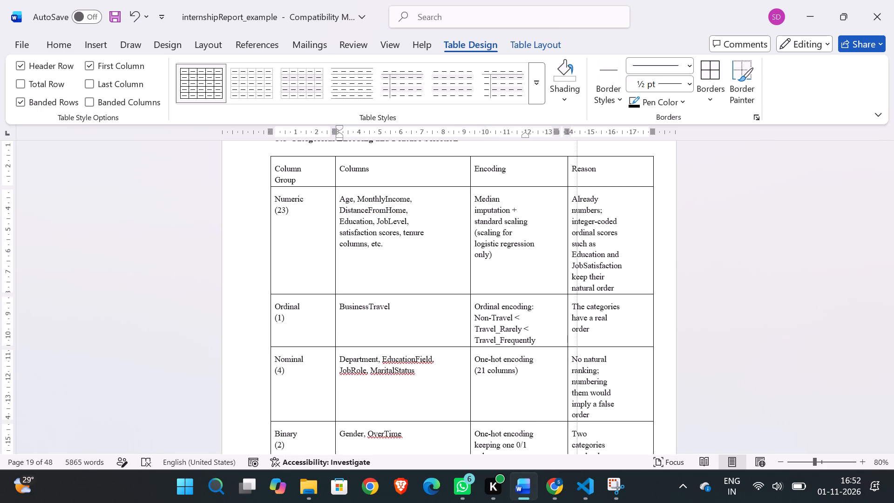
pyautogui.moveTo(577, 168); pyautogui.dragTo(601, 167)
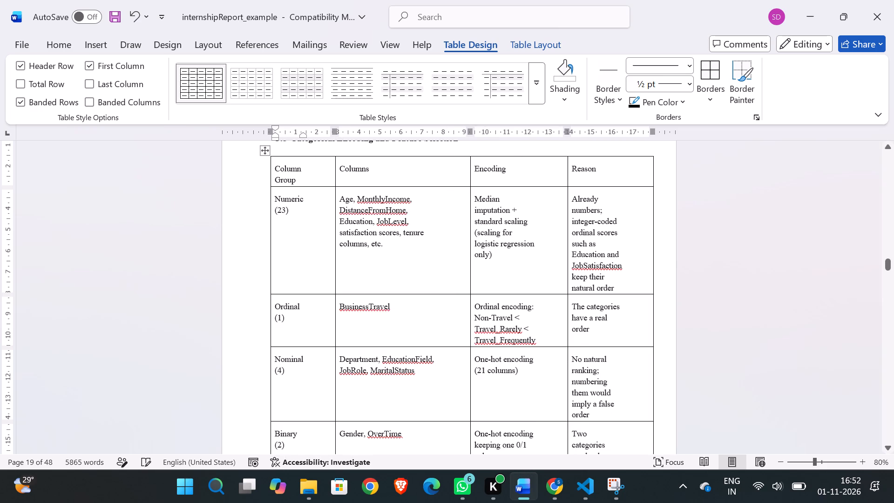
pyautogui.moveTo(469, 162); pyautogui.dragTo(423, 163)
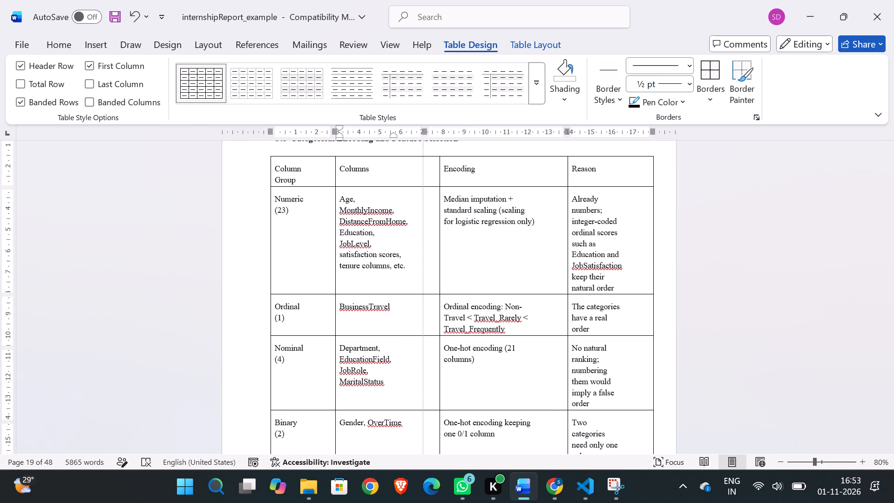
pyautogui.moveTo(423, 163); pyautogui.dragTo(503, 155)
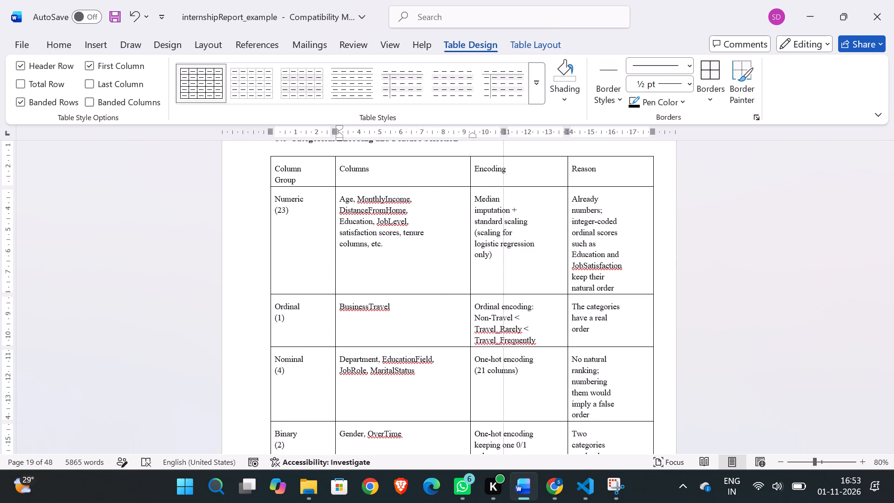
pyautogui.moveTo(503, 155); pyautogui.dragTo(465, 157)
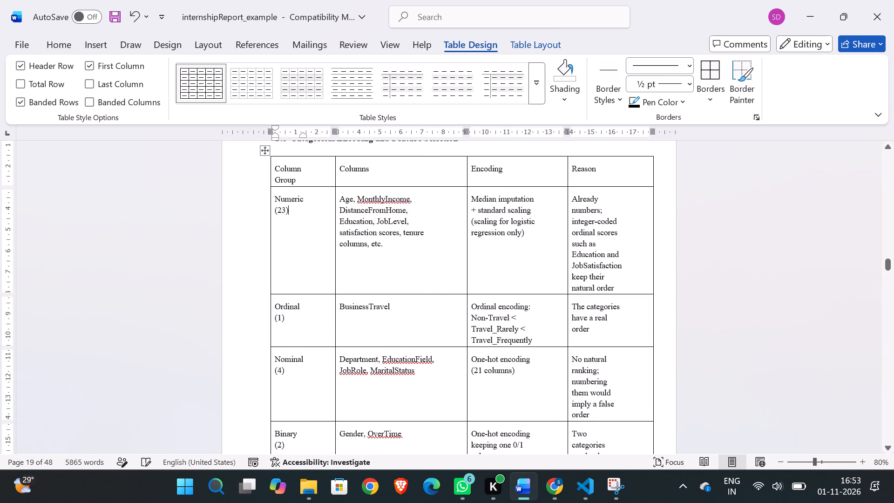
# Send the AI chat in Chrome a screenshot of the table's top rows, noting the second column leaves a lot of space, and read its advice.
pyautogui.press('Print')
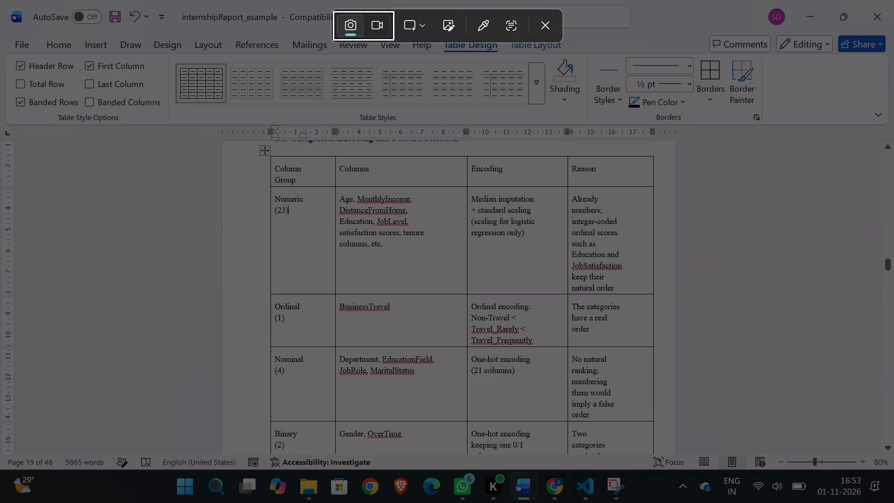
pyautogui.moveTo(264, 304); pyautogui.dragTo(656, 152)
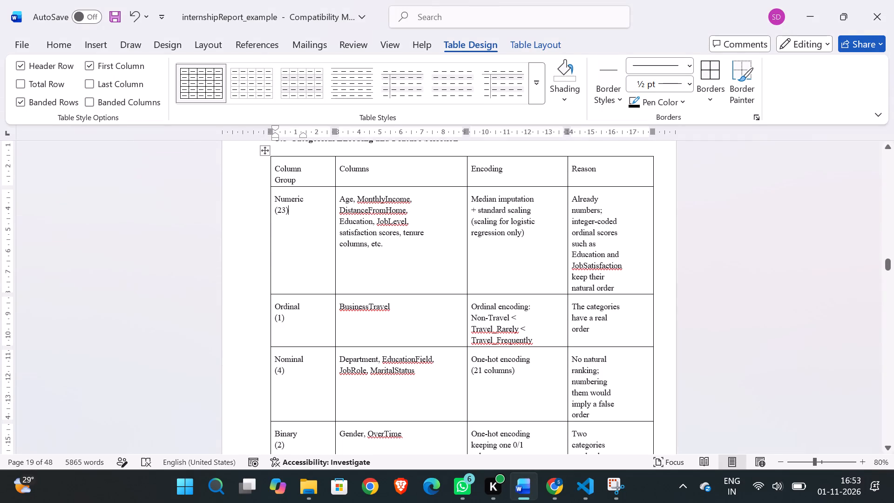
pyautogui.click(559, 480)
pyautogui.hotkey('ctrl', 'v')
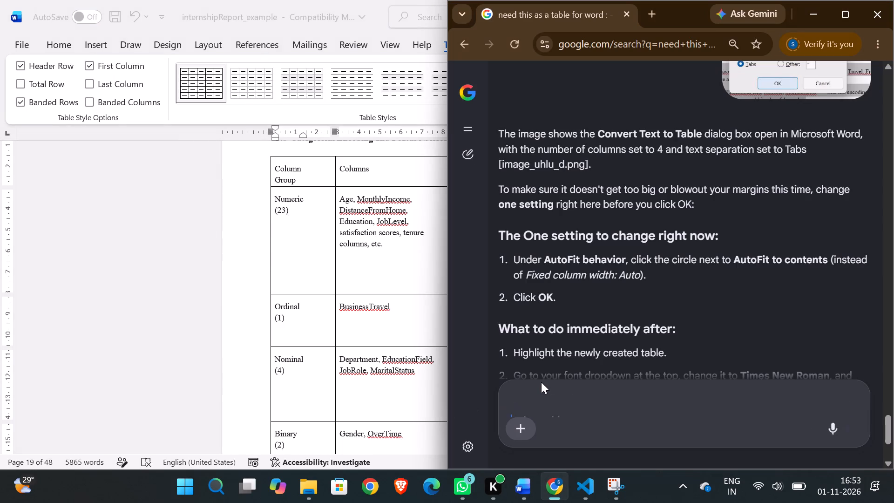
pyautogui.write('see the second co')
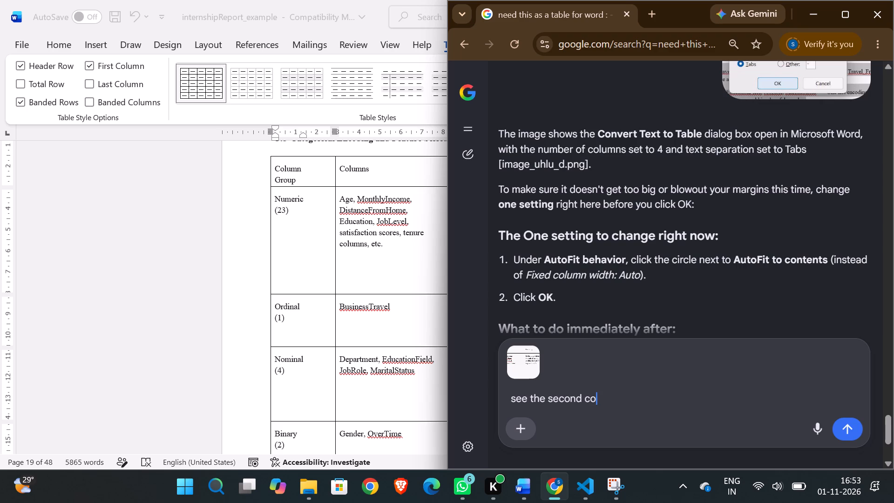
pyautogui.write("lumn there's a lot of spac ebeing")
pyautogui.press('space')
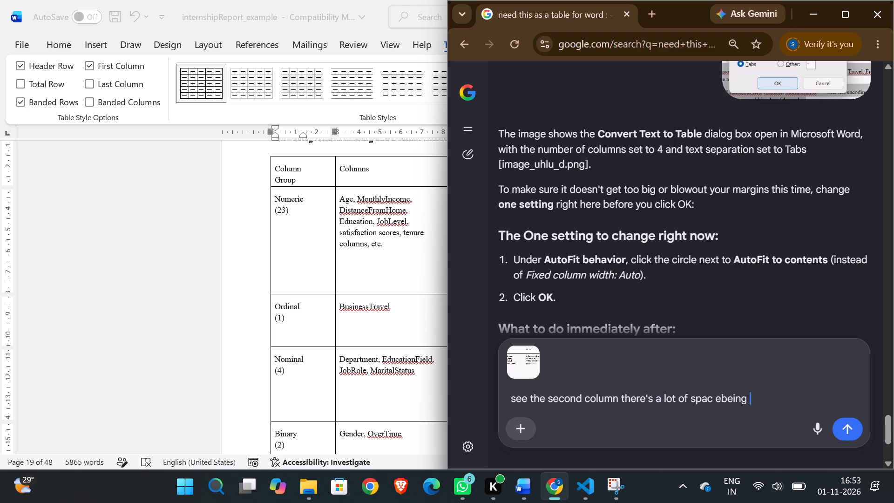
pyautogui.write('left')
pyautogui.press('Return')
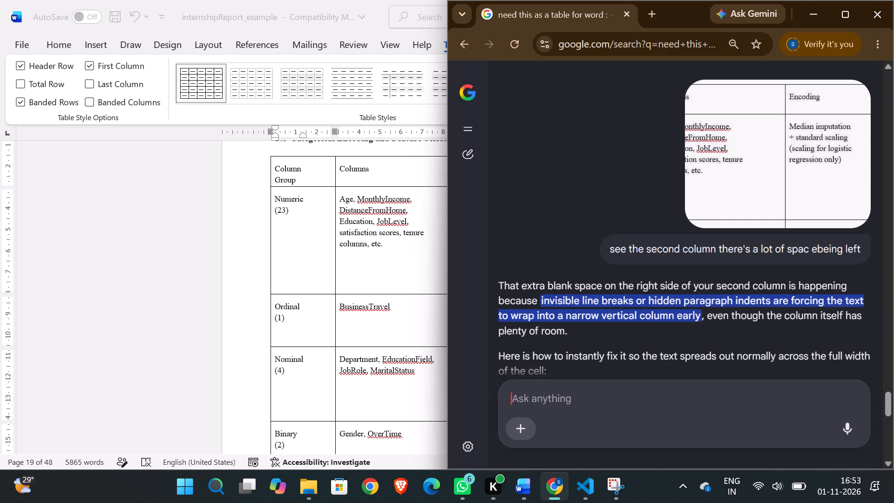
pyautogui.scroll(-1, 752, 310)
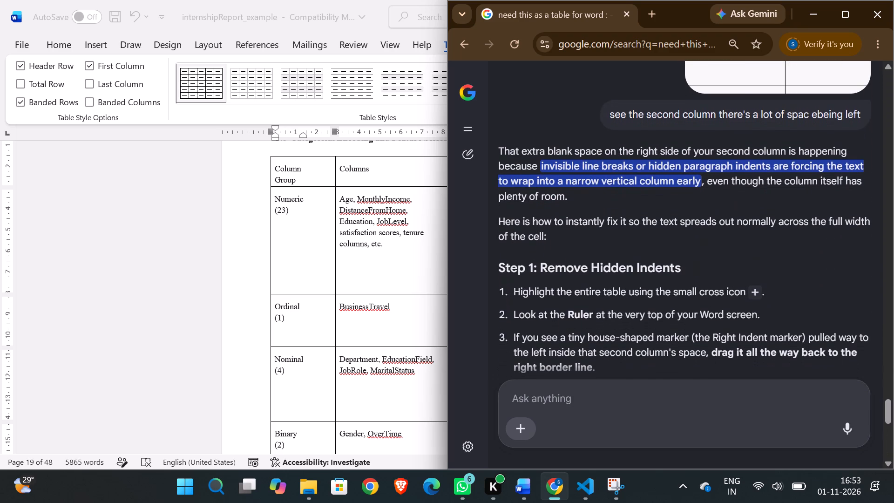
pyautogui.scroll(-1, 752, 310)
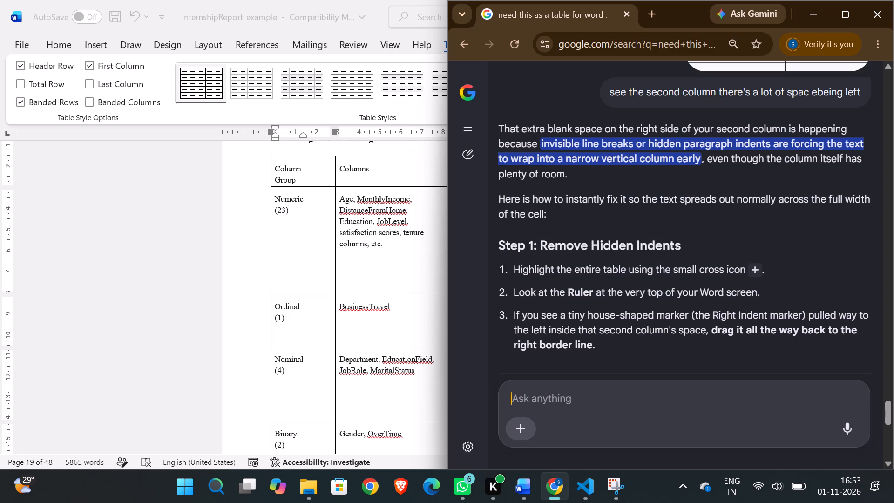
pyautogui.scroll(-1, 704, 320)
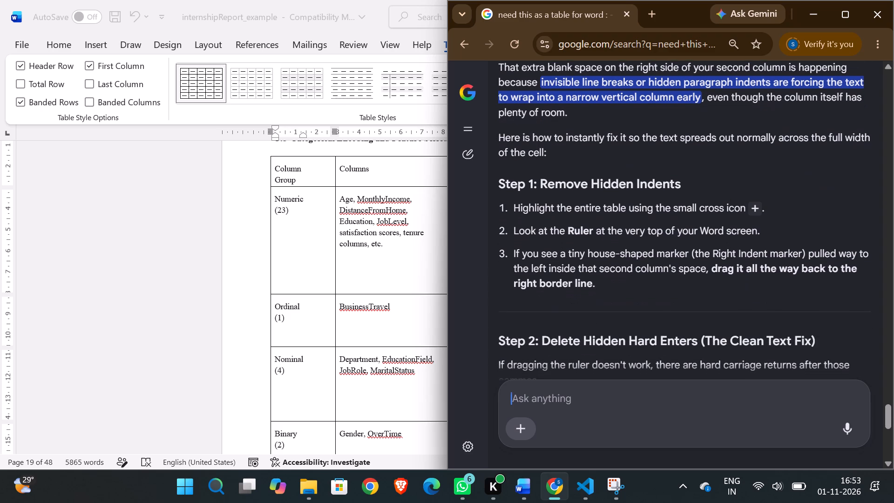
pyautogui.scroll(-1, 743, 271)
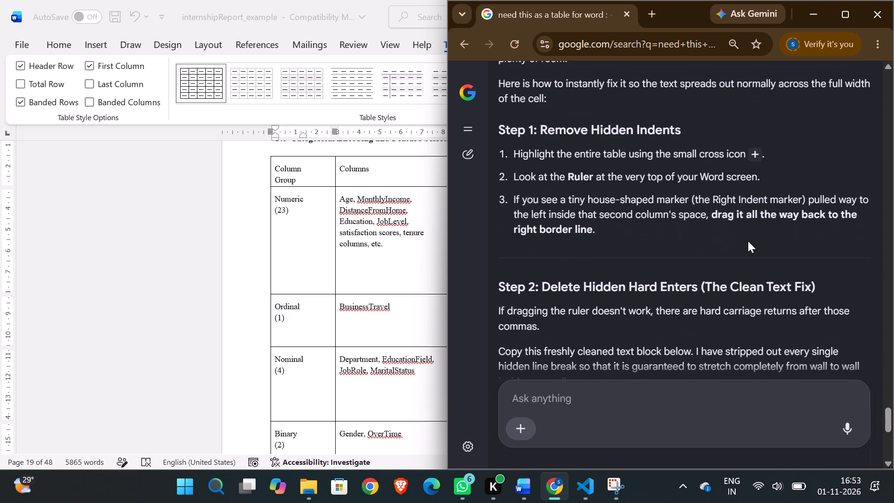
pyautogui.click(807, 9)
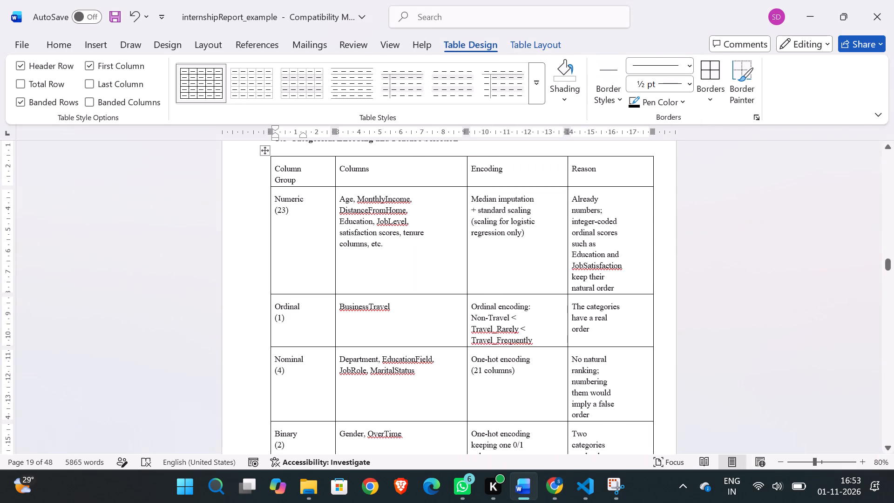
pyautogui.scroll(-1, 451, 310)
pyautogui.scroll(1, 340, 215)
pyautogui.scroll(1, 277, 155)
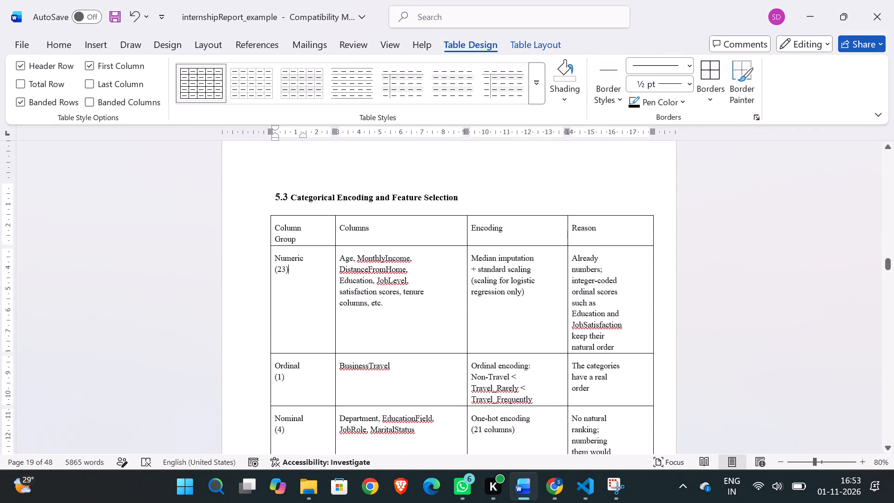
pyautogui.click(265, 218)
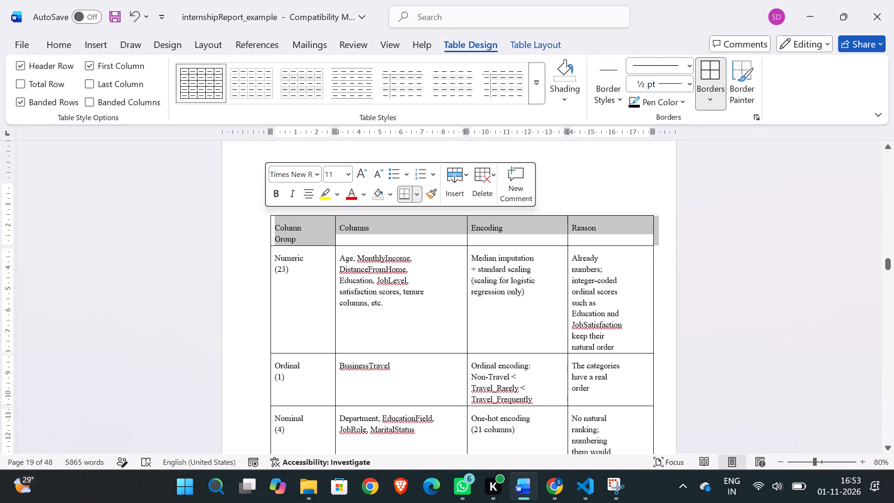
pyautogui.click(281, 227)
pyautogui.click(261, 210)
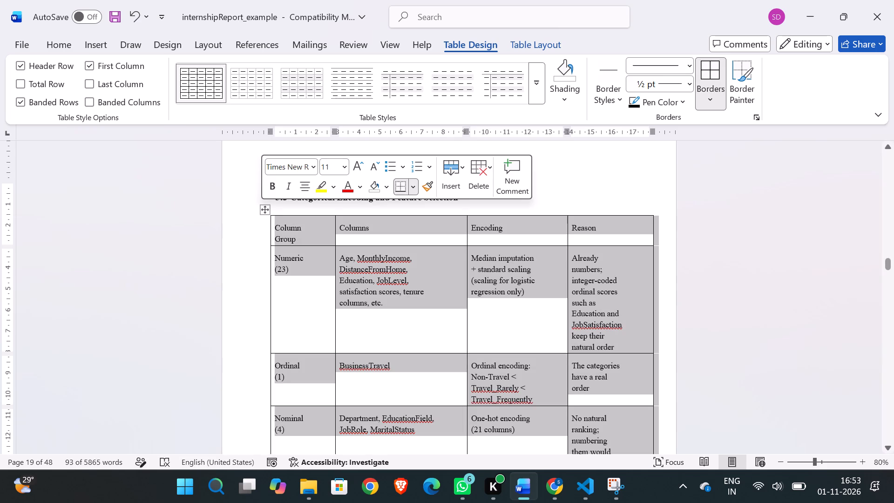
# In Word, extend the right indent of the Numeric row's Columns cell to just inside the cell's border with Encoding.
pyautogui.click(446, 294)
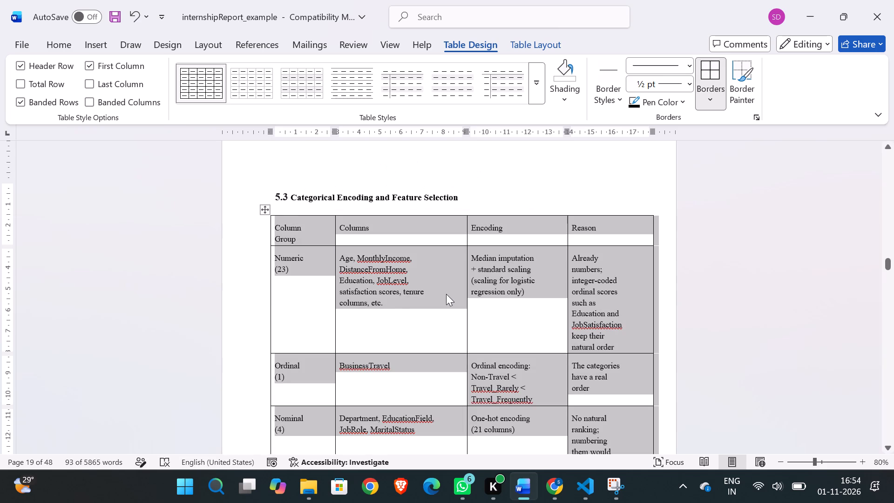
pyautogui.moveTo(340, 139); pyautogui.dragTo(325, 139)
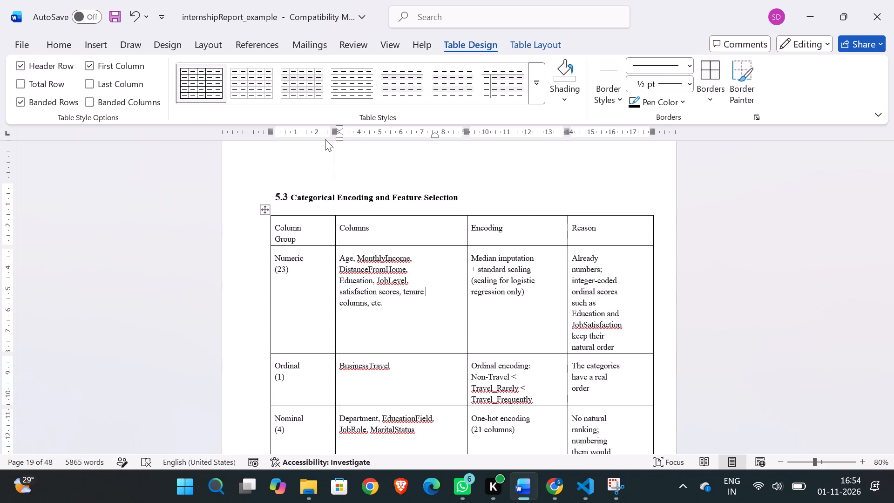
pyautogui.moveTo(325, 139); pyautogui.dragTo(352, 145)
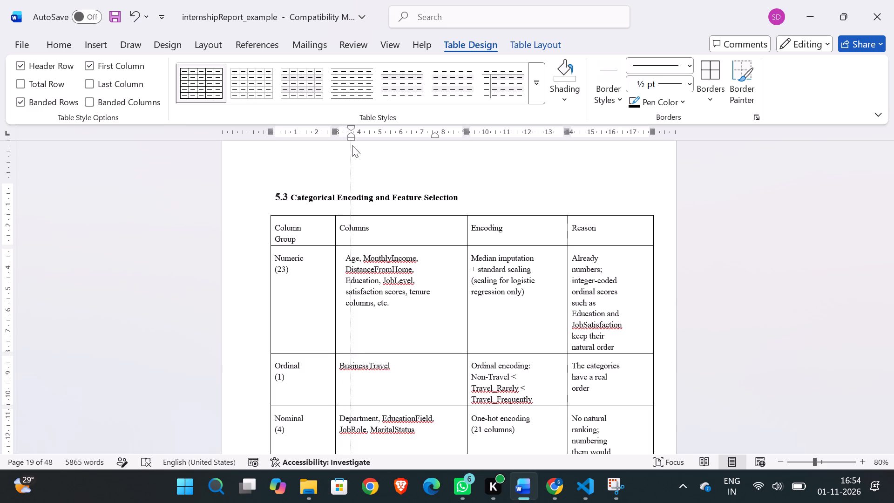
pyautogui.moveTo(352, 145); pyautogui.dragTo(345, 149)
pyautogui.moveTo(345, 149); pyautogui.dragTo(339, 150)
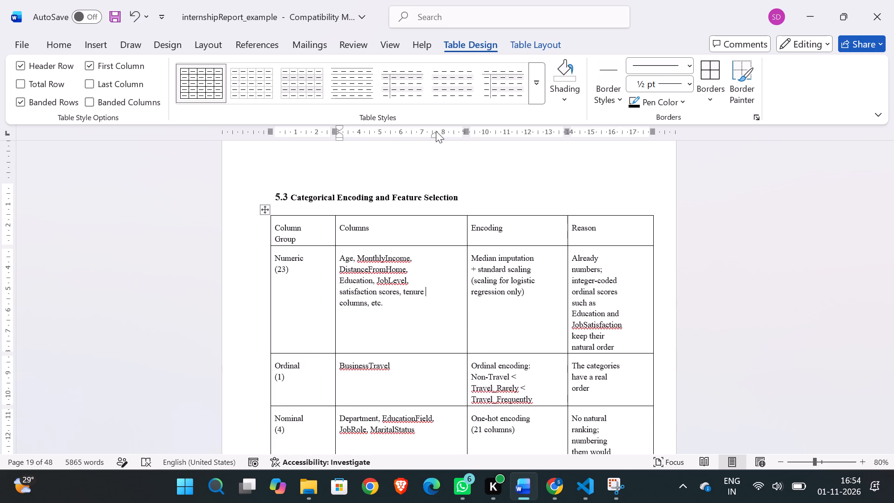
pyautogui.moveTo(433, 136); pyautogui.dragTo(466, 137)
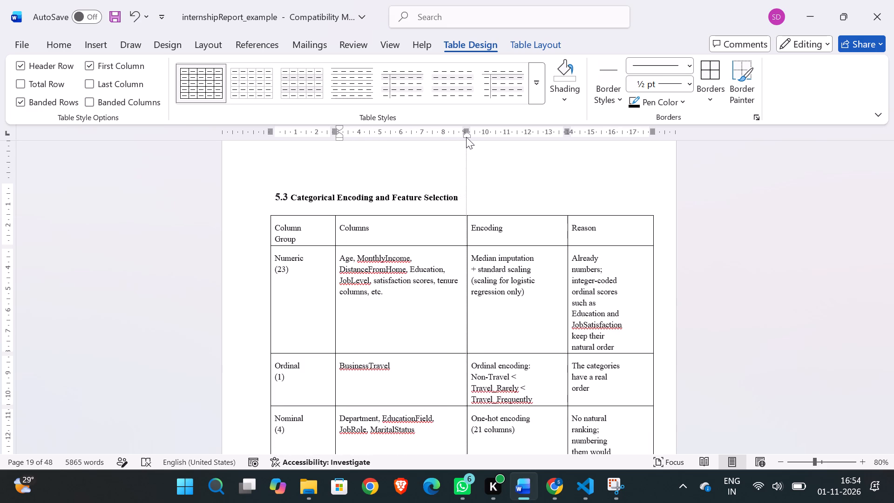
pyautogui.moveTo(466, 137); pyautogui.dragTo(482, 135)
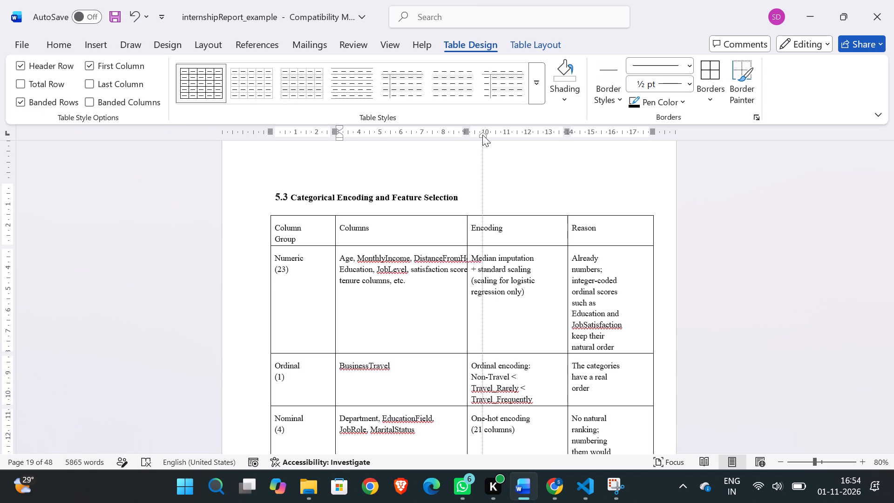
pyautogui.moveTo(482, 135); pyautogui.dragTo(461, 135)
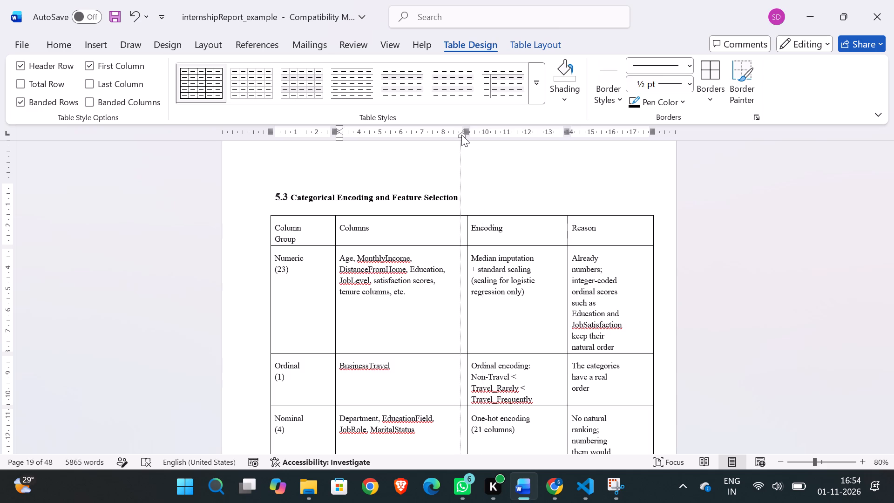
pyautogui.moveTo(461, 135); pyautogui.dragTo(461, 133)
# Extend the right indent of the Numeric row's Encoding cell to just inside its border with the Reason column.
pyautogui.click(504, 253)
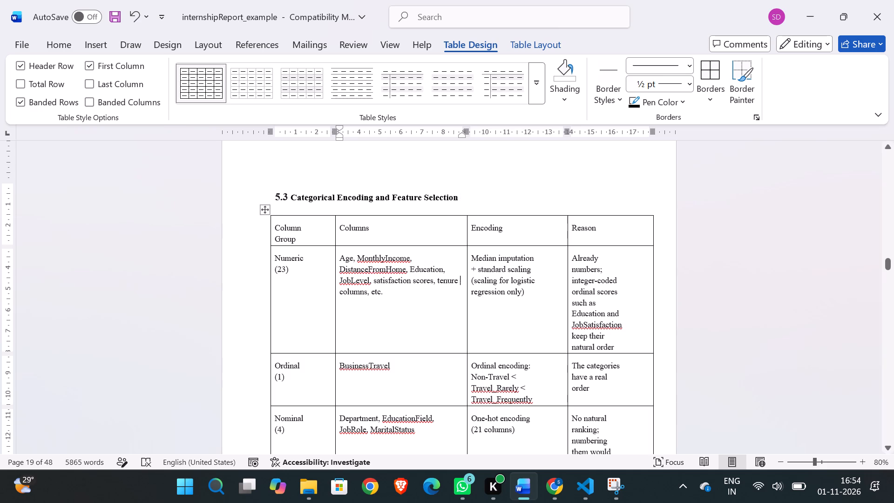
pyautogui.click(470, 139)
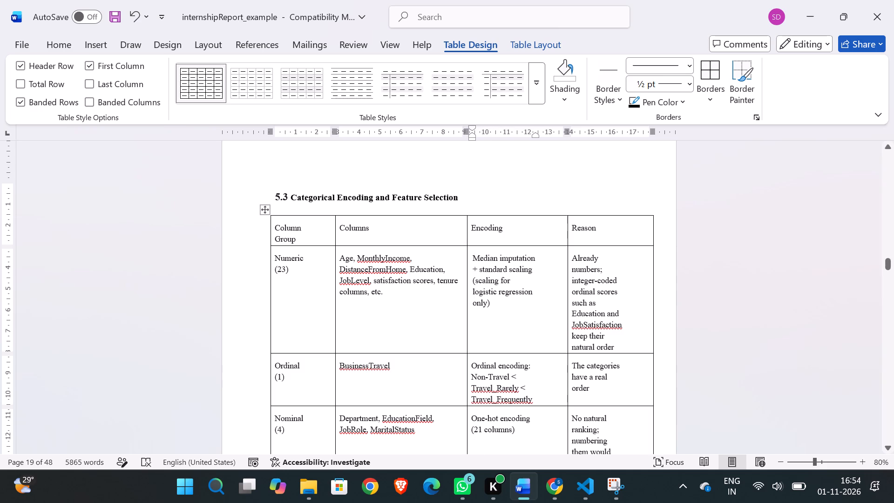
pyautogui.moveTo(534, 136); pyautogui.dragTo(544, 136)
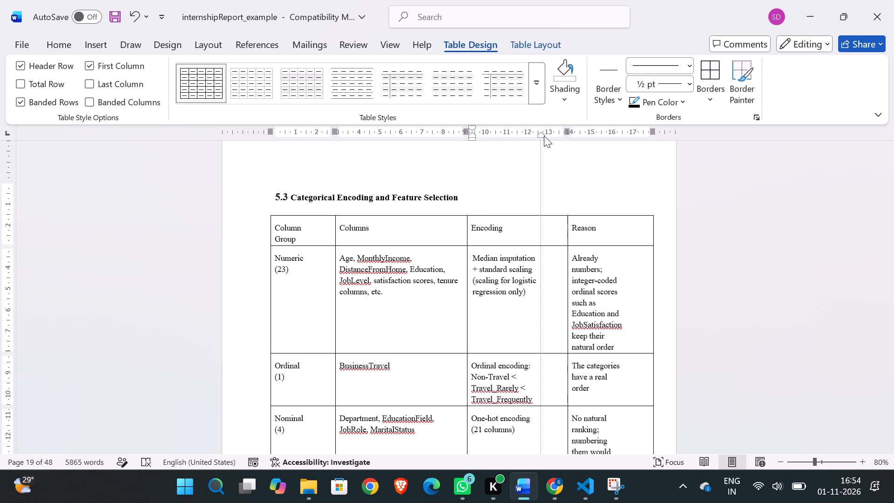
pyautogui.moveTo(544, 136); pyautogui.dragTo(565, 137)
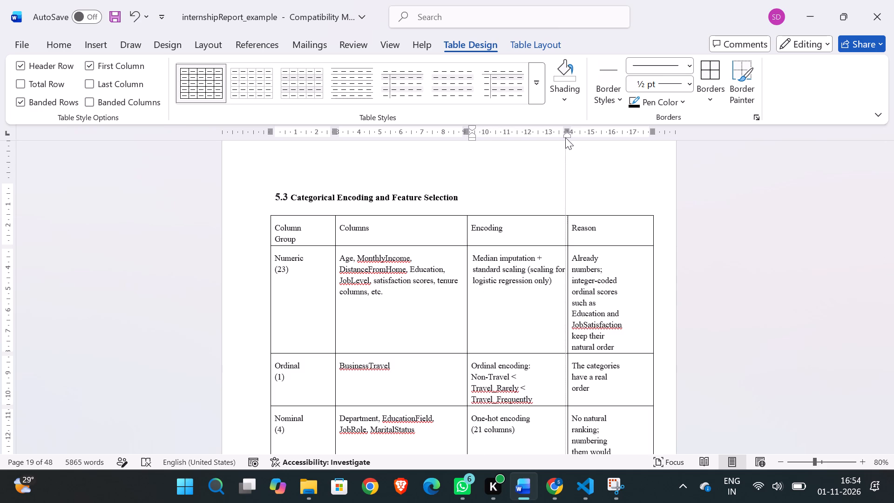
pyautogui.moveTo(565, 137); pyautogui.dragTo(564, 137)
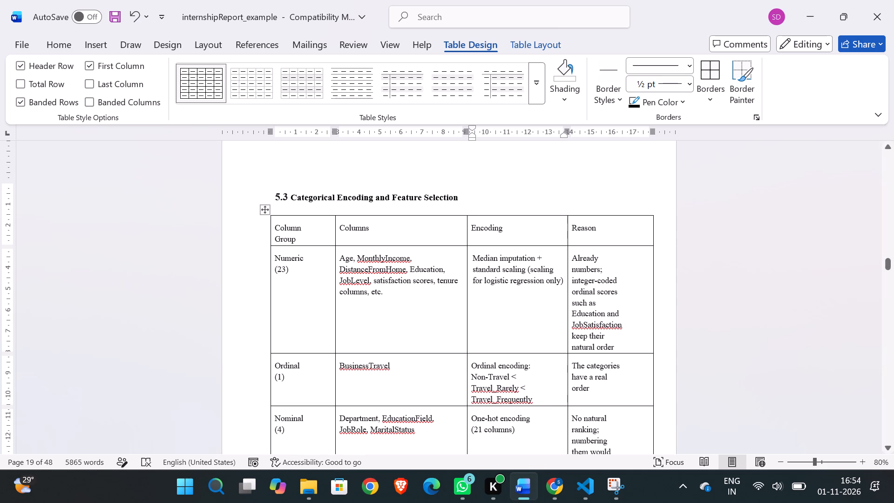
# Extend the right indent of the Numeric row's Column Group cell to about the 2 mark on the ruler, fitting "Numeric (23)" on one line.
pyautogui.click(308, 262)
pyautogui.moveTo(303, 137); pyautogui.dragTo(344, 141)
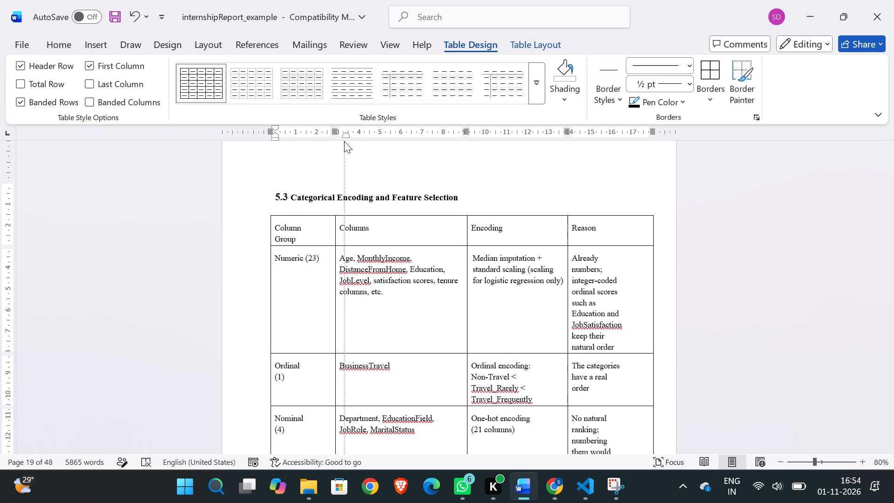
pyautogui.moveTo(344, 141); pyautogui.dragTo(318, 141)
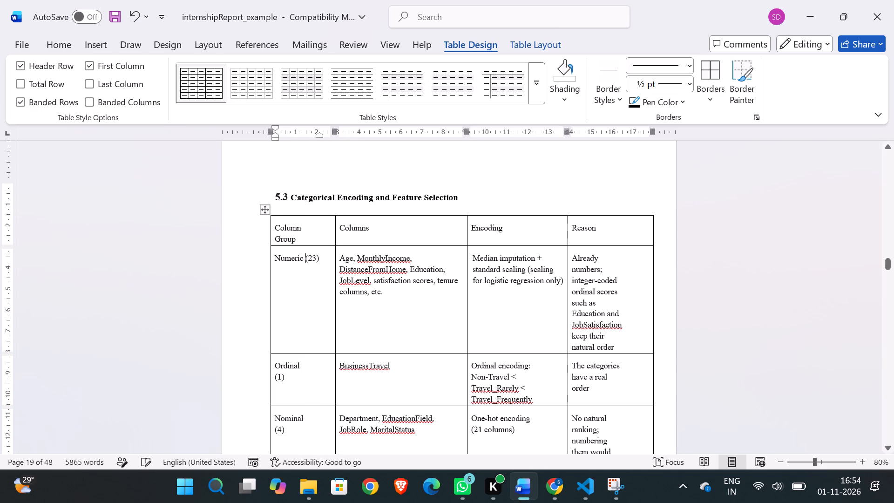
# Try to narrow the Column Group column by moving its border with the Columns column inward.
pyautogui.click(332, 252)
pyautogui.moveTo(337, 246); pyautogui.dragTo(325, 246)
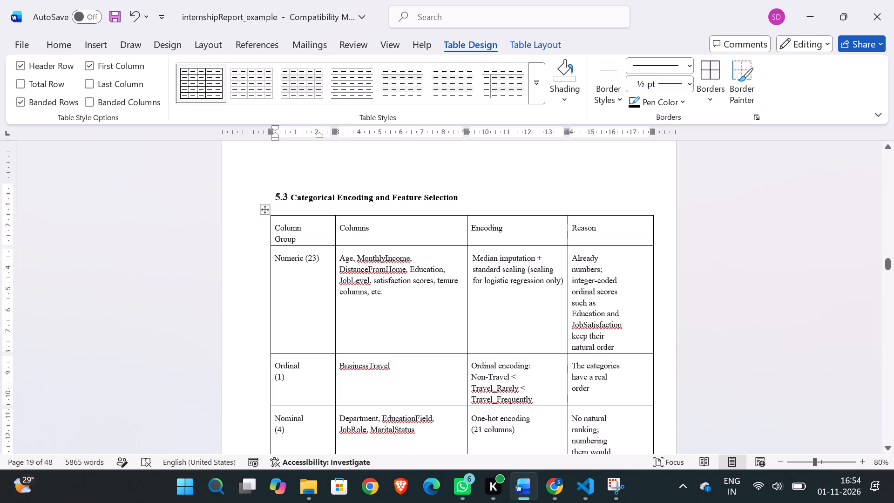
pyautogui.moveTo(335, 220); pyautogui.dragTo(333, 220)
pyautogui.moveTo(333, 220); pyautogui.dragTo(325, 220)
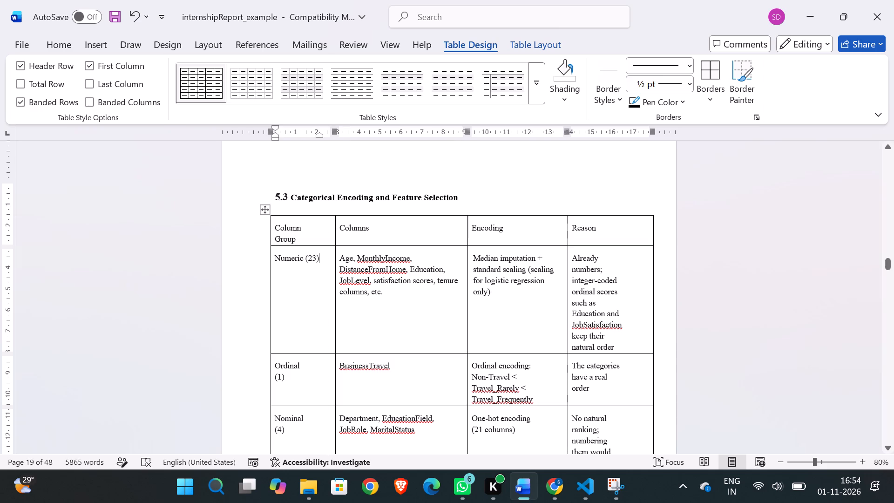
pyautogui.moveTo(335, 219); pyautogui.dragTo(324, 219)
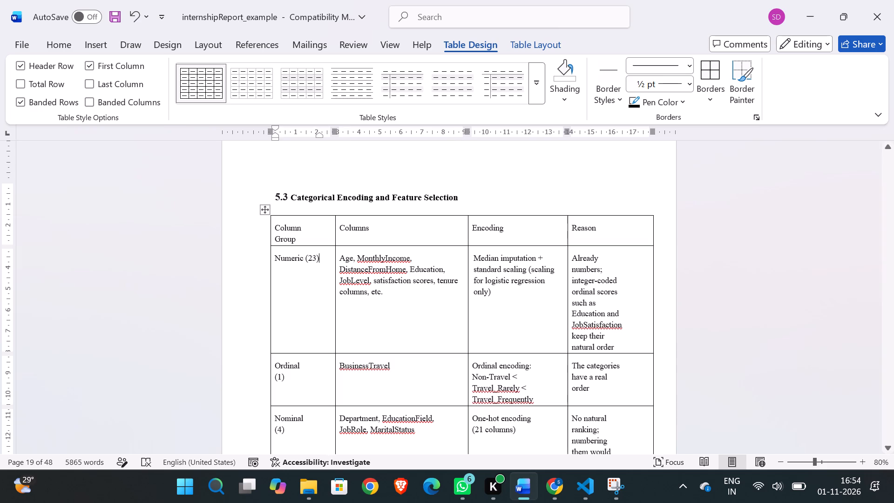
# Move the Columns–Encoding border to about the 8 mark on the ruler and the Encoding–Reason border to about the 13 mark.
pyautogui.click(365, 288)
pyautogui.moveTo(467, 219); pyautogui.dragTo(448, 220)
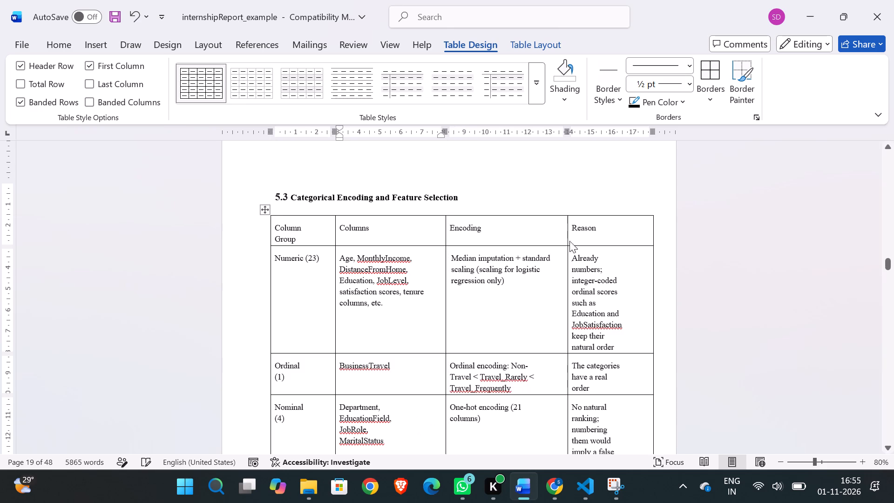
pyautogui.moveTo(567, 219); pyautogui.dragTo(552, 220)
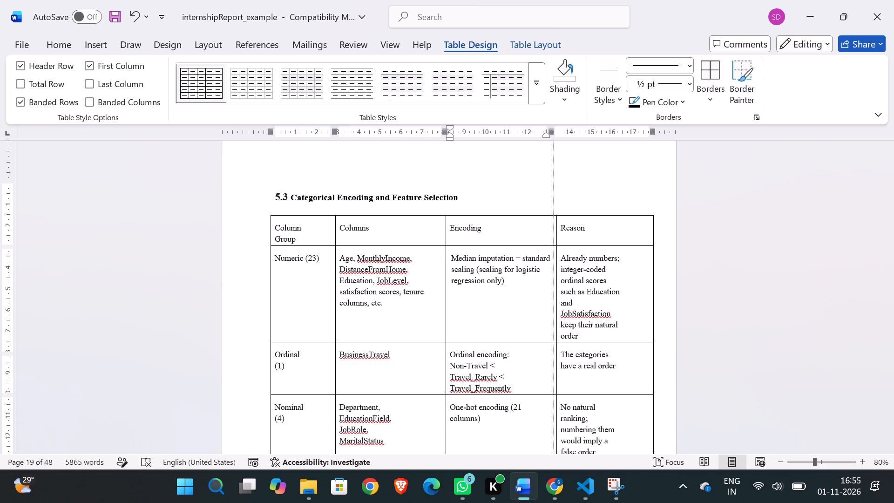
pyautogui.moveTo(552, 220); pyautogui.dragTo(551, 220)
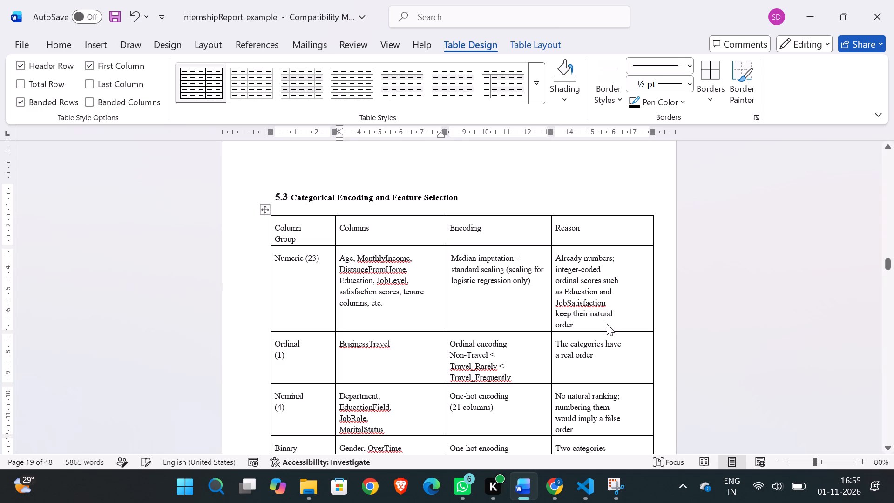
# Extend the right indent of the Numeric row's Reason cell to just past the table's outer border.
pyautogui.click(592, 302)
pyautogui.moveTo(621, 136); pyautogui.dragTo(648, 135)
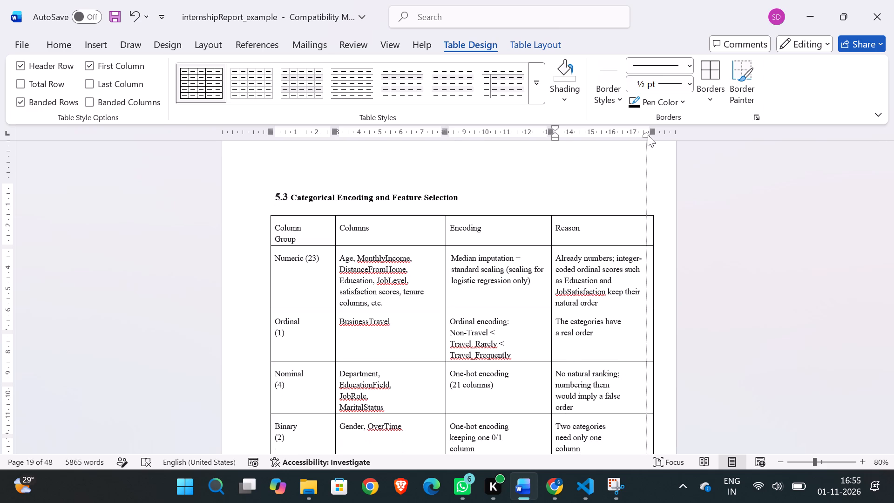
pyautogui.moveTo(648, 135); pyautogui.dragTo(654, 135)
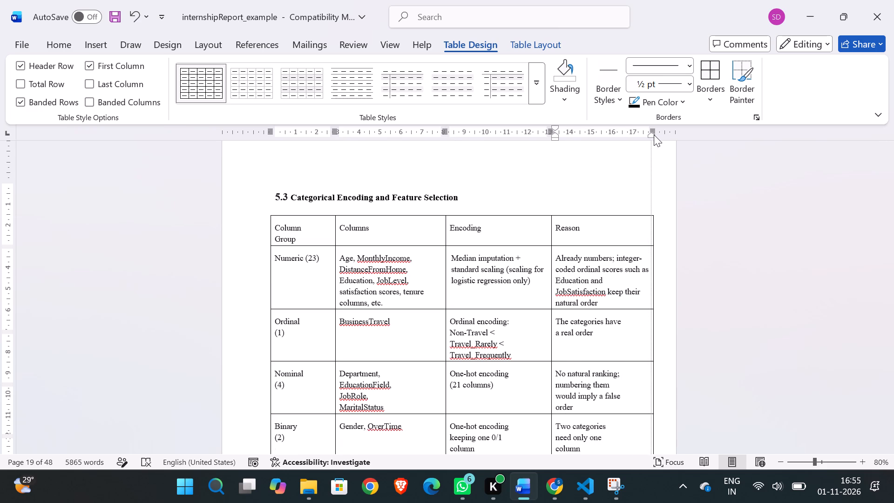
pyautogui.moveTo(654, 135); pyautogui.dragTo(652, 135)
pyautogui.moveTo(652, 135); pyautogui.dragTo(653, 134)
pyautogui.moveTo(653, 134); pyautogui.dragTo(655, 133)
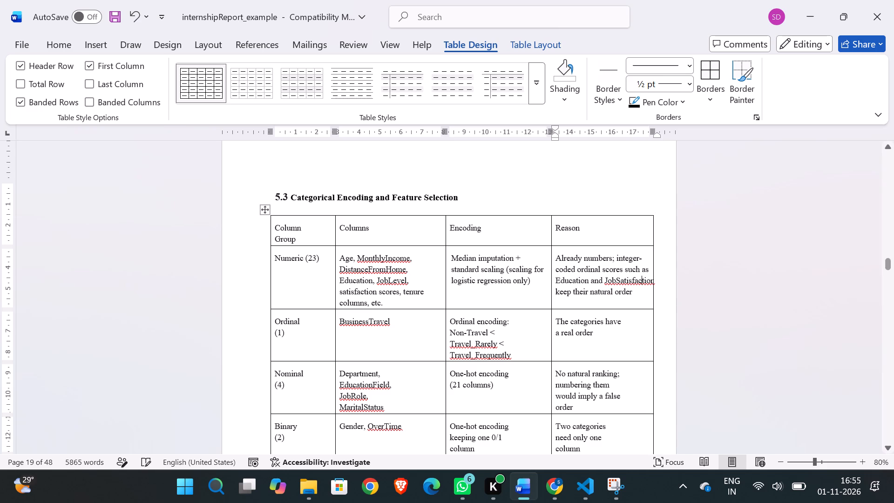
# Widen the Reason column by moving the table's outer right border to about the 18.5 mark on the ruler.
pyautogui.click(623, 256)
pyautogui.moveTo(653, 314); pyautogui.dragTo(665, 313)
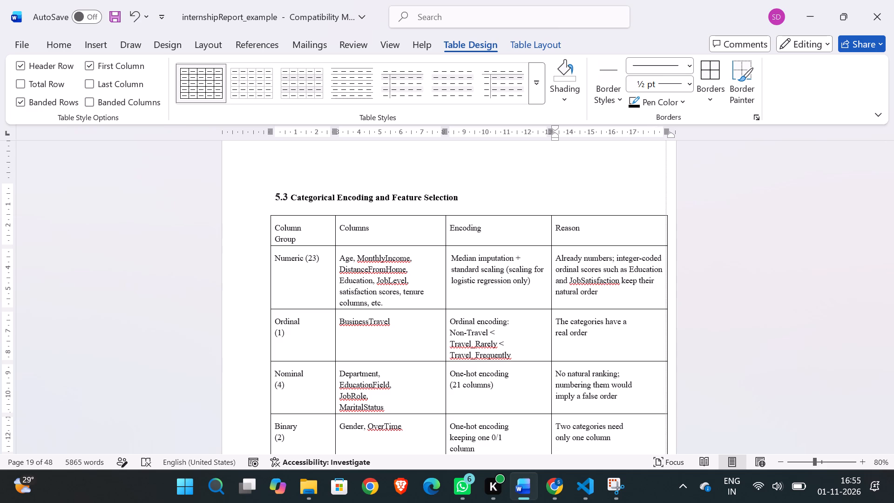
pyautogui.moveTo(665, 313); pyautogui.dragTo(668, 313)
# Shrink the whole encoding table from its lower corner until its outer edge sits just short of the 18 mark on the ruler.
pyautogui.scroll(-1, 440, 367)
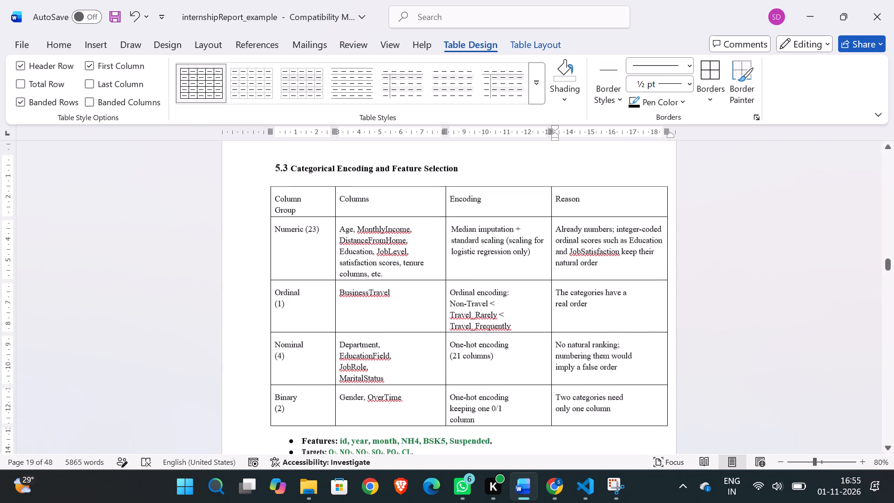
pyautogui.scroll(-1, 440, 367)
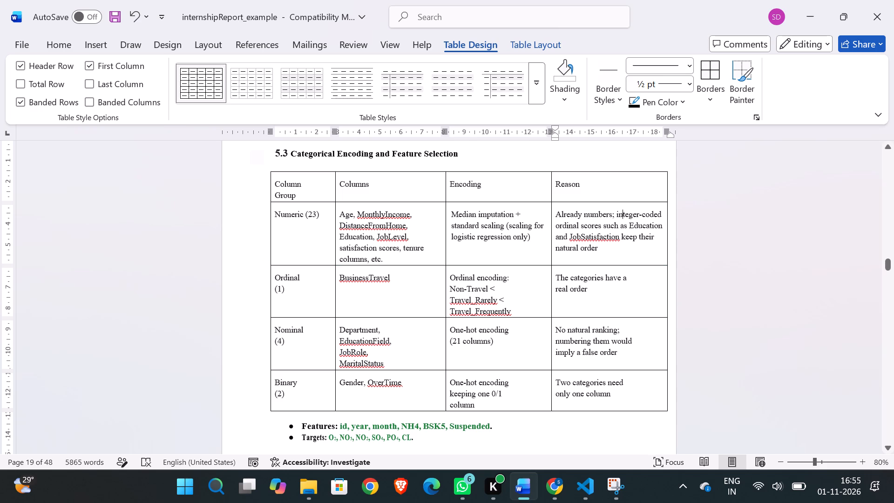
pyautogui.moveTo(336, 319); pyautogui.dragTo(336, 311)
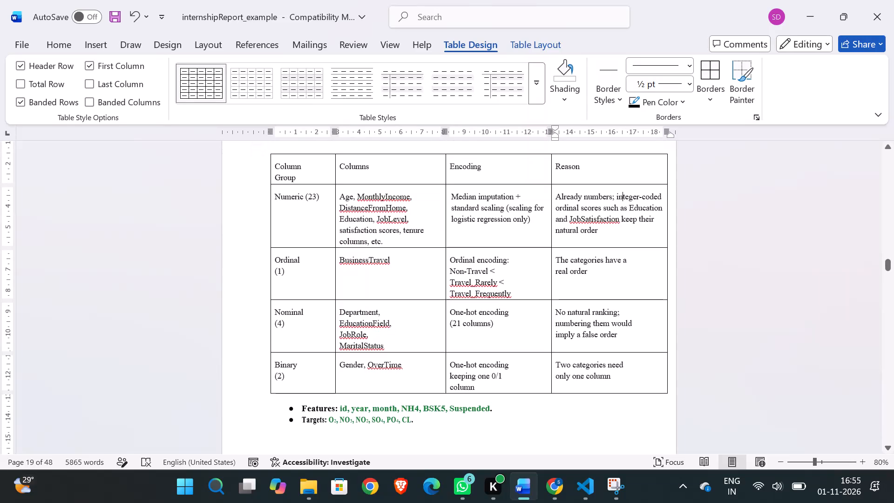
pyautogui.click(638, 377)
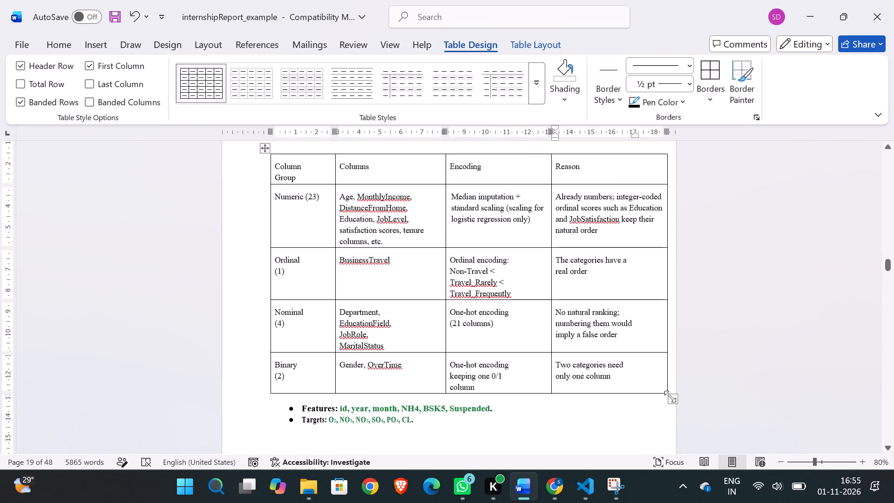
pyautogui.moveTo(670, 396); pyautogui.dragTo(650, 387)
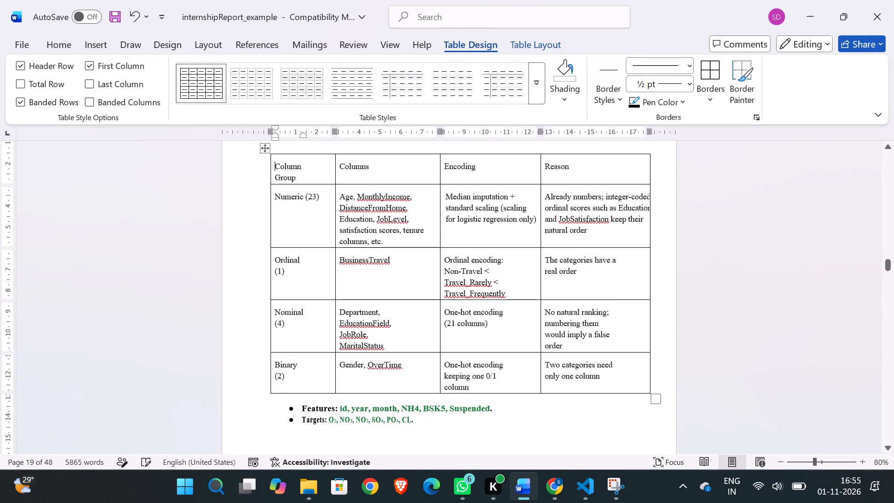
# Pull the right indent of the Numeric row's Reason cell back to just inside the table's outer border.
pyautogui.scroll(1, 638, 204)
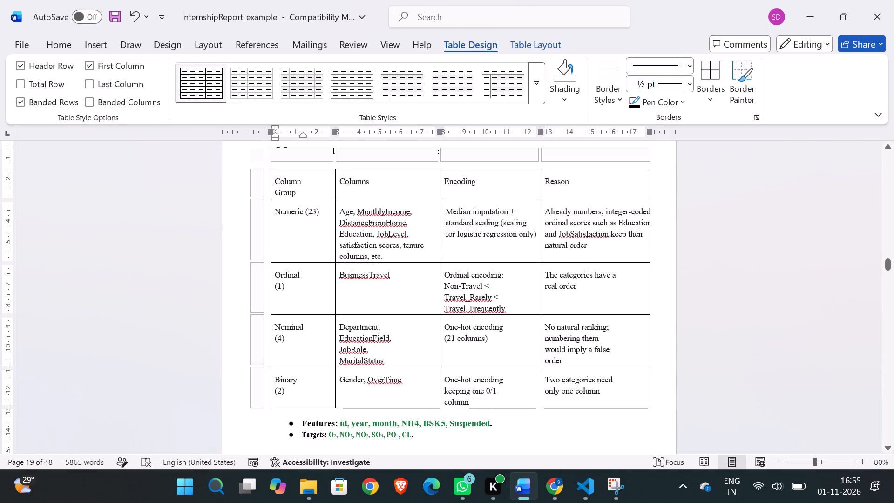
pyautogui.click(608, 233)
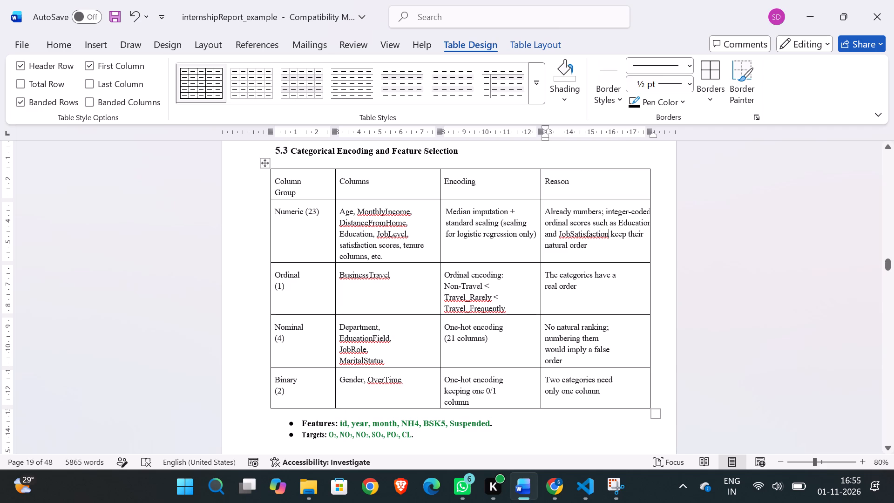
pyautogui.click(545, 136)
pyautogui.moveTo(652, 136); pyautogui.dragTo(647, 136)
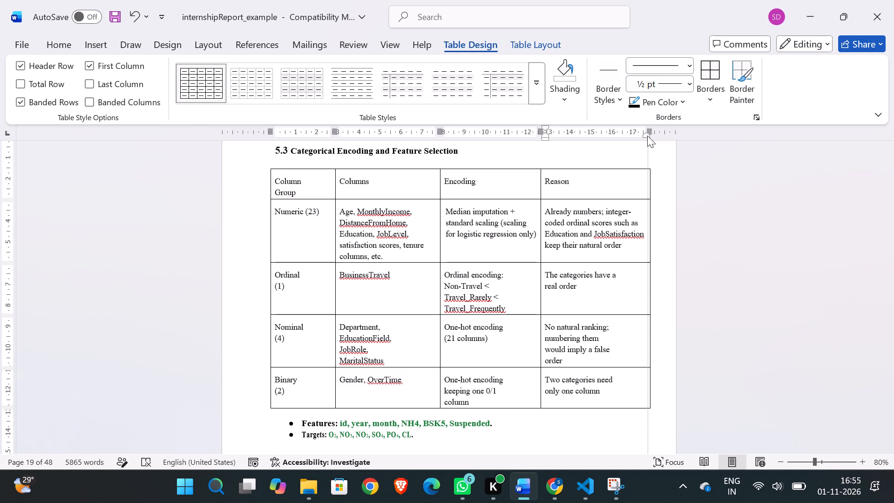
pyautogui.moveTo(647, 136); pyautogui.dragTo(647, 134)
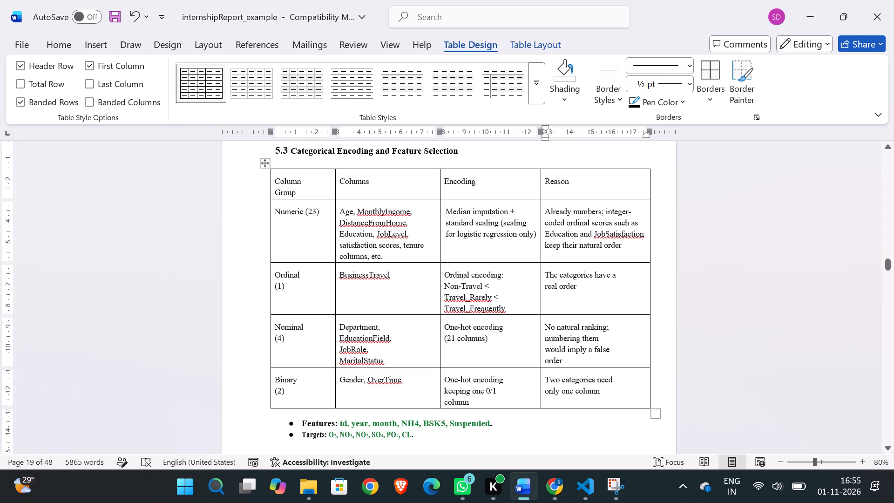
pyautogui.click(792, 326)
# Set the "Non-Travel < Travel_Rarely < Travel_Frequently" text in the Ordinal row's Encoding cell to font size 10.
pyautogui.scroll(1, 792, 326)
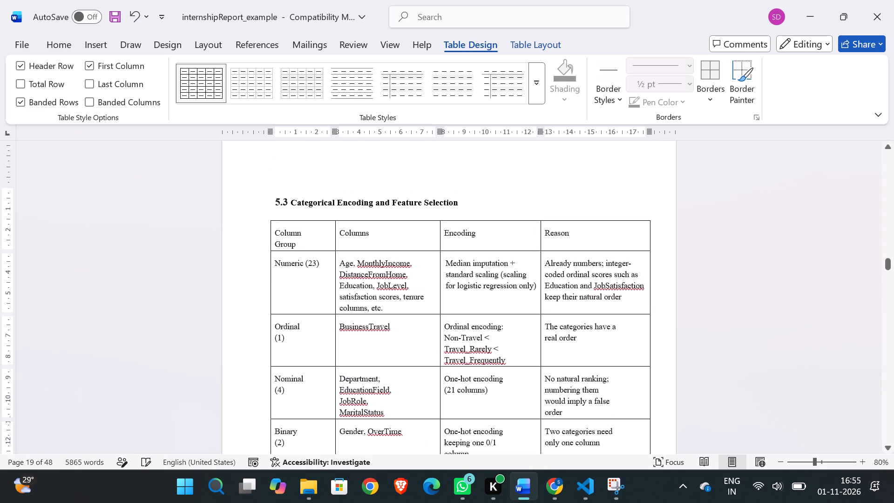
pyautogui.scroll(-1, 792, 326)
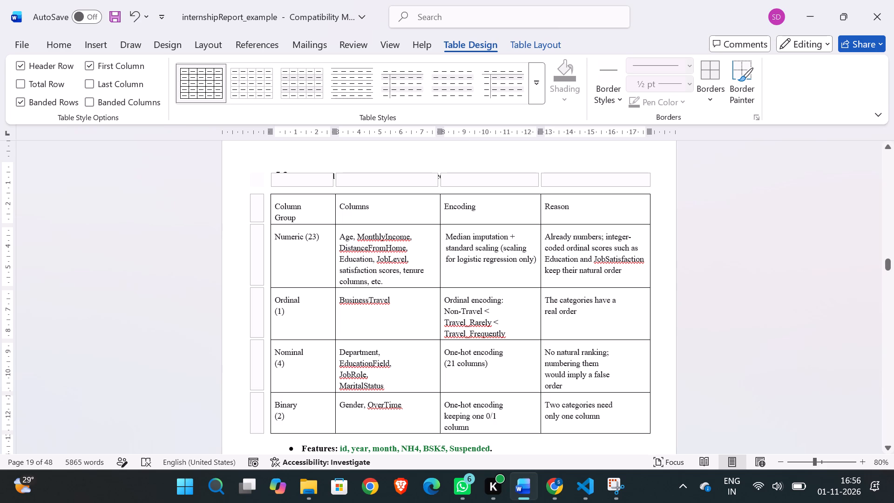
pyautogui.moveTo(510, 334); pyautogui.dragTo(447, 314)
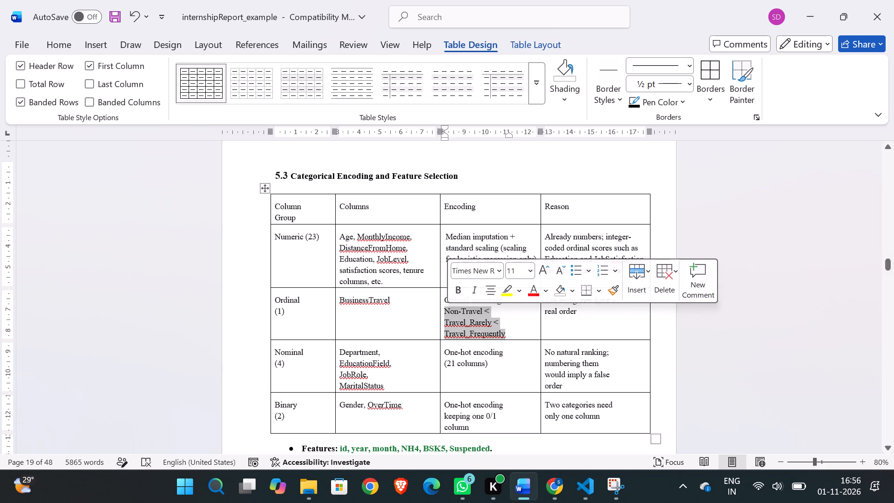
pyautogui.click(99, 45)
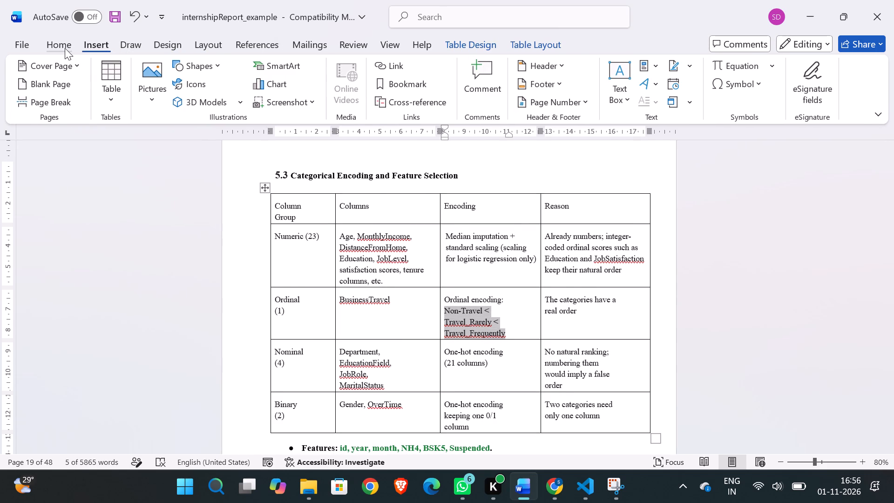
pyautogui.click(65, 48)
pyautogui.click(173, 70)
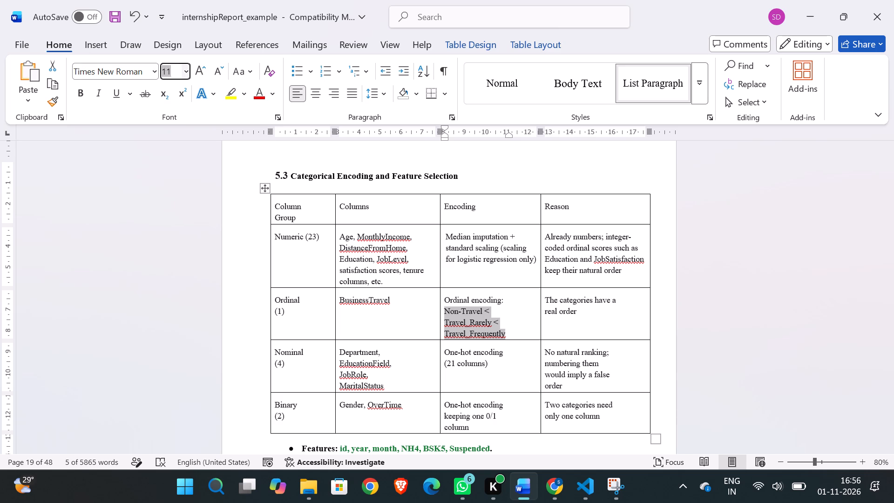
pyautogui.press('BackSpace')
pyautogui.write('10')
pyautogui.press('Return')
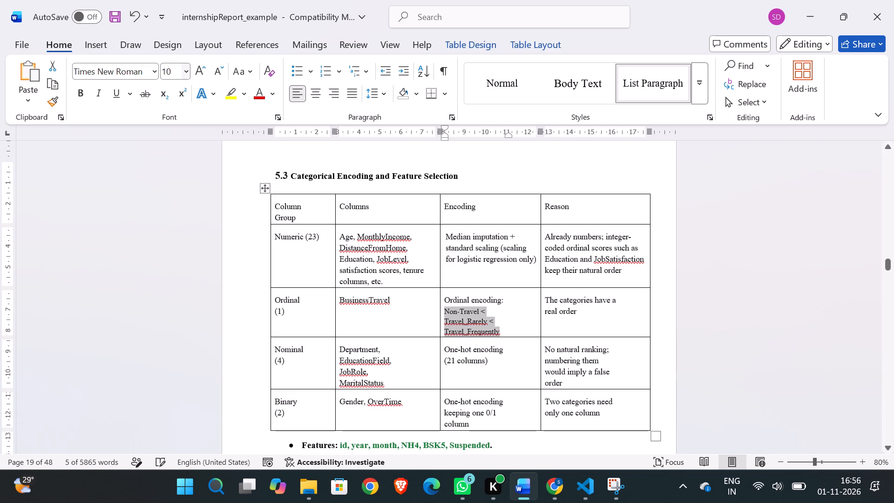
pyautogui.click(423, 270)
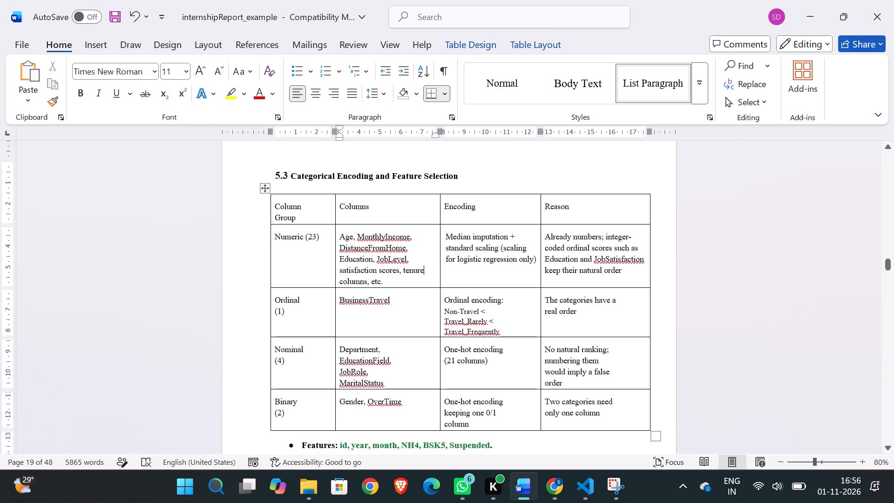
# Extend the right indent of the Ordinal row's Encoding text out to the Encoding column's right border.
pyautogui.click(501, 332)
pyautogui.moveTo(501, 332); pyautogui.dragTo(450, 307)
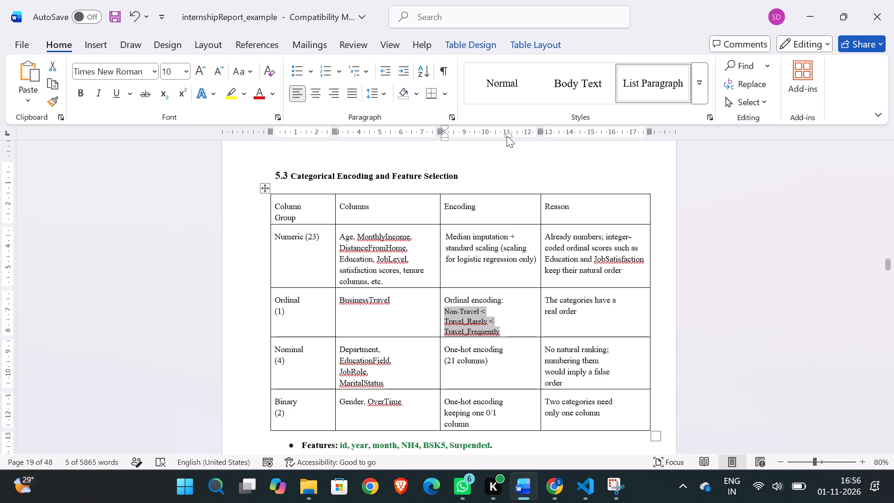
pyautogui.moveTo(509, 133); pyautogui.dragTo(540, 132)
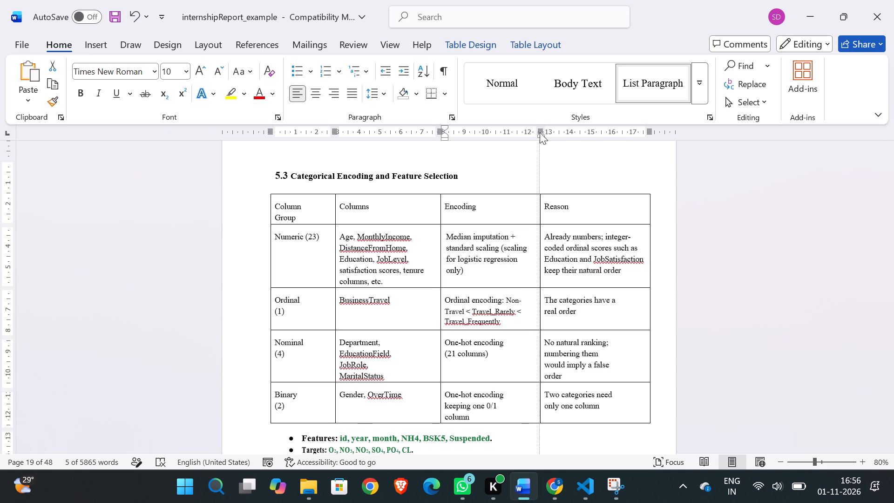
pyautogui.moveTo(540, 132); pyautogui.dragTo(545, 132)
pyautogui.moveTo(545, 132); pyautogui.dragTo(537, 132)
# Extend the right indents of the Nominal row's Encoding, Reason and Columns cells out to their columns' right borders.
pyautogui.click(467, 345)
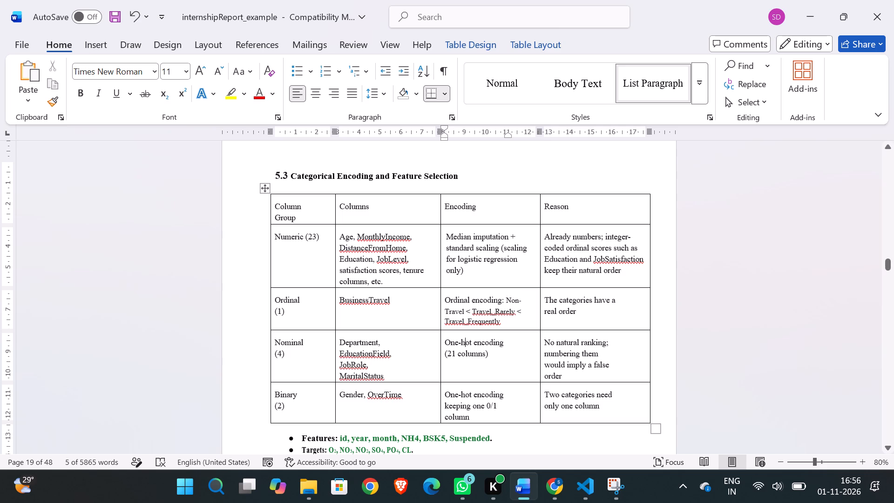
pyautogui.moveTo(508, 137); pyautogui.dragTo(516, 137)
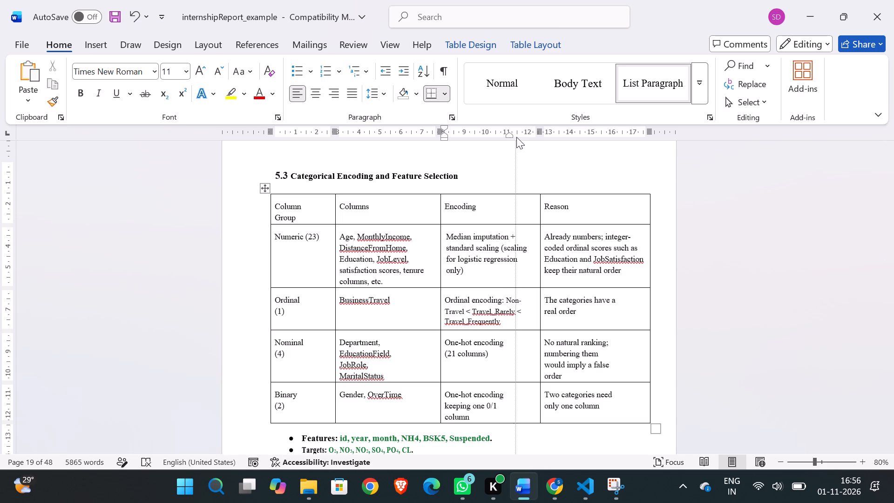
pyautogui.moveTo(516, 137); pyautogui.dragTo(537, 137)
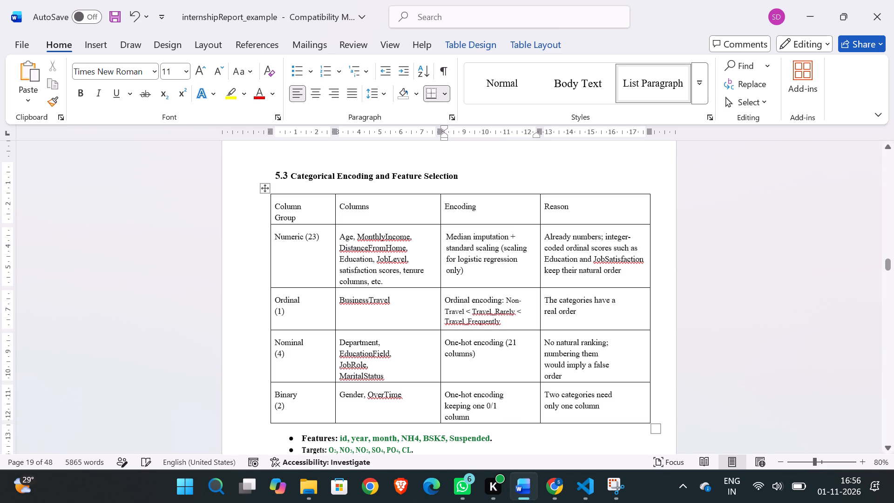
pyautogui.click(597, 343)
pyautogui.moveTo(616, 133); pyautogui.dragTo(647, 137)
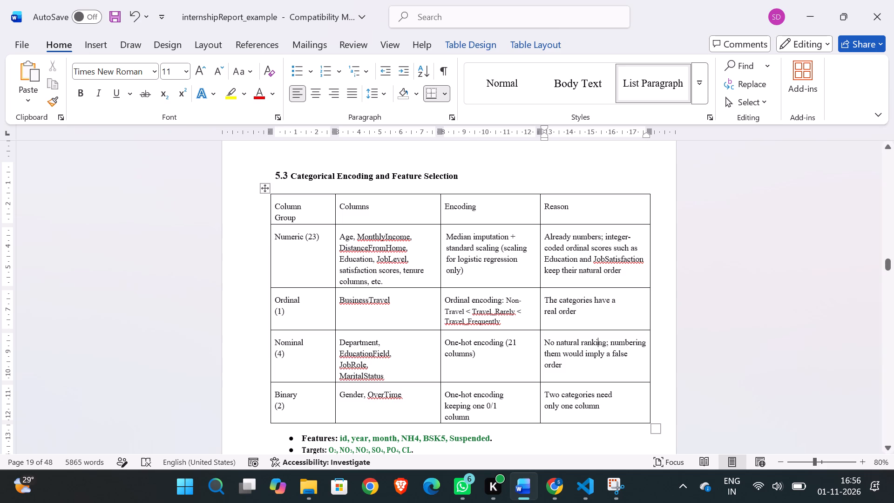
pyautogui.click(361, 354)
pyautogui.moveTo(407, 137); pyautogui.dragTo(437, 136)
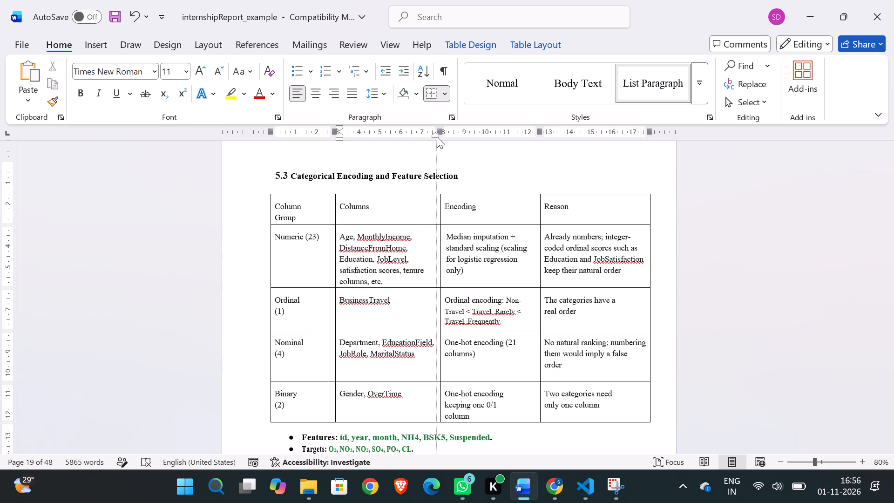
pyautogui.moveTo(437, 136); pyautogui.dragTo(440, 136)
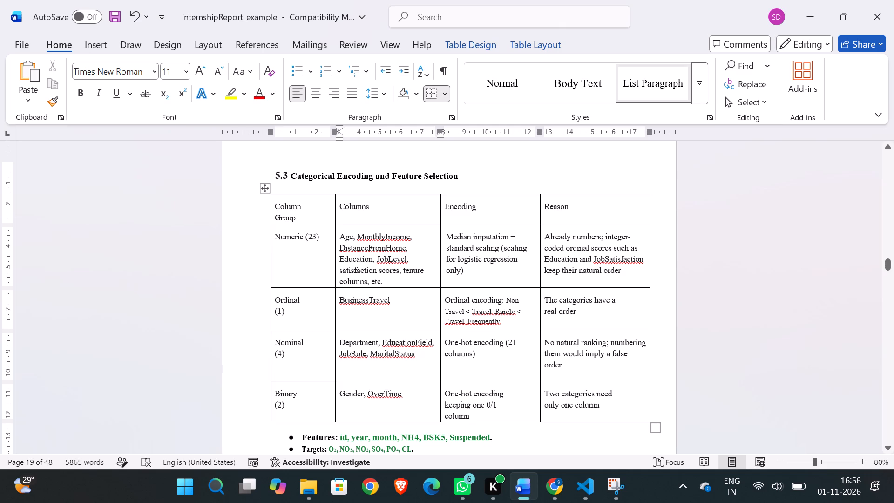
# Extend the right indent of the Numeric row's Encoding cell to the column's right border.
pyautogui.click(512, 248)
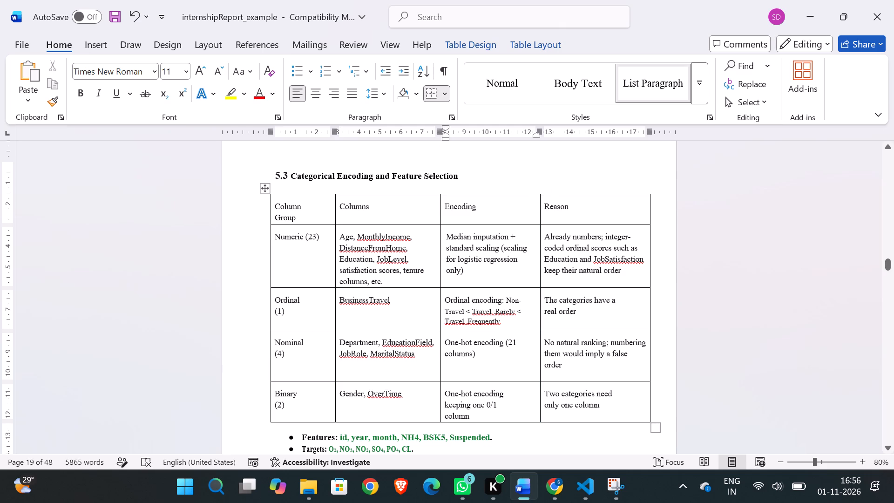
pyautogui.click(535, 237)
pyautogui.moveTo(537, 137); pyautogui.dragTo(541, 137)
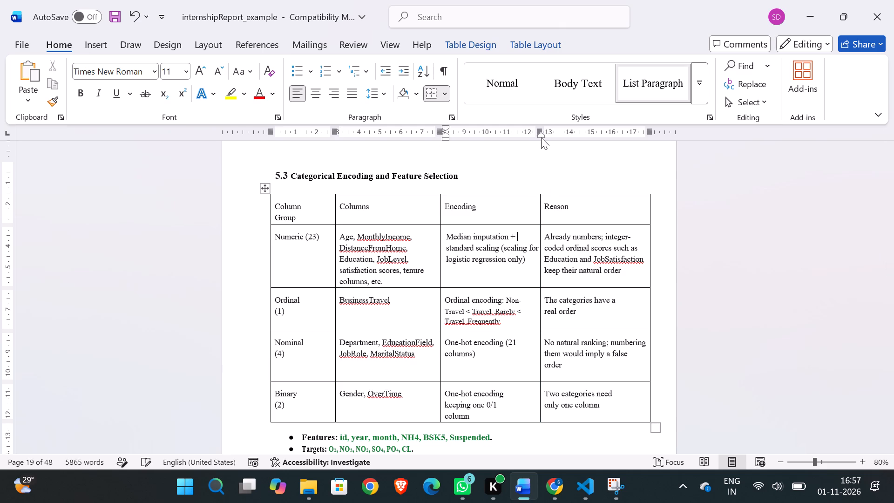
pyautogui.click(702, 309)
# Resize the whole encoding table from its lower corner until its outer edge sits at about the 18.5 mark on the ruler.
pyautogui.scroll(-1, 702, 309)
pyautogui.click(647, 372)
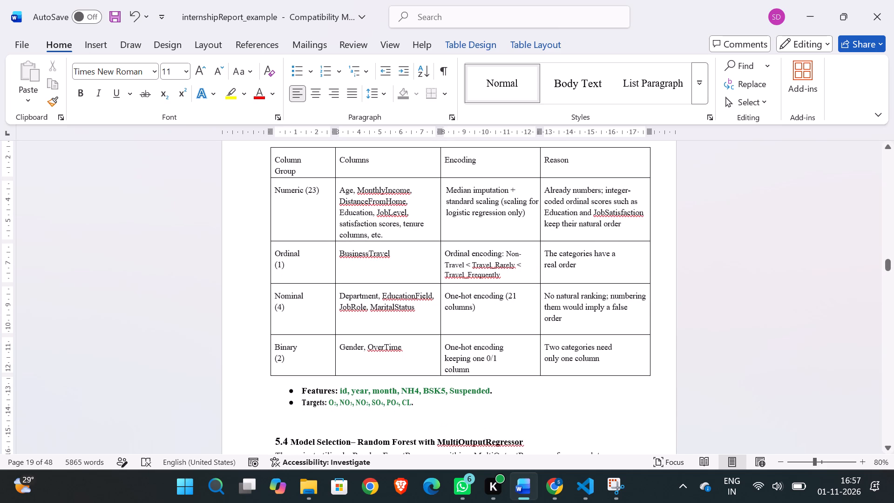
pyautogui.moveTo(650, 380); pyautogui.dragTo(636, 362)
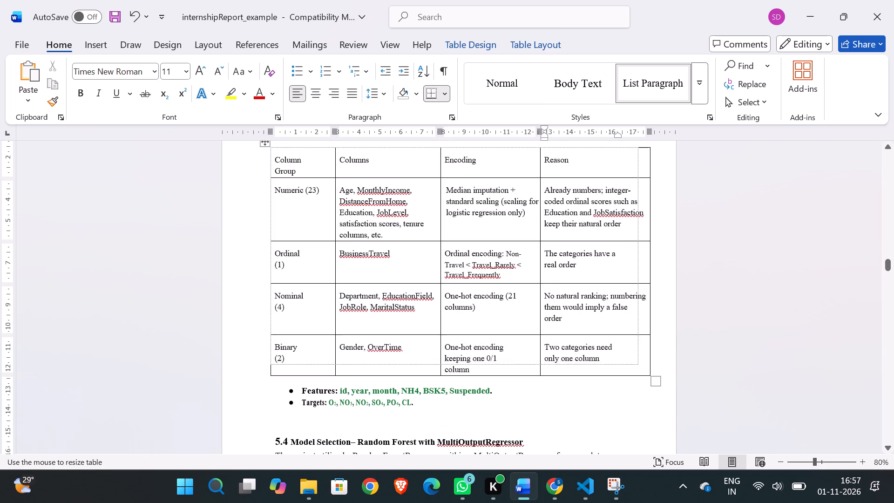
pyautogui.moveTo(636, 362); pyautogui.dragTo(627, 356)
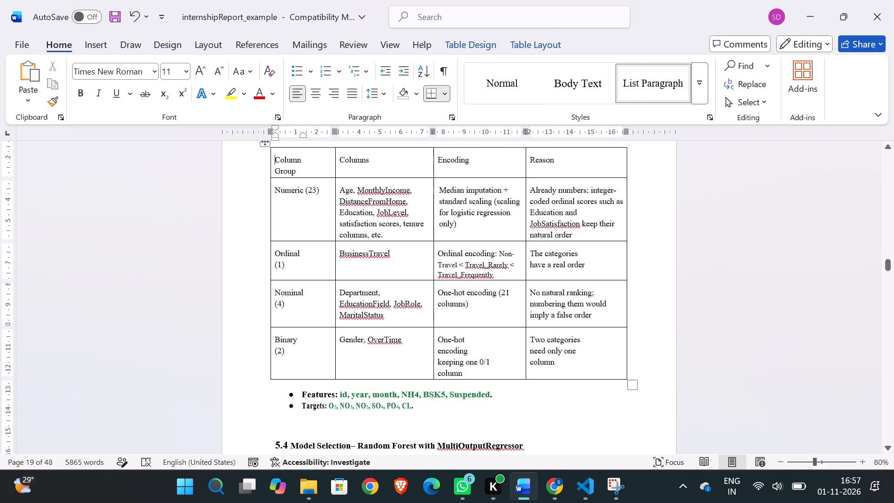
pyautogui.moveTo(629, 382); pyautogui.dragTo(665, 379)
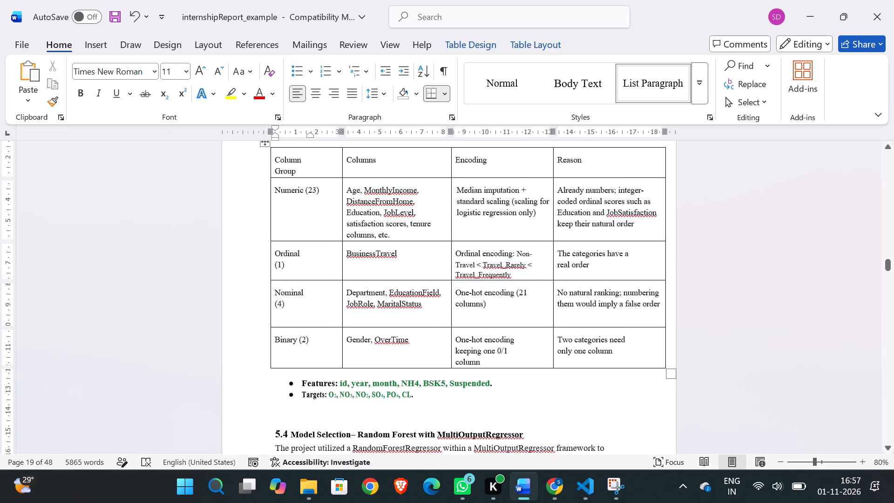
# Widen the Column Group column by moving the table's outer left border about 1.2 cm outward into the page margin.
pyautogui.moveTo(274, 367); pyautogui.dragTo(254, 371)
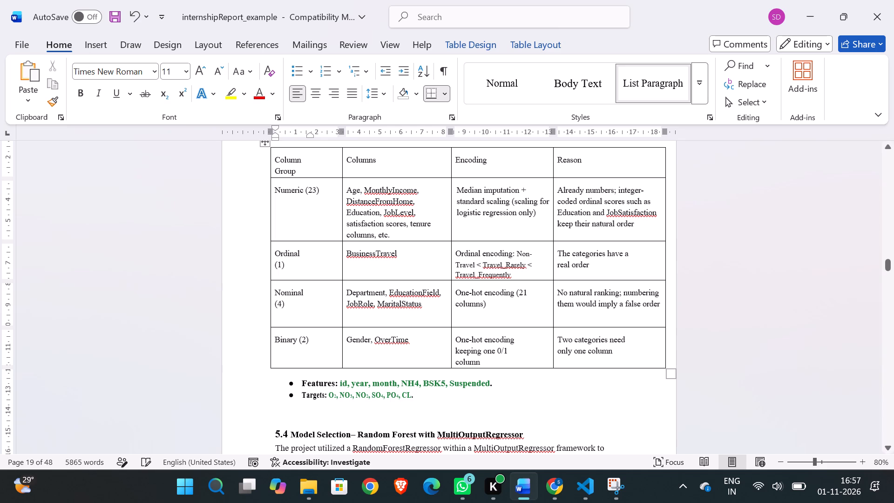
pyautogui.moveTo(271, 279); pyautogui.dragTo(247, 279)
pyautogui.scroll(1, 646, 286)
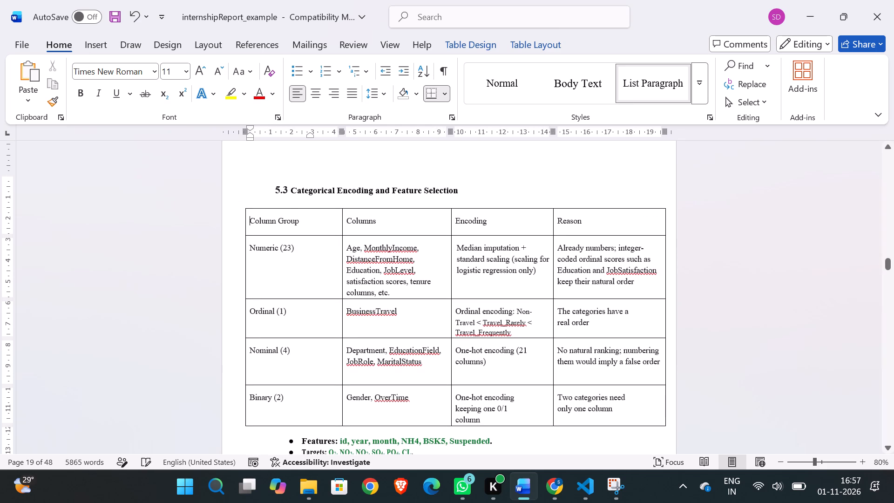
# Insert a blank unnumbered line between the 5.3 Categorical Encoding and Feature Selection heading and the encoding table.
pyautogui.click(713, 207)
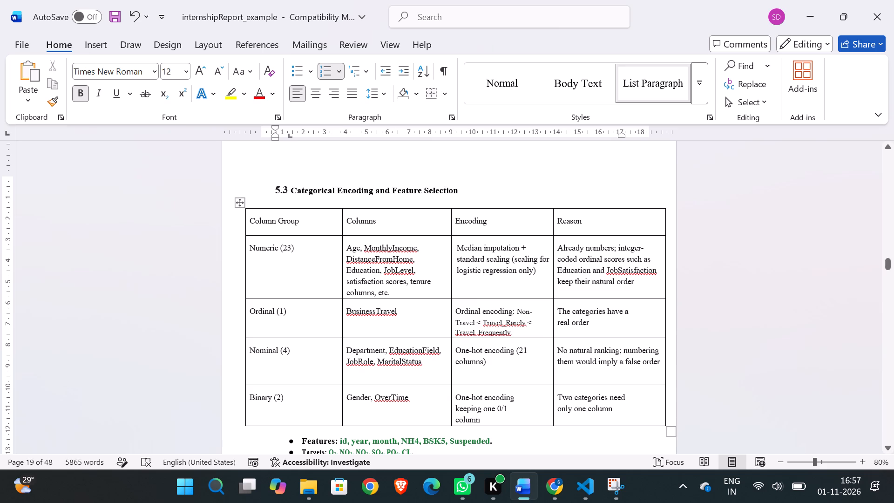
pyautogui.click(482, 194)
pyautogui.press('Return')
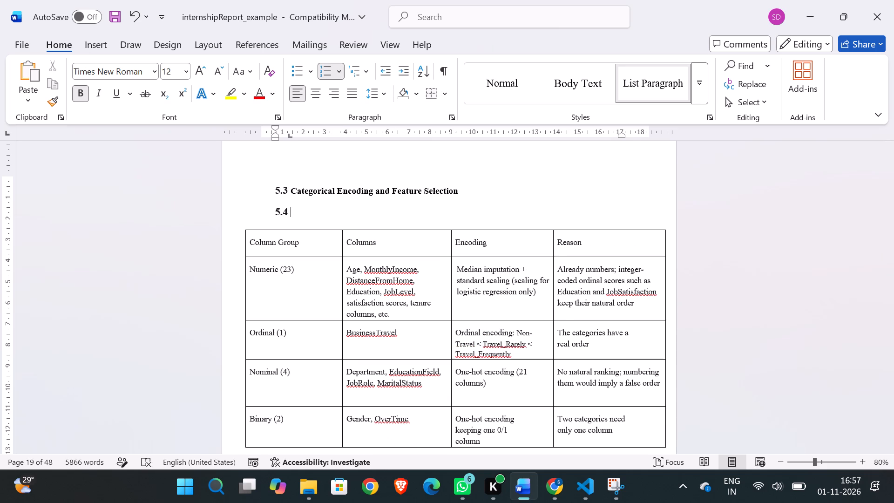
pyautogui.press('BackSpace')
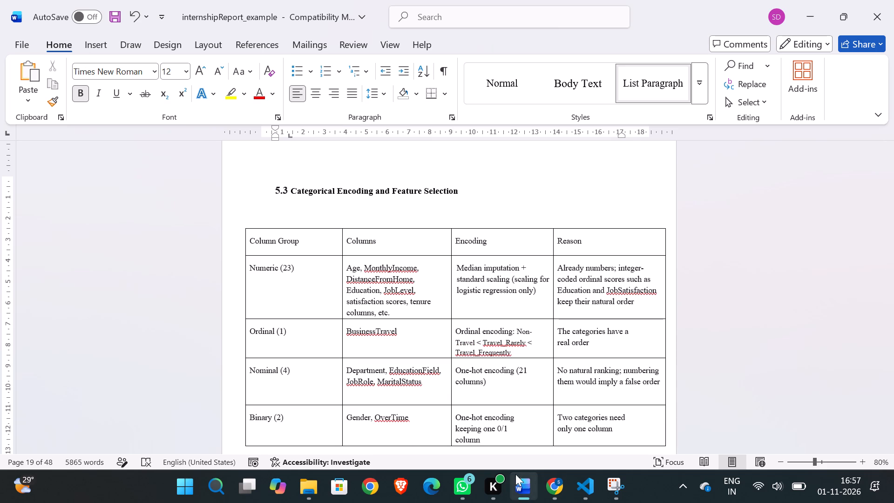
pyautogui.click(555, 489)
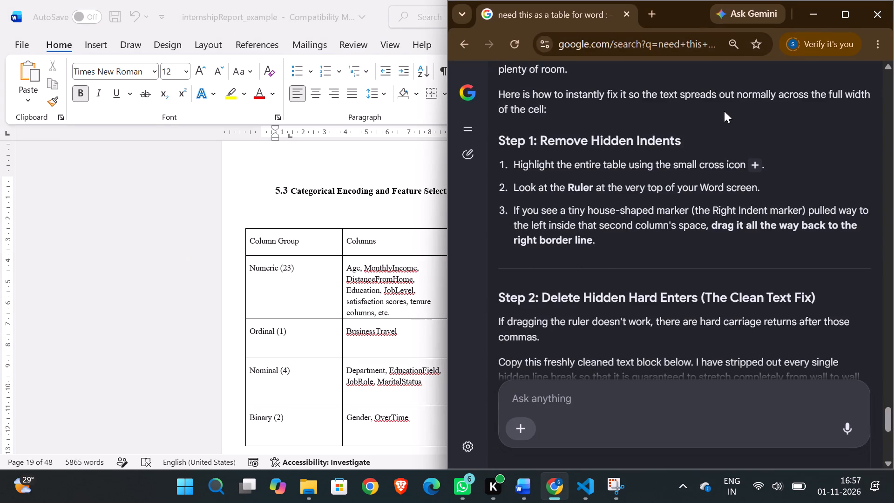
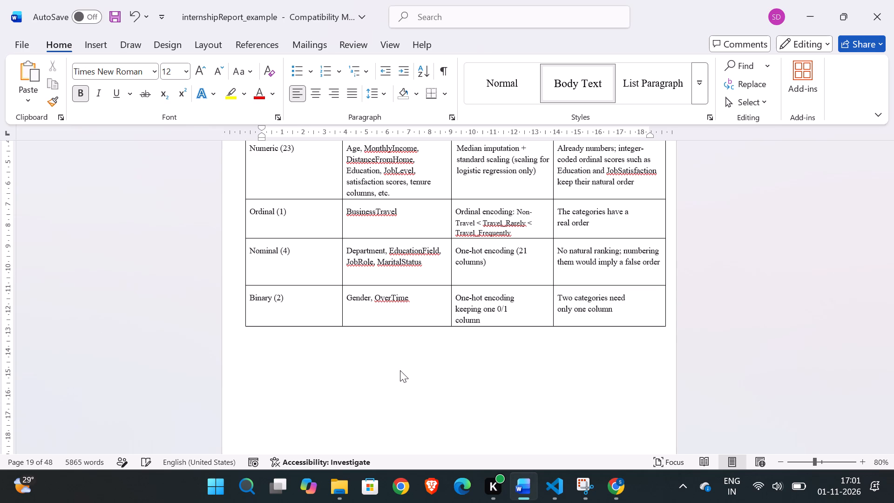
# Remove the bold formatting from the two pasted paragraphs below the encoding table.
pyautogui.moveTo(531, 395); pyautogui.dragTo(251, 341)
pyautogui.click(72, 89)
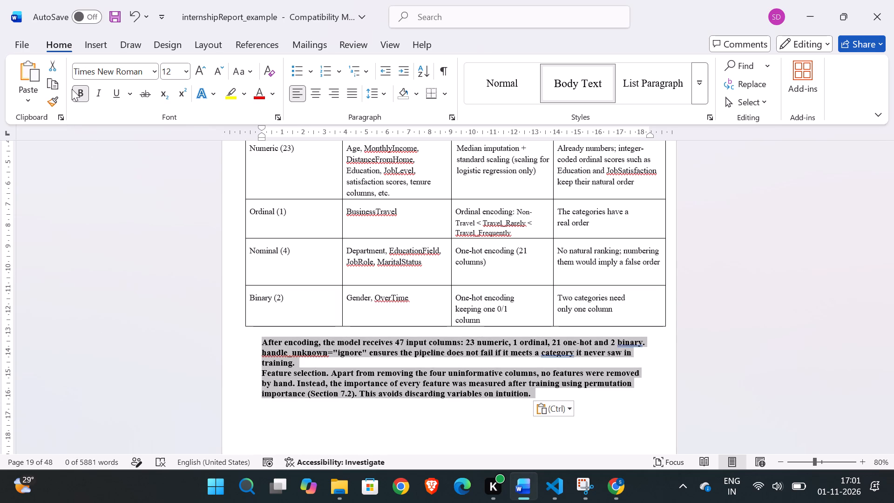
pyautogui.click(78, 92)
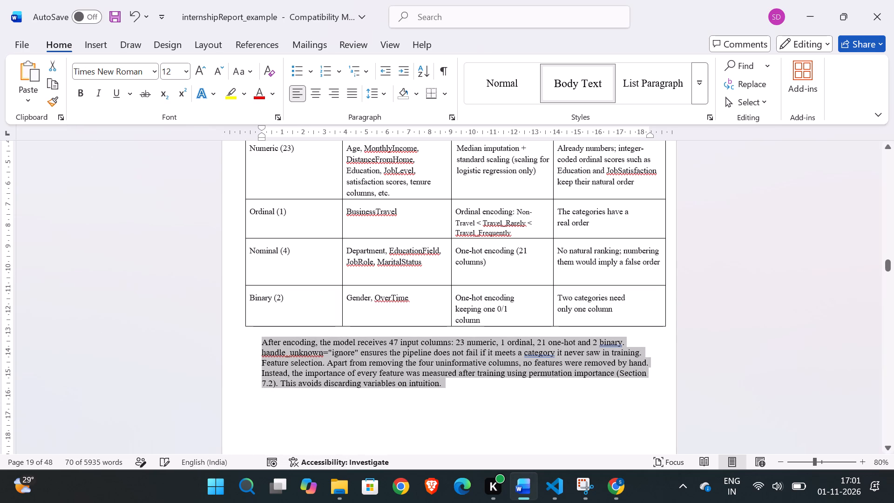
pyautogui.click(353, 373)
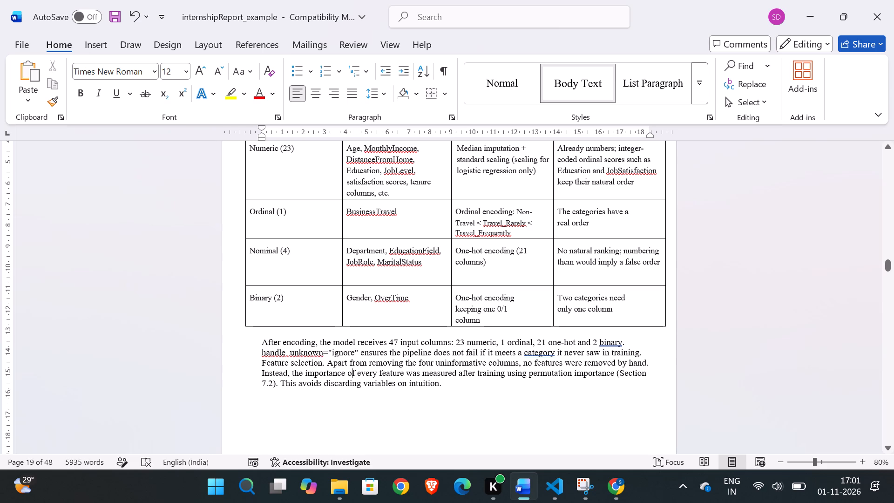
# Insert a line break after "Feature selection." so the text starting "Apart from removing" begins on its own line.
pyautogui.click(326, 365)
pyautogui.hotkey('shift', 'Return')
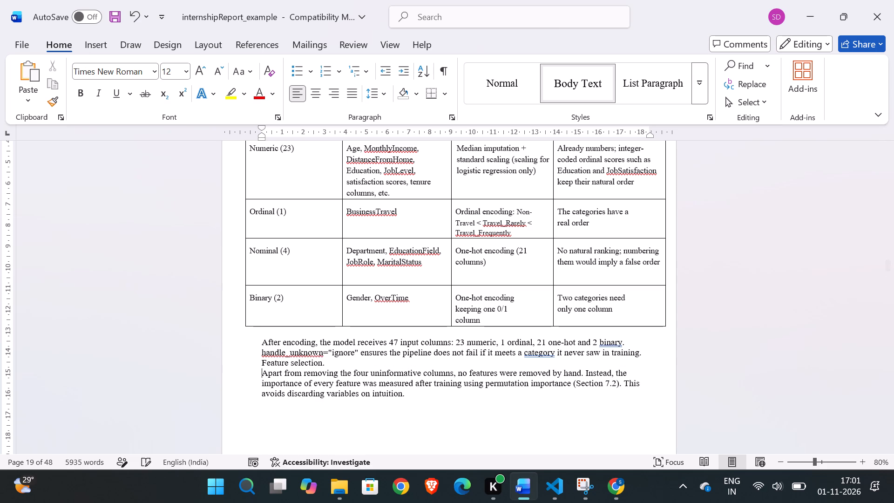
# Set the font size of the "After encoding" and "Feature selection" text below the encoding table to 12.
pyautogui.click(410, 401)
pyautogui.moveTo(410, 401); pyautogui.dragTo(266, 345)
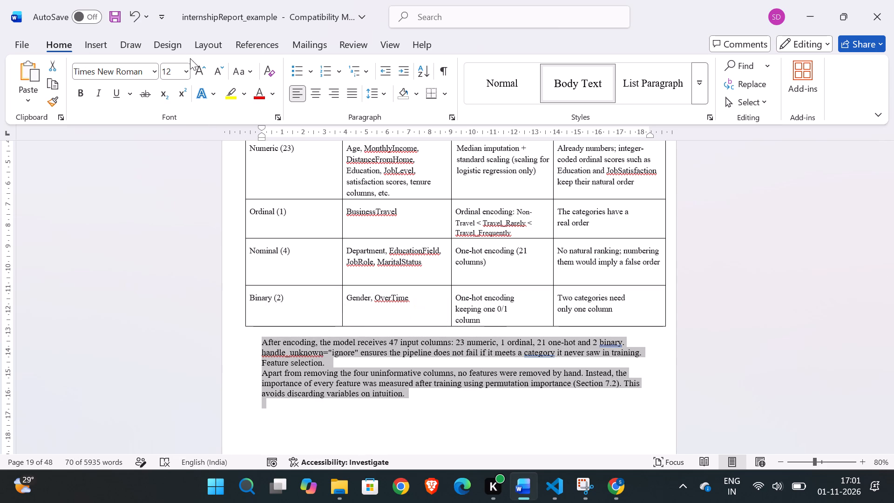
pyautogui.click(176, 68)
pyautogui.press('BackSpace')
pyautogui.write('12')
pyautogui.press('Return')
pyautogui.click(432, 354)
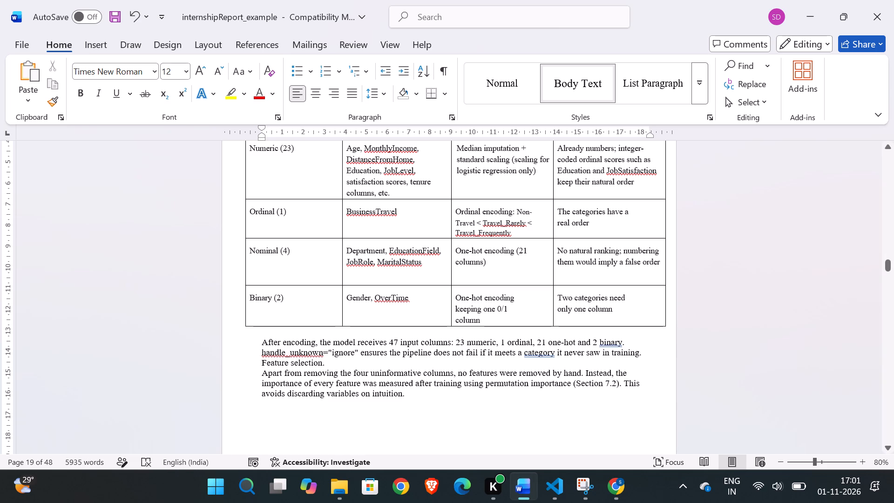
# Switch to VS Code with the features.py source code shown from its first line.
pyautogui.scroll(-1, 646, 415)
pyautogui.scroll(1, 646, 415)
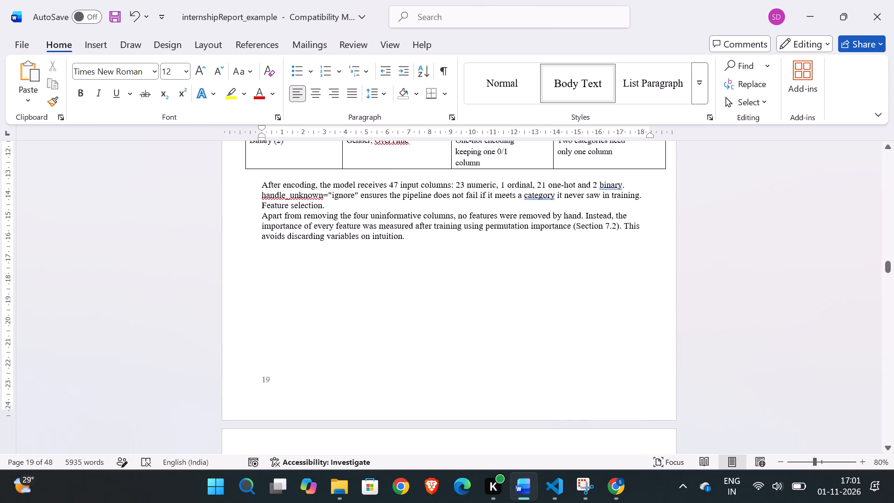
pyautogui.click(544, 490)
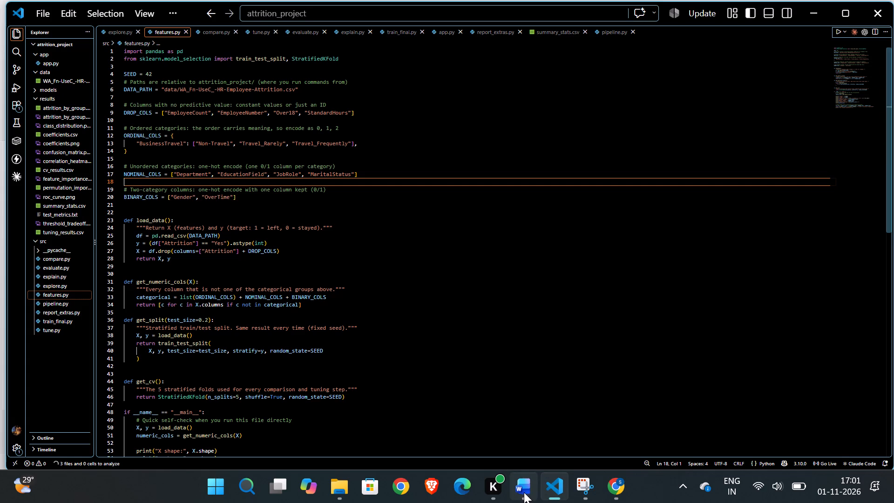
pyautogui.scroll(1, 320, 313)
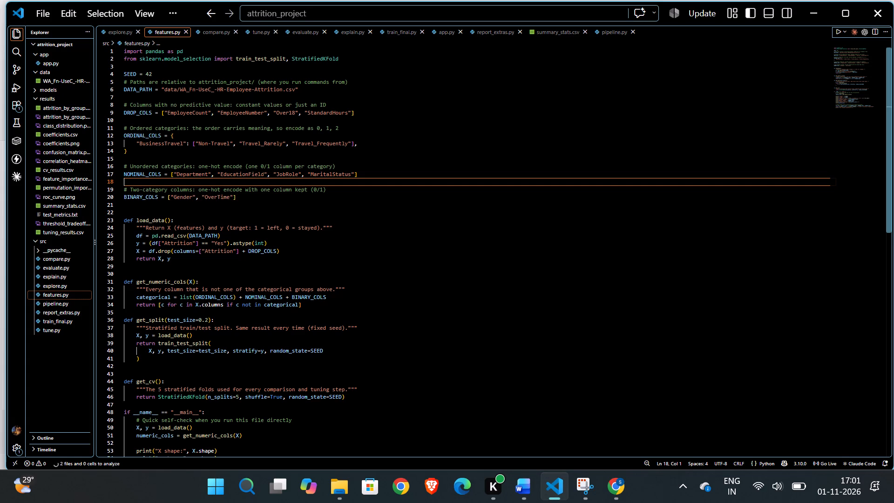
pyautogui.click(321, 357)
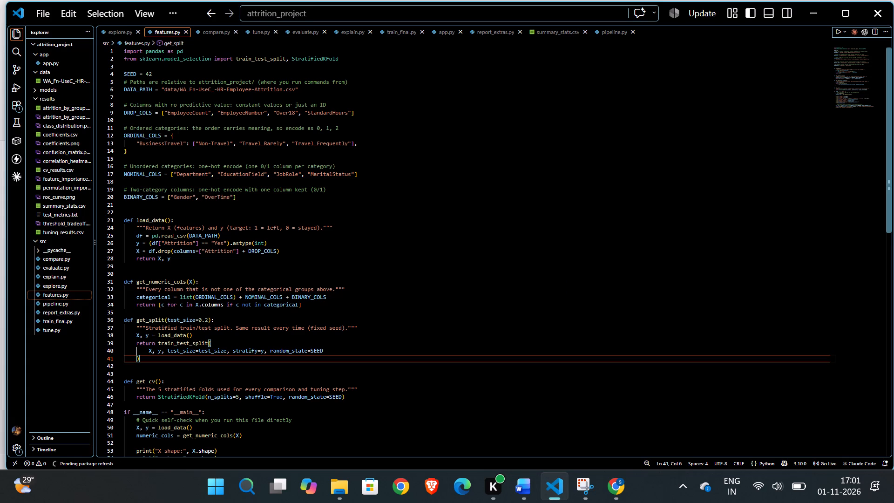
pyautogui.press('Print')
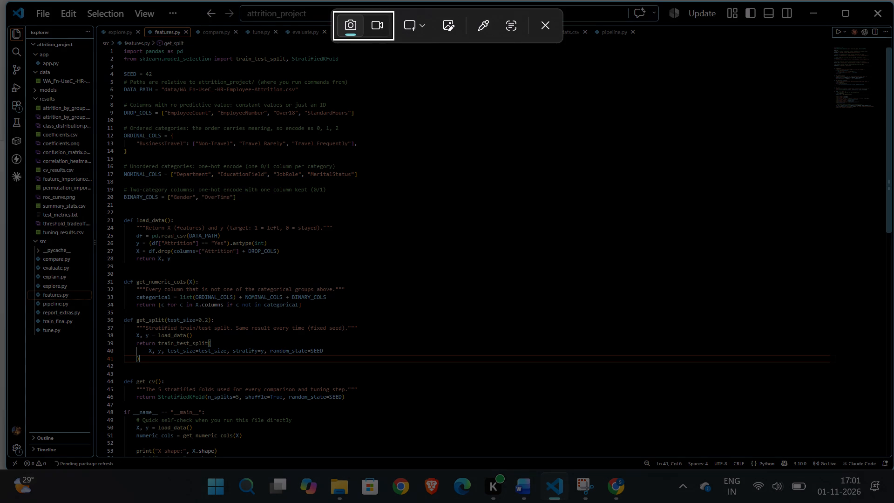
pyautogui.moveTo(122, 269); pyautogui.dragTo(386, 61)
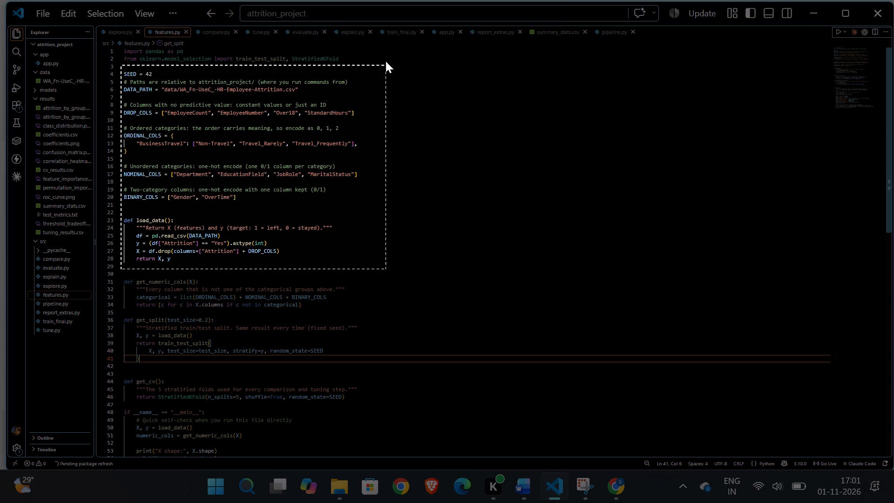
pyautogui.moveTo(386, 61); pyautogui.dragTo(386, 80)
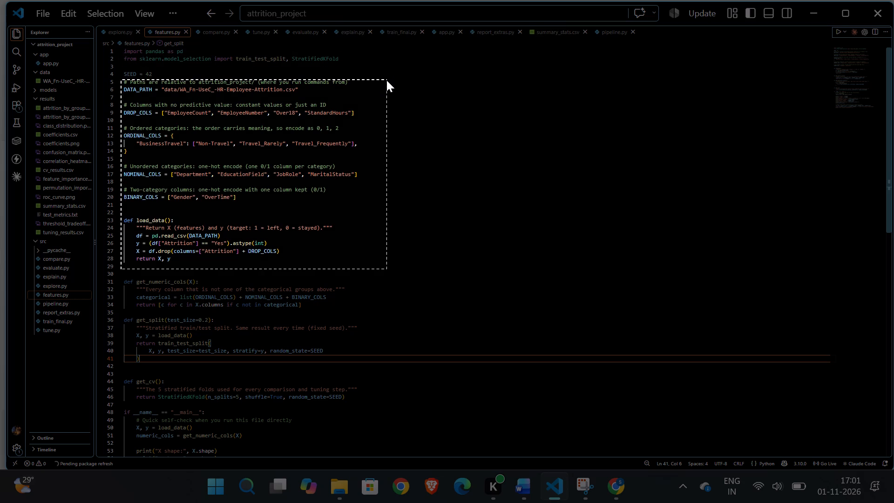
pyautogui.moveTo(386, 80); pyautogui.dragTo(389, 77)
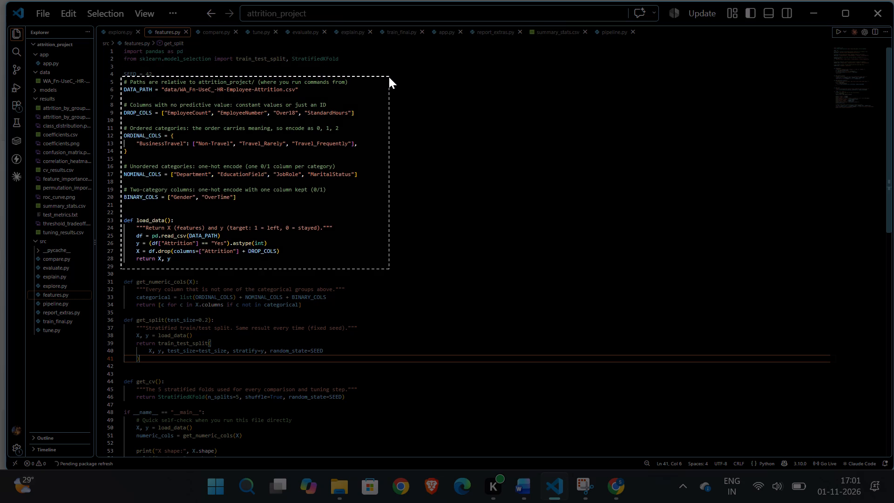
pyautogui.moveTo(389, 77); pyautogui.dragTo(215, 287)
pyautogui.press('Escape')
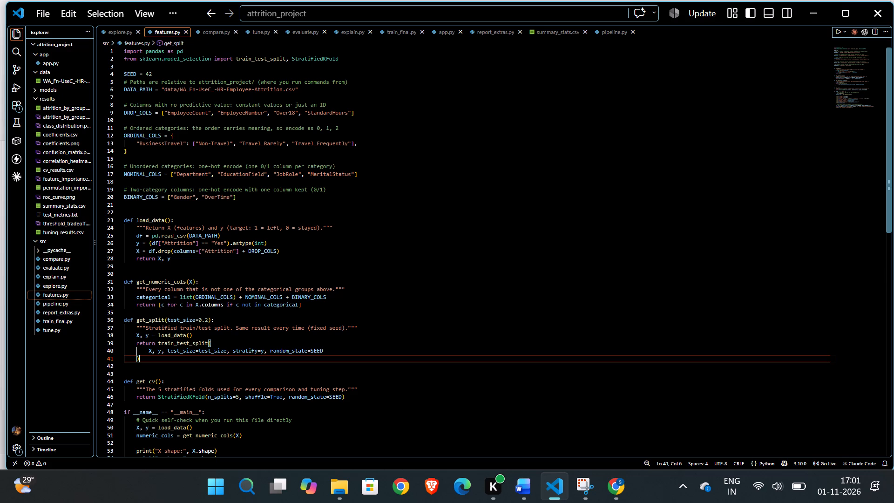
# Capture a screen snip of the column group definitions and the load_data function in features.py.
pyautogui.press('Print')
pyautogui.moveTo(123, 269); pyautogui.dragTo(377, 78)
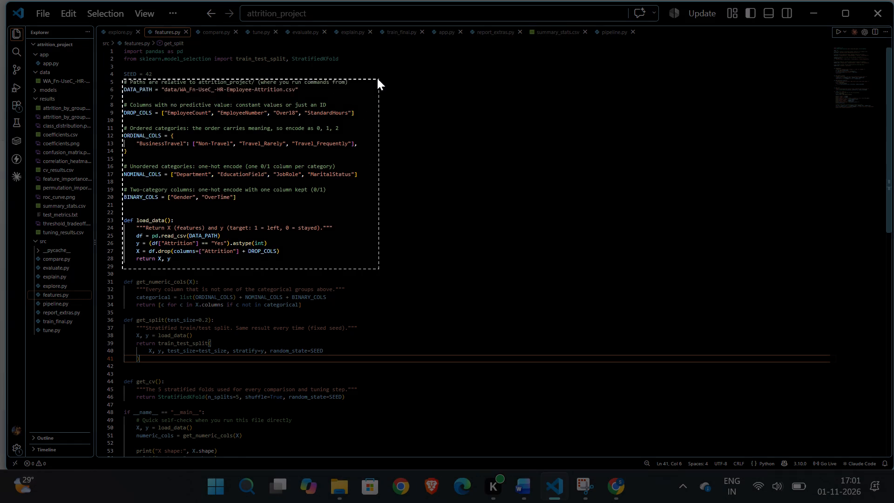
pyautogui.moveTo(377, 78); pyautogui.dragTo(373, 96)
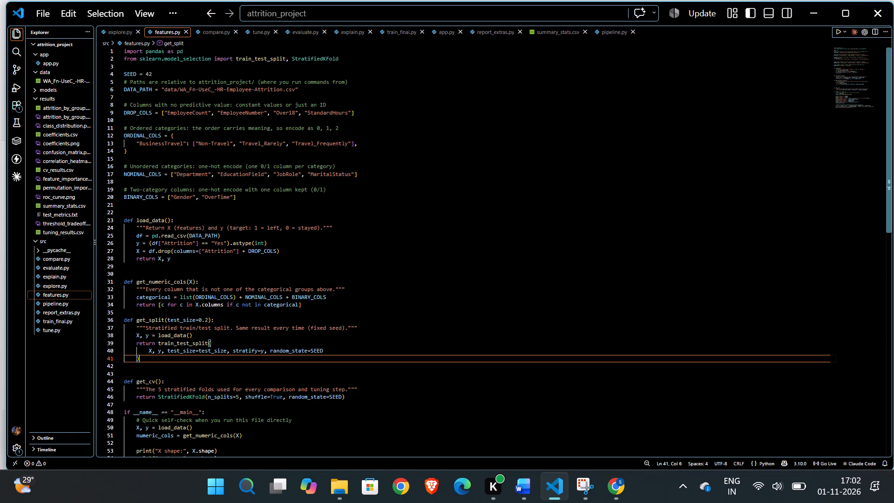
# Switch to the Word report and review section 5.3 from its heading to the paragraphs below the encoding table.
pyautogui.click(613, 487)
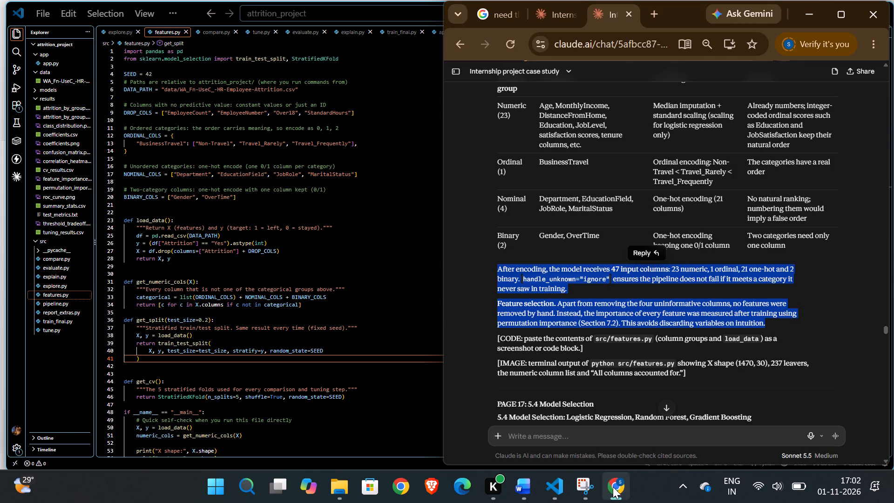
pyautogui.click(525, 498)
pyautogui.scroll(1, 495, 225)
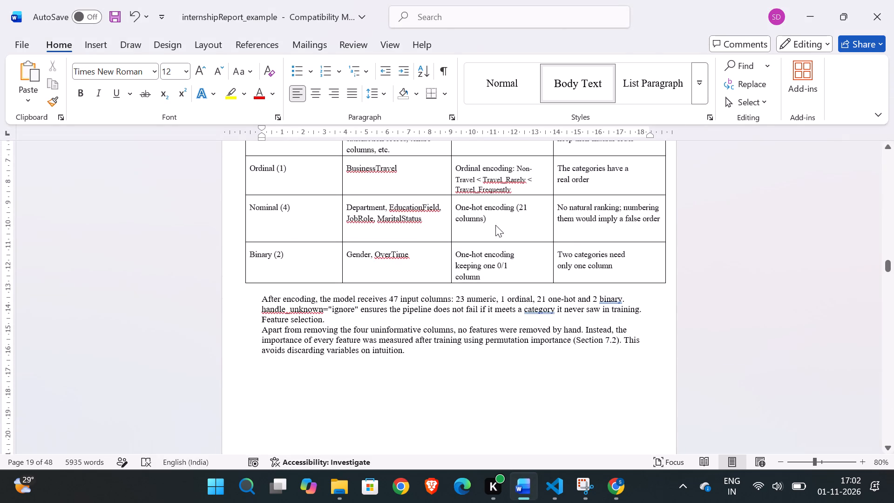
pyautogui.scroll(2, 495, 225)
pyautogui.scroll(-1, 495, 225)
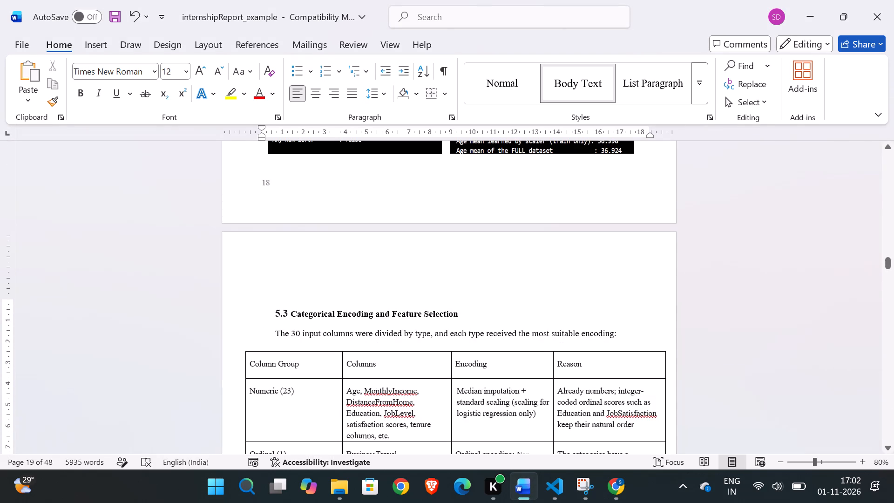
pyautogui.scroll(-1, 495, 225)
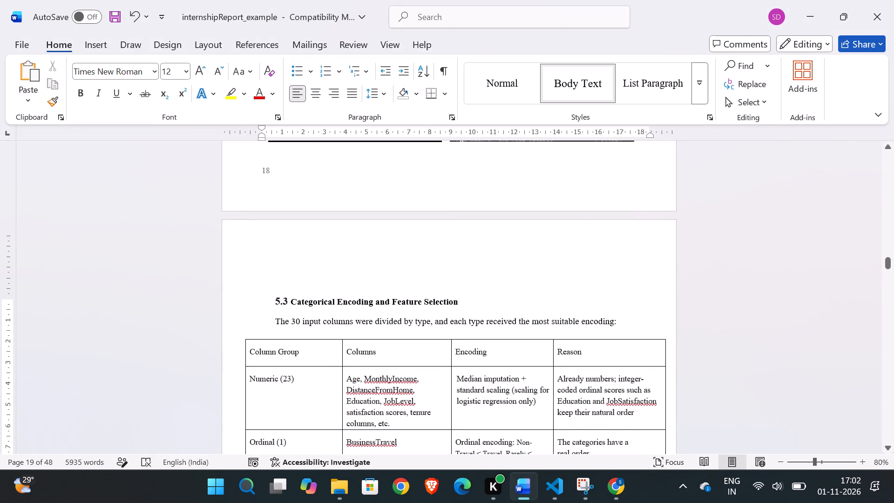
pyautogui.scroll(-1, 495, 225)
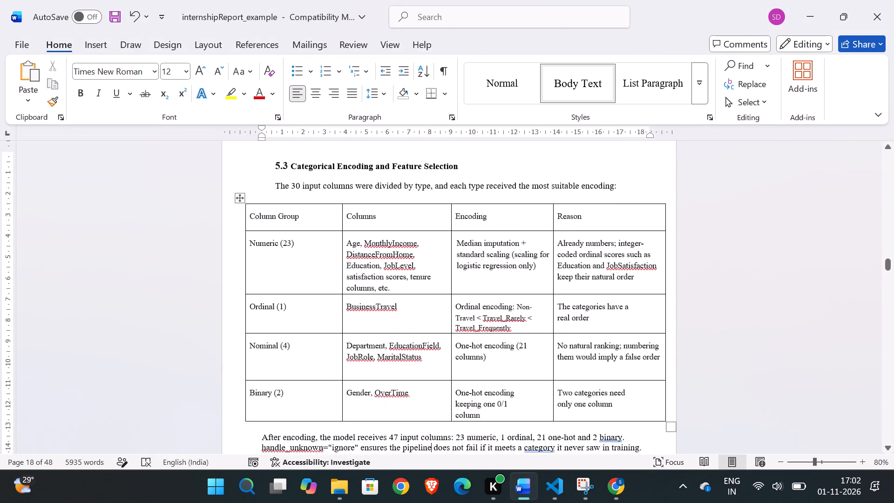
pyautogui.scroll(-1, 495, 225)
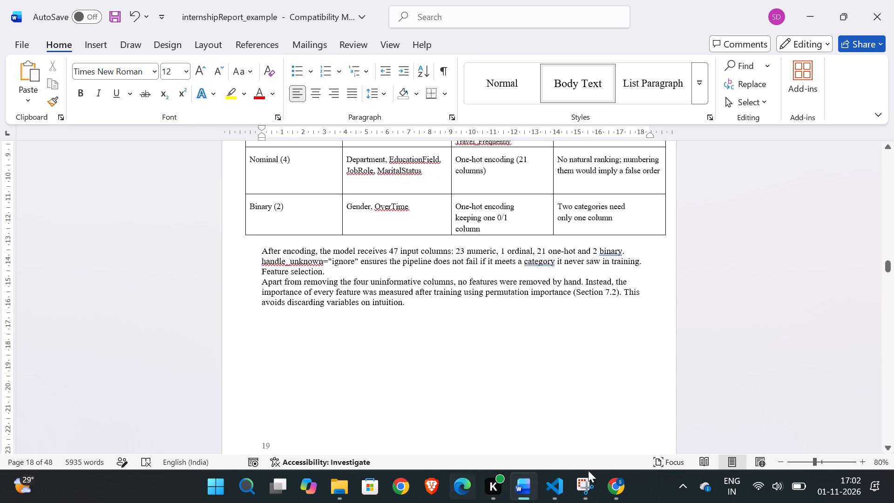
pyautogui.moveTo(609, 478); pyautogui.dragTo(616, 475)
pyautogui.moveTo(530, 482); pyautogui.dragTo(601, 482)
pyautogui.click(612, 484)
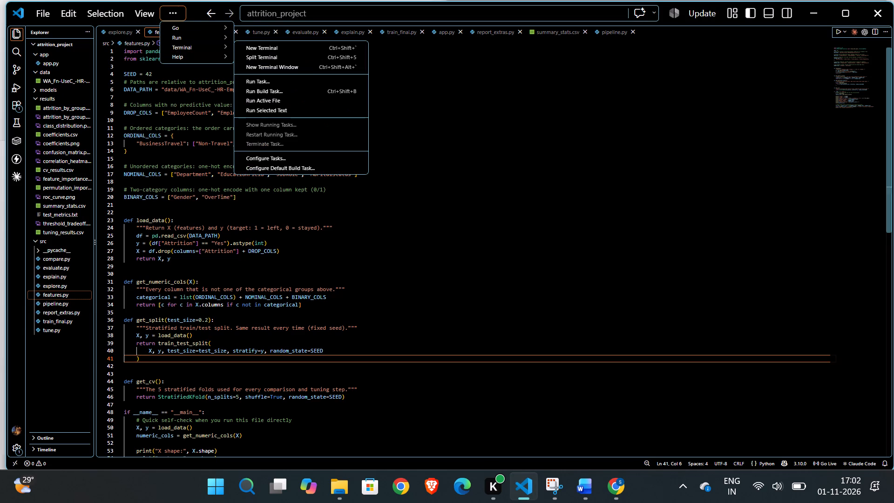
pyautogui.click(291, 48)
pyautogui.click(208, 379)
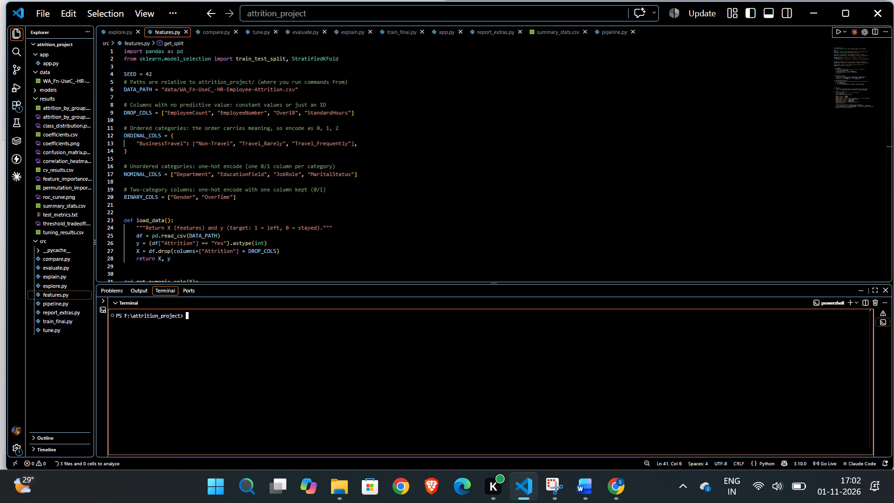
pyautogui.hotkey('ctrl', 'v')
pyautogui.press('Return')
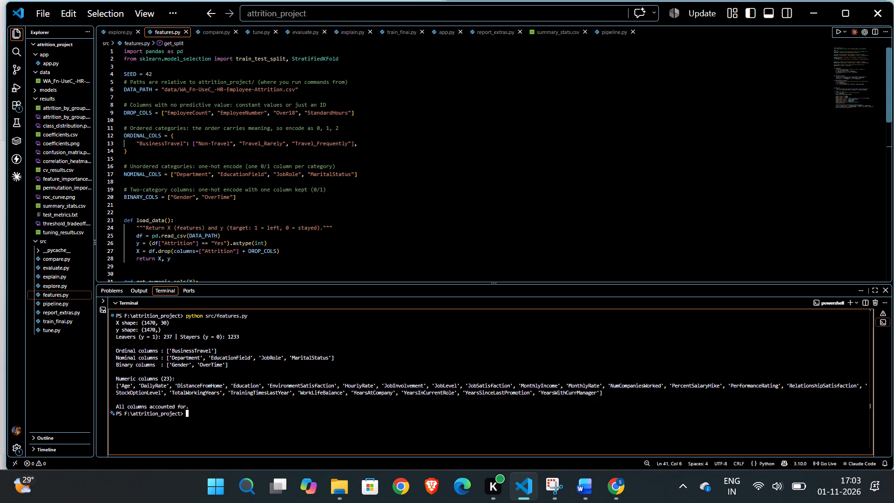
# Enlarge the VS Code interface by three zoom levels to make the features.py terminal output more legible.
pyautogui.scroll(1, 429, 339)
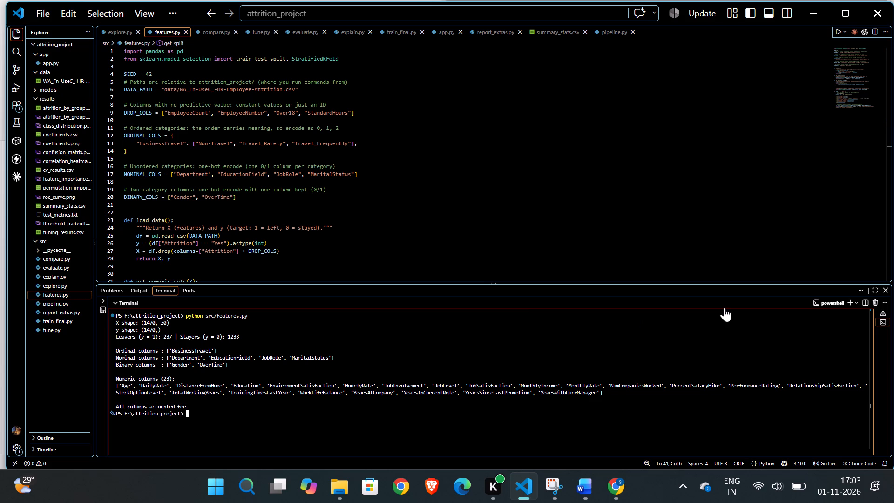
pyautogui.hotkey('ctrl', '=')
pyautogui.hotkey('ctrl', '=')
pyautogui.hotkey('ctrl', '=')
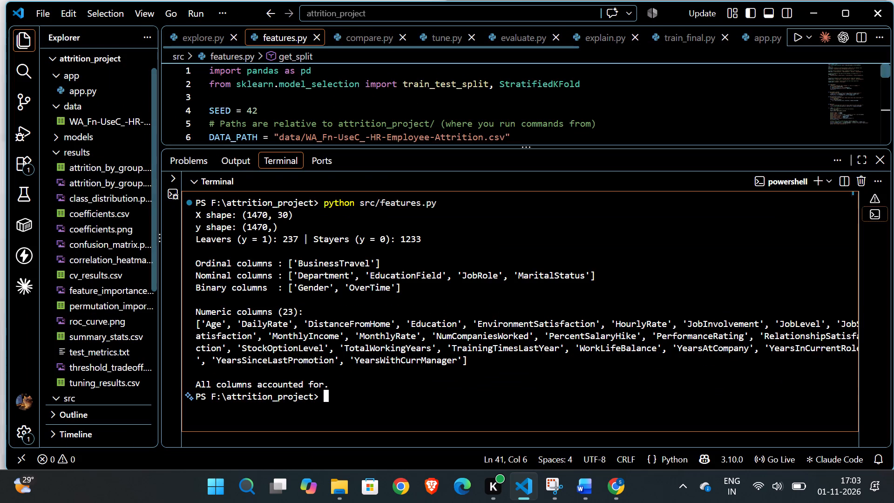
pyautogui.scroll(1, 725, 307)
pyautogui.click(834, 285)
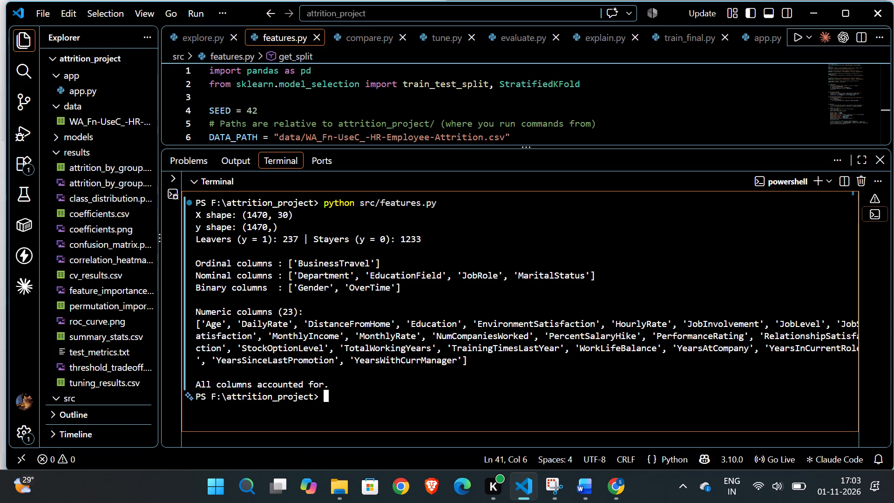
pyautogui.hscroll(-2, 826, 314)
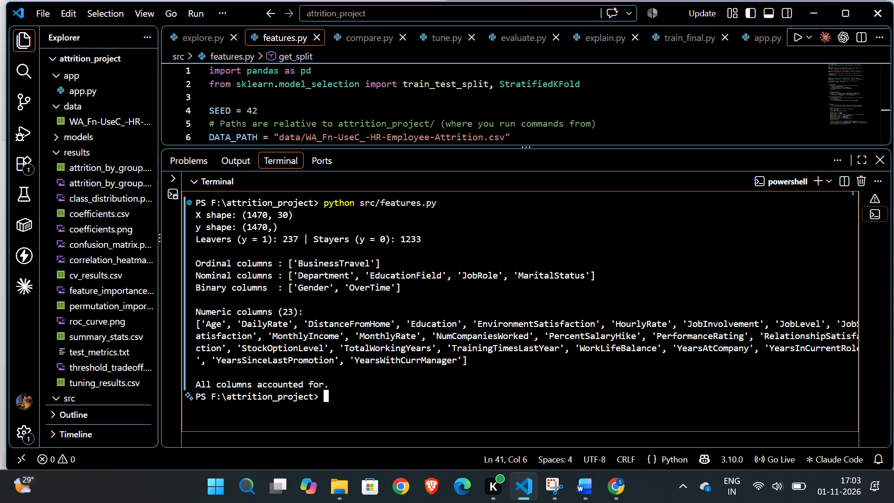
pyautogui.rightClick(820, 344)
pyautogui.click(882, 292)
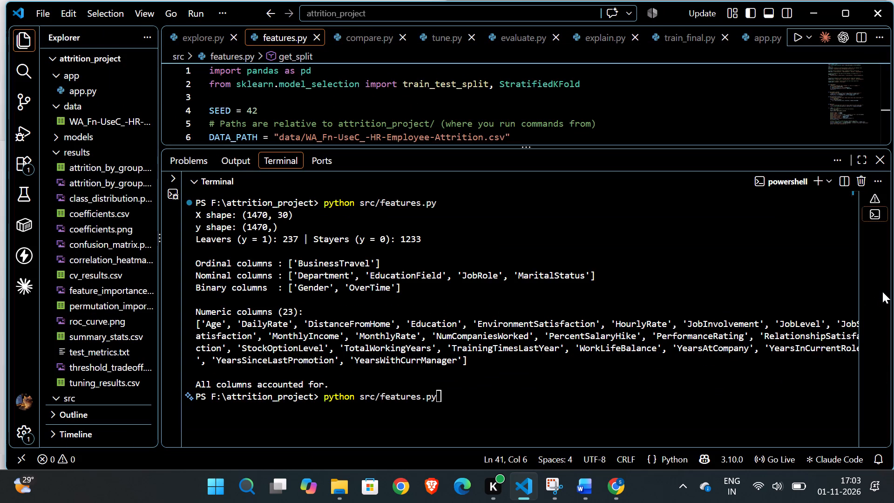
# Maximize the terminal panel and reduce the interface zoom by one level to fit the features.py output.
pyautogui.click(864, 154)
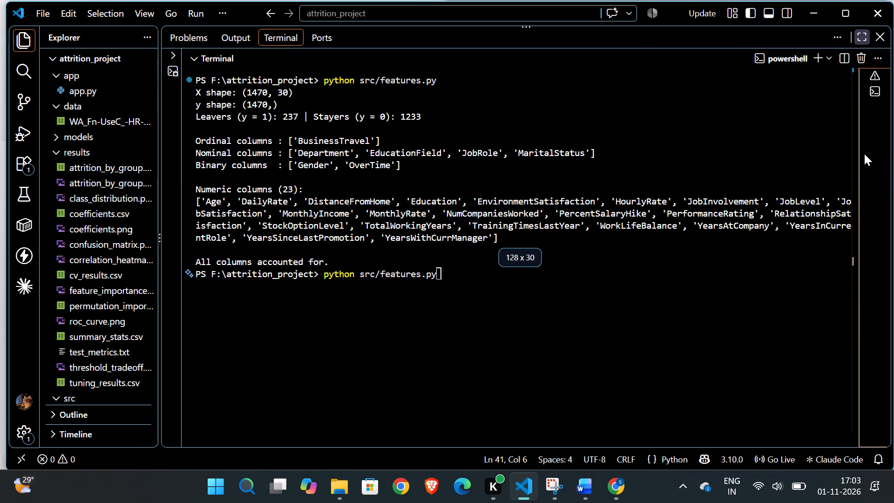
pyautogui.hscroll(-1, 807, 279)
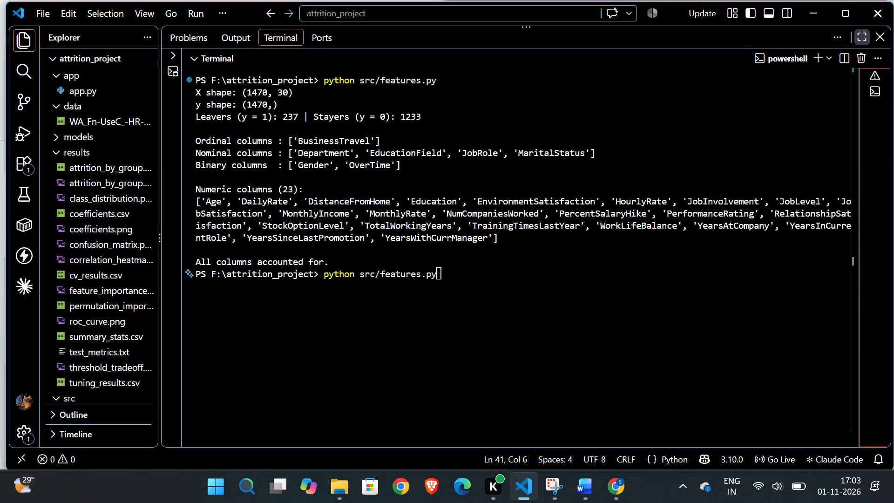
pyautogui.hotkey('ctrl', '-')
pyautogui.scroll(1, 807, 279)
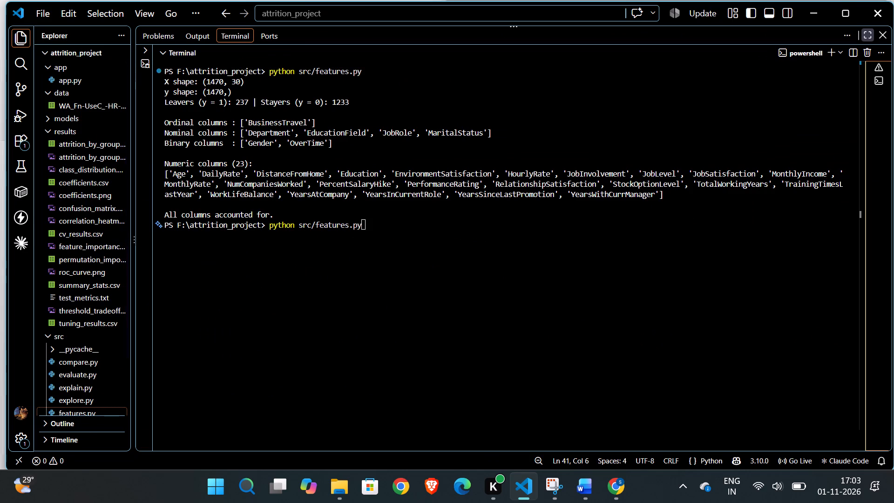
pyautogui.scroll(1, 807, 279)
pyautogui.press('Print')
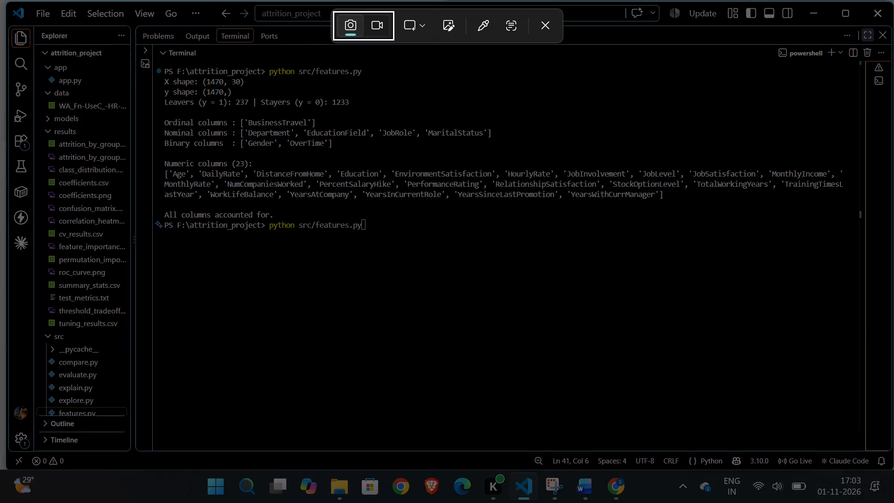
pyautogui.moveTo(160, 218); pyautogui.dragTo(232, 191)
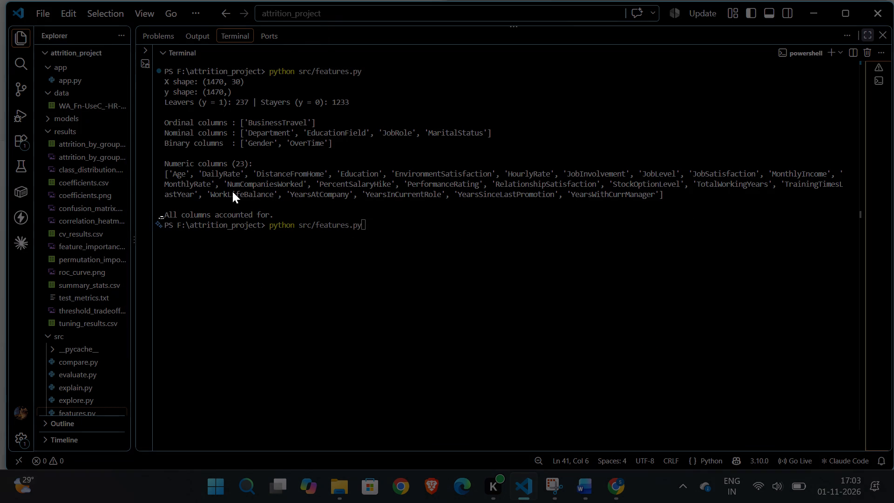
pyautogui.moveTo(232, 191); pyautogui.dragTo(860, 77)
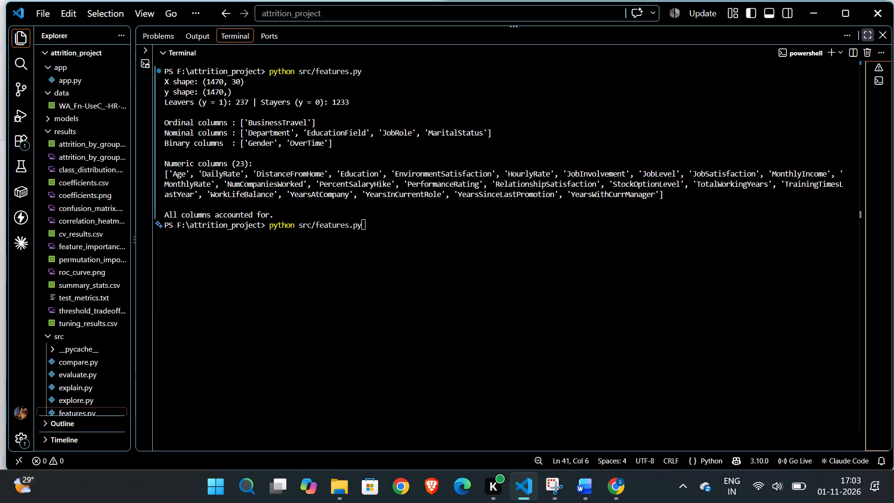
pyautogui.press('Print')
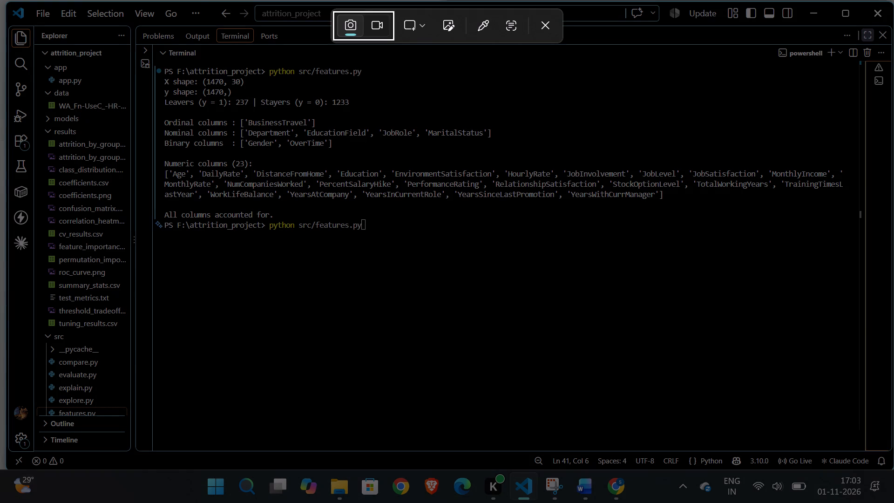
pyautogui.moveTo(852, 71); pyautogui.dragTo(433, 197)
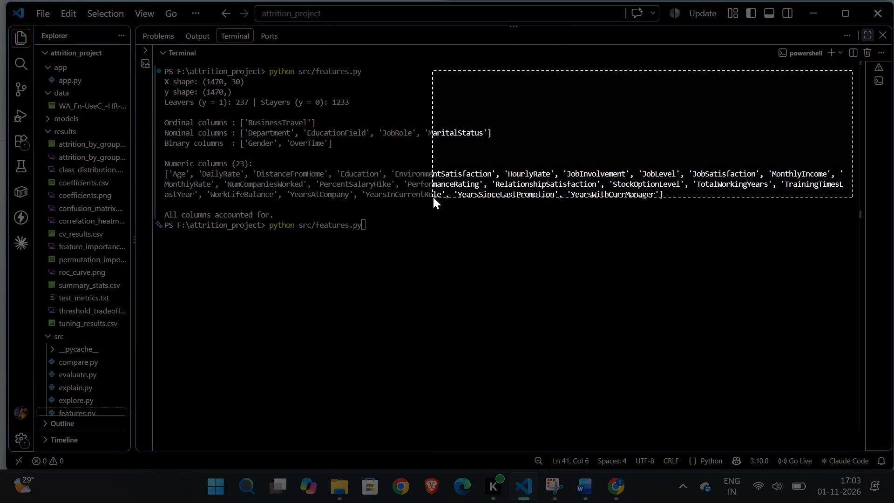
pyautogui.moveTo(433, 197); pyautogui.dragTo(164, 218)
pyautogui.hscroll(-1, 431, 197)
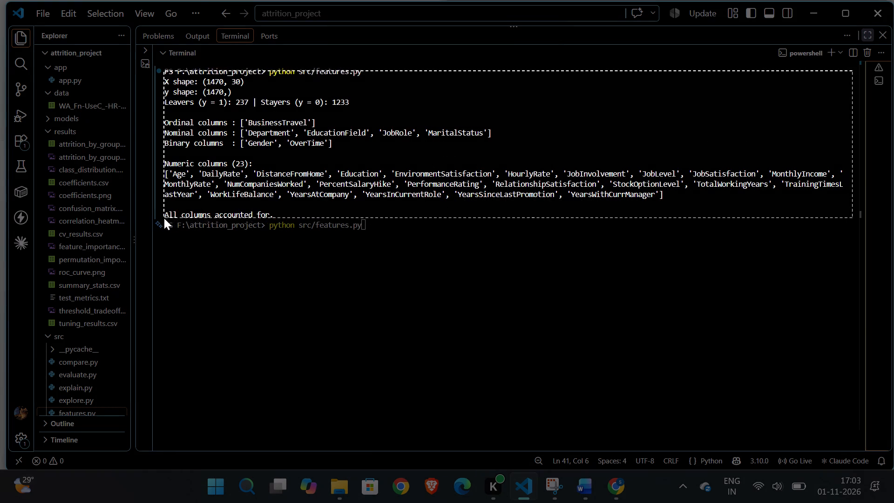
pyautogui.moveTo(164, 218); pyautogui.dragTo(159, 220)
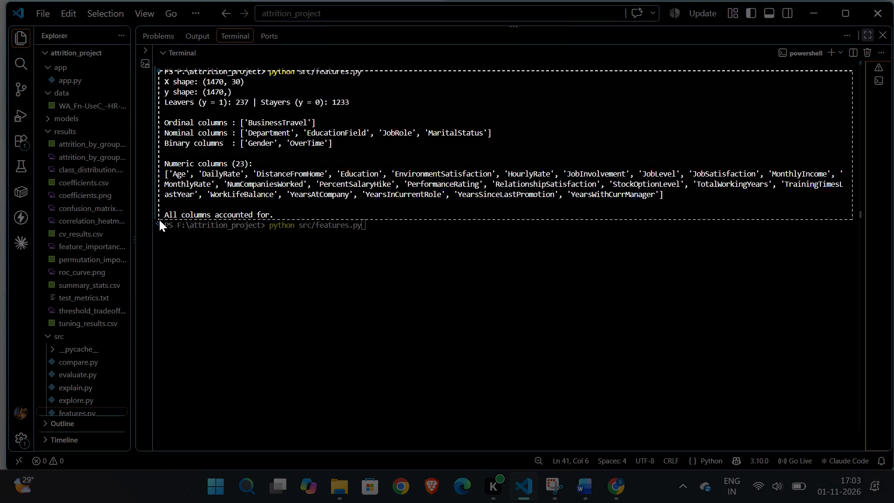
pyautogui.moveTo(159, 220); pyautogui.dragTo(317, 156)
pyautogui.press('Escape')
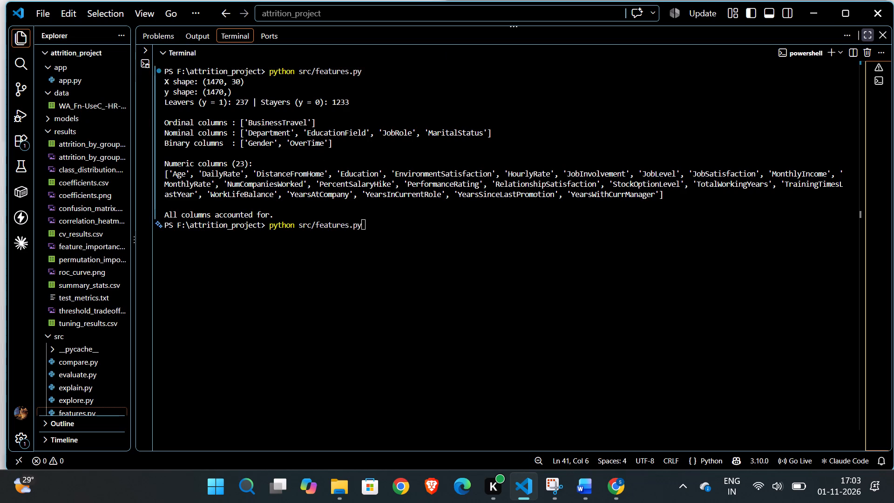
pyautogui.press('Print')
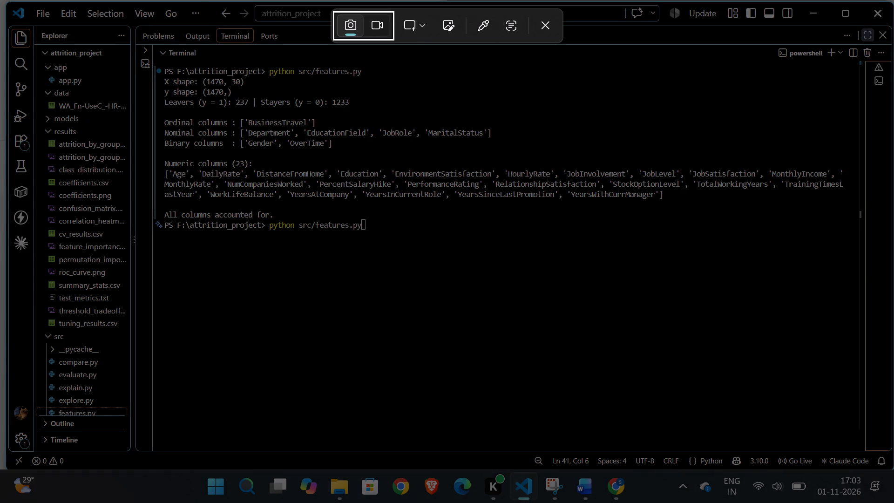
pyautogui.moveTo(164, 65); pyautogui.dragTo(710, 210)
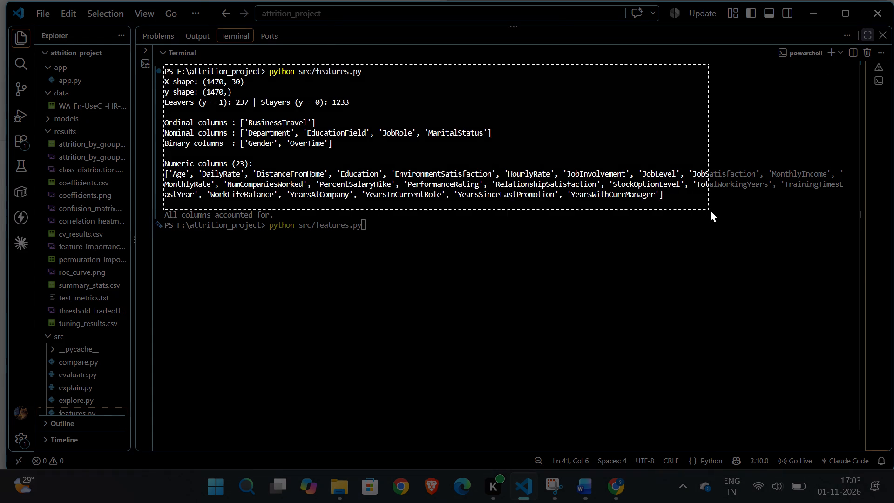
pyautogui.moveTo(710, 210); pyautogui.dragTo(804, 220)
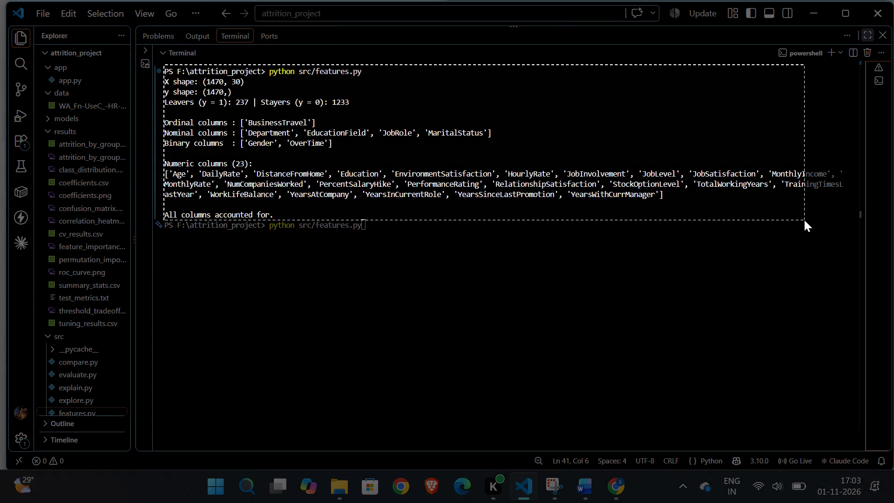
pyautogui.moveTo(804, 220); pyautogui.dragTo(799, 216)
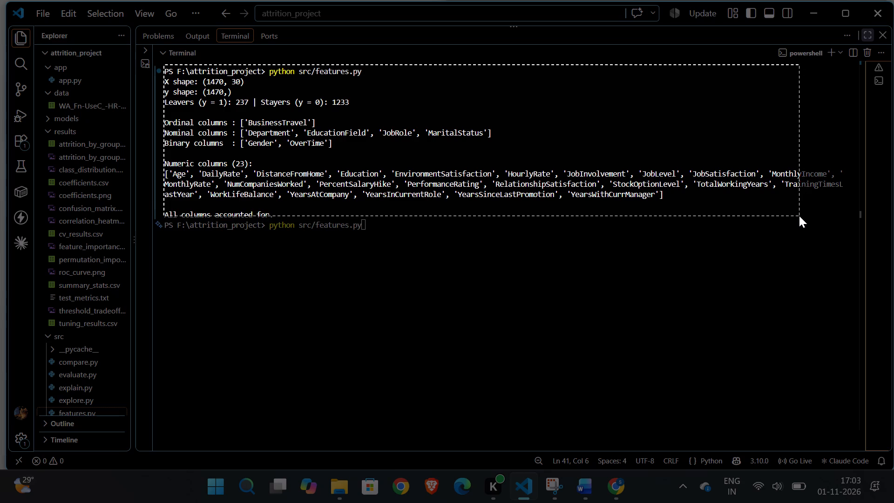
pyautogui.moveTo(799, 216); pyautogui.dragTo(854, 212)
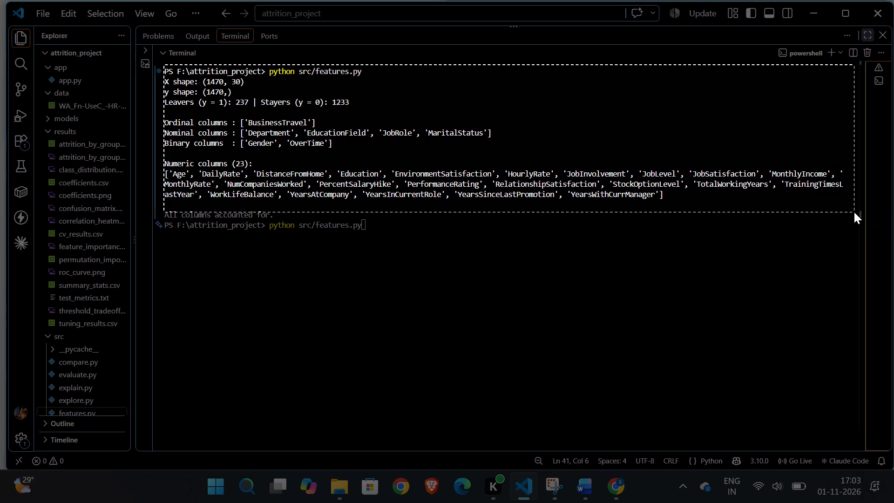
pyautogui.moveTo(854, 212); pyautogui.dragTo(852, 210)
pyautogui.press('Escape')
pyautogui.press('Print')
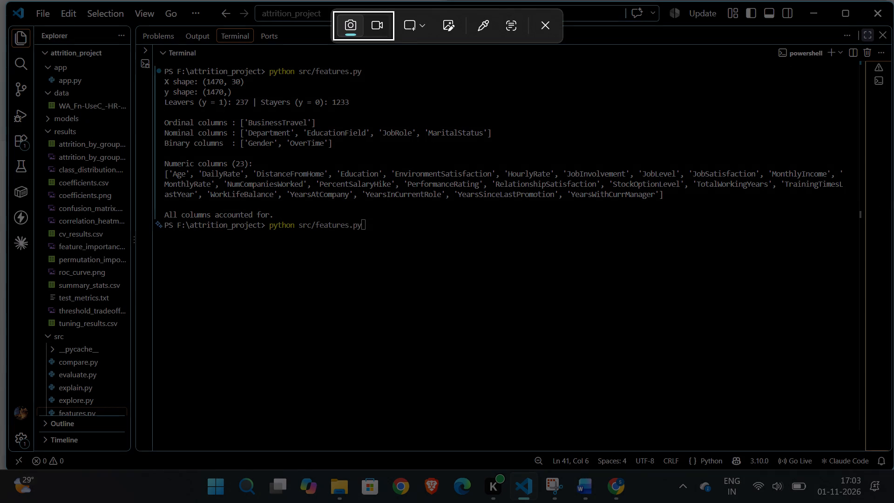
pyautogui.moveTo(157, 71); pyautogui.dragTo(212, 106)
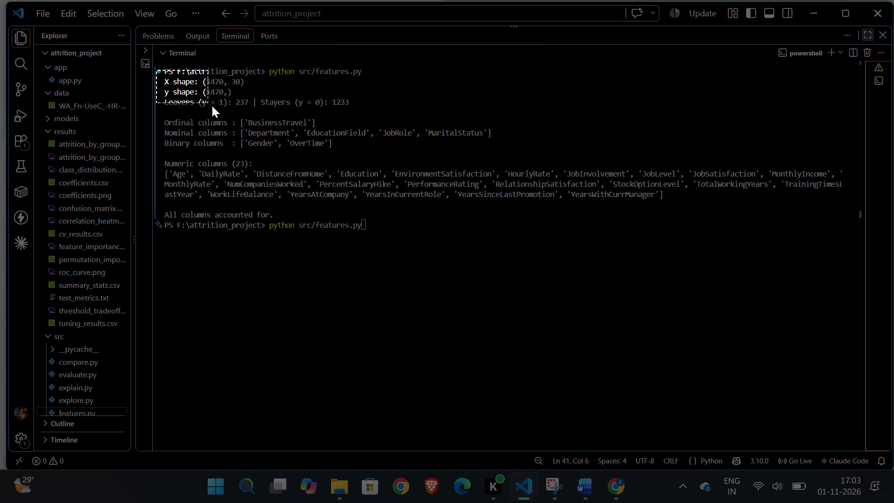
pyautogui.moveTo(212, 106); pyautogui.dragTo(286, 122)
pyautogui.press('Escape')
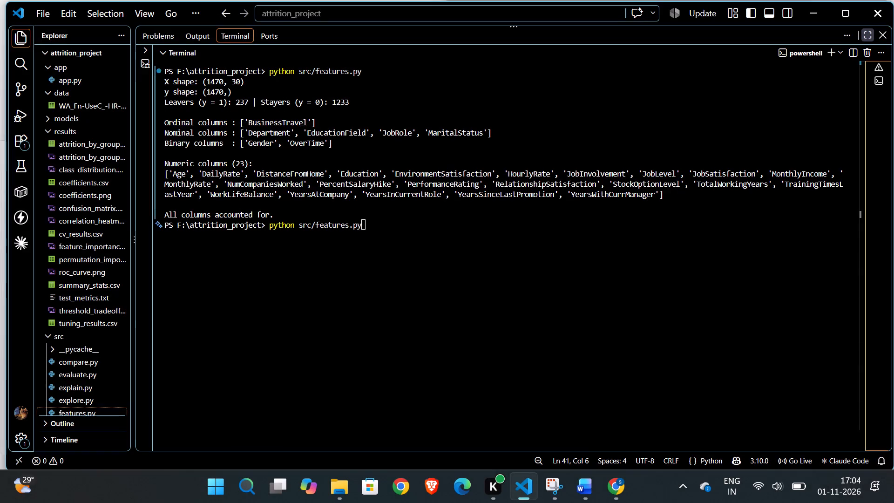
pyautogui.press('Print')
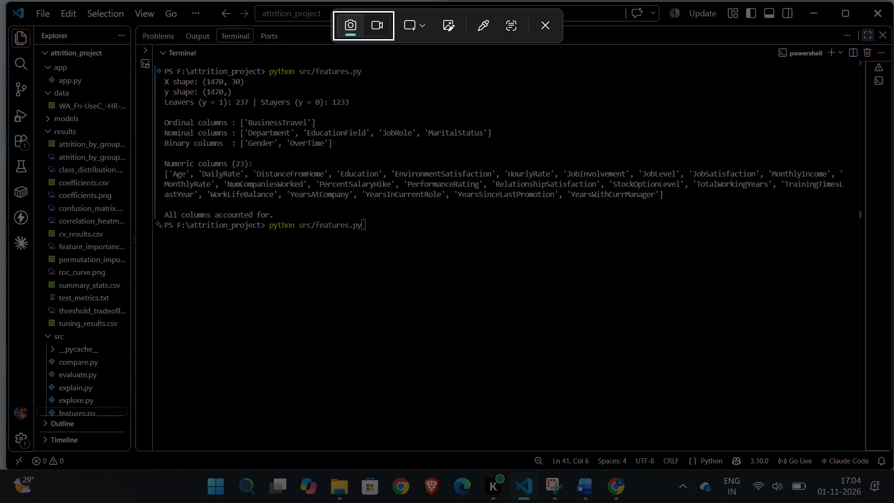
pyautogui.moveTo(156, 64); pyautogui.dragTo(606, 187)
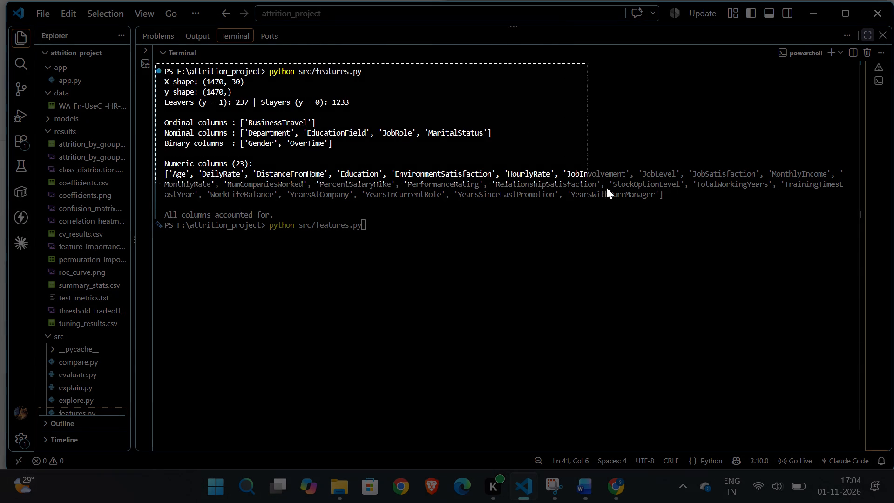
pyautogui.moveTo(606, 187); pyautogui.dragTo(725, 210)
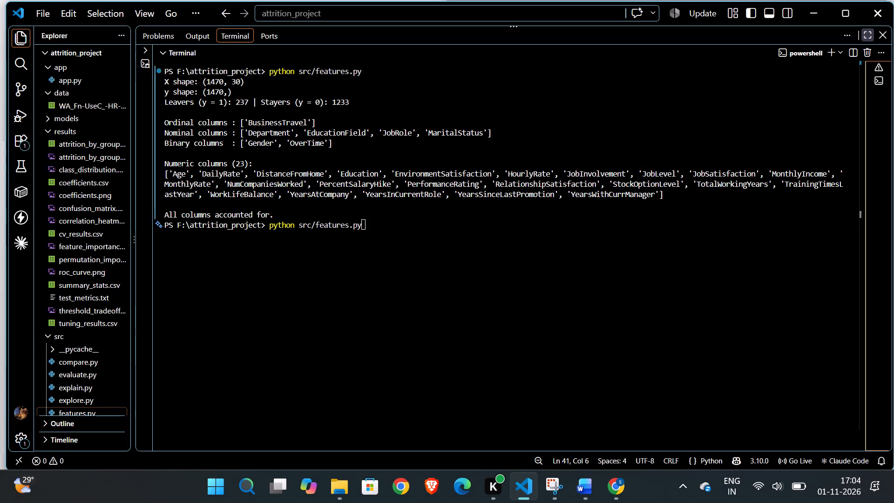
# Capture a screen snip of the features.py terminal output, from the python src/features.py command line through "All columns accounted for.".
pyautogui.press('Print')
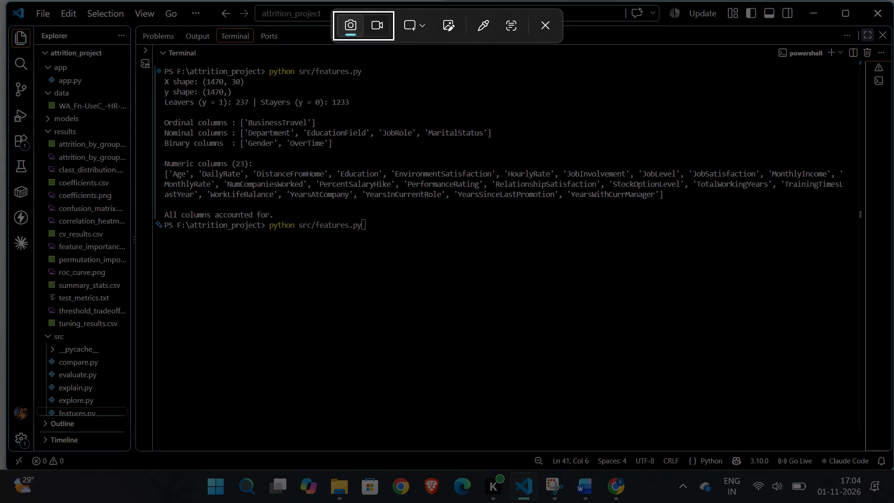
pyautogui.moveTo(161, 67); pyautogui.dragTo(773, 218)
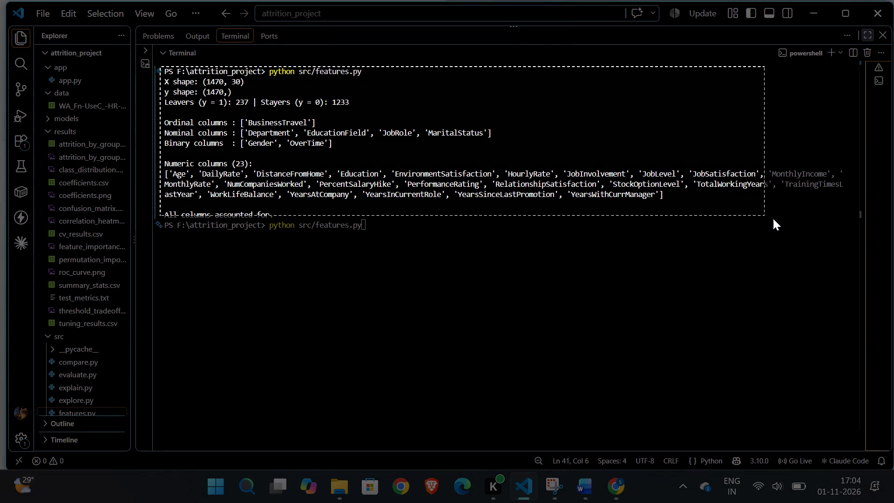
pyautogui.moveTo(773, 218); pyautogui.dragTo(847, 218)
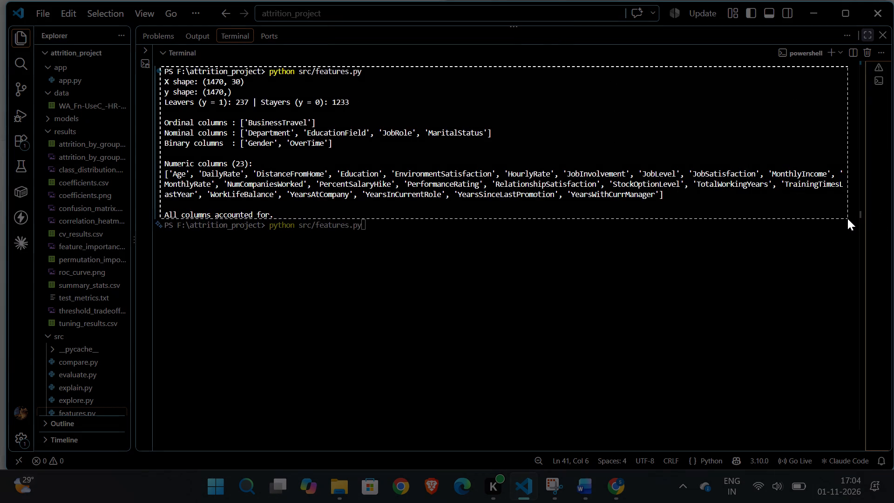
pyautogui.moveTo(847, 218); pyautogui.dragTo(847, 221)
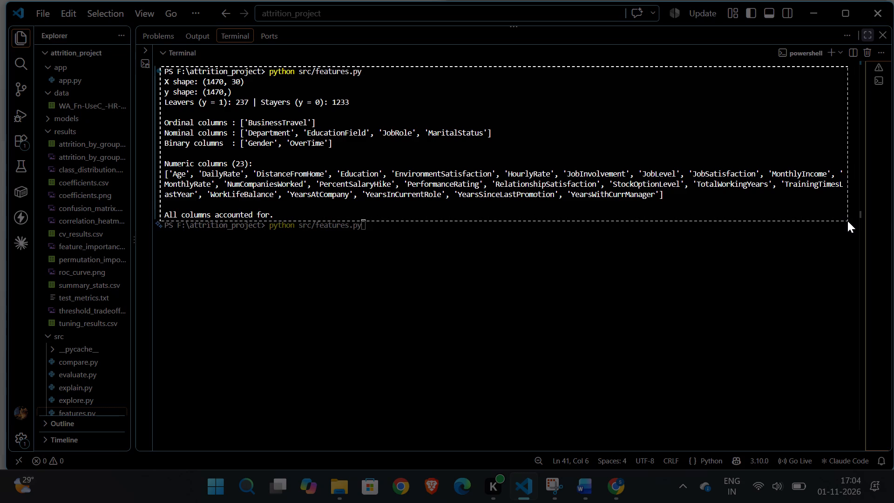
pyautogui.moveTo(847, 221); pyautogui.dragTo(847, 220)
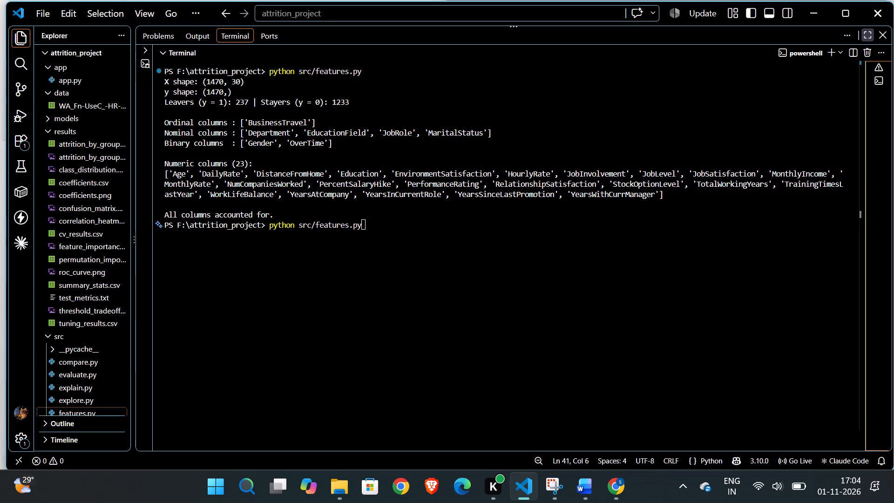
# Switch to the Word report and paste the terminal output snip below the Feature selection paragraph of section 5.3.
pyautogui.click(598, 482)
pyautogui.click(394, 371)
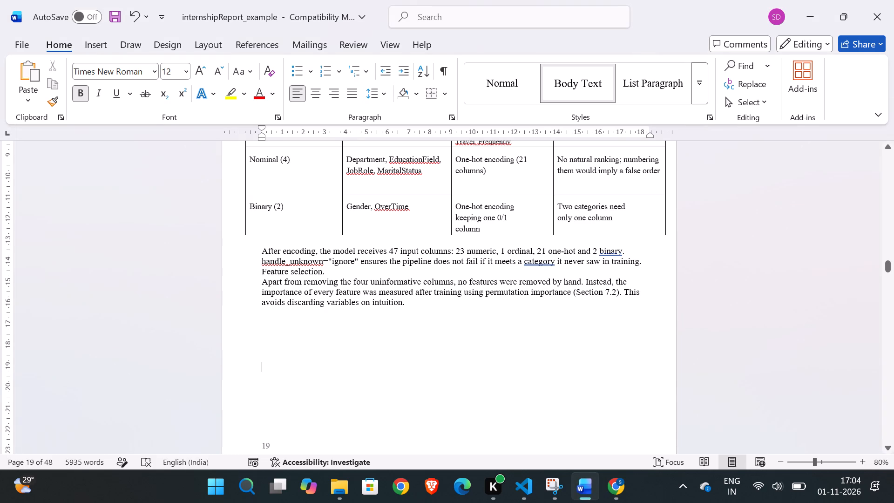
pyautogui.rightClick(394, 371)
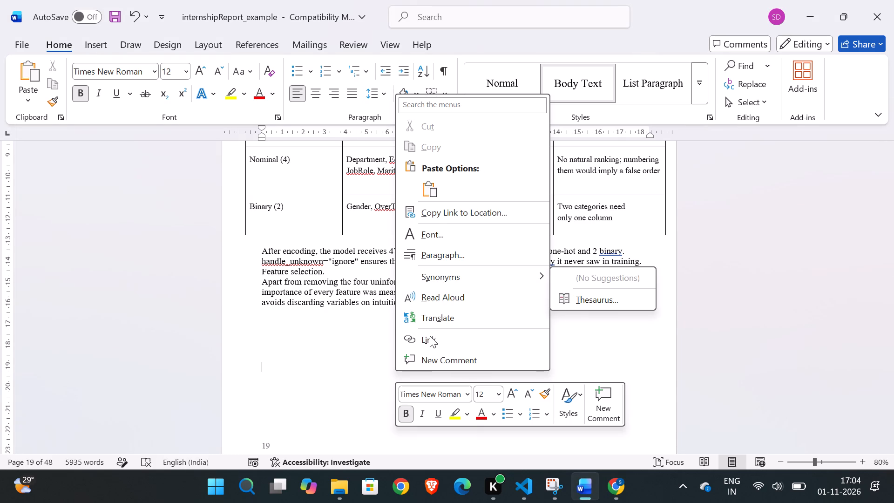
pyautogui.click(431, 188)
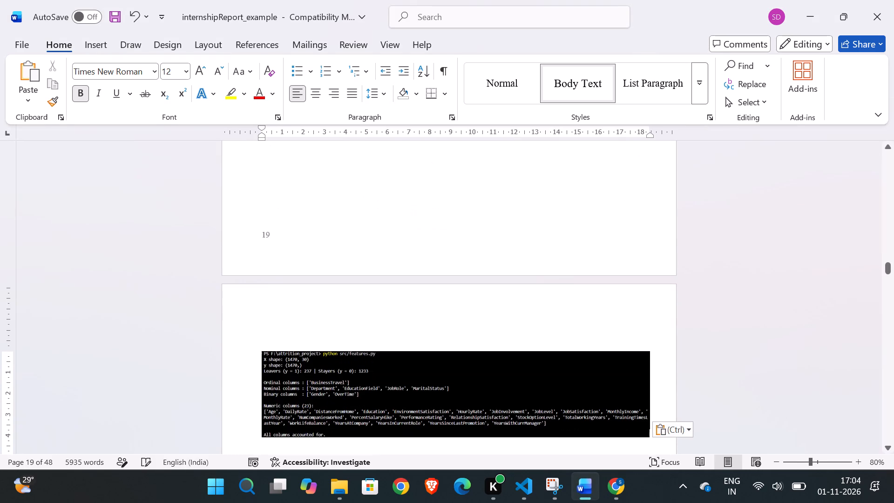
# Set the pasted terminal screenshot's text wrapping to In Front of Text and locate it on page 19.
pyautogui.click(427, 399)
pyautogui.rightClick(427, 399)
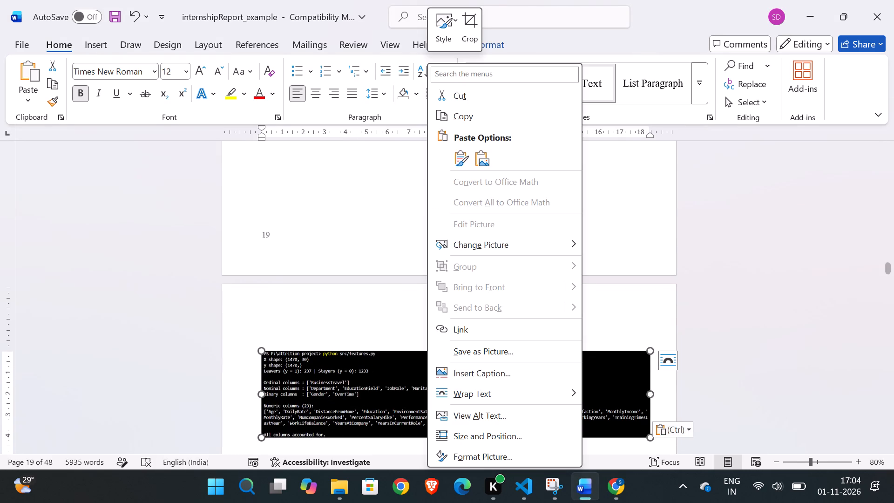
pyautogui.click(666, 364)
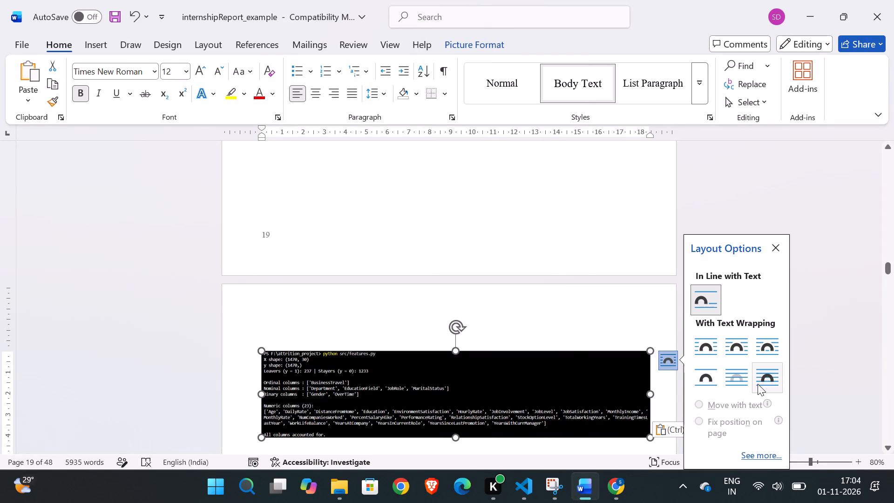
pyautogui.click(763, 379)
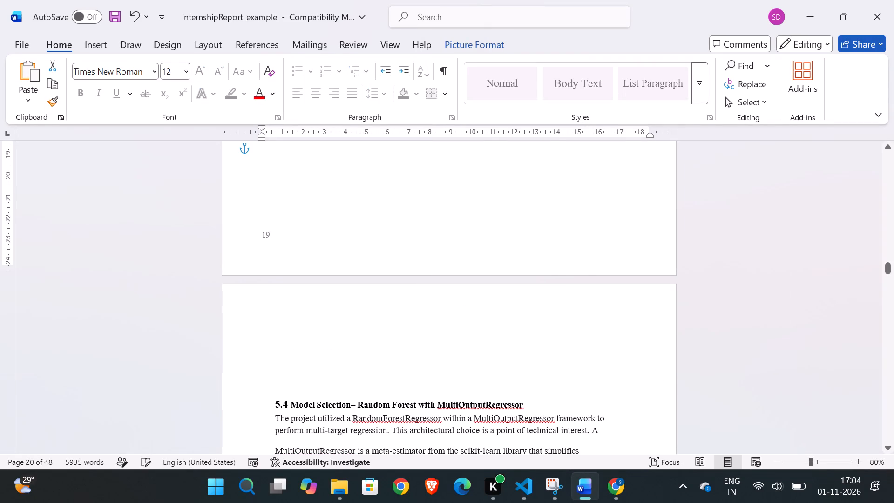
pyautogui.scroll(2, 523, 390)
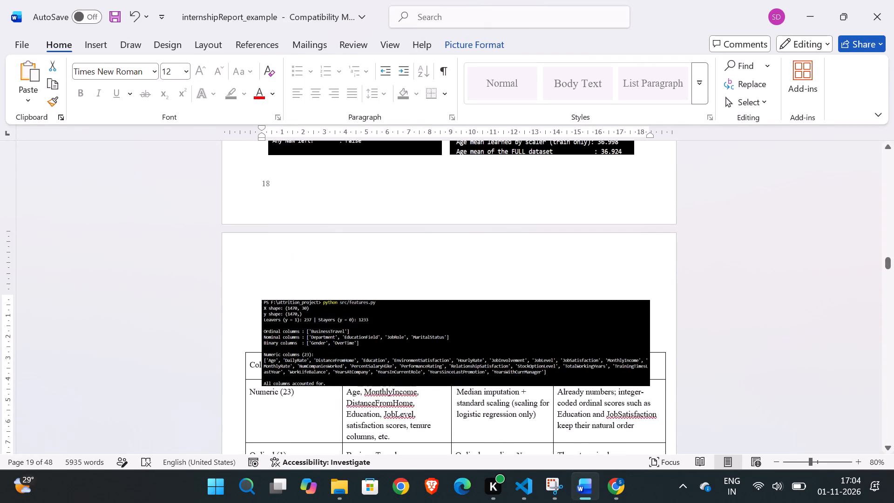
pyautogui.scroll(-1, 523, 390)
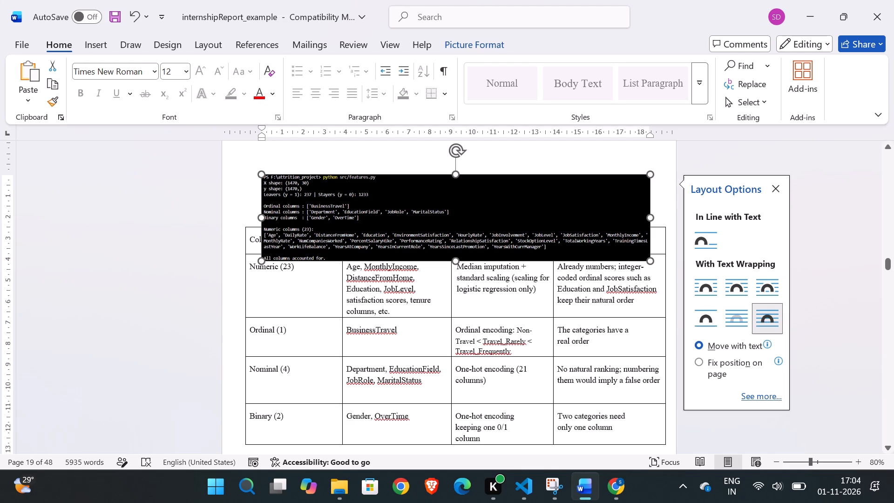
# Move the features.py terminal screenshot into the blank space below the Feature selection paragraph on page 19.
pyautogui.moveTo(453, 217); pyautogui.dragTo(427, 435)
pyautogui.scroll(-2, 510, 301)
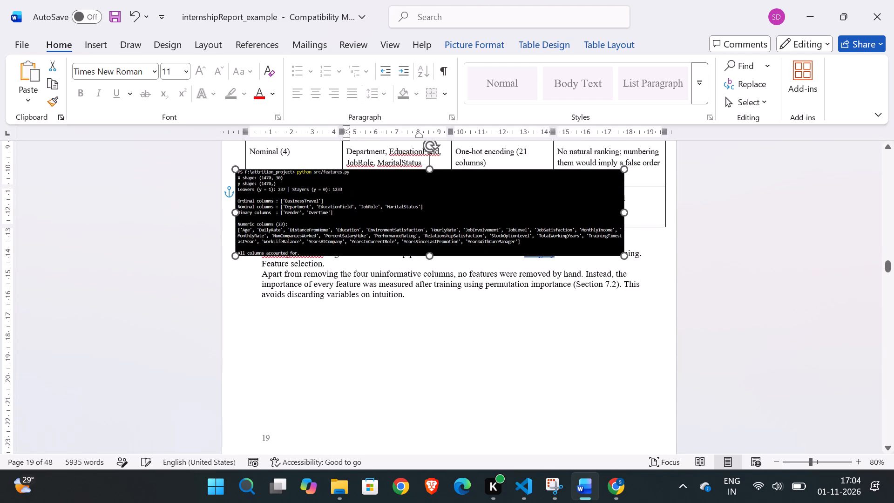
pyautogui.moveTo(472, 202); pyautogui.dragTo(493, 356)
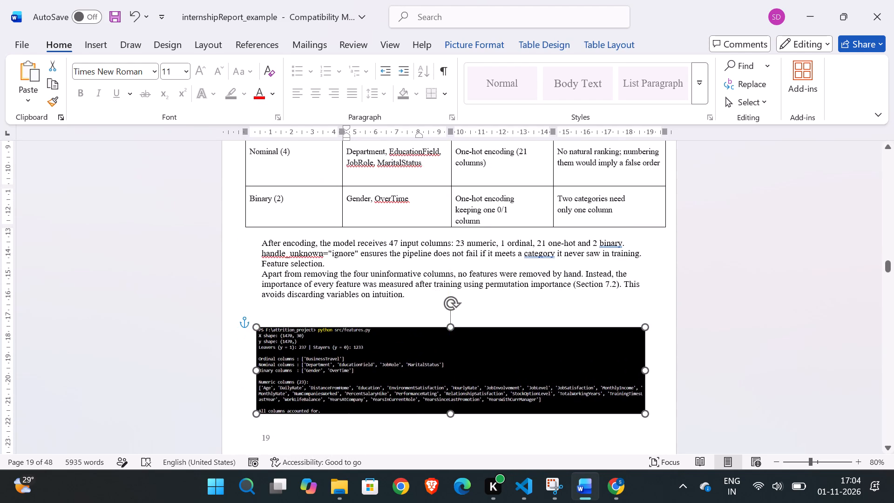
pyautogui.moveTo(493, 356); pyautogui.dragTo(488, 356)
pyautogui.click(632, 305)
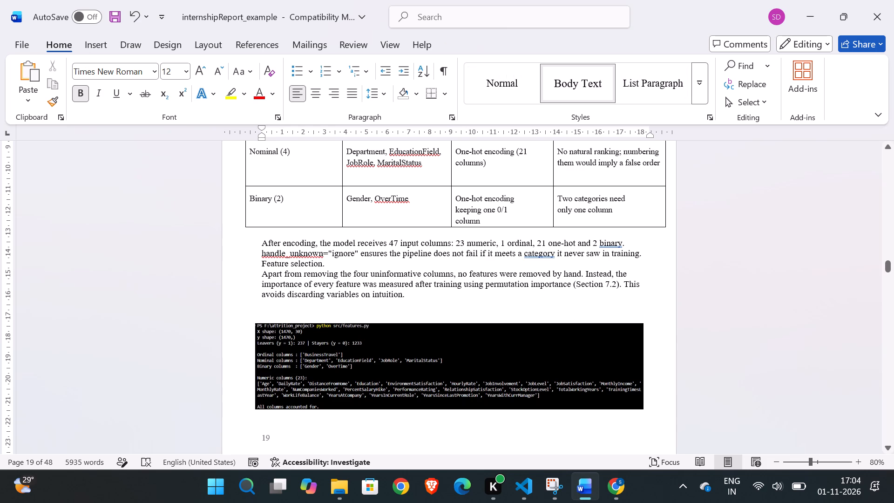
# Stretch the terminal screenshot's height downward so its bottom edge ends just above the page number.
pyautogui.scroll(-1, 517, 374)
pyautogui.click(524, 325)
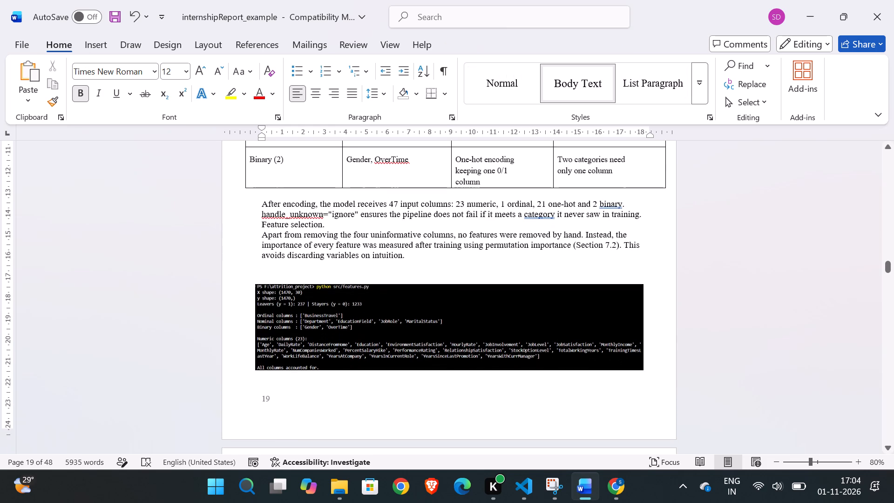
pyautogui.moveTo(450, 370); pyautogui.dragTo(447, 391)
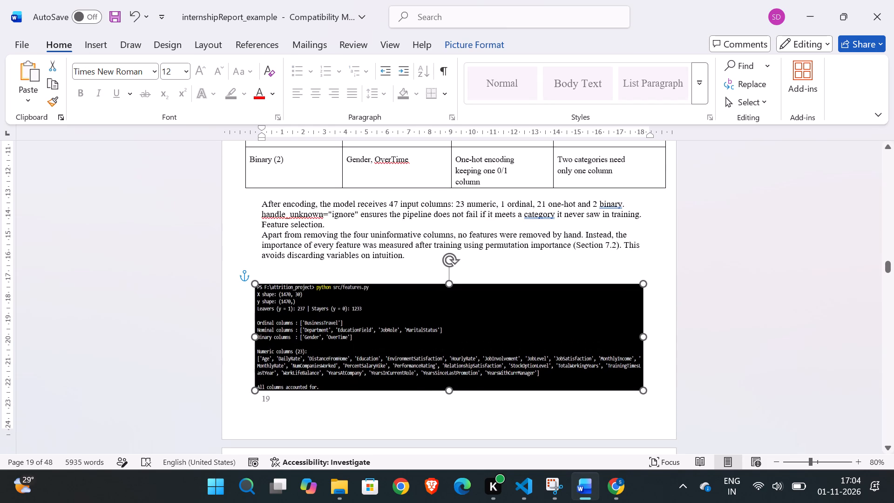
pyautogui.moveTo(447, 391); pyautogui.dragTo(446, 387)
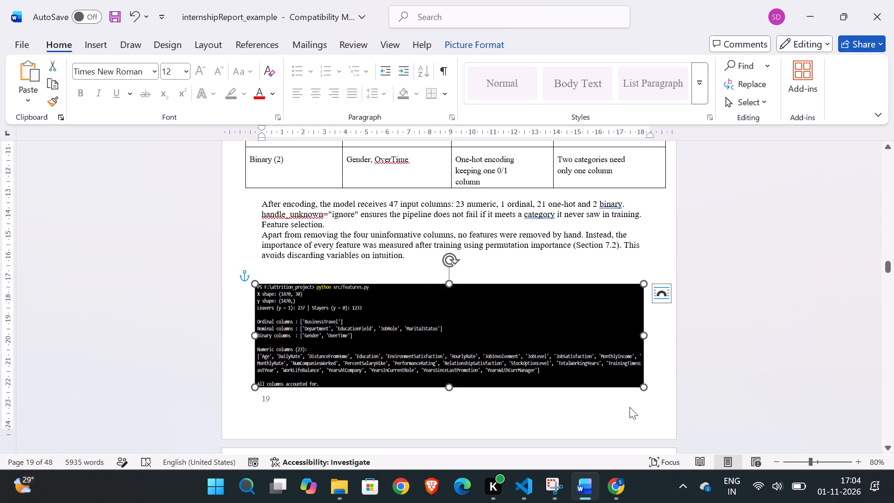
pyautogui.click(692, 341)
# Shrink the section 5.3 encoding table from its lower outer corner so its far edge lines up with the body text.
pyautogui.scroll(1, 692, 341)
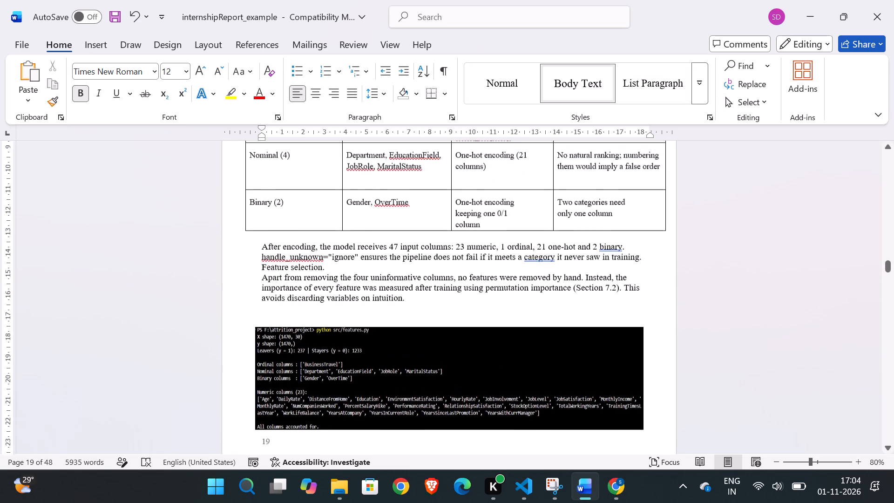
pyautogui.scroll(1, 692, 341)
pyautogui.click(640, 260)
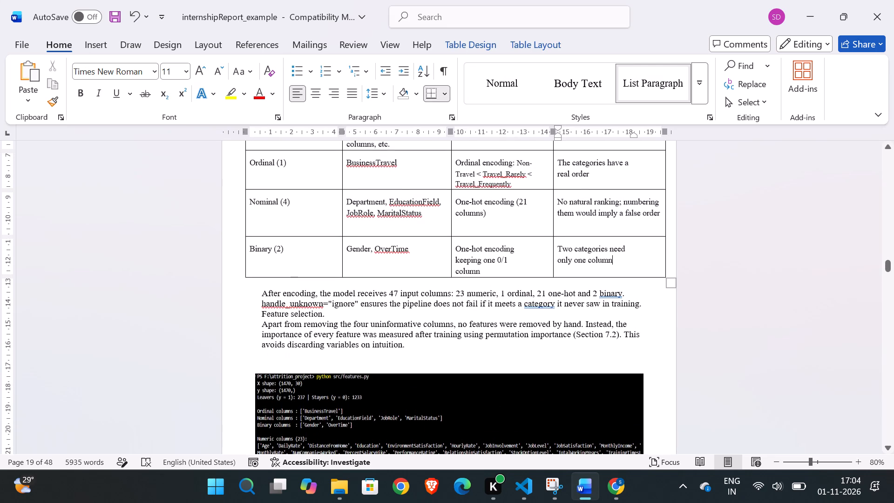
pyautogui.moveTo(668, 281); pyautogui.dragTo(647, 272)
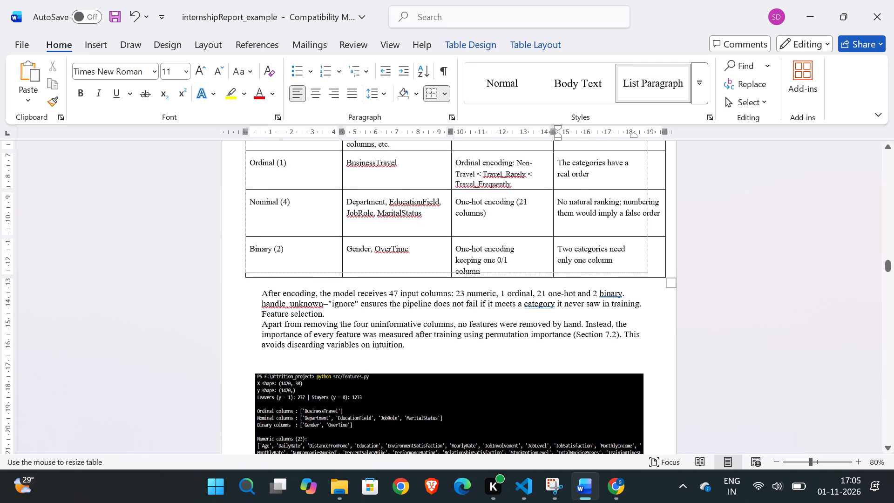
pyautogui.moveTo(647, 272); pyautogui.dragTo(644, 271)
pyautogui.scroll(1, 586, 294)
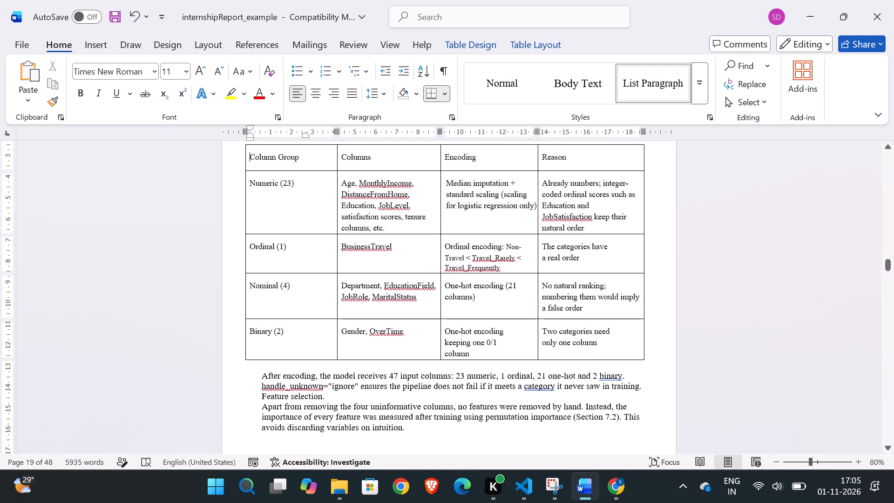
pyautogui.scroll(1, 586, 294)
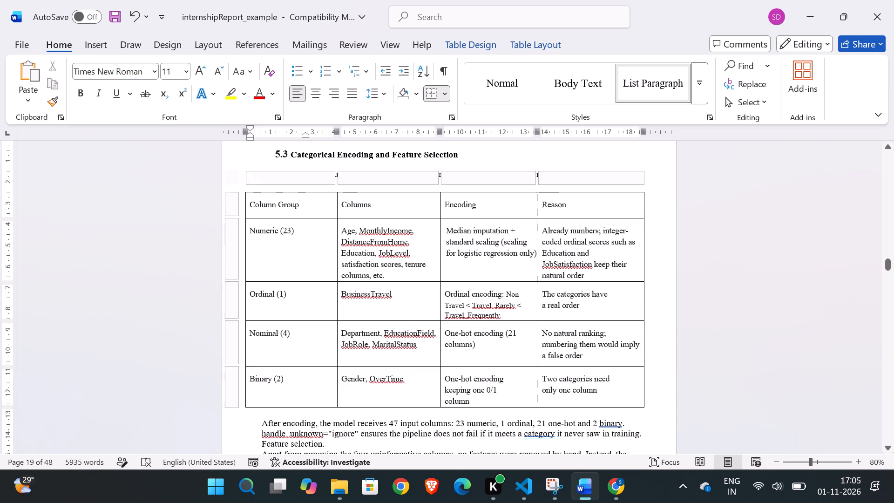
pyautogui.click(643, 408)
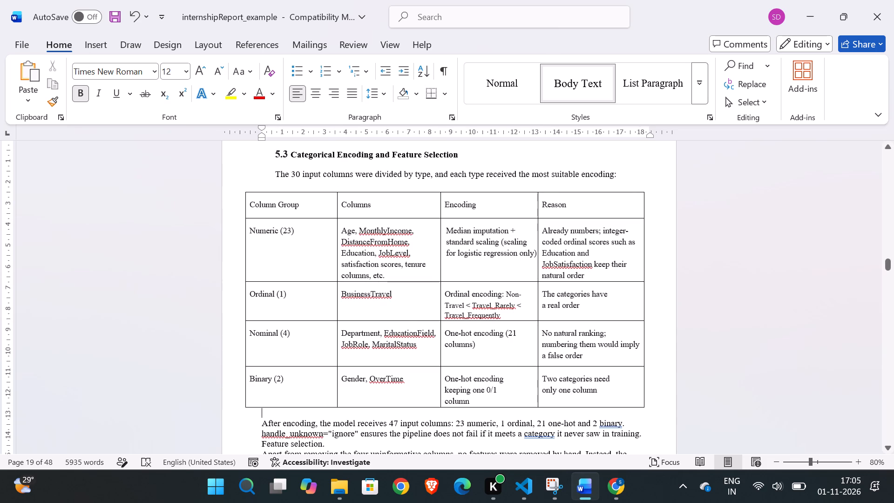
pyautogui.click(649, 418)
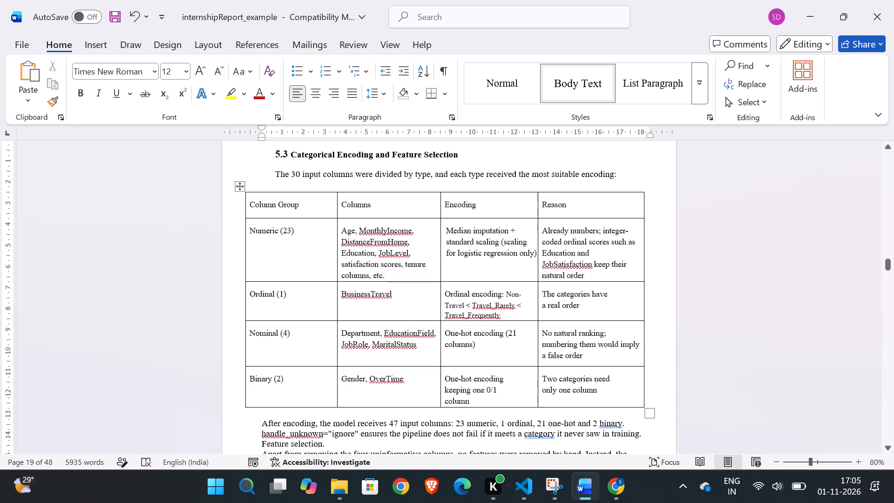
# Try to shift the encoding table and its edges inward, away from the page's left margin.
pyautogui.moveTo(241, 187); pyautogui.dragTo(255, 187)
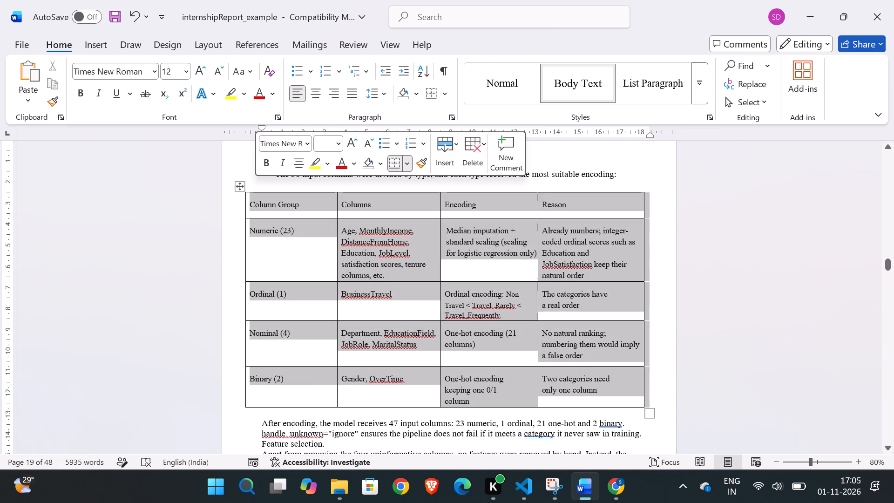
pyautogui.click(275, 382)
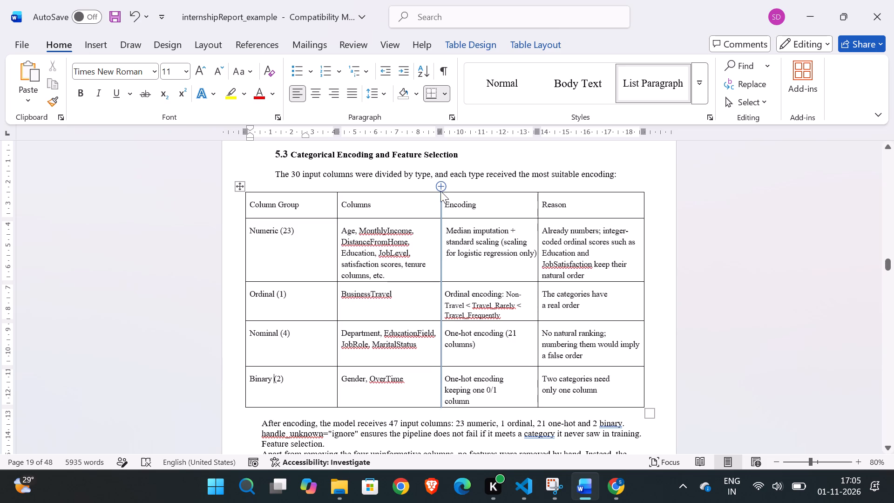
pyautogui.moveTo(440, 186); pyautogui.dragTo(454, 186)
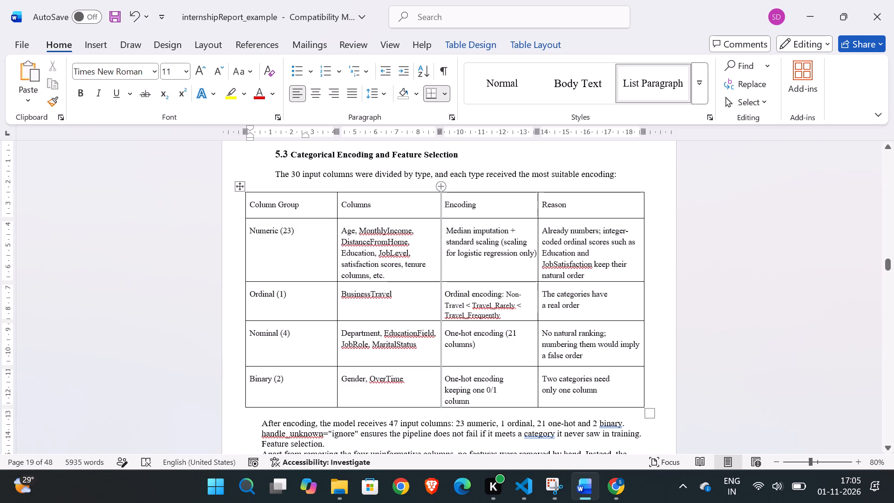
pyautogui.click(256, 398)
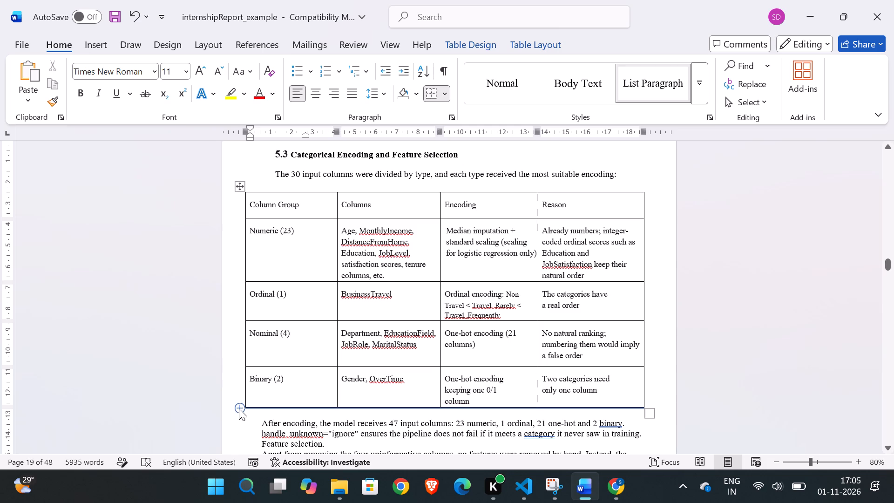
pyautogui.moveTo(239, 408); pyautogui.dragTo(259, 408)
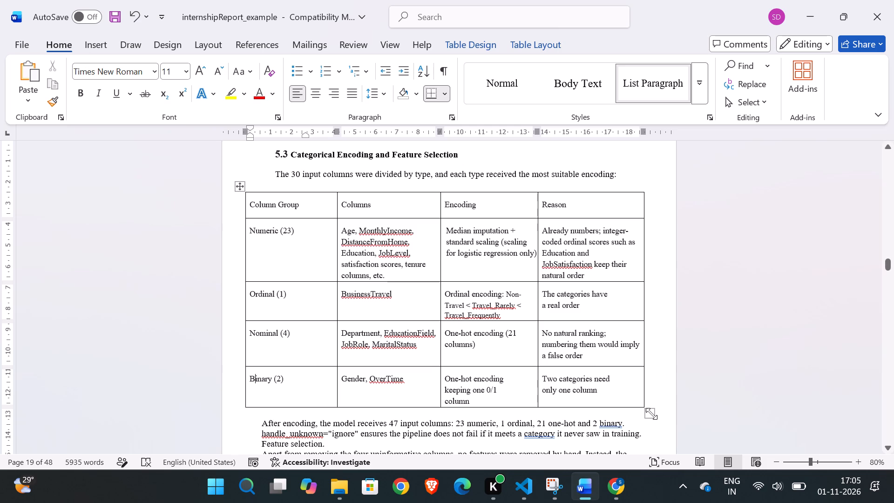
# Narrow the encoding table further and move it inward so it sits between the body text margins.
pyautogui.moveTo(650, 413); pyautogui.dragTo(613, 420)
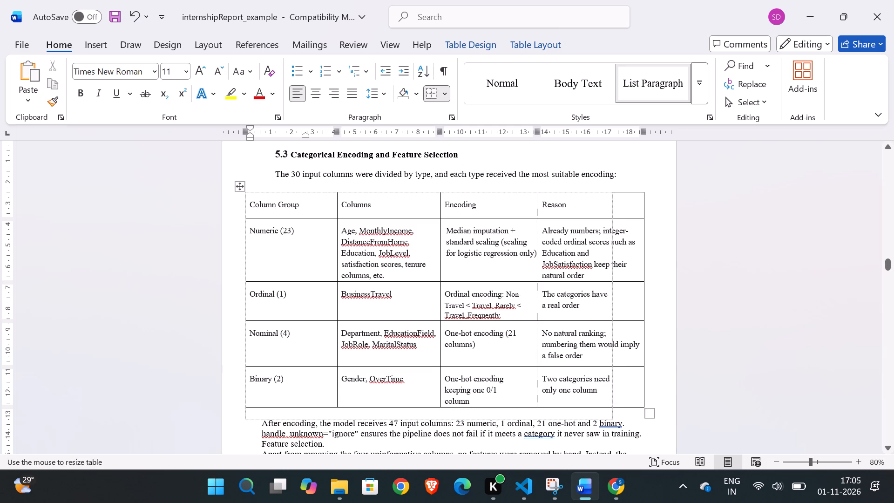
pyautogui.moveTo(613, 420); pyautogui.dragTo(622, 424)
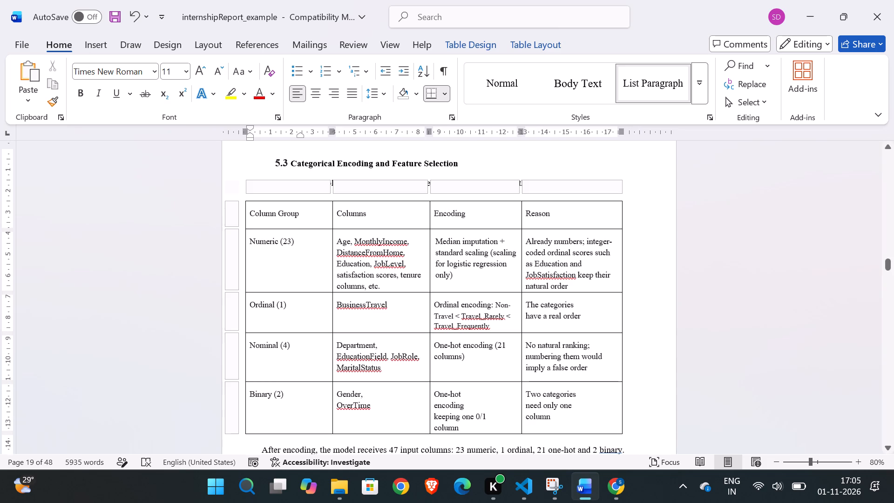
pyautogui.click(418, 291)
pyautogui.moveTo(239, 194); pyautogui.dragTo(266, 198)
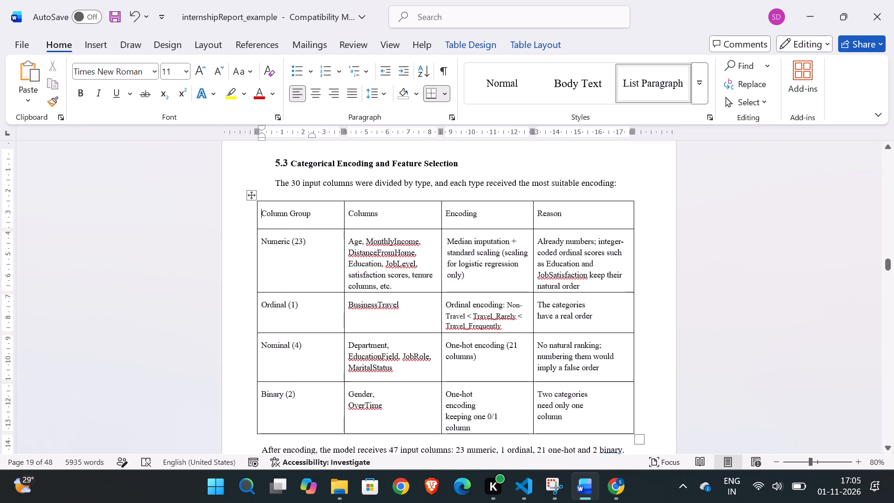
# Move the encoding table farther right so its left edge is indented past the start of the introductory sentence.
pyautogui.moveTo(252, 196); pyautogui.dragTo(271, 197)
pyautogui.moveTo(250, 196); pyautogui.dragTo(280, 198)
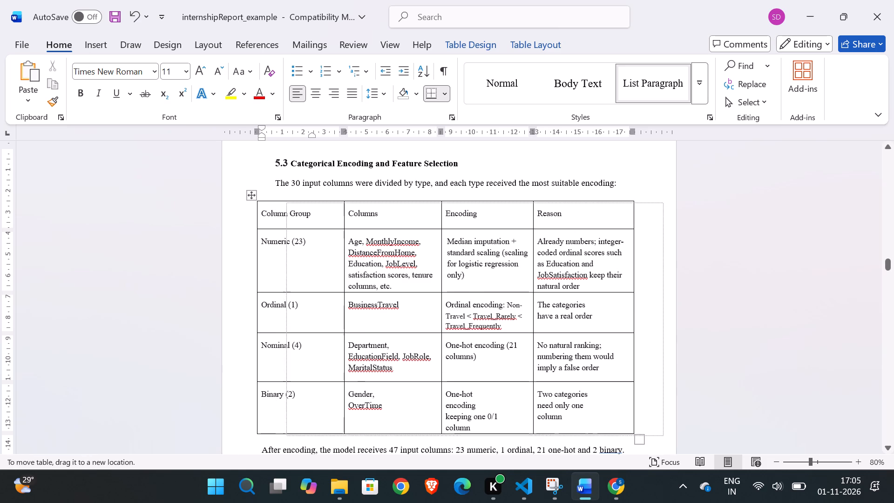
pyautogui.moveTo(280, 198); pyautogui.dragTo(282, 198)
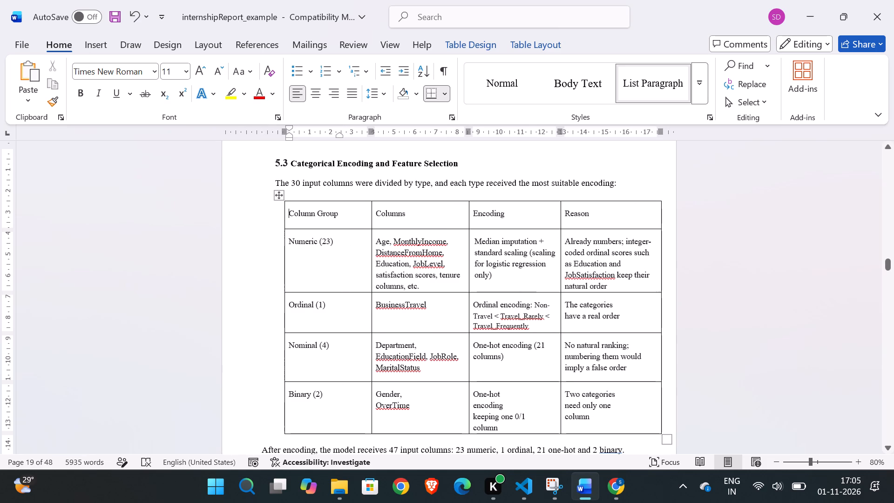
# Move the encoding table back leftward to the body text margin, directly below the introductory sentence of section 5.3.
pyautogui.moveTo(282, 198); pyautogui.dragTo(274, 198)
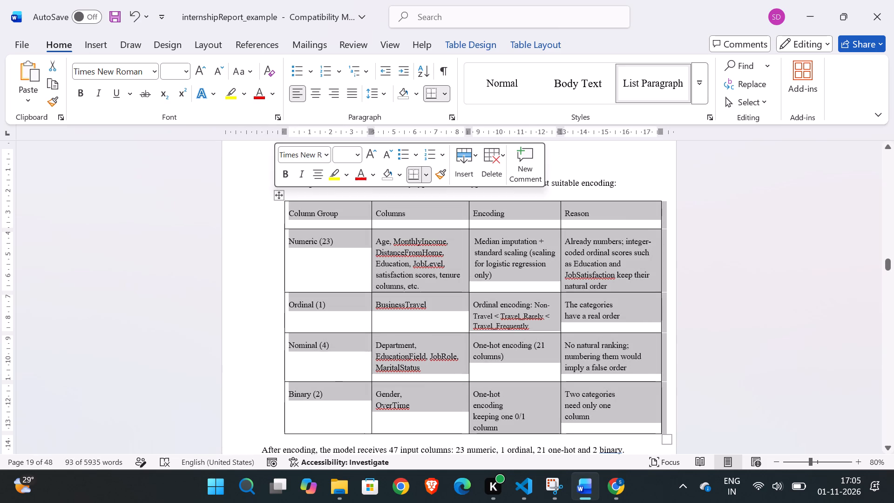
pyautogui.moveTo(277, 193); pyautogui.dragTo(267, 193)
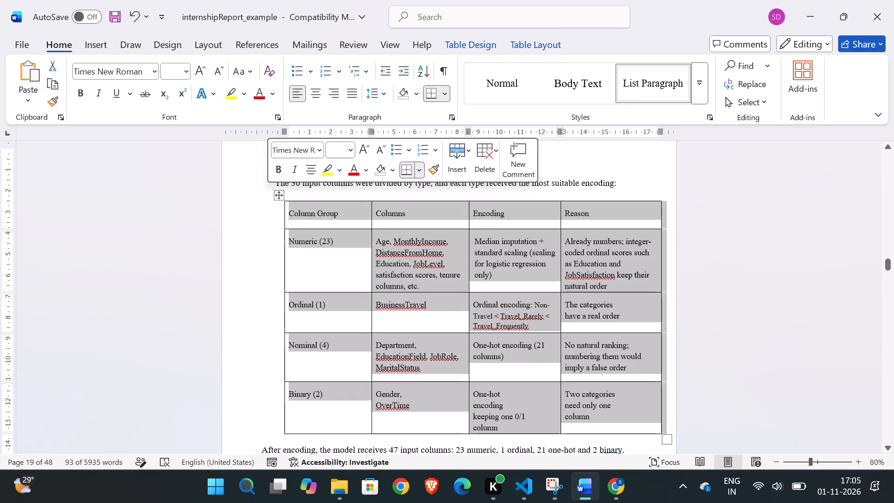
pyautogui.click(267, 193)
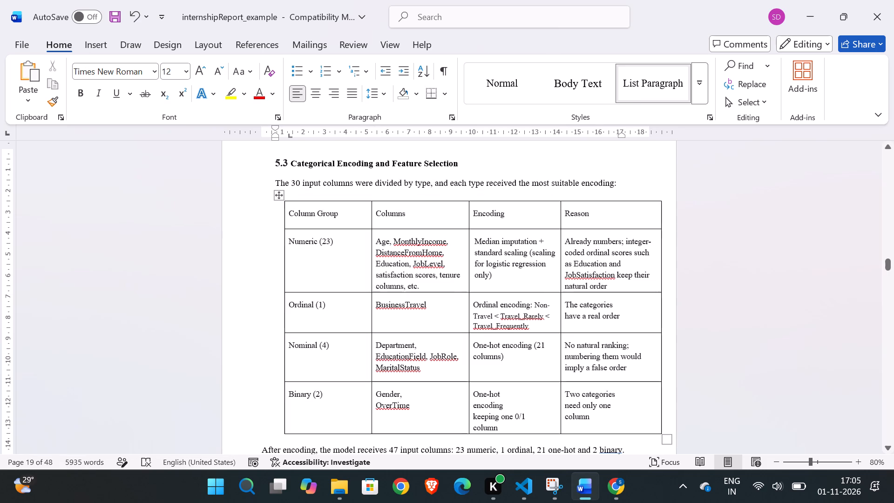
pyautogui.scroll(-2, 637, 297)
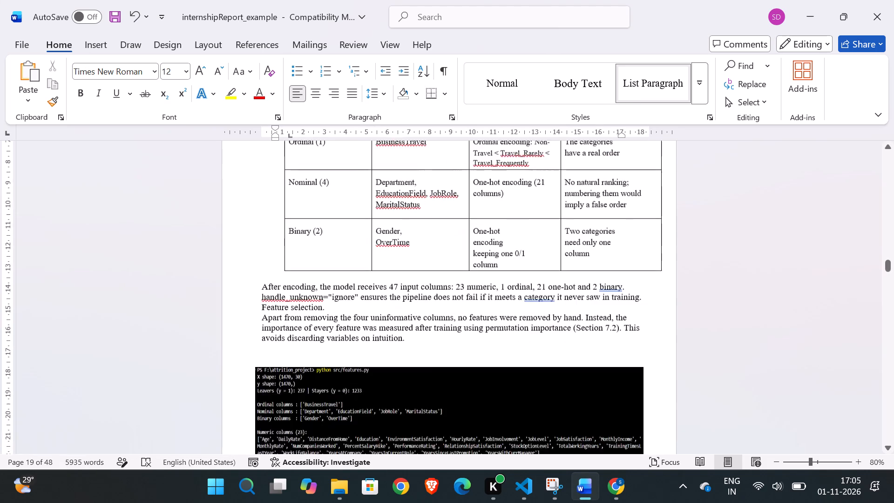
pyautogui.scroll(1, 637, 297)
pyautogui.scroll(-2, 637, 297)
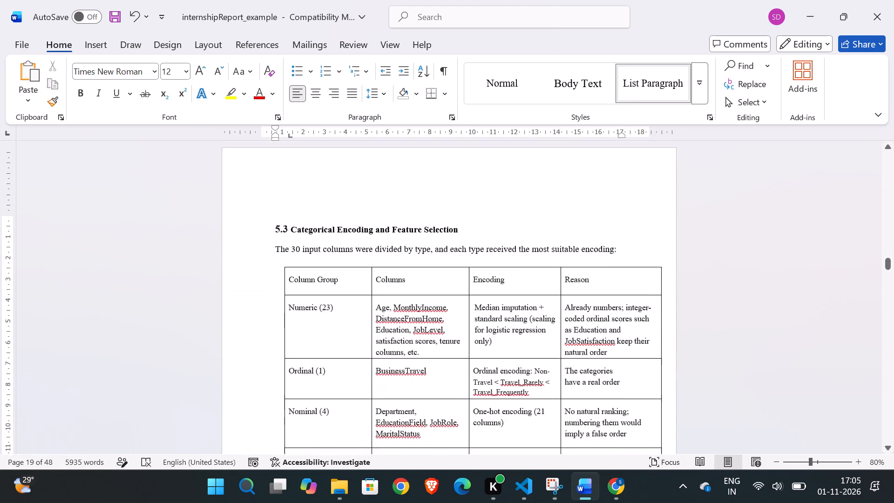
pyautogui.click(303, 284)
pyautogui.moveTo(278, 245); pyautogui.dragTo(269, 253)
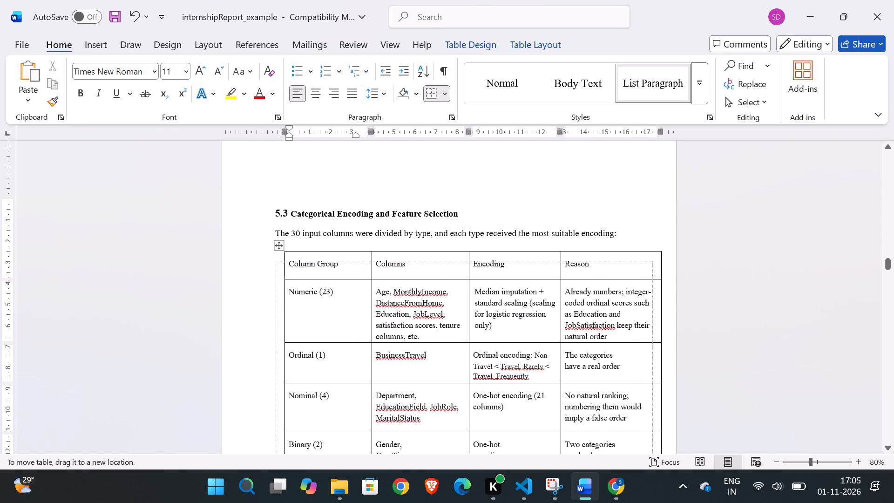
pyautogui.moveTo(269, 253); pyautogui.dragTo(268, 242)
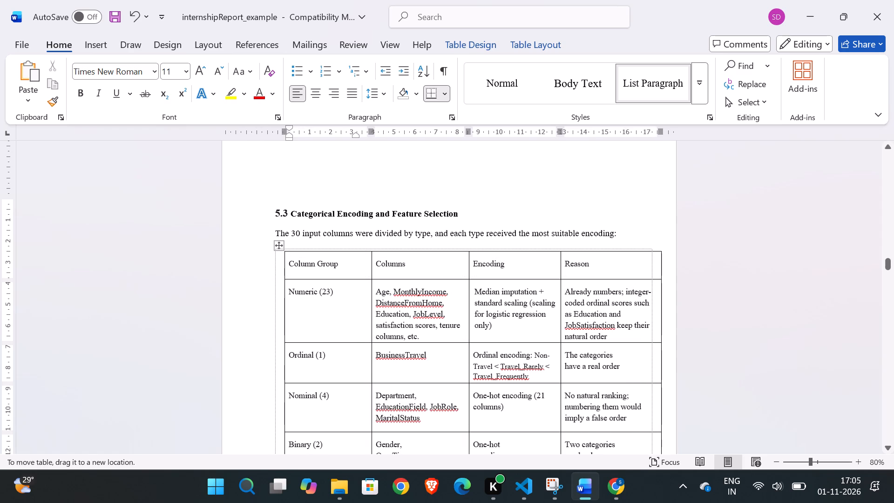
pyautogui.moveTo(268, 242); pyautogui.dragTo(268, 242)
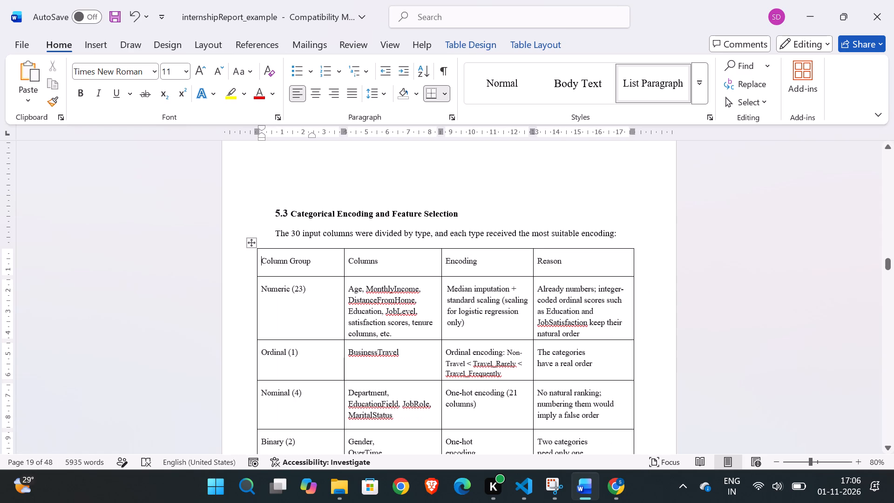
# Move the encoding table inward so its left edge lines up with the start of the introductory sentence of section 5.3.
pyautogui.moveTo(251, 244); pyautogui.dragTo(264, 244)
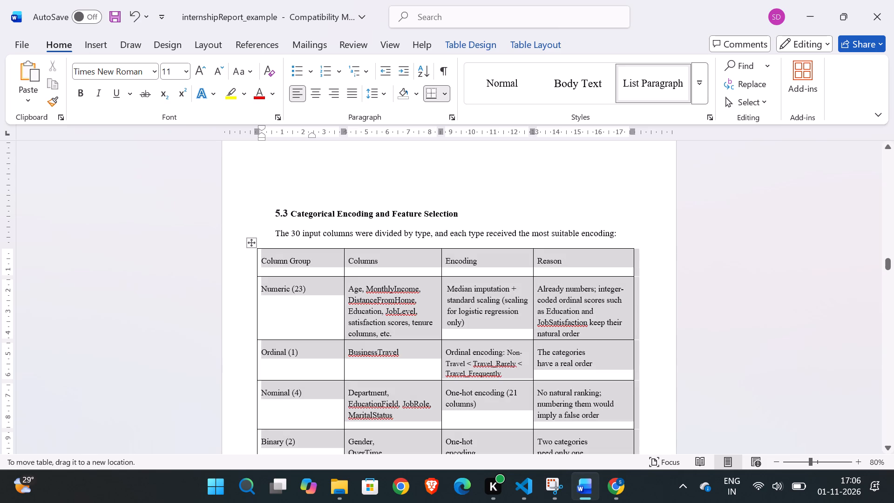
pyautogui.moveTo(264, 244); pyautogui.dragTo(267, 244)
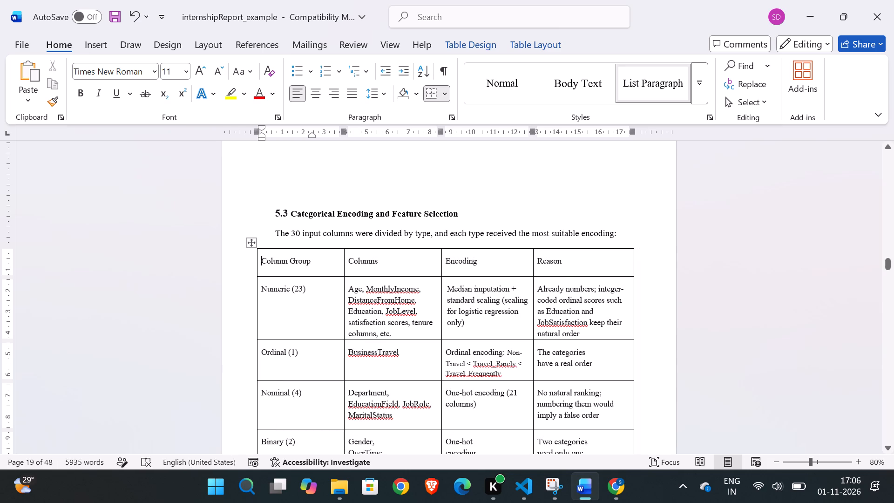
pyautogui.moveTo(251, 242); pyautogui.dragTo(272, 242)
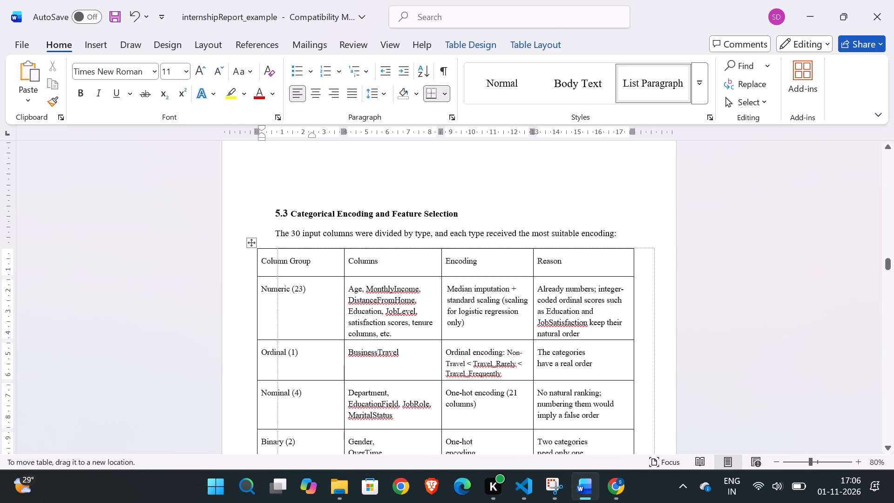
pyautogui.moveTo(272, 242); pyautogui.dragTo(267, 241)
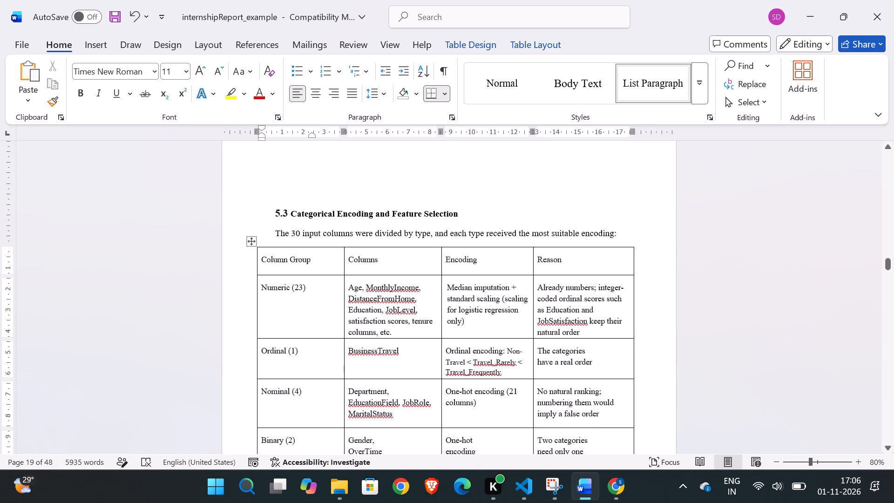
pyautogui.moveTo(250, 241); pyautogui.dragTo(275, 241)
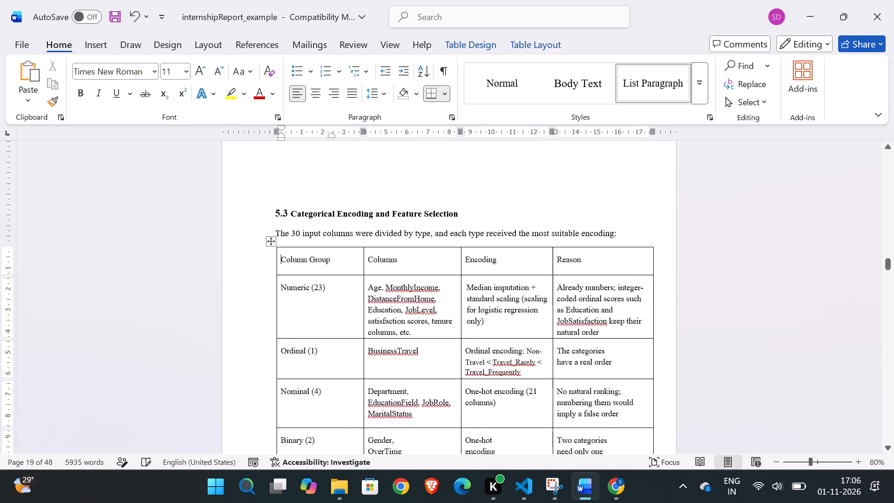
# Narrow the encoding table's Column Group column to about 3 cm, giving the freed width to the Columns column.
pyautogui.click(364, 290)
pyautogui.click(341, 297)
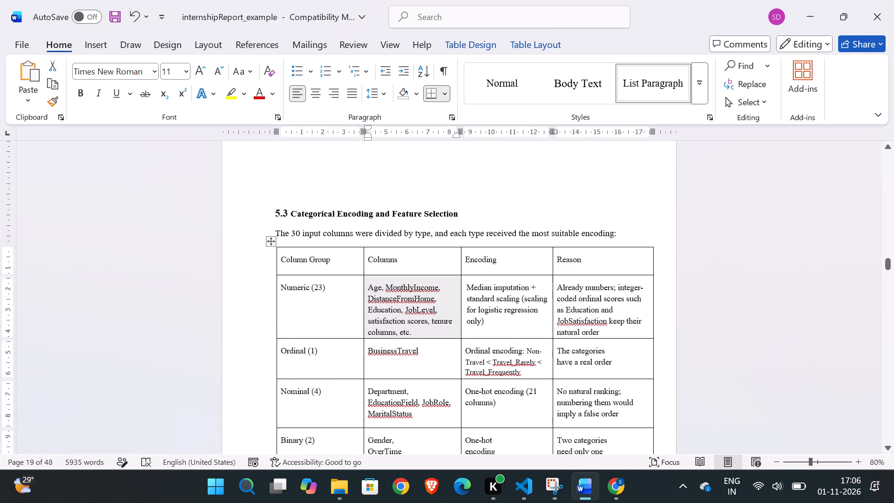
pyautogui.moveTo(346, 136); pyautogui.dragTo(335, 136)
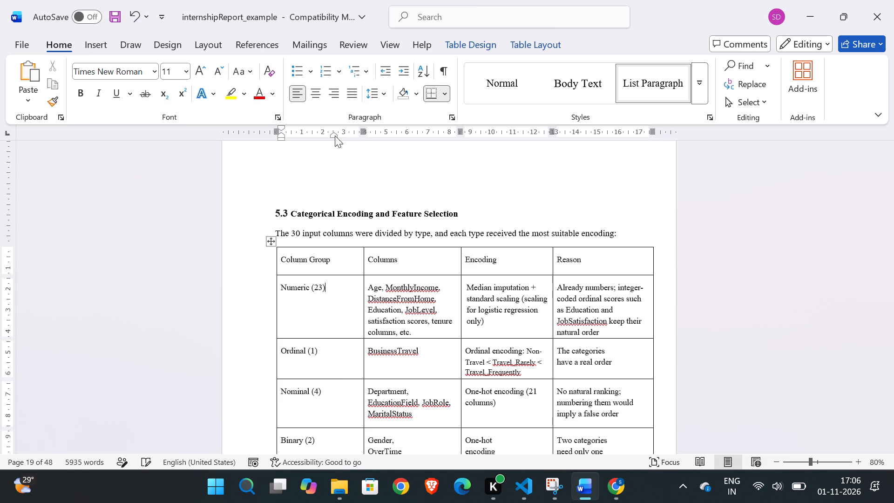
pyautogui.scroll(-1, 386, 322)
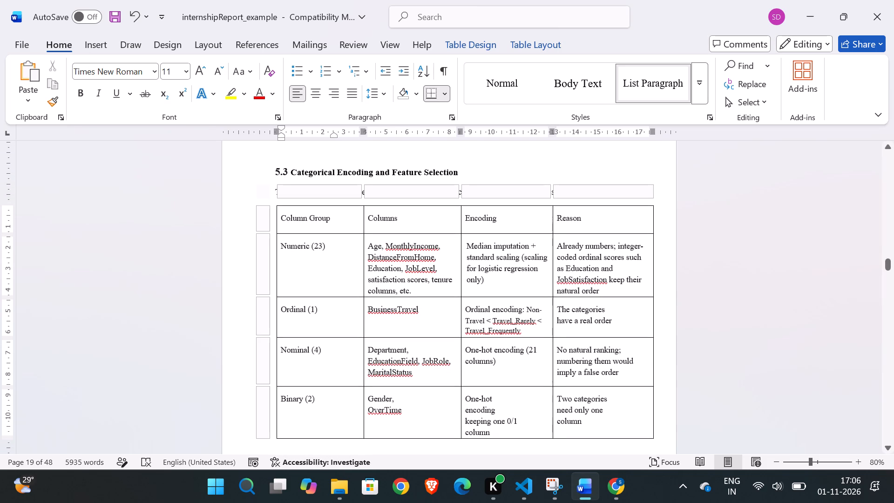
pyautogui.click(365, 206)
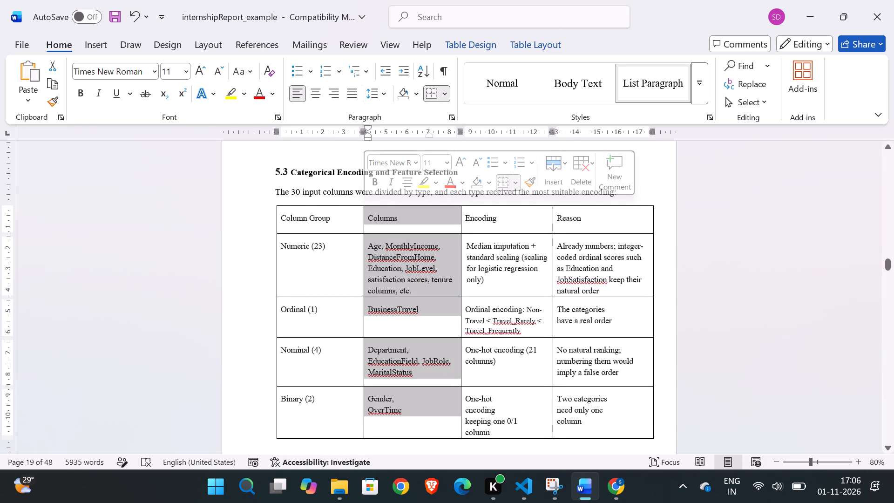
pyautogui.moveTo(363, 219); pyautogui.dragTo(346, 220)
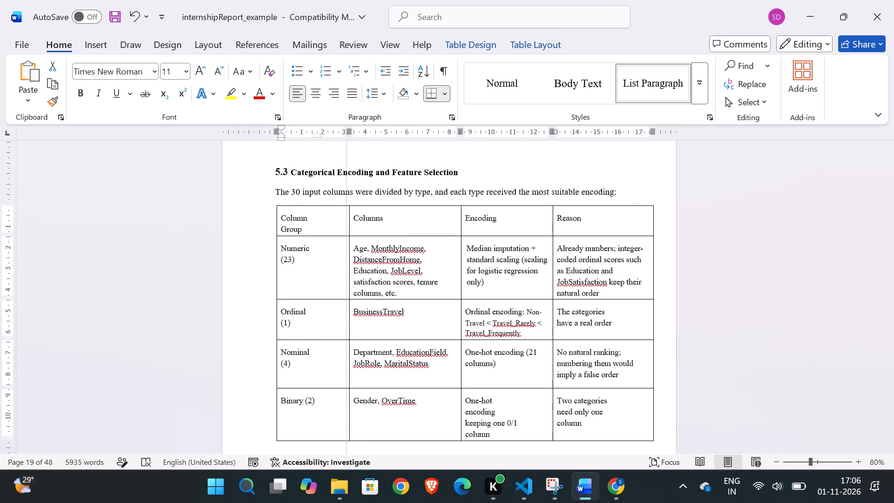
pyautogui.moveTo(346, 220); pyautogui.dragTo(330, 222)
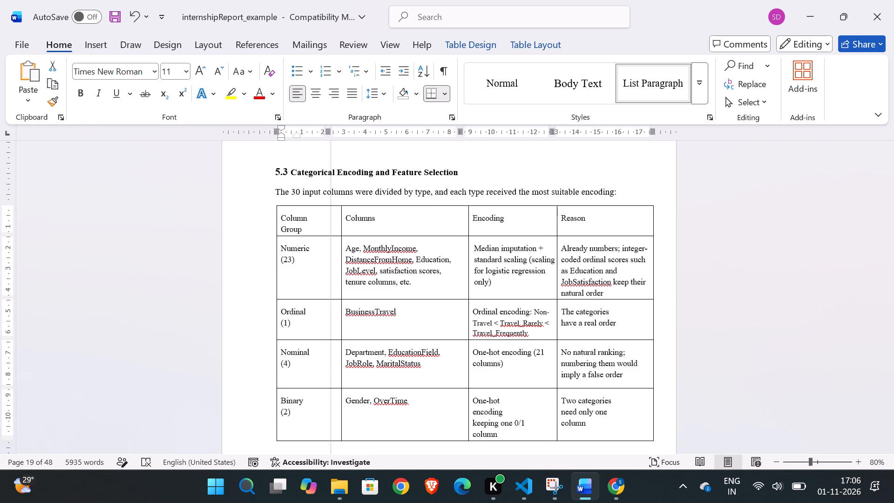
pyautogui.moveTo(330, 222); pyautogui.dragTo(331, 223)
pyautogui.click(499, 198)
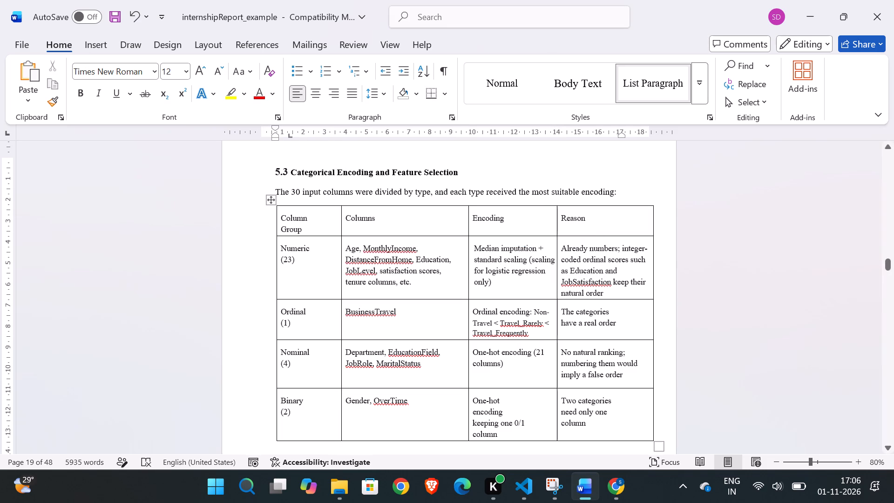
# Narrow the Columns column to about 5 cm to widen Encoding, and extend the right indent of its cell text to the column edge.
pyautogui.click(424, 217)
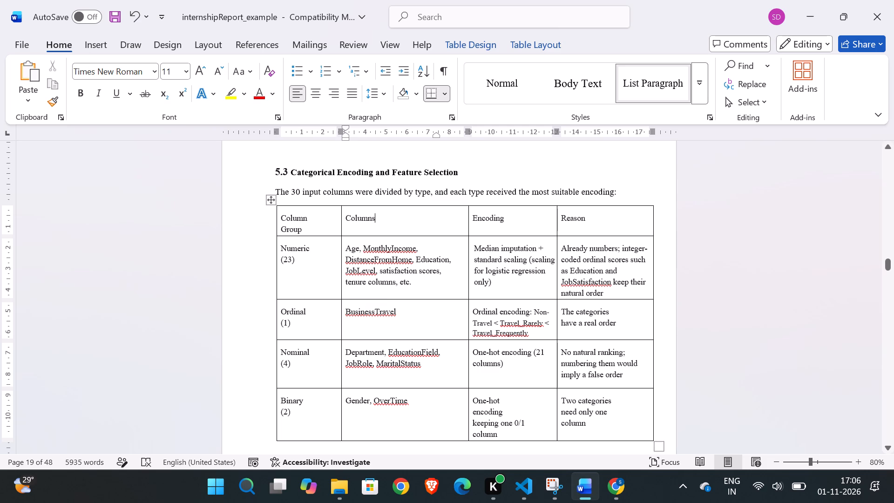
pyautogui.moveTo(468, 224); pyautogui.dragTo(448, 225)
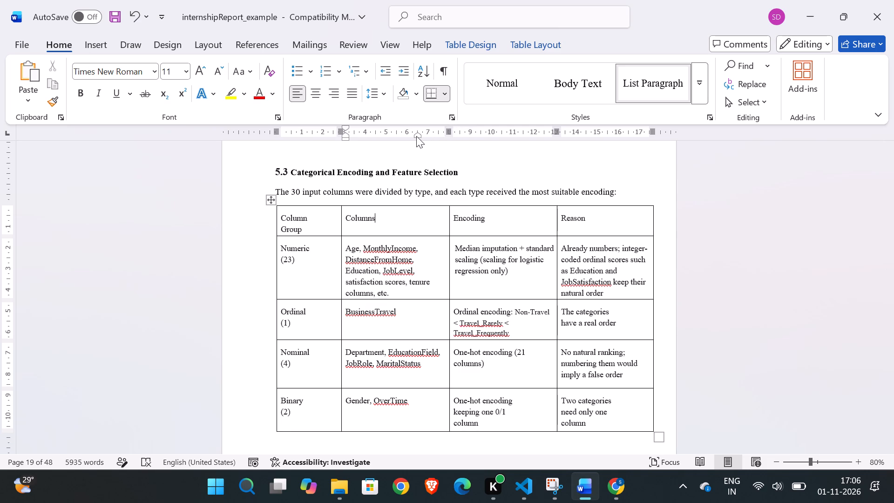
pyautogui.moveTo(416, 136); pyautogui.dragTo(447, 139)
pyautogui.click(408, 238)
pyautogui.moveTo(444, 138); pyautogui.dragTo(428, 140)
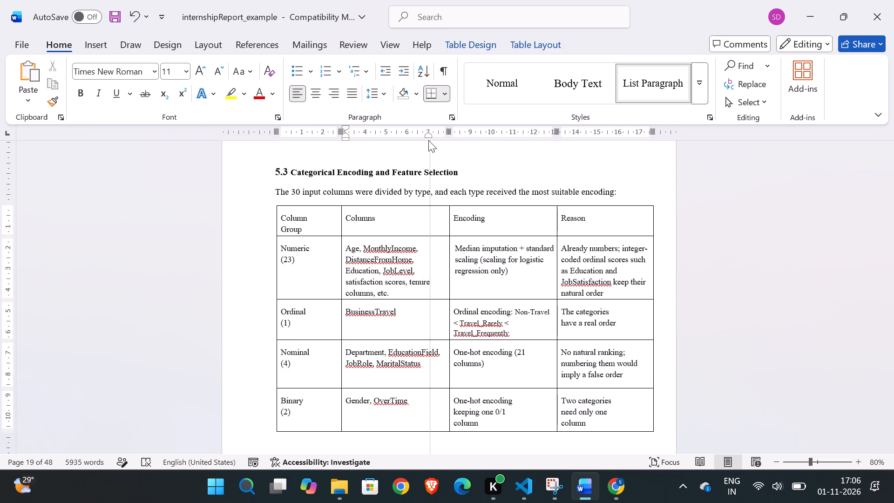
pyautogui.moveTo(428, 140); pyautogui.dragTo(446, 129)
pyautogui.moveTo(446, 129); pyautogui.dragTo(445, 129)
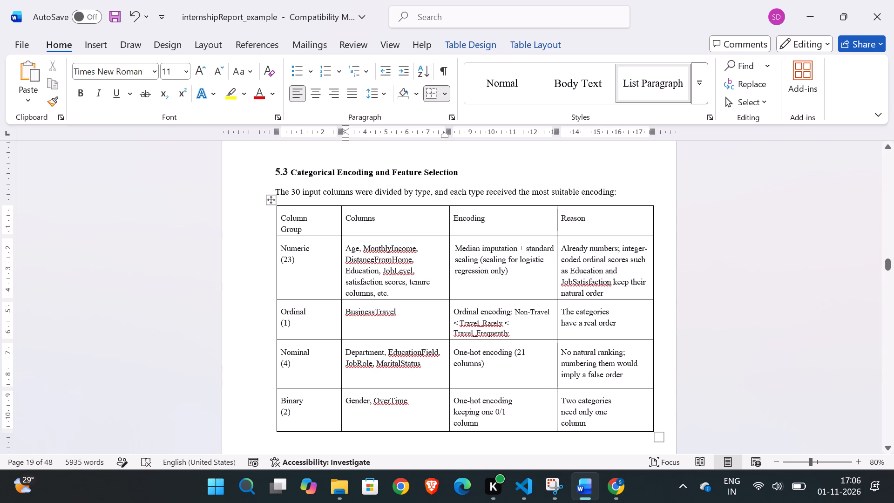
pyautogui.click(731, 314)
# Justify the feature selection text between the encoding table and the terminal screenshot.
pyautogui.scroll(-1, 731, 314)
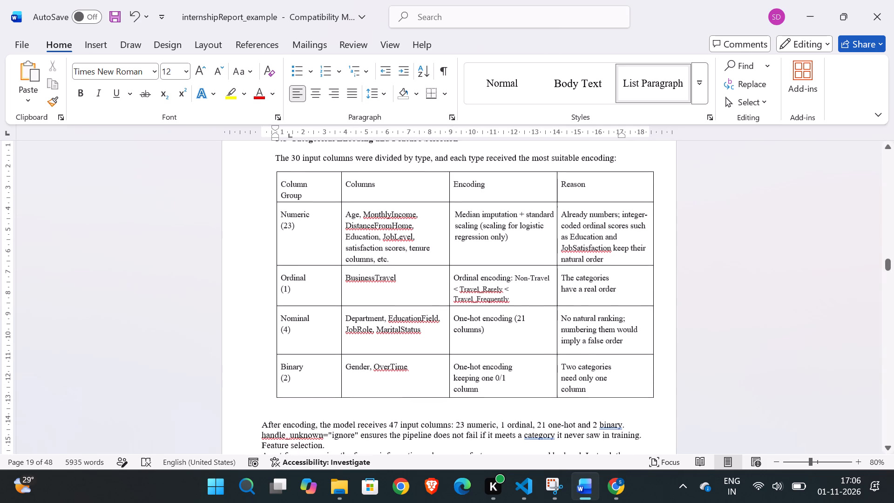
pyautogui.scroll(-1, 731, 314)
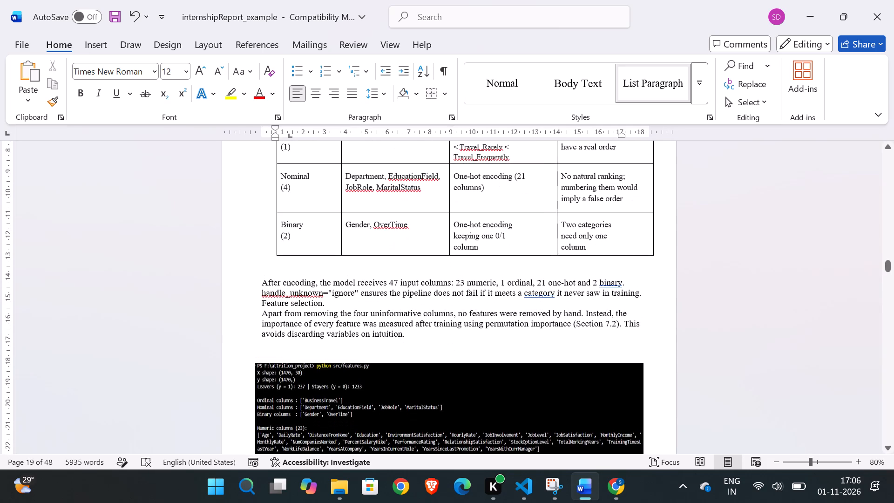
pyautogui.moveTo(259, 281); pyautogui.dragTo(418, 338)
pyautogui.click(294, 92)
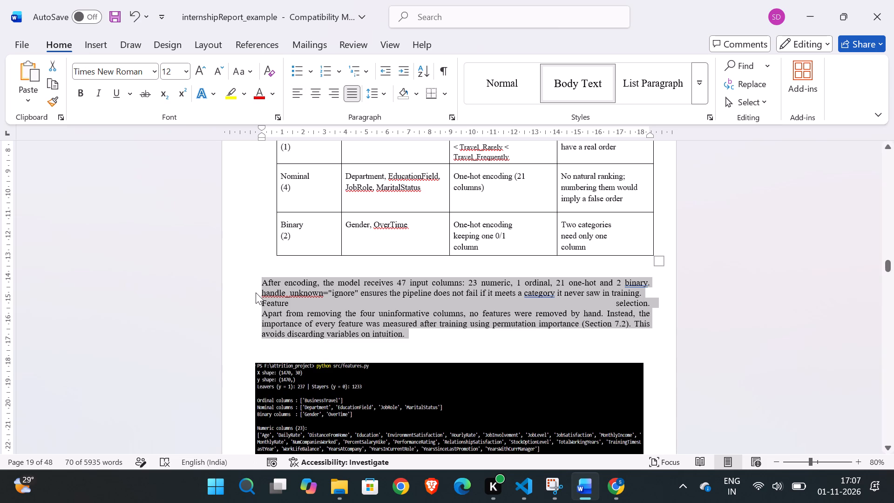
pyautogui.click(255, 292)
# Replace the paragraph indent of the introductory sentence with leading spaces so it lines up with the 5.3 heading.
pyautogui.scroll(1, 255, 292)
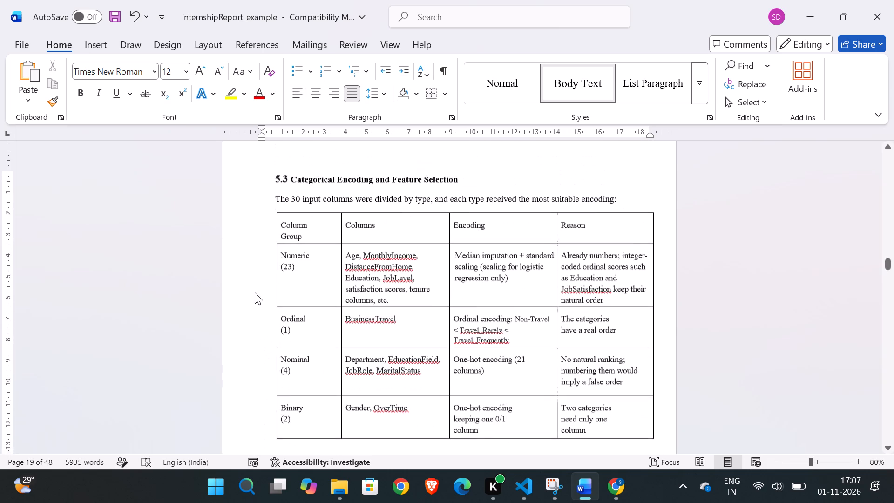
pyautogui.scroll(2, 255, 292)
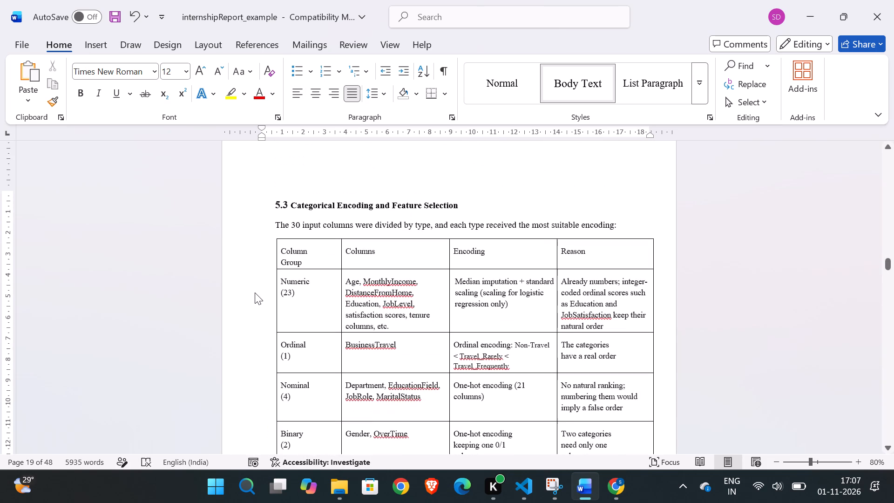
pyautogui.scroll(1, 255, 292)
pyautogui.click(273, 228)
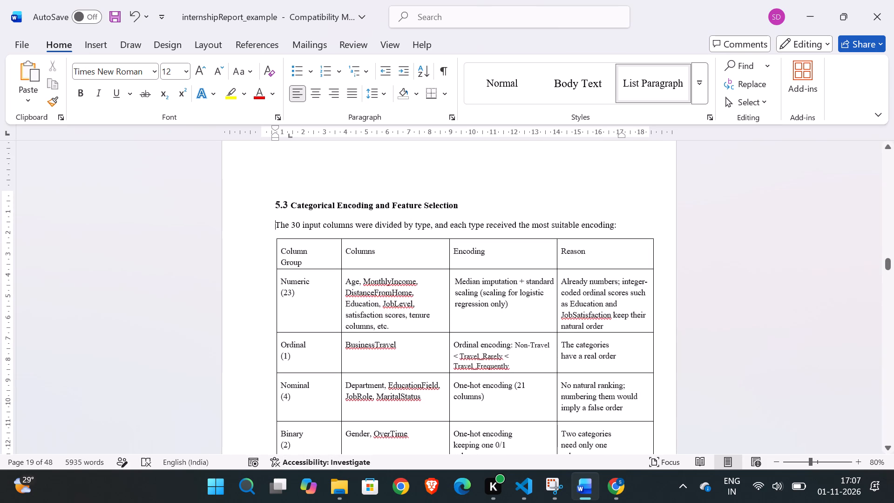
pyautogui.press('BackSpace')
pyautogui.press('space')
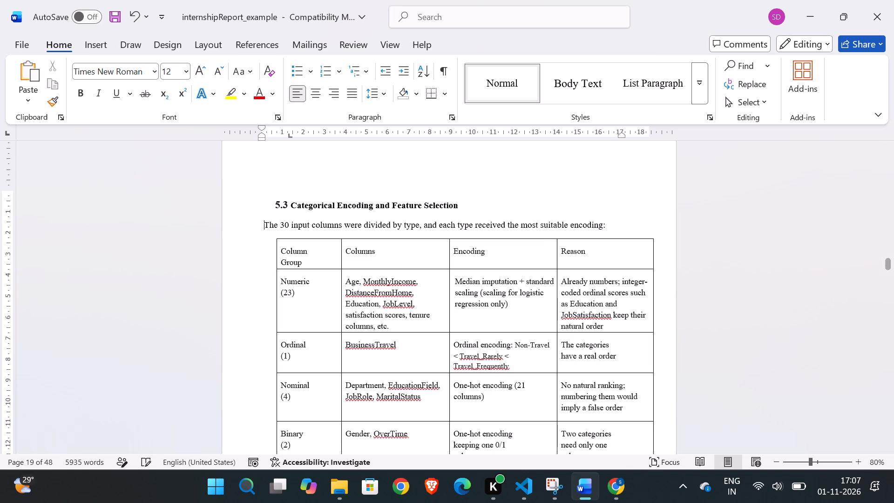
pyautogui.press('space')
pyautogui.press('space')
pyautogui.press('space')
pyautogui.press('space')
pyautogui.press('space')
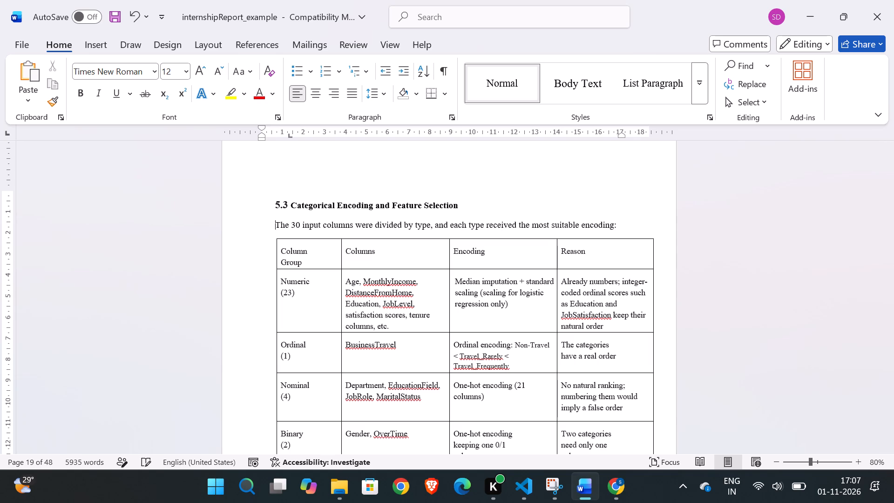
# Indent the first line of the "After encoding" paragraph below the table with three spaces.
pyautogui.scroll(-1, 273, 228)
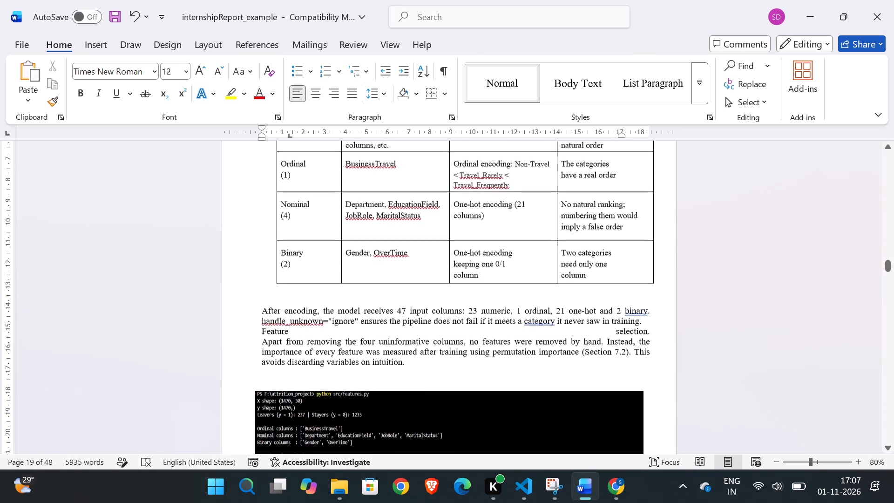
pyautogui.click(260, 303)
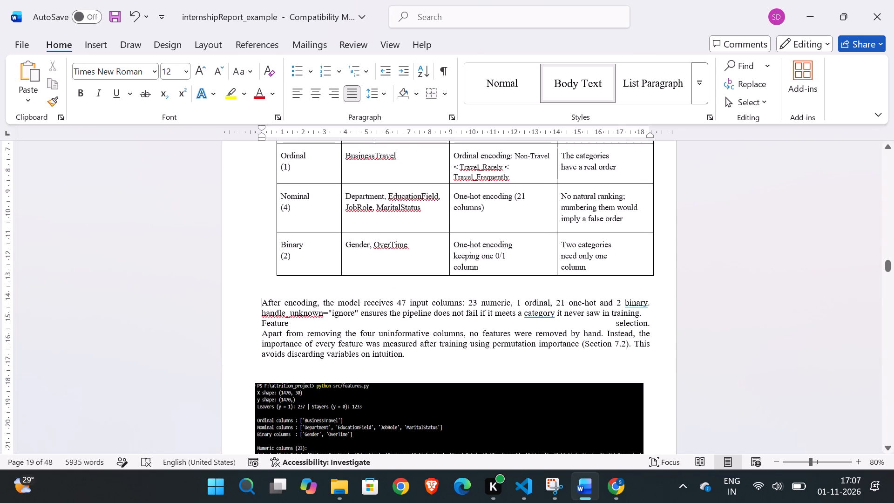
pyautogui.press('space')
pyautogui.press('space')
pyautogui.press('space')
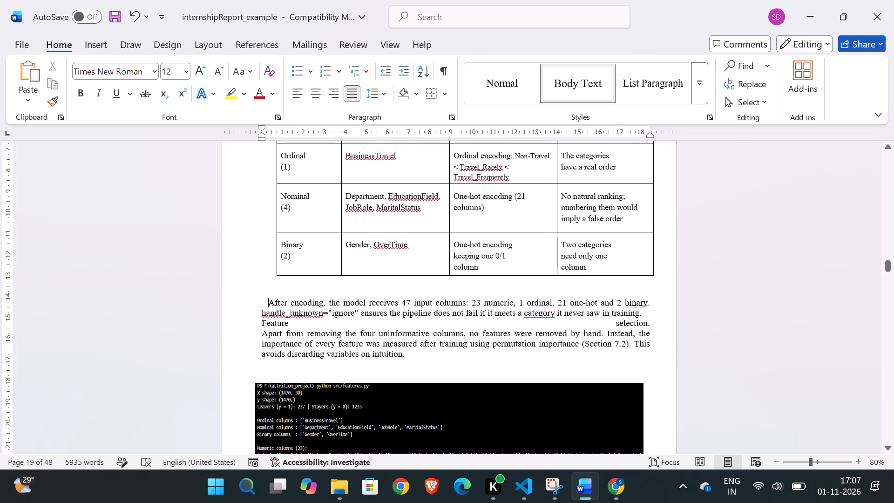
# Try to indent the line beginning with handle_unknown="ignore" using spaces.
pyautogui.click(259, 311)
pyautogui.press('space')
pyautogui.press('space')
pyautogui.press('space')
pyautogui.press('space')
pyautogui.press('space')
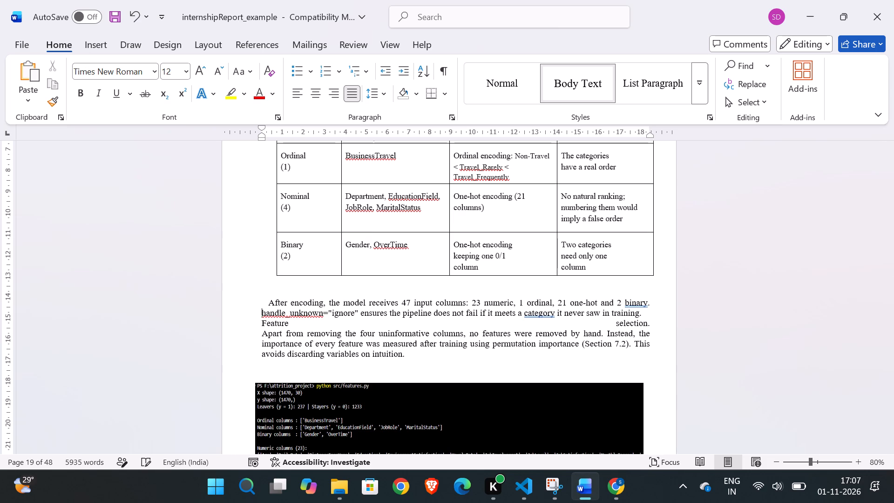
pyautogui.press('space')
pyautogui.press('space')
pyautogui.press('space')
# Left-align the whole text block from "After encoding" to "variables on intuition".
pyautogui.click(485, 364)
pyautogui.moveTo(414, 357); pyautogui.dragTo(370, 346)
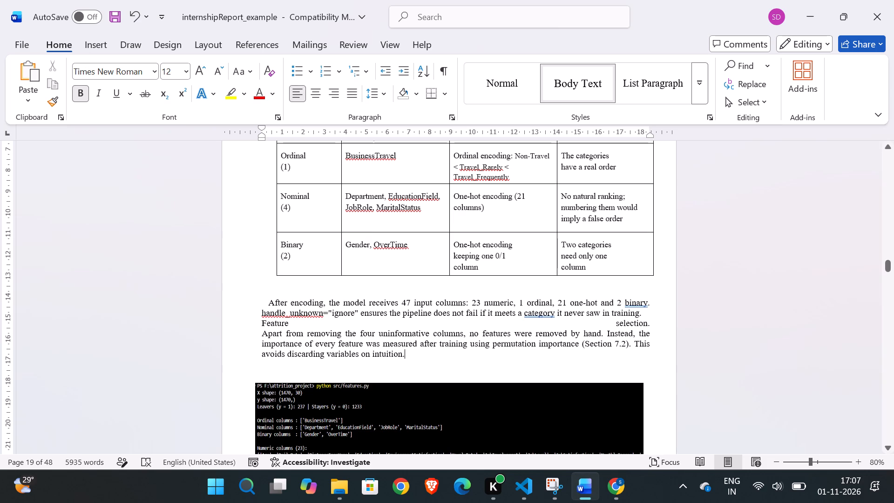
pyautogui.moveTo(370, 346); pyautogui.dragTo(271, 305)
pyautogui.click(297, 90)
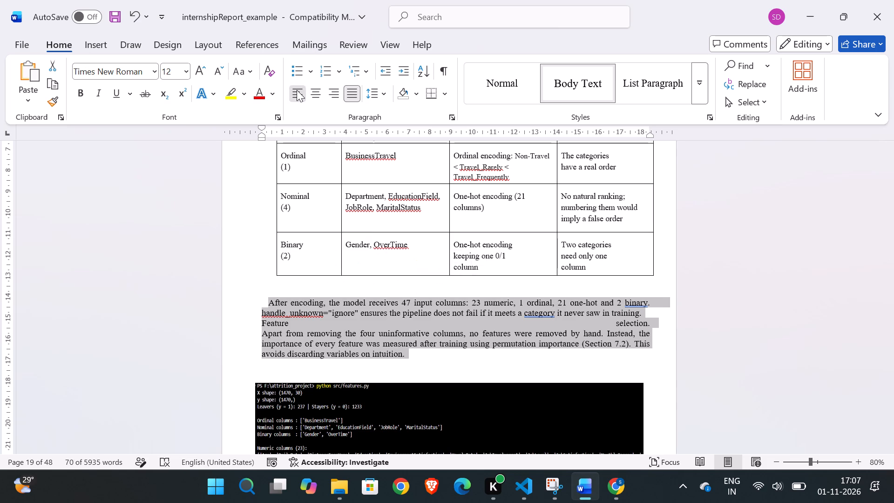
pyautogui.click(334, 355)
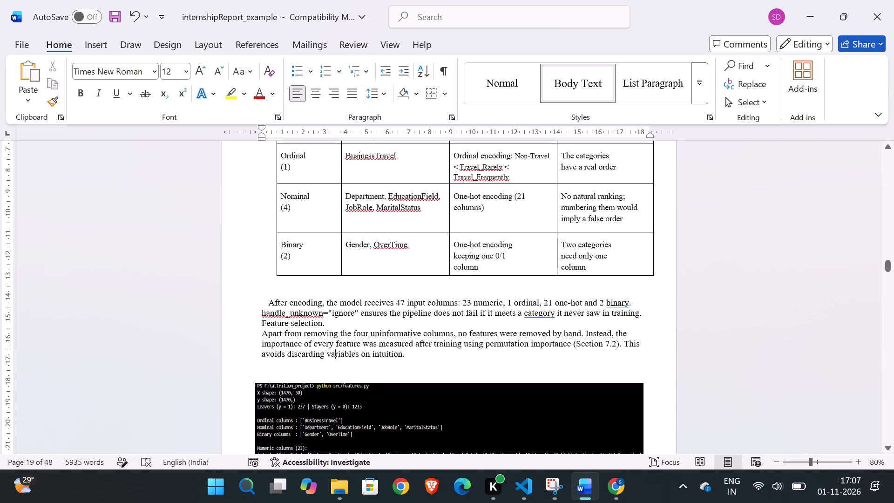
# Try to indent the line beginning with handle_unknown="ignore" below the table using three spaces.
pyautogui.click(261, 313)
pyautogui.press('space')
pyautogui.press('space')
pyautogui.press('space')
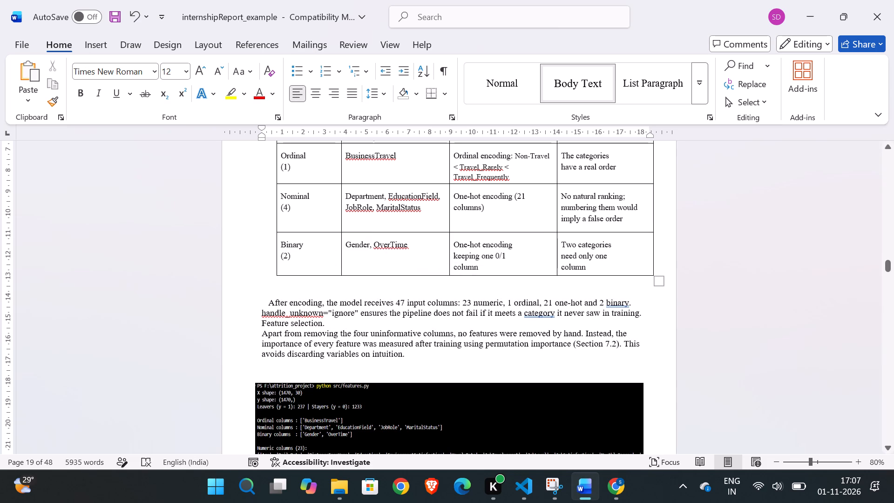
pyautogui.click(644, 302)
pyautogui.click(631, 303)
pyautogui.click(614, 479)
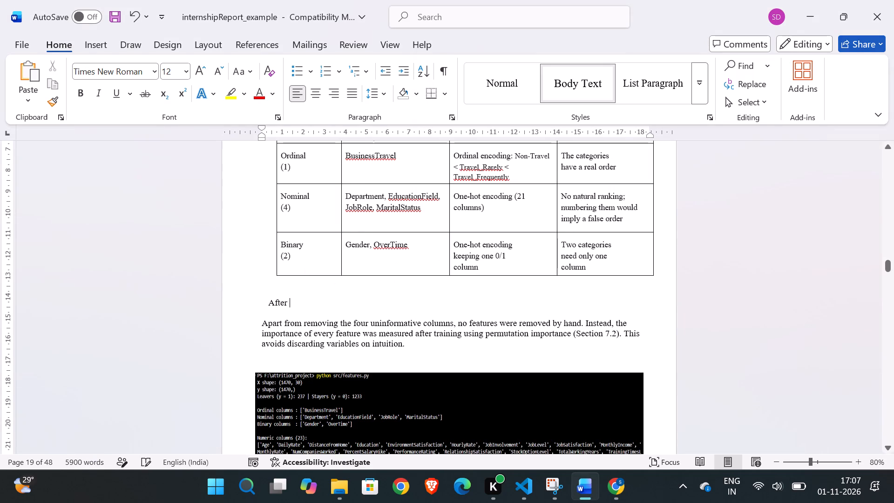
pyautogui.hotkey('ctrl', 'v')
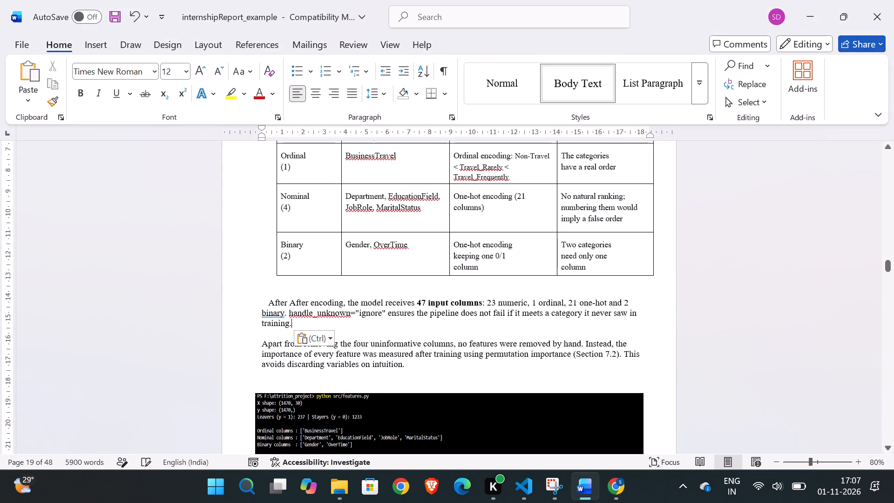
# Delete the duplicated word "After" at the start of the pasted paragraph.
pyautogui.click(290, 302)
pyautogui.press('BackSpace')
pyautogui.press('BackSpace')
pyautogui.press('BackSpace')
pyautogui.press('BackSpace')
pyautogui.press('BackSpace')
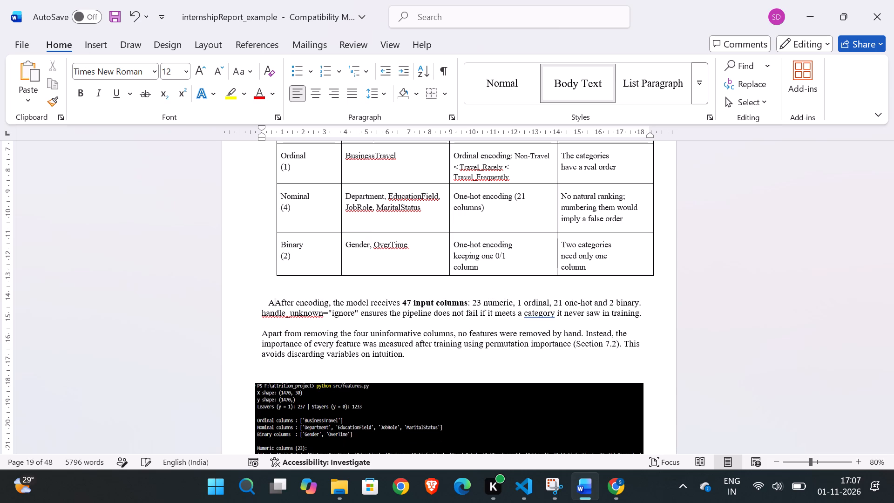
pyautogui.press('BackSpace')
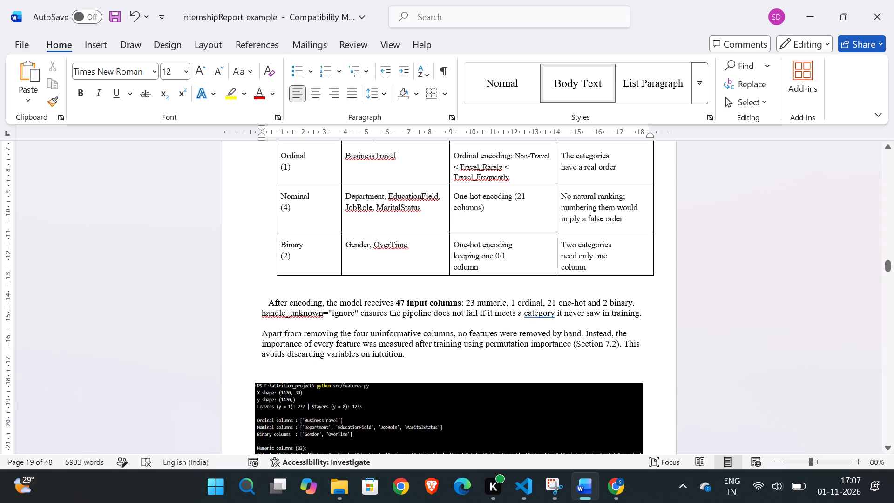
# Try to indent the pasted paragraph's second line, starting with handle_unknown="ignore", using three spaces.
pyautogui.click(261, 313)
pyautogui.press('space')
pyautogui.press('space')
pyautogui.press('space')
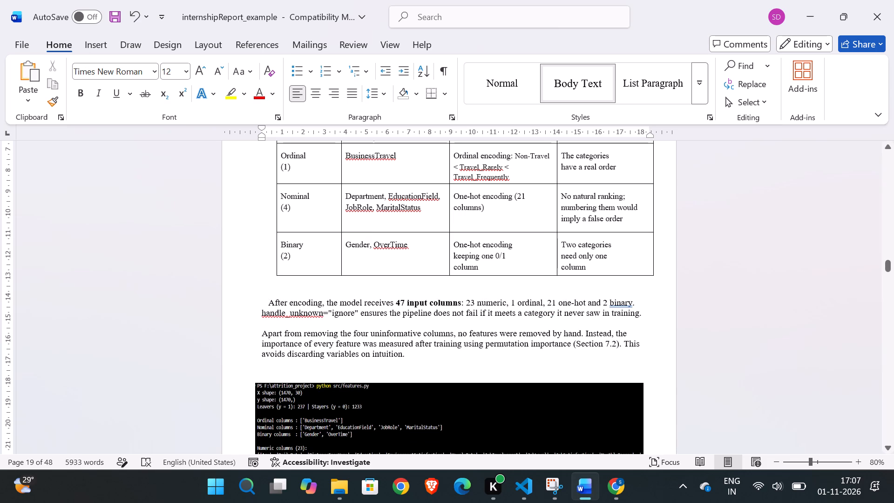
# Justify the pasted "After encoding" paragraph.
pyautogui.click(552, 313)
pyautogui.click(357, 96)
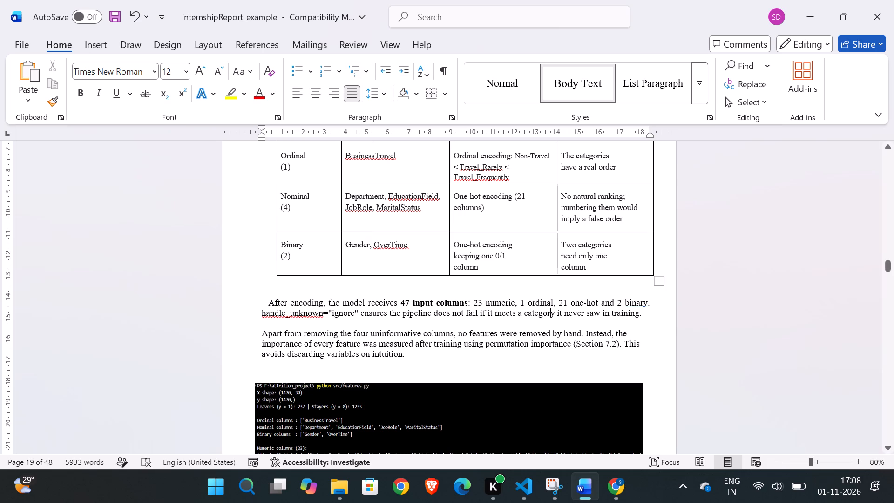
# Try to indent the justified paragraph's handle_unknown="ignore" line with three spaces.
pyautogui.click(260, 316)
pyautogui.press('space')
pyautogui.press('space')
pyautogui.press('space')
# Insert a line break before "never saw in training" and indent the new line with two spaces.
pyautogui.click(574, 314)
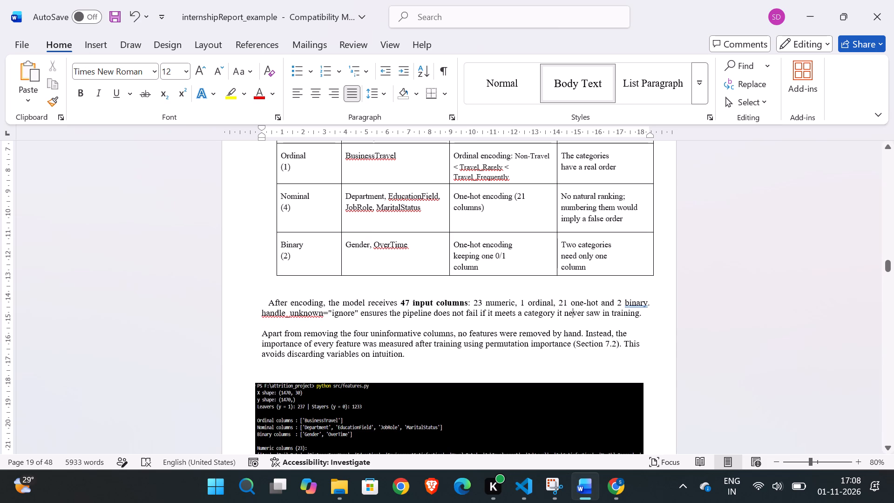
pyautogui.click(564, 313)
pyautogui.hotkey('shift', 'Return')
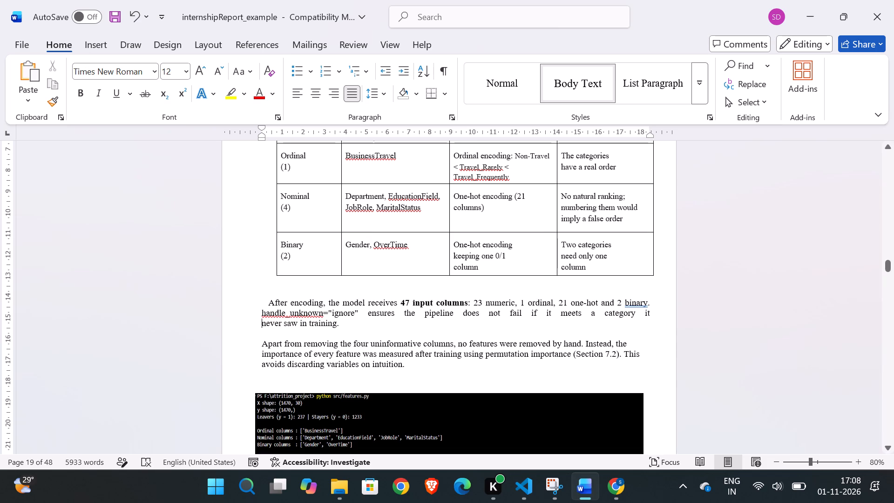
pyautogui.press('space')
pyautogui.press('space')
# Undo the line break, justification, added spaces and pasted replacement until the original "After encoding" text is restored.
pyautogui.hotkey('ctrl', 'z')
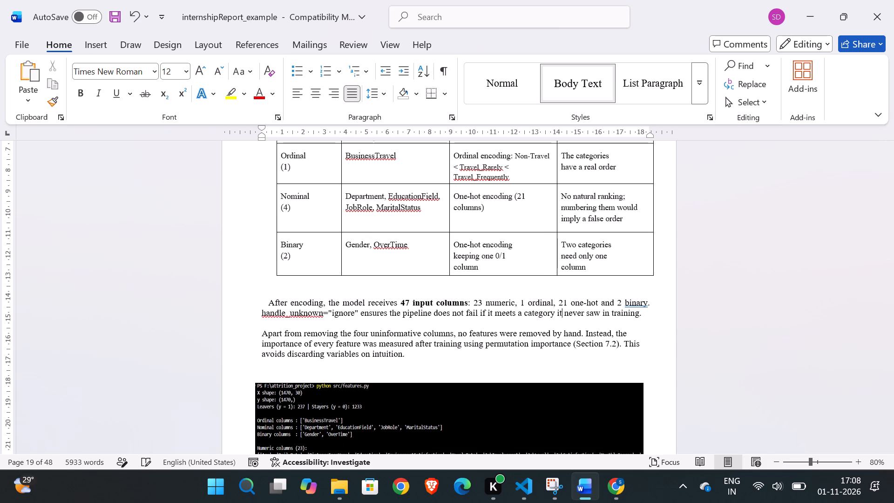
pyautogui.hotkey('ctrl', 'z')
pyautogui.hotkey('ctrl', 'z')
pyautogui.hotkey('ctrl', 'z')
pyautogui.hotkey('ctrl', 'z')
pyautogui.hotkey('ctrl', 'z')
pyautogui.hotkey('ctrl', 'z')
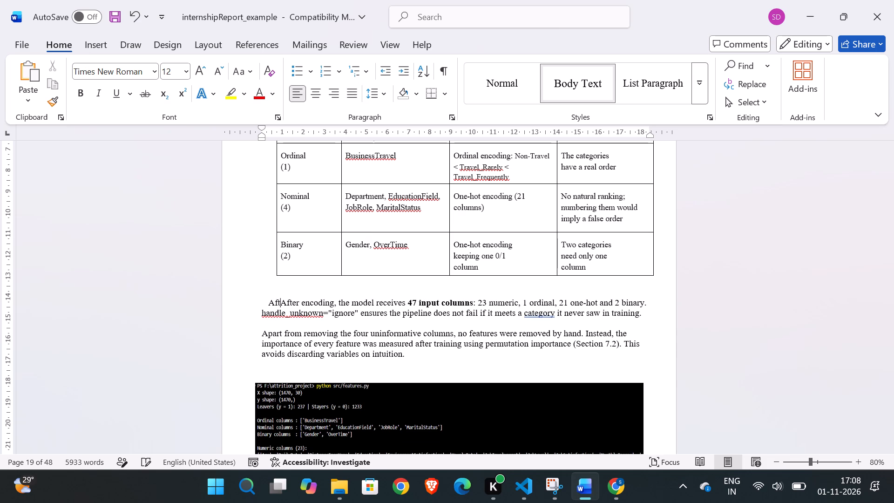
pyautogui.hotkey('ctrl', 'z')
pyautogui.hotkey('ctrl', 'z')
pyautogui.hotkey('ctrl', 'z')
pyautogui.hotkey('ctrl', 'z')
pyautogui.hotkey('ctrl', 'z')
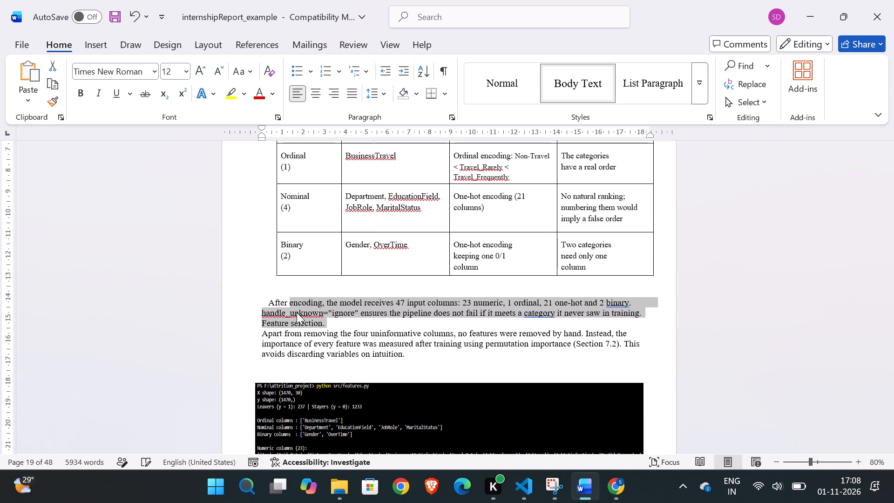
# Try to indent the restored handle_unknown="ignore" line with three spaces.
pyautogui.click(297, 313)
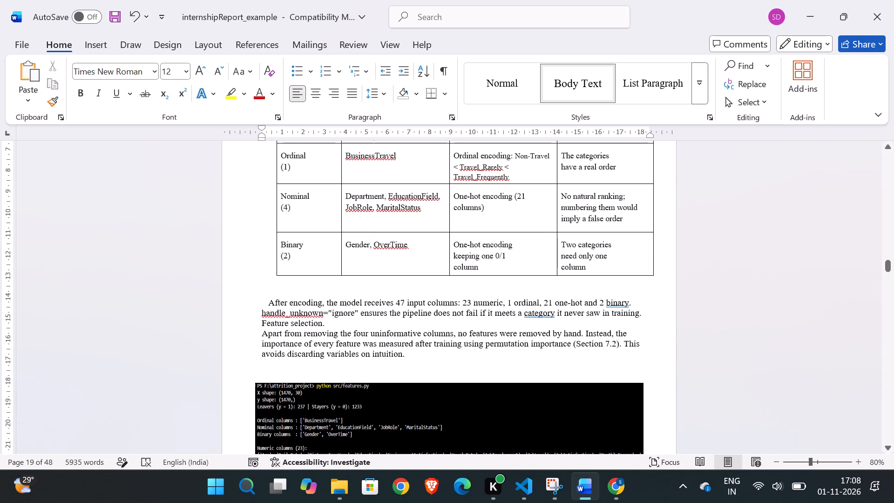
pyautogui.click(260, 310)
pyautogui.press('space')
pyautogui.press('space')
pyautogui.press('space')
# Remove the three leading spaces before "After encoding" so the line starts flush with the rest of its paragraph.
pyautogui.click(270, 298)
pyautogui.press('BackSpace')
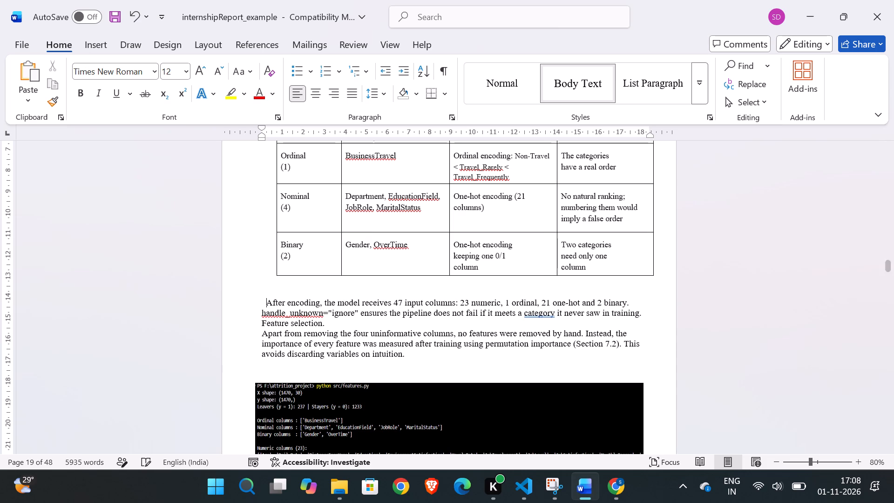
pyautogui.press('BackSpace')
pyautogui.press('BackSpace')
# Examine the paragraph indent used by the section 5.2 body text and compare it with the text below the 5.3 table.
pyautogui.scroll(-1, 413, 322)
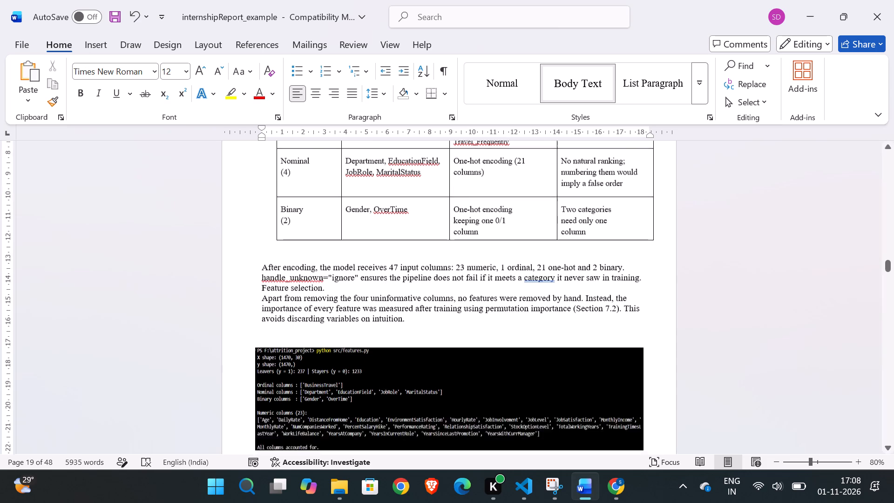
pyautogui.scroll(1, 413, 322)
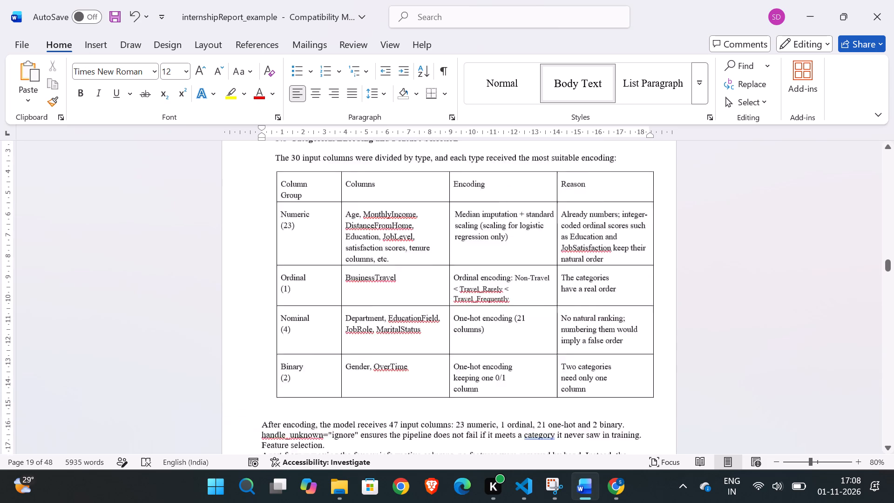
pyautogui.scroll(2, 413, 322)
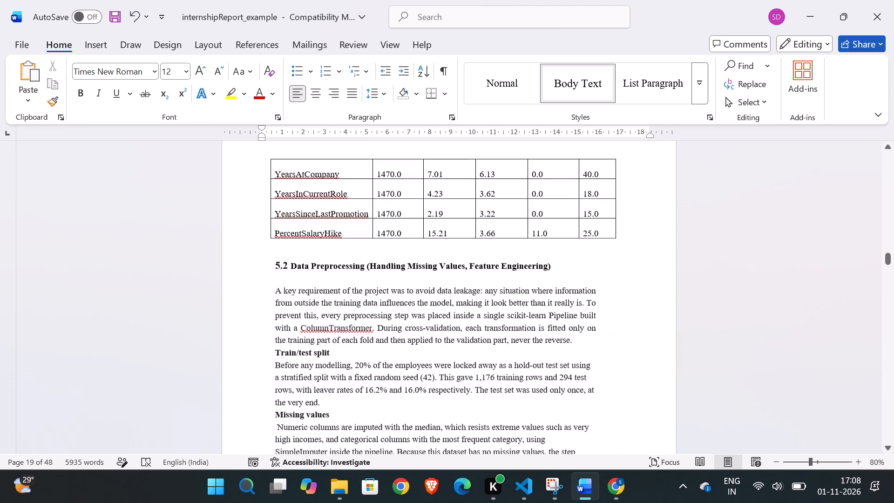
pyautogui.click(272, 299)
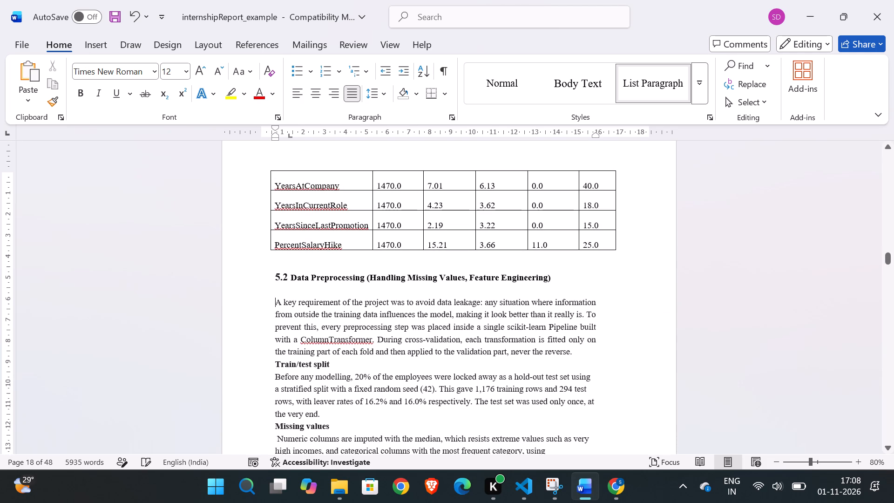
pyautogui.click(273, 137)
pyautogui.scroll(-4, 410, 308)
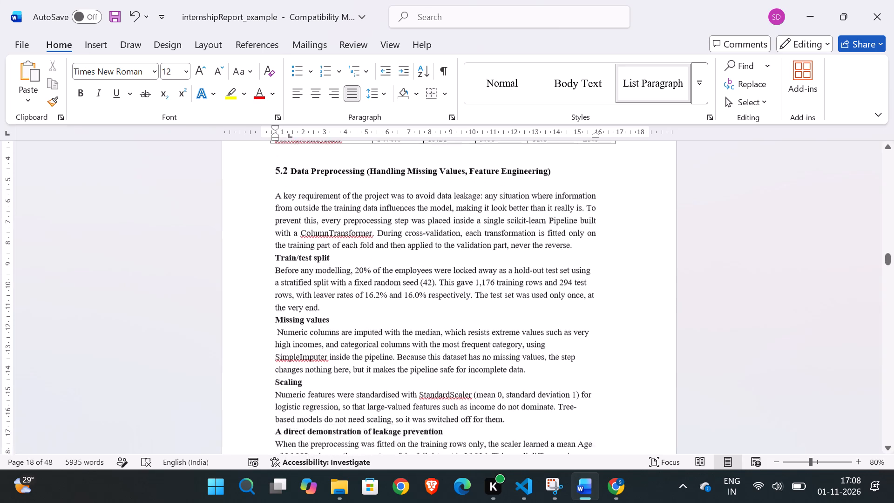
pyautogui.scroll(-2, 410, 308)
pyautogui.scroll(1, 410, 308)
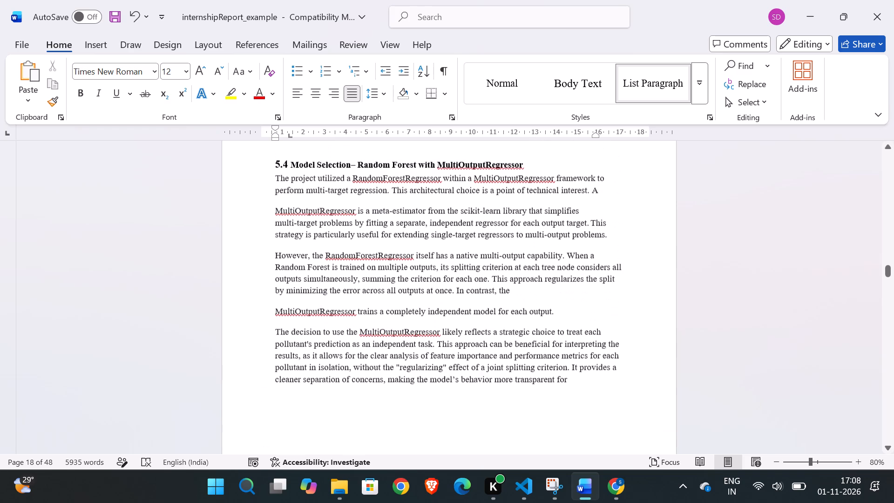
pyautogui.scroll(2, 410, 308)
pyautogui.scroll(-2, 410, 308)
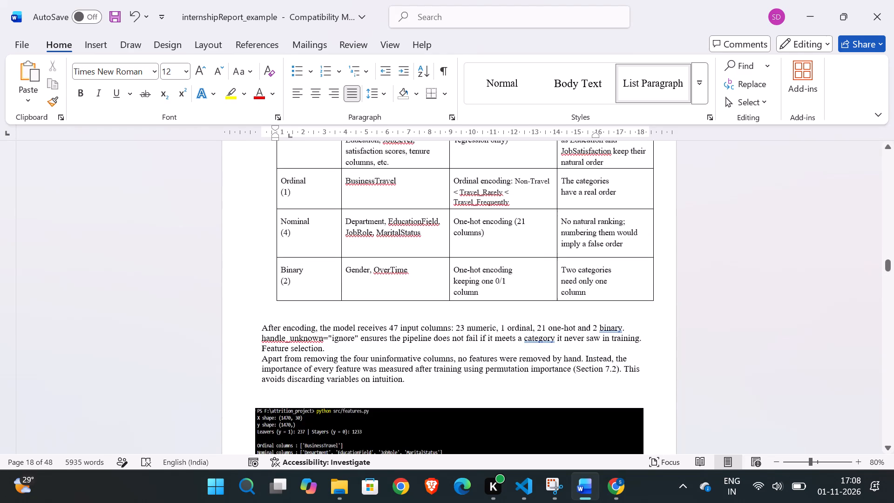
# Indent the "After encoding" paragraph below the 5.3 table by about 0.5 cm, keeping its first line and following lines aligned.
pyautogui.click(296, 342)
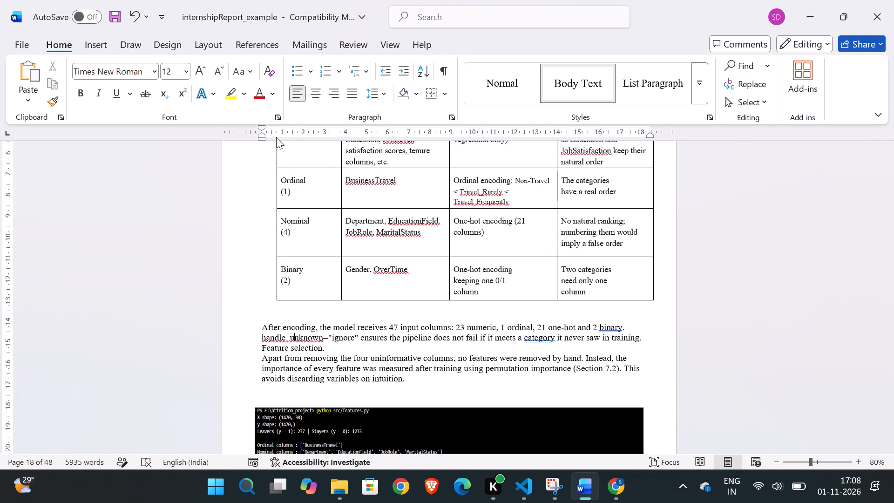
pyautogui.moveTo(260, 137); pyautogui.dragTo(270, 137)
pyautogui.moveTo(270, 137); pyautogui.dragTo(272, 137)
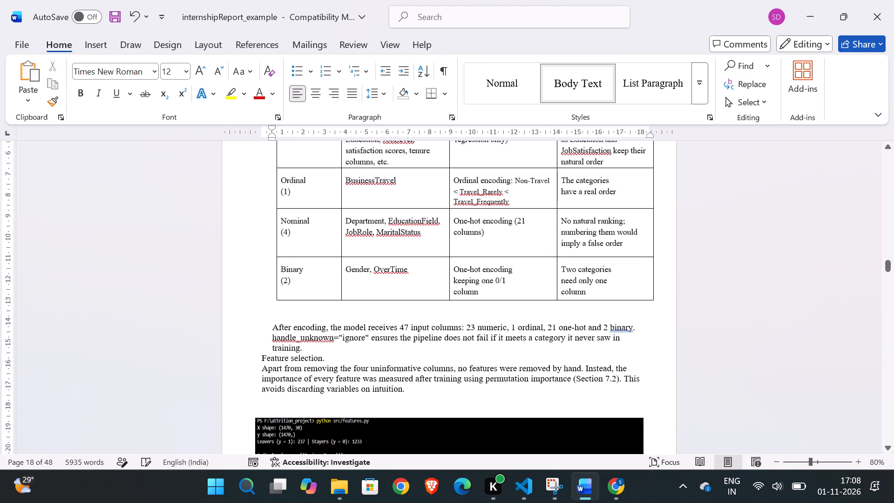
pyautogui.click(279, 358)
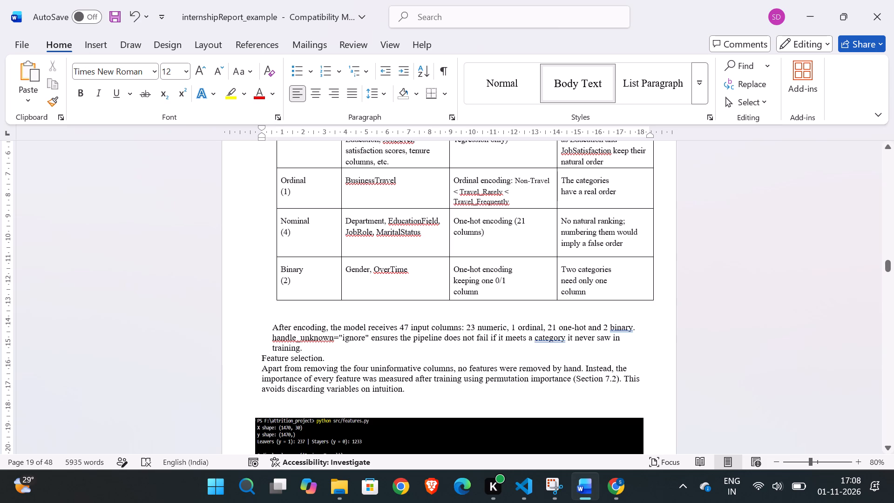
pyautogui.click(262, 358)
pyautogui.click(610, 493)
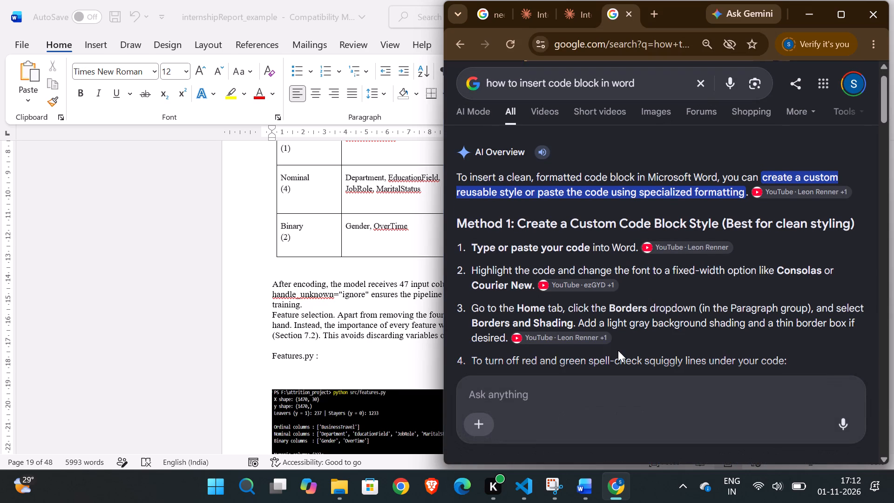
pyautogui.scroll(-1, 618, 350)
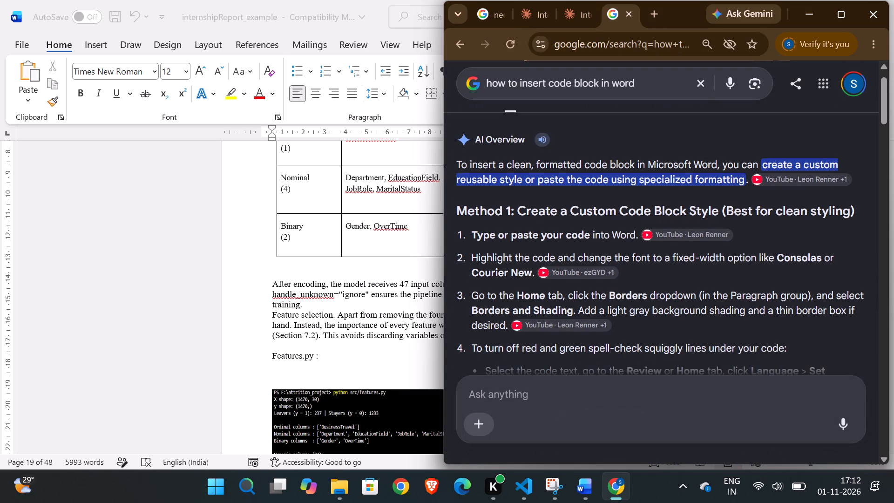
pyautogui.scroll(-1, 618, 350)
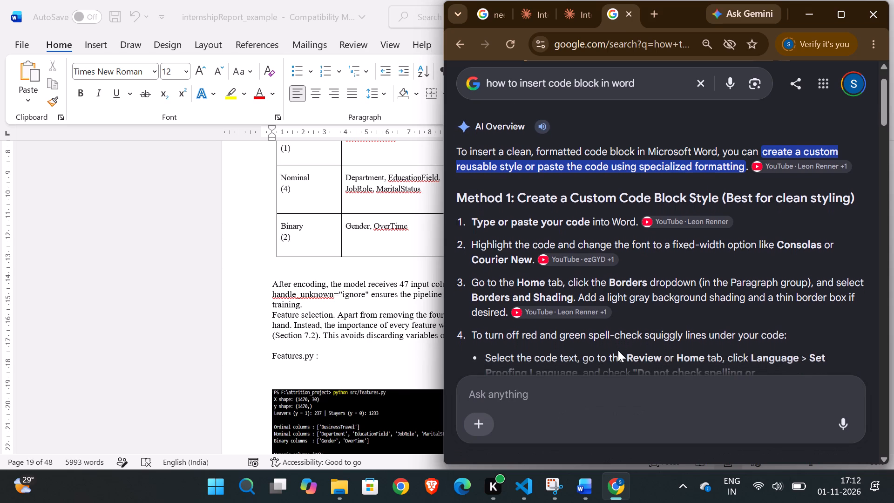
pyautogui.scroll(-2, 618, 350)
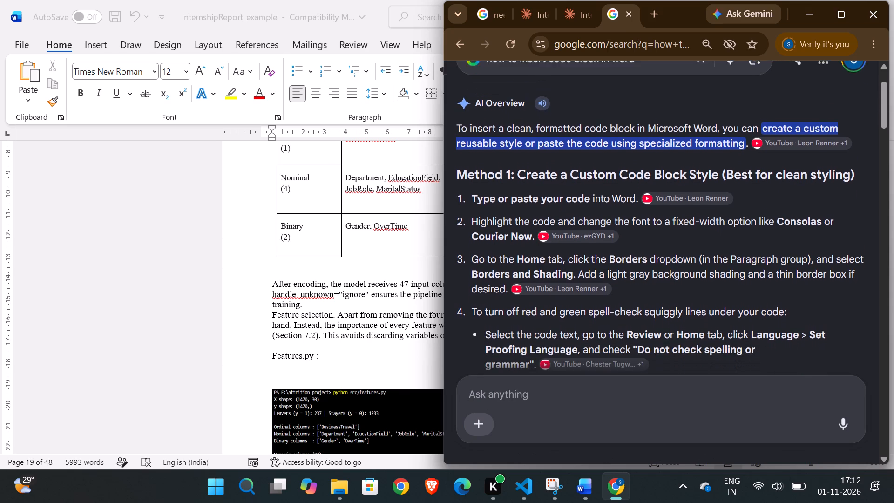
pyautogui.scroll(-1, 618, 350)
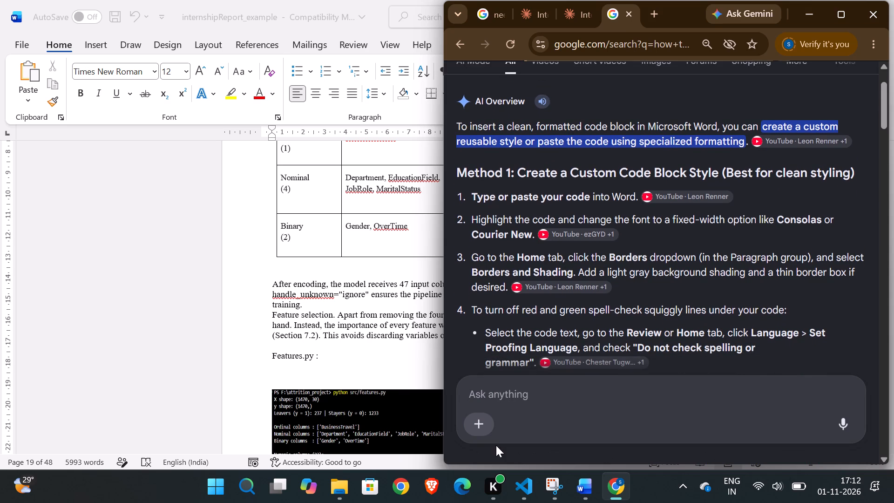
# Copy the features.py code in VS Code, from the "Columns with no predictive value" comment through load_data(), into the report below "Features.py :".
pyautogui.click(525, 485)
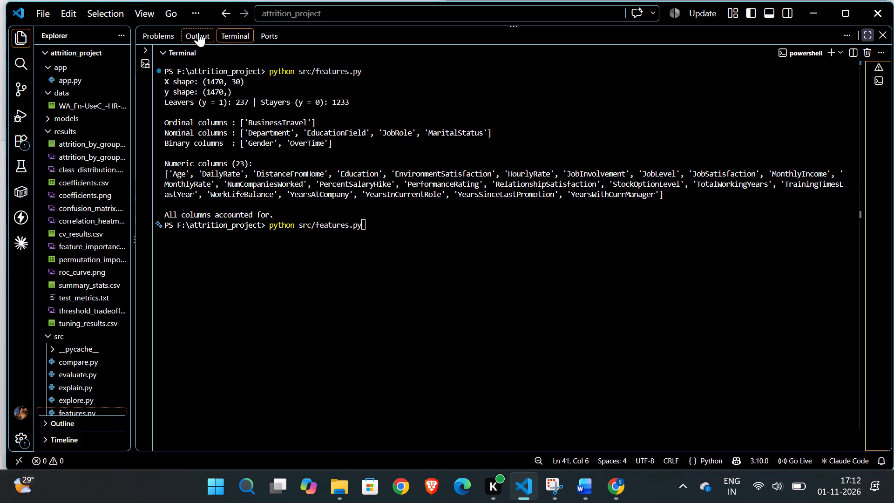
pyautogui.click(190, 35)
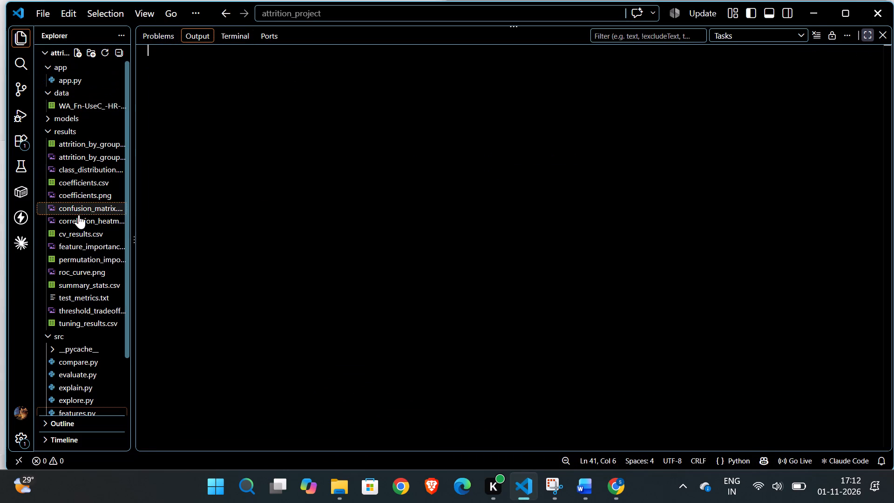
pyautogui.click(100, 245)
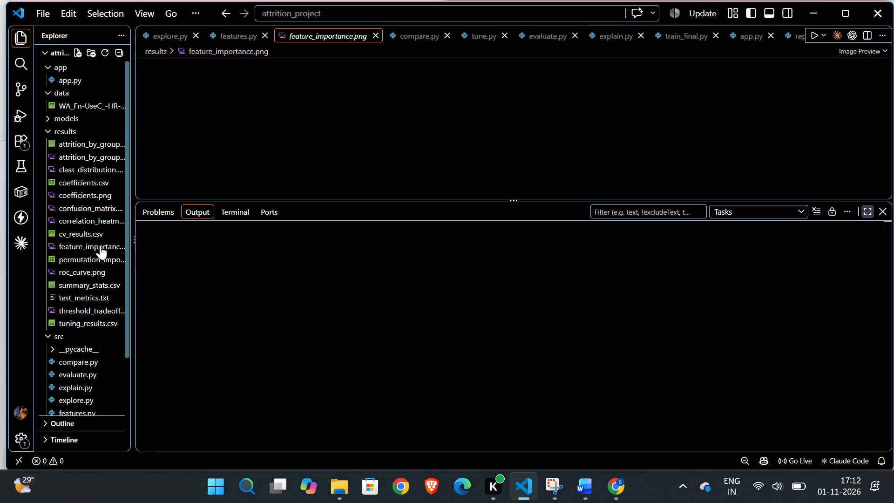
pyautogui.scroll(-1, 87, 347)
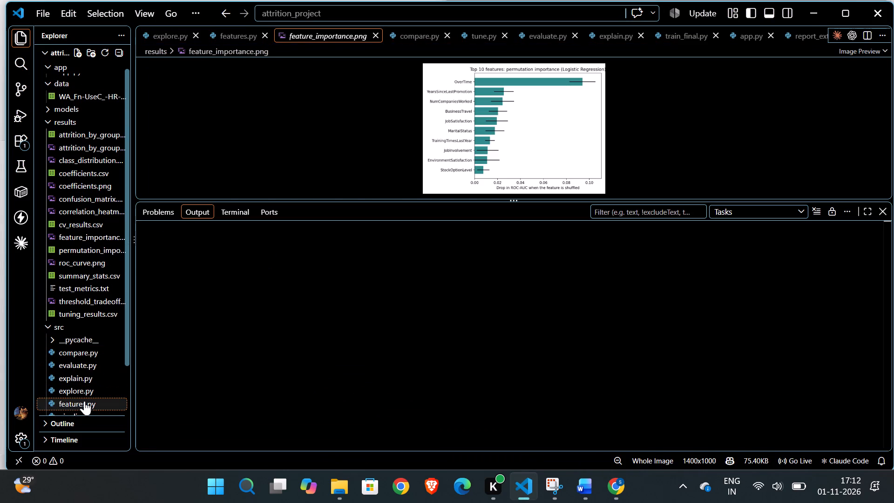
pyautogui.click(84, 401)
pyautogui.moveTo(343, 201); pyautogui.dragTo(351, 410)
pyautogui.scroll(1, 358, 245)
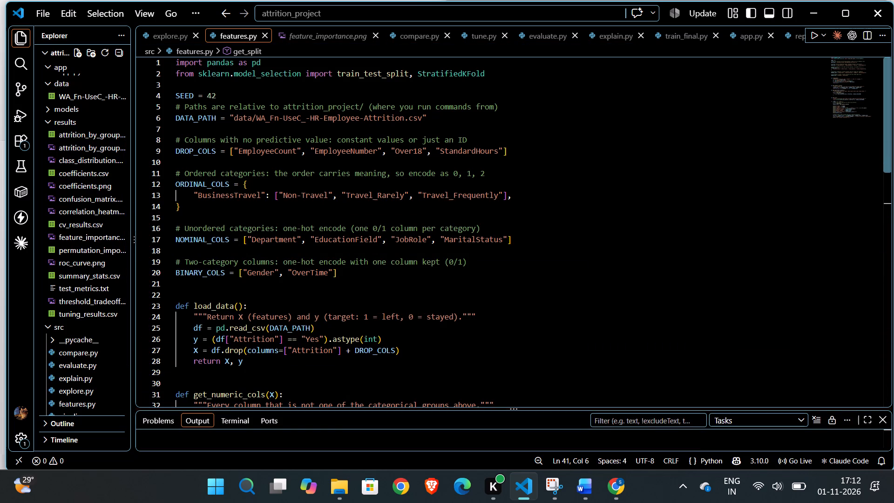
pyautogui.moveTo(249, 362); pyautogui.dragTo(176, 150)
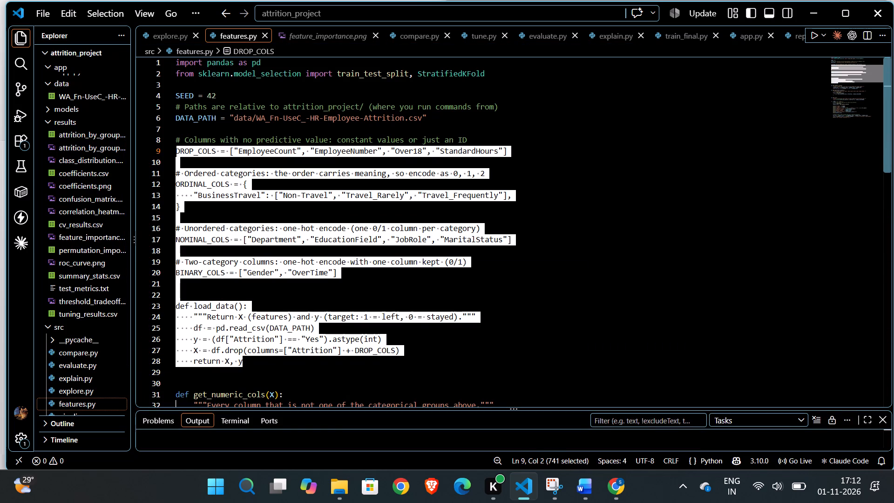
pyautogui.moveTo(176, 150); pyautogui.dragTo(174, 143)
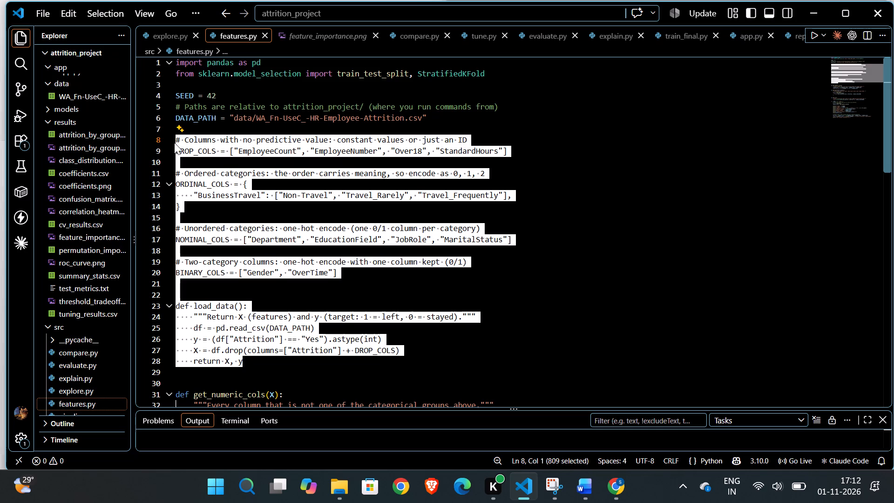
pyautogui.hotkey('ctrl', 'c')
pyautogui.click(586, 496)
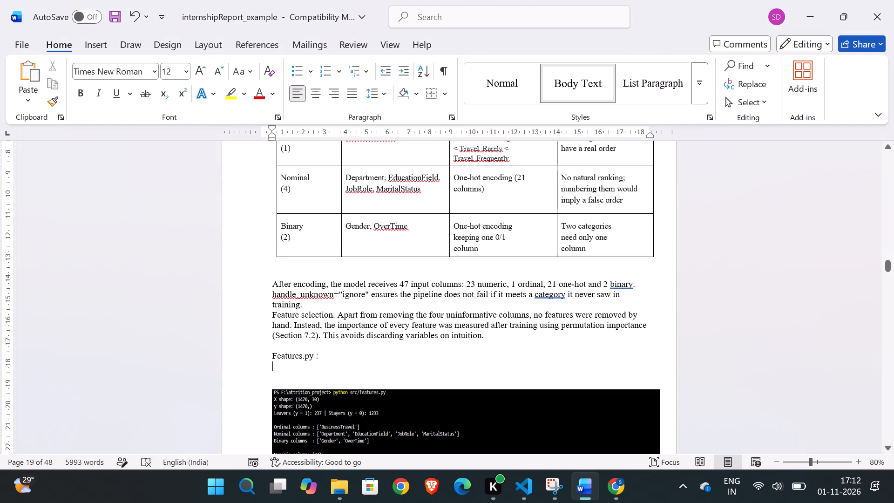
pyautogui.scroll(1, 464, 297)
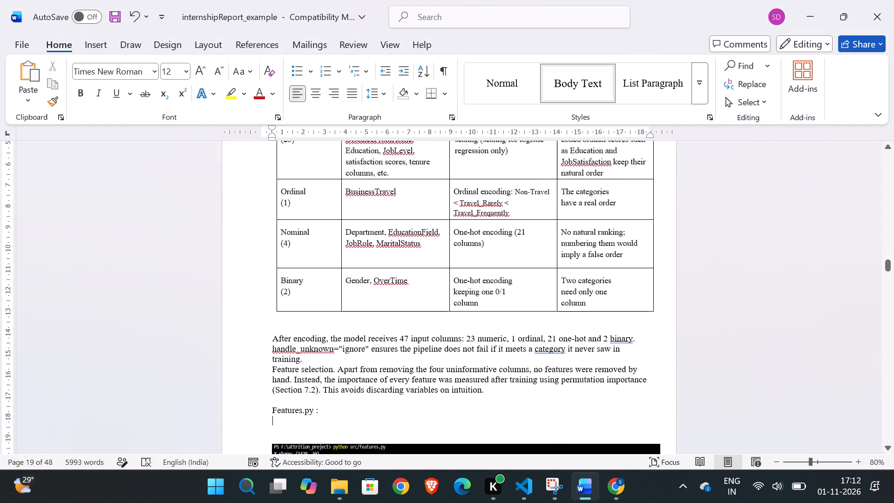
pyautogui.hotkey('ctrl', 'v')
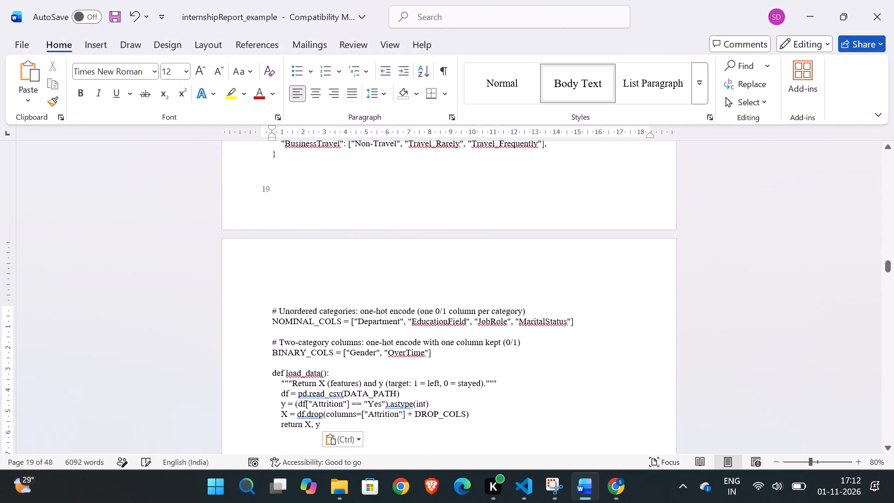
# Following the web instructions, set the pasted features.py code in Consolas, and switch it to Courier New.
pyautogui.click(616, 494)
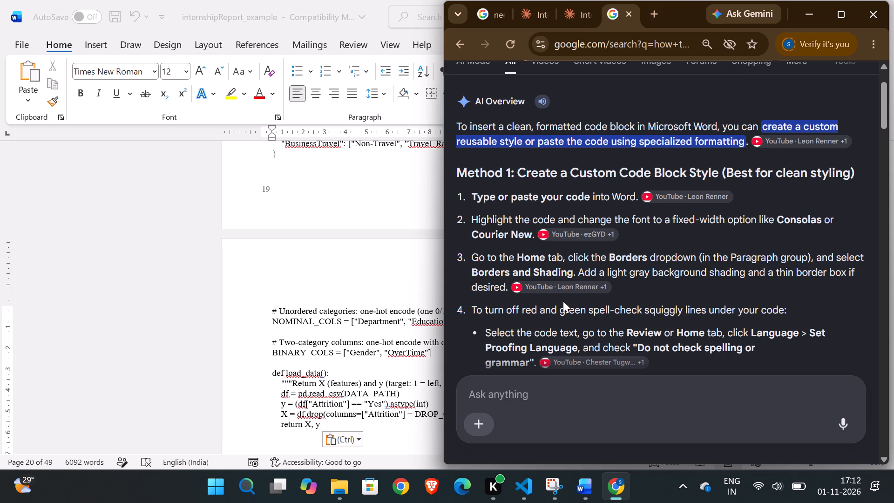
pyautogui.scroll(-1, 562, 251)
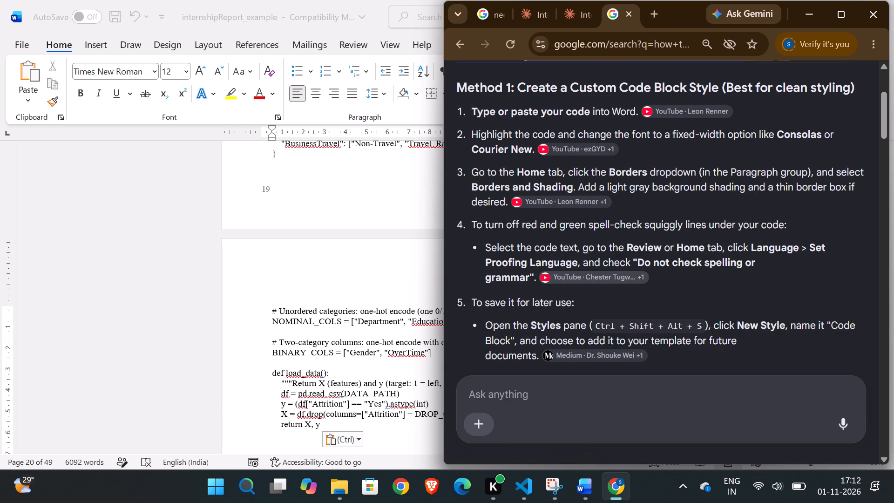
pyautogui.click(368, 285)
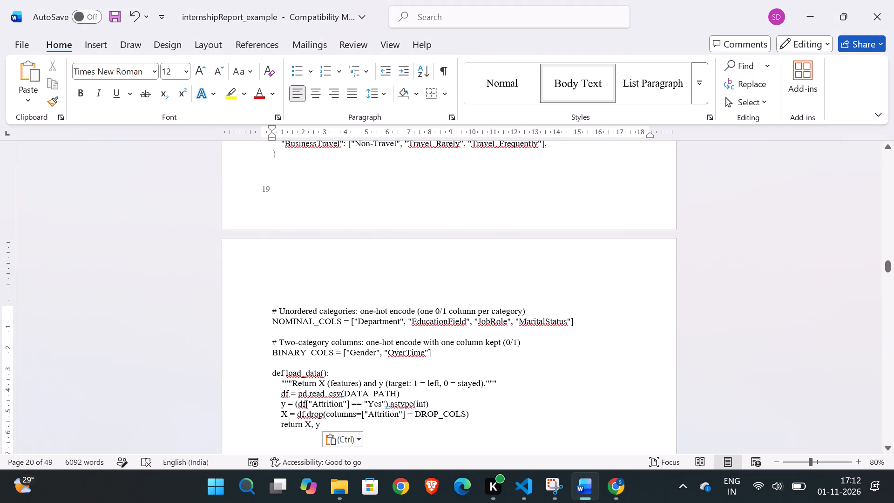
pyautogui.moveTo(319, 429); pyautogui.dragTo(275, 195)
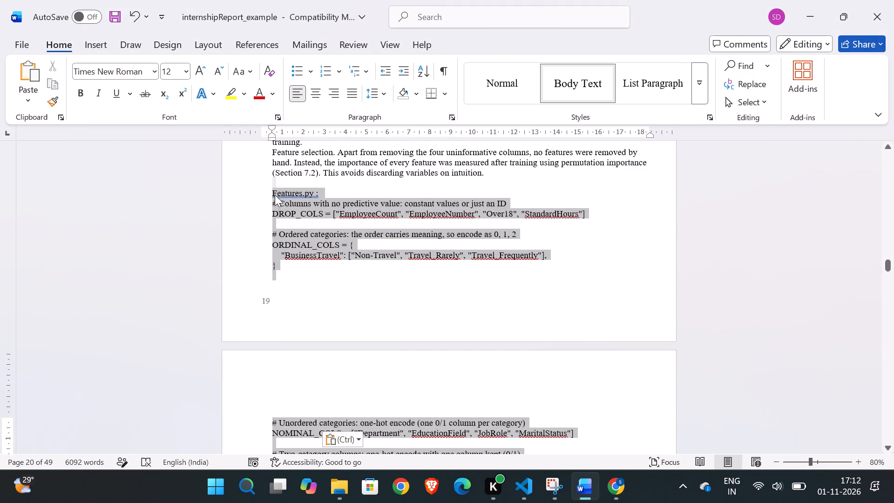
pyautogui.moveTo(275, 195); pyautogui.dragTo(269, 204)
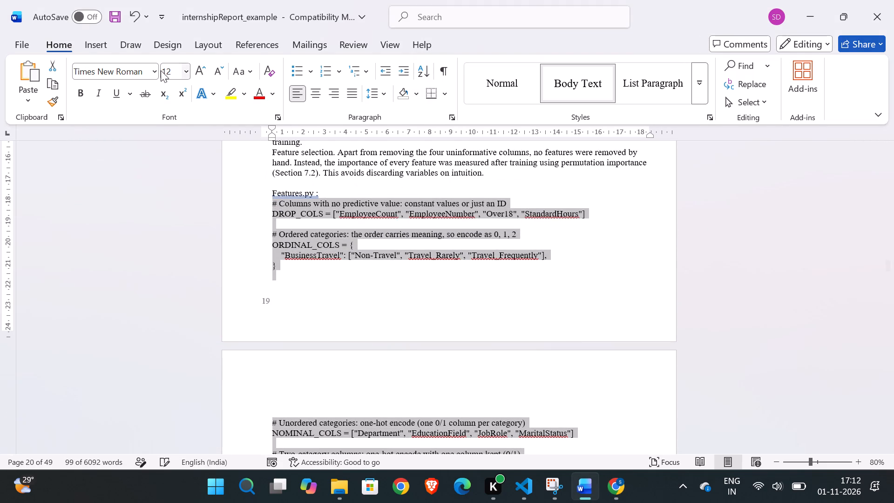
pyautogui.click(142, 68)
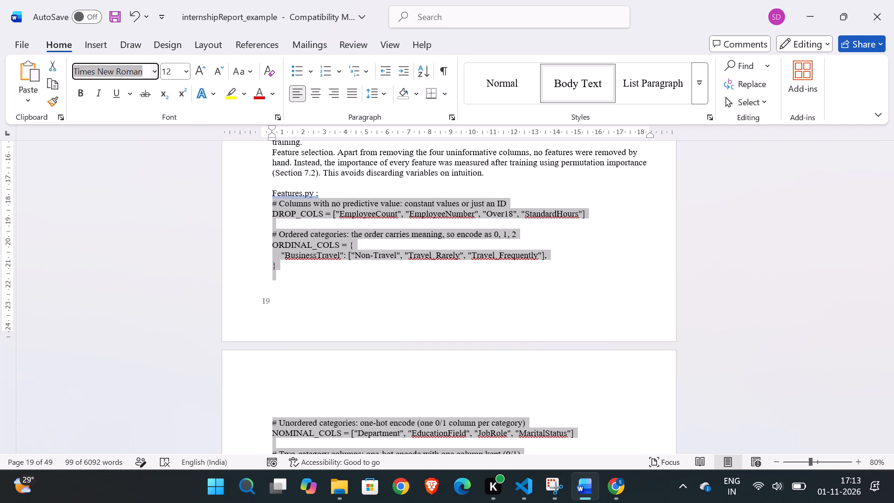
pyautogui.press('BackSpace')
pyautogui.write('consolas')
pyautogui.press('Return')
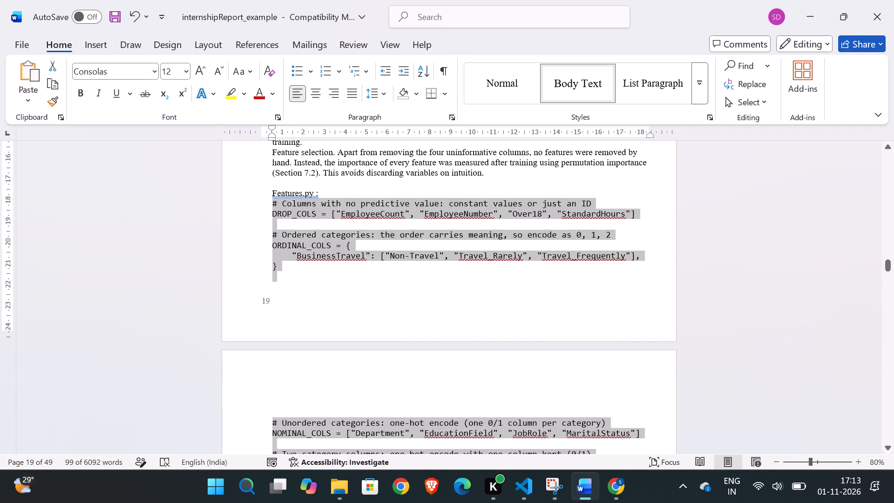
pyautogui.click(115, 67)
pyautogui.press('BackSpace')
pyautogui.write('cou')
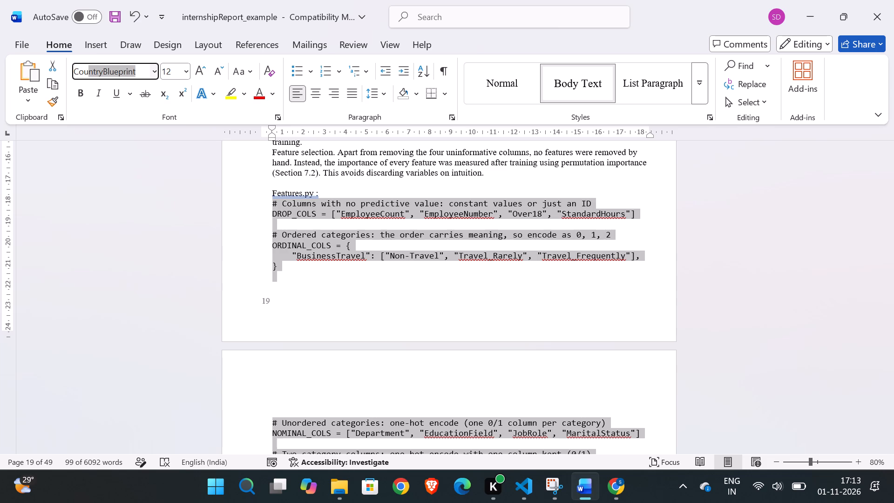
pyautogui.write('rie')
pyautogui.press('Return')
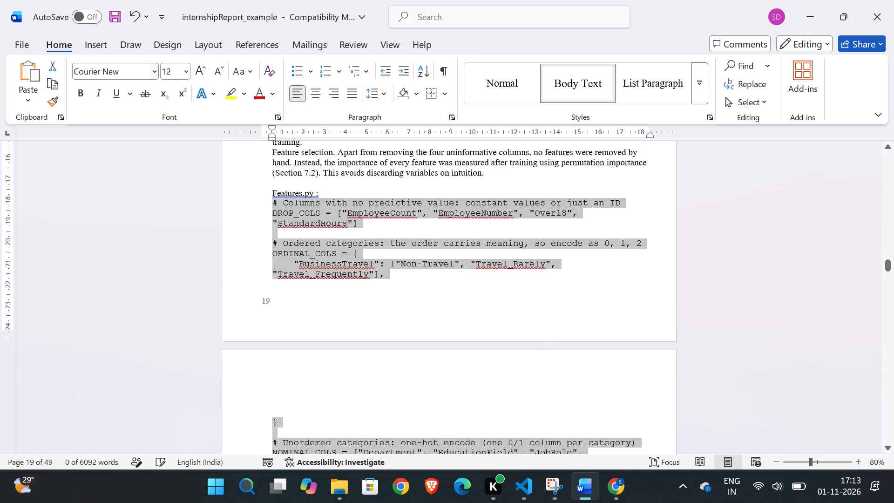
# Following the web instructions, set the border colour to dark gray and the width to 1 pt for the selected features.py code paragraphs.
pyautogui.scroll(-1, 524, 399)
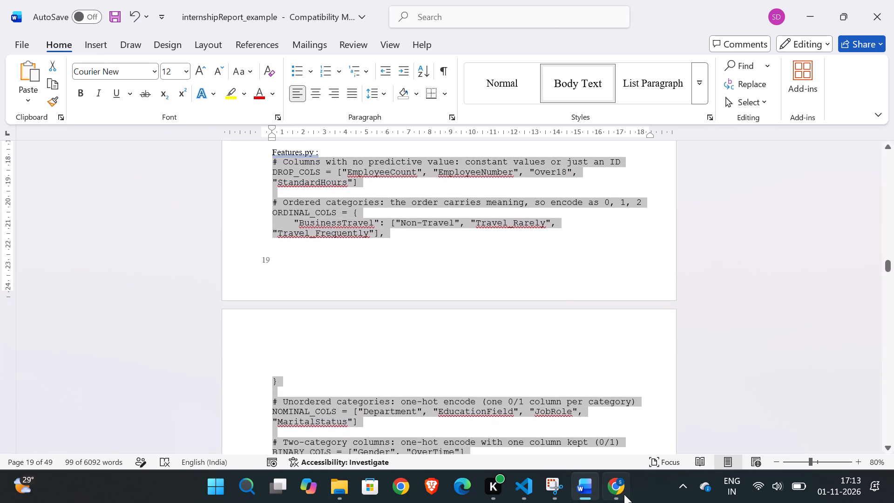
pyautogui.click(624, 494)
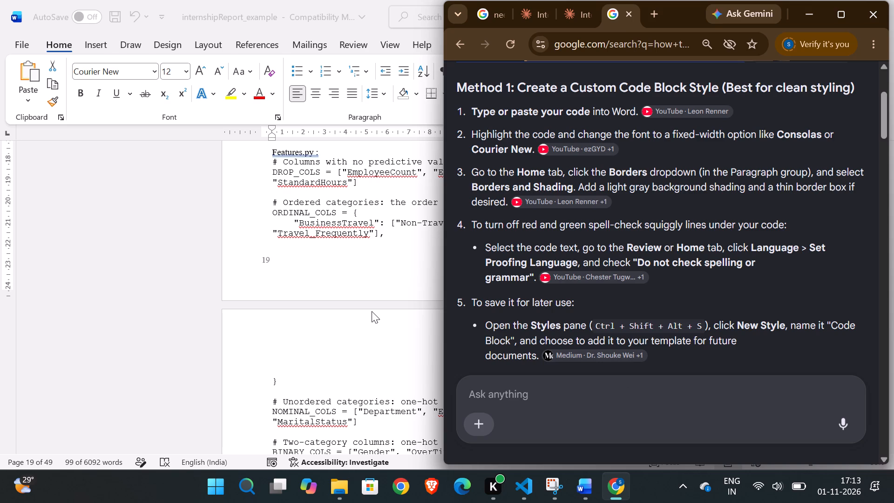
pyautogui.click(373, 256)
pyautogui.scroll(-1, 373, 256)
pyautogui.scroll(1, 373, 256)
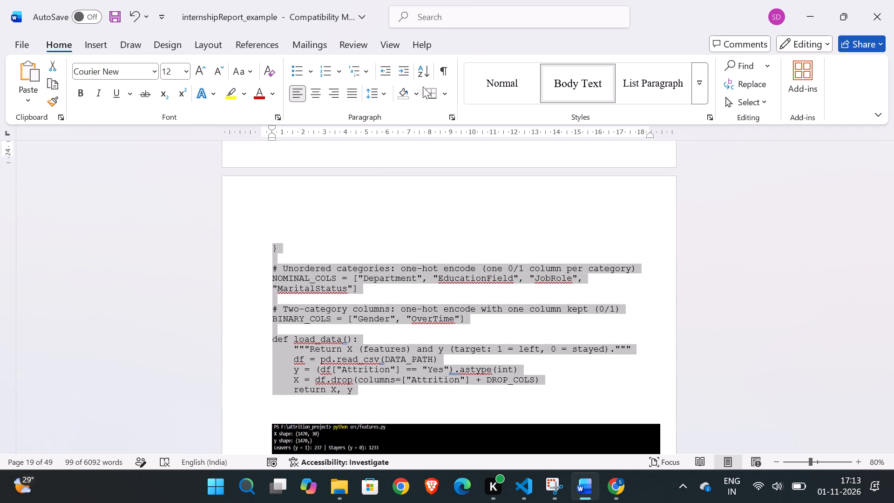
pyautogui.click(440, 93)
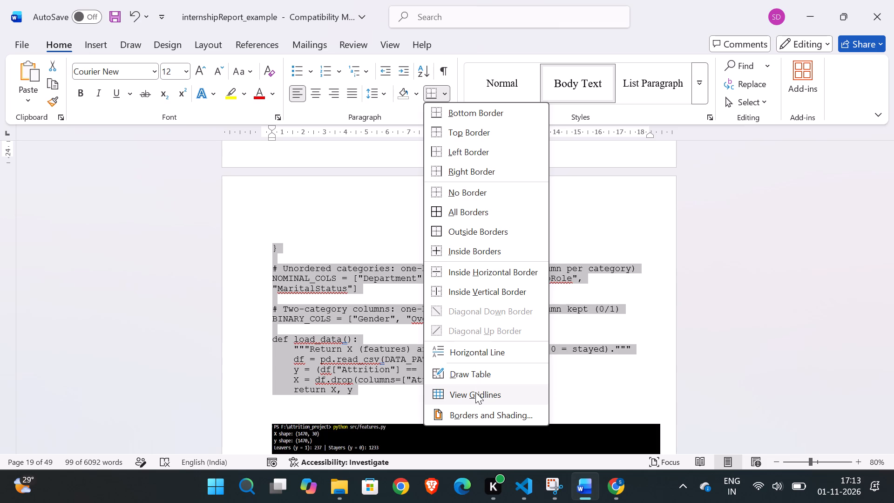
pyautogui.click(468, 420)
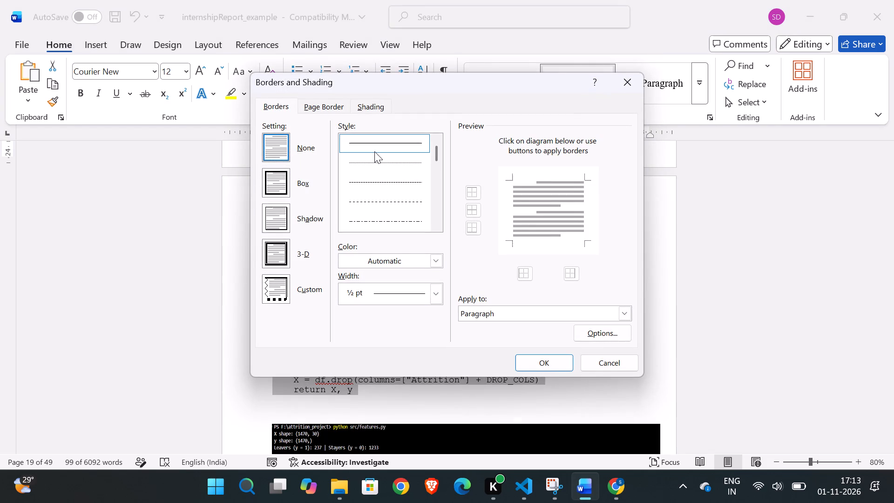
pyautogui.scroll(-1, 284, 251)
pyautogui.click(413, 258)
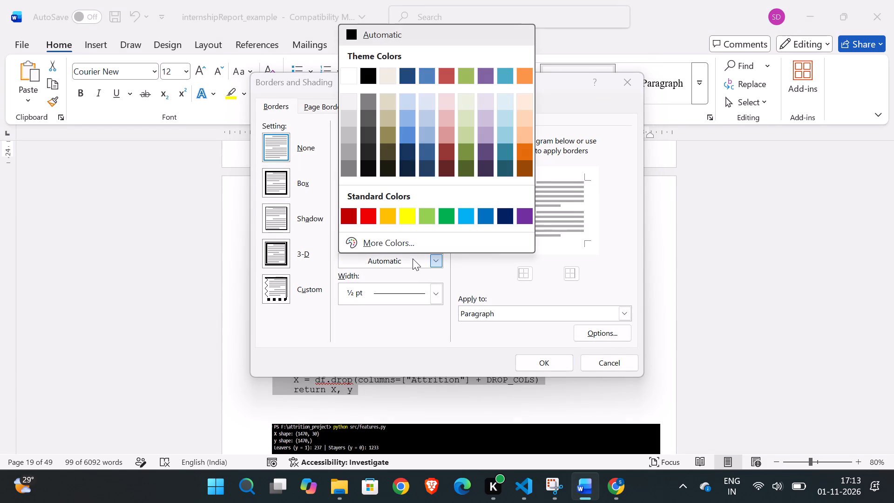
pyautogui.click(347, 163)
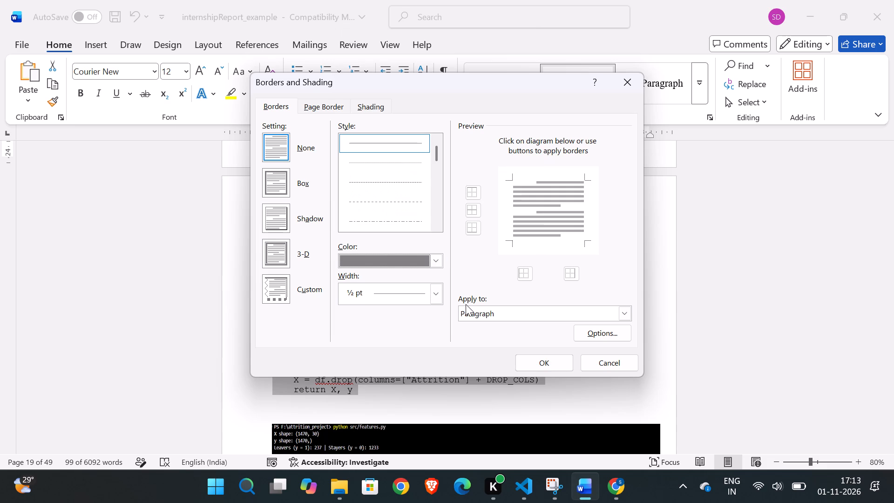
pyautogui.click(437, 291)
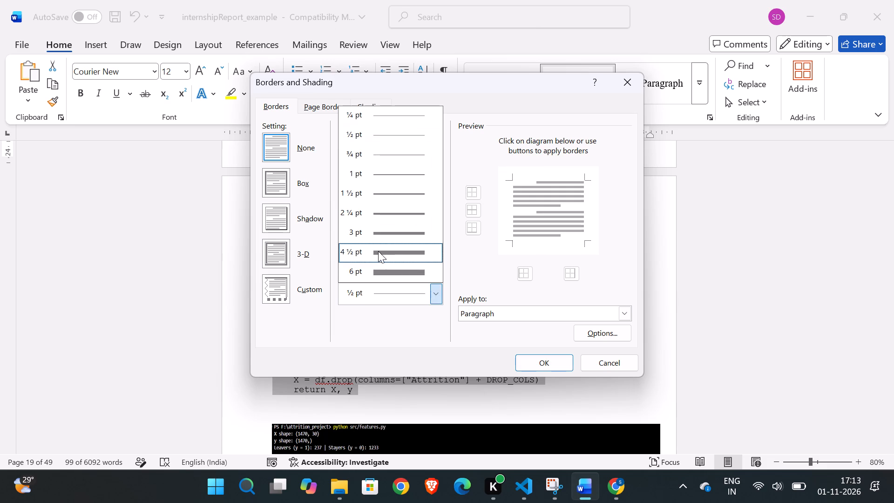
pyautogui.click(385, 176)
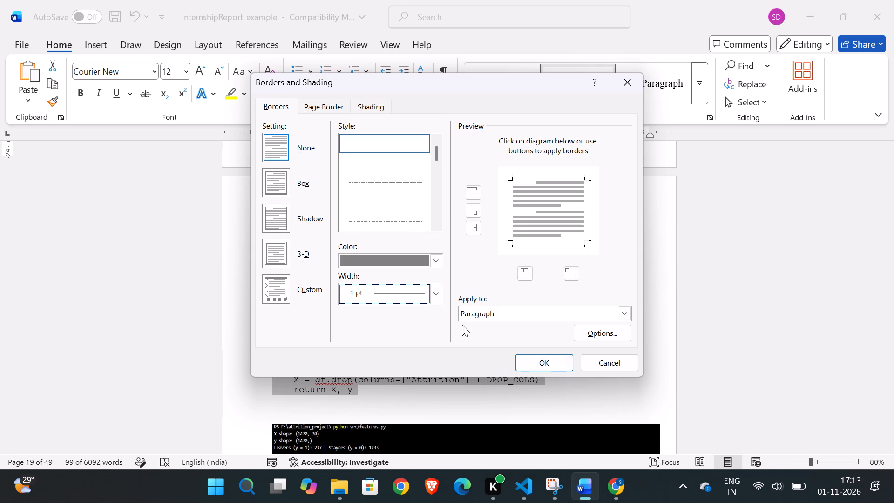
pyautogui.click(605, 489)
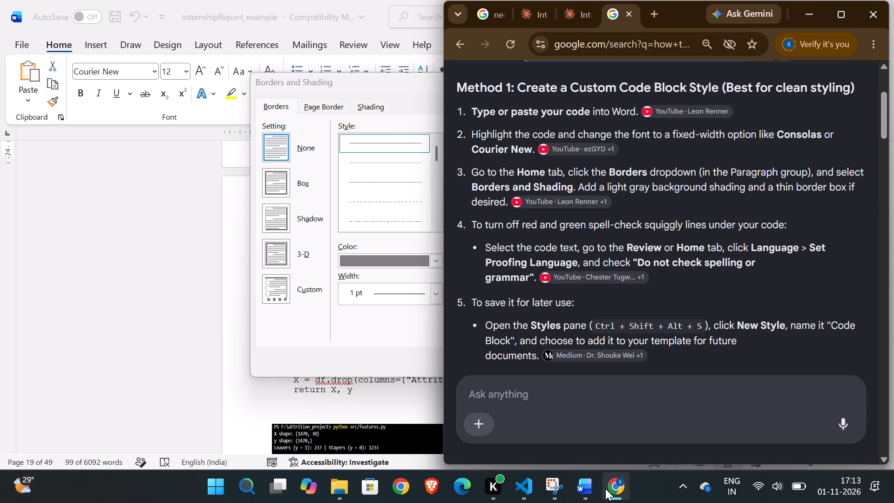
pyautogui.click(313, 222)
pyautogui.click(305, 215)
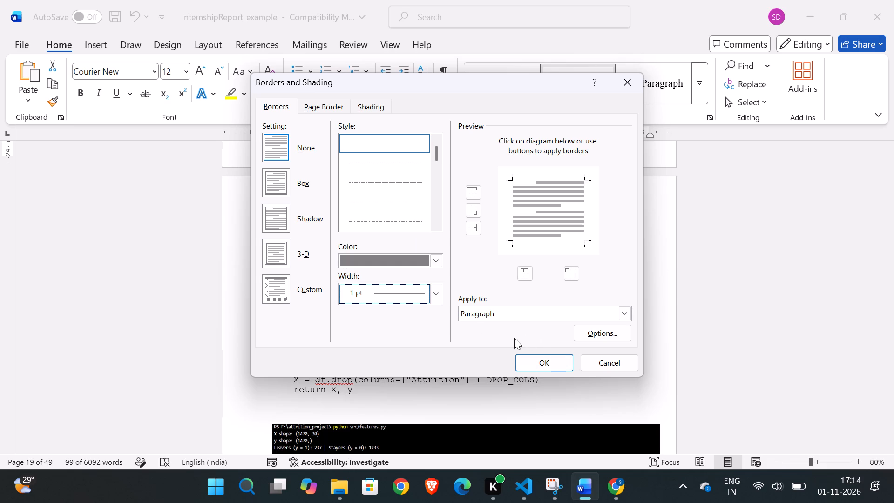
pyautogui.click(531, 357)
pyautogui.click(473, 299)
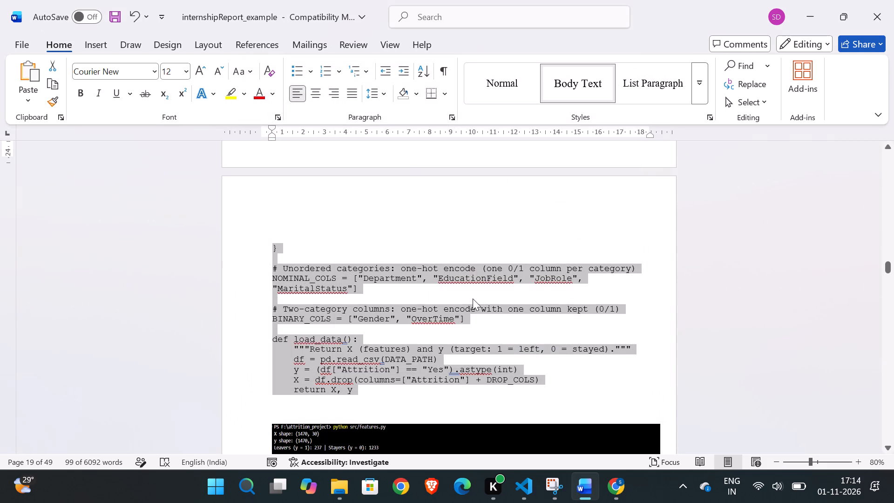
# Reselect the whole features.py code below "Features.py :", give it a bottom border, and turn on gridline viewing.
pyautogui.scroll(1, 473, 299)
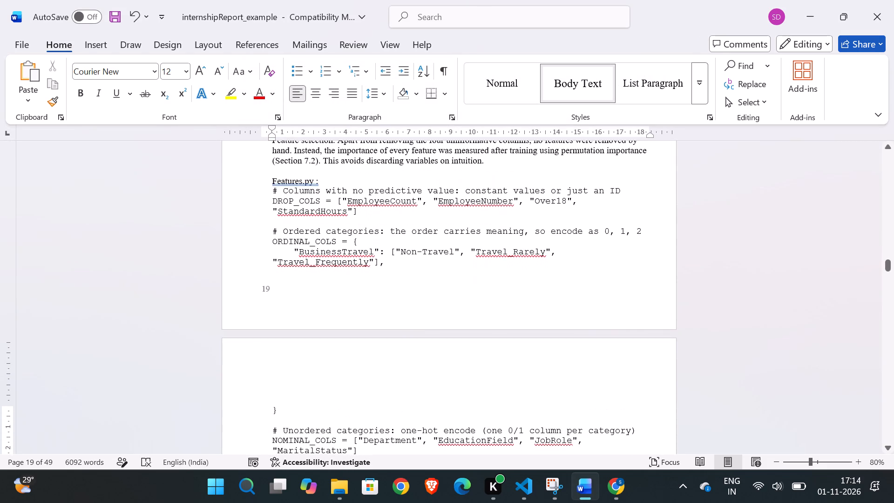
pyautogui.scroll(-2, 473, 299)
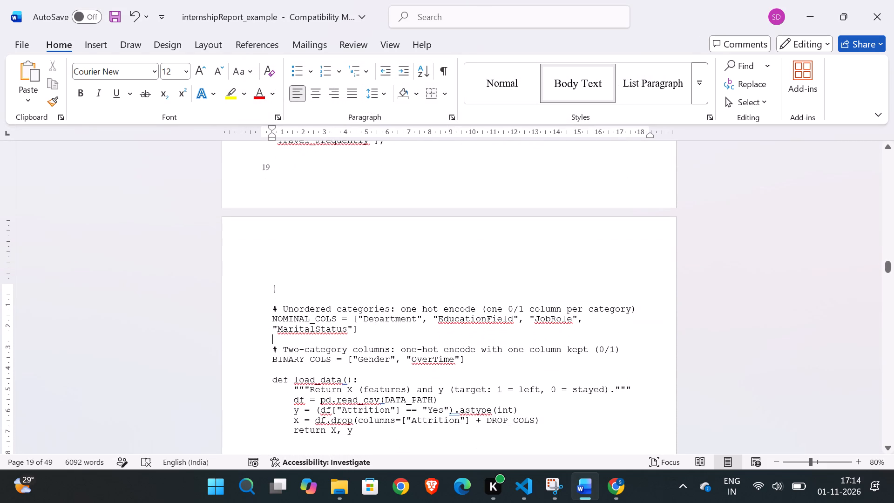
pyautogui.scroll(-1, 473, 299)
pyautogui.moveTo(363, 414); pyautogui.dragTo(277, 187)
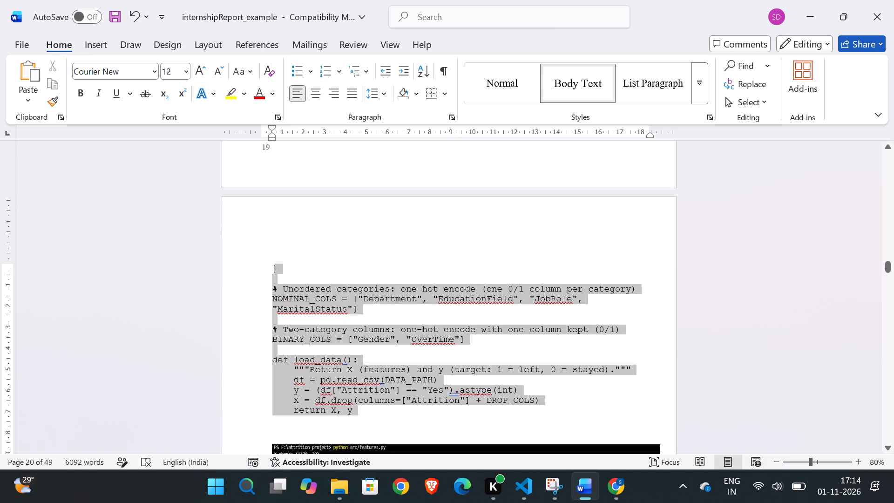
pyautogui.moveTo(277, 187); pyautogui.dragTo(271, 199)
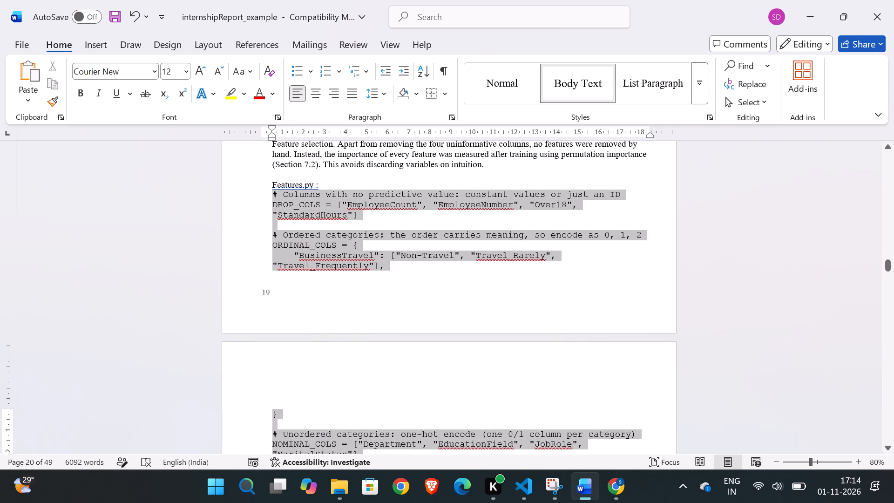
pyautogui.moveTo(271, 199); pyautogui.dragTo(271, 198)
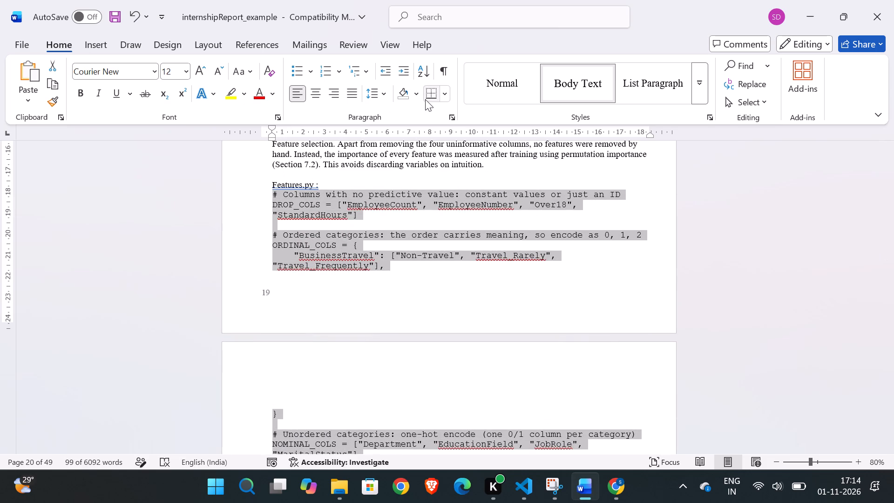
pyautogui.click(426, 98)
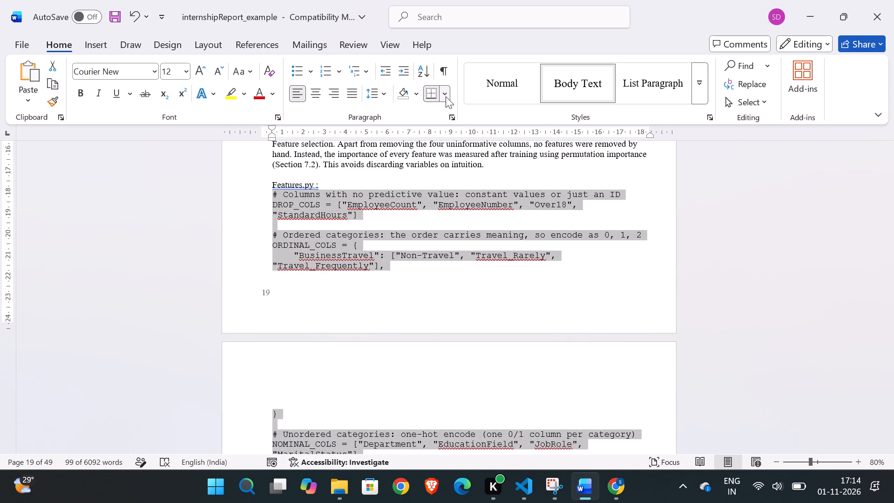
pyautogui.click(446, 96)
pyautogui.click(484, 404)
# Shade the selected features.py paragraphs with light gray, the third shade below white in the theme colours, keeping the Clear pattern style.
pyautogui.click(443, 95)
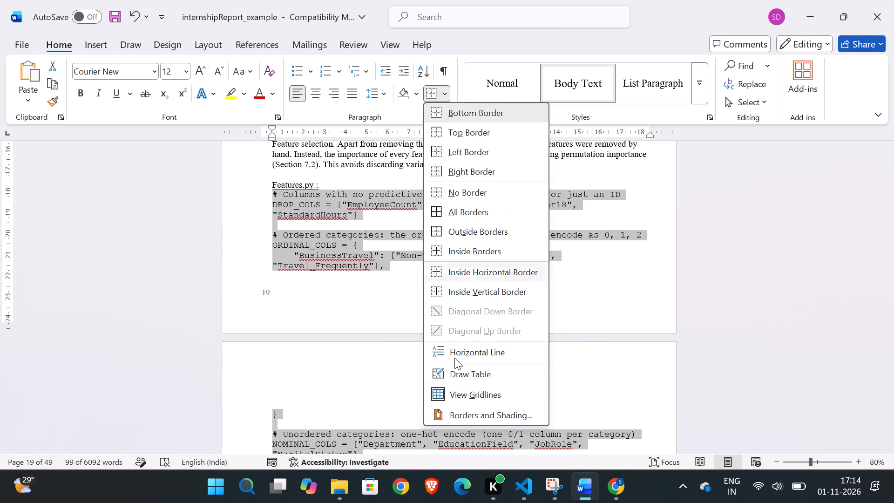
pyautogui.click(467, 411)
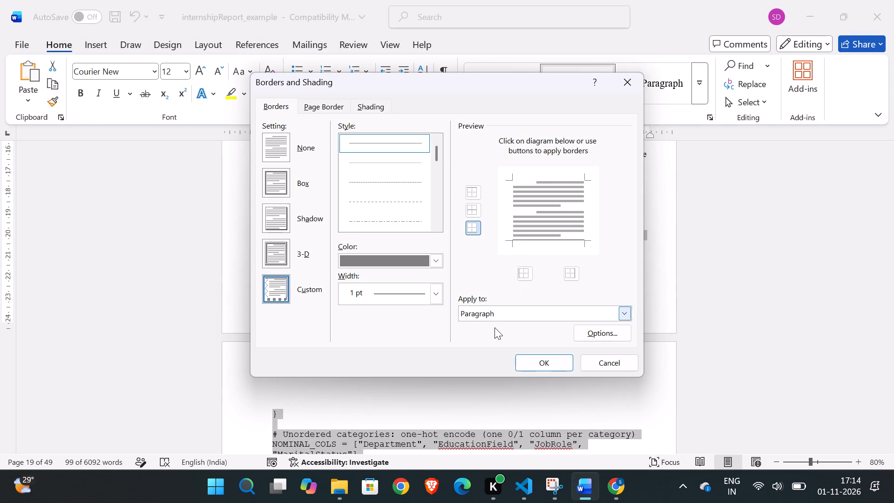
pyautogui.click(481, 324)
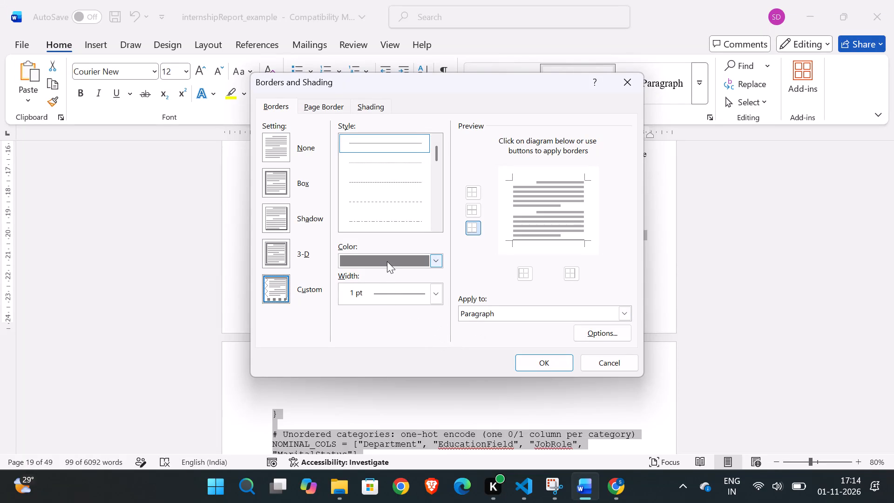
pyautogui.click(387, 261)
pyautogui.click(308, 219)
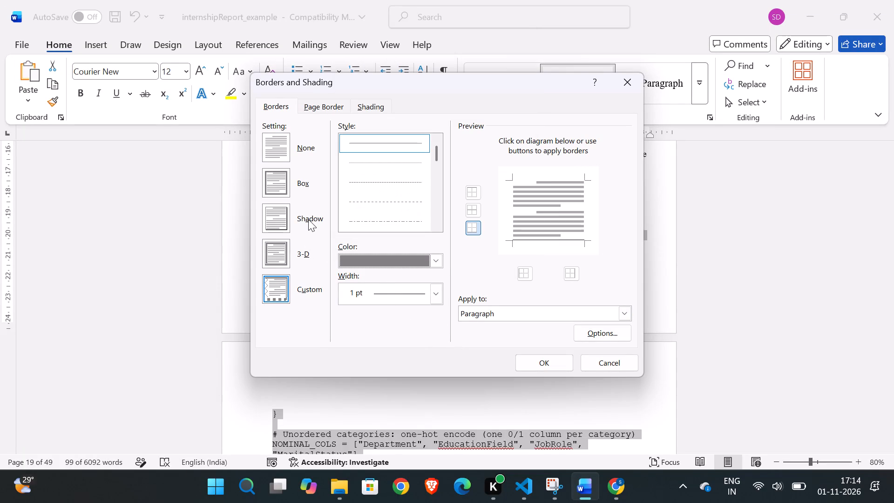
pyautogui.click(308, 219)
pyautogui.click(296, 298)
pyautogui.click(377, 107)
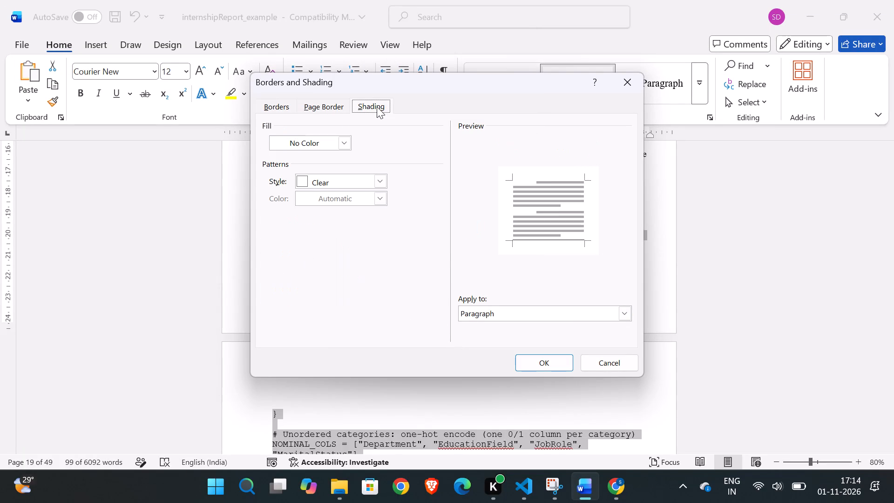
pyautogui.click(345, 142)
pyautogui.click(277, 274)
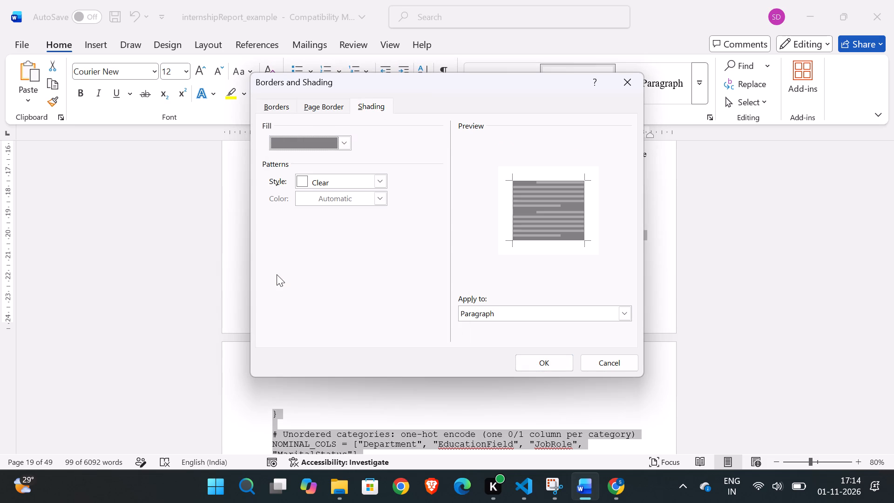
pyautogui.click(344, 145)
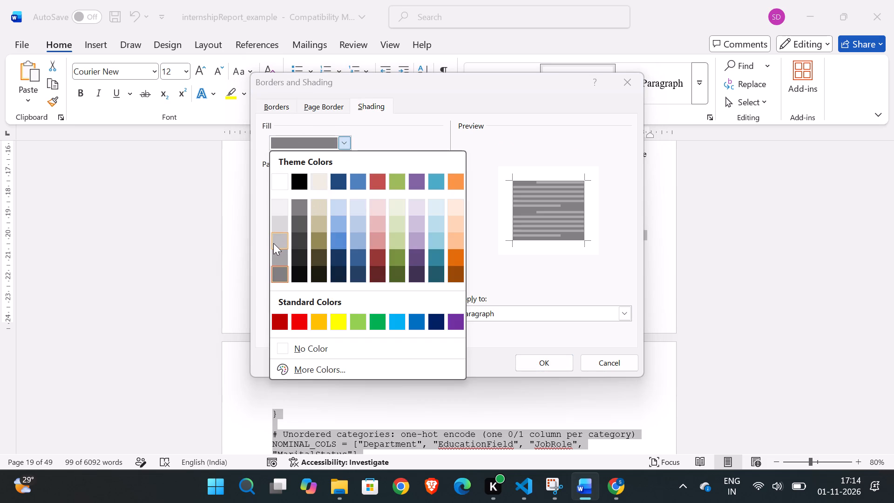
pyautogui.click(273, 243)
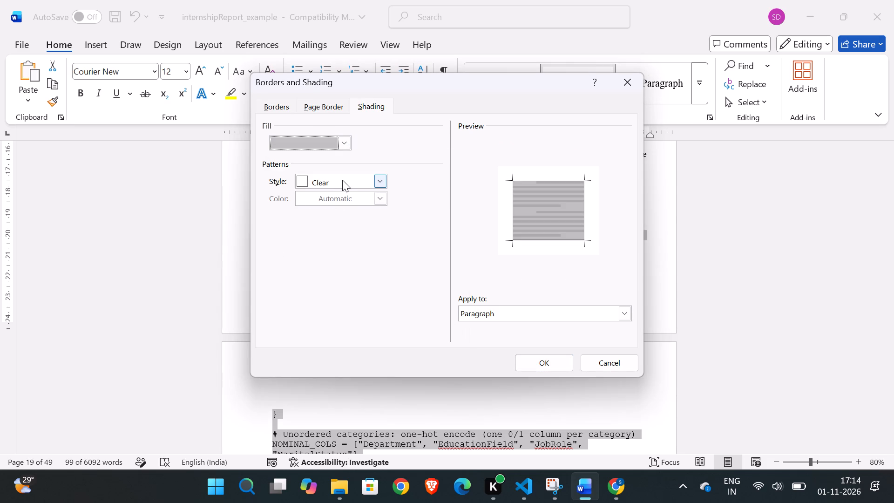
pyautogui.click(379, 197)
pyautogui.click(536, 370)
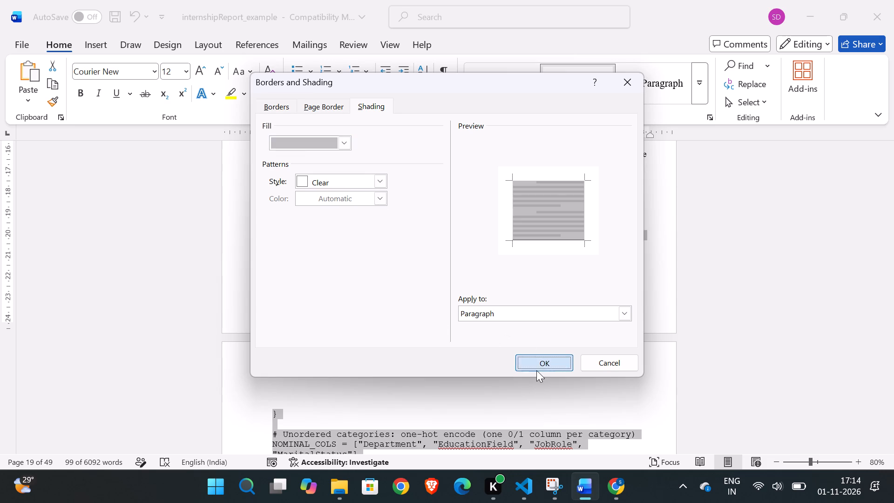
pyautogui.click(536, 370)
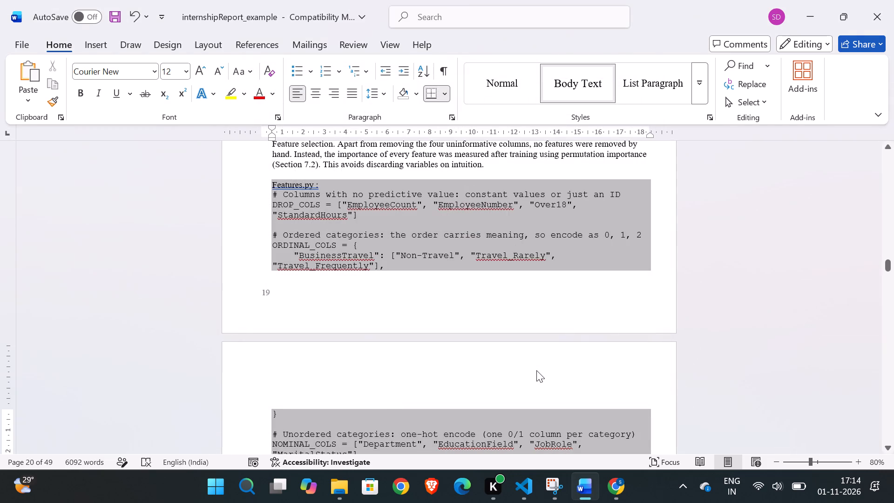
pyautogui.scroll(-1, 536, 370)
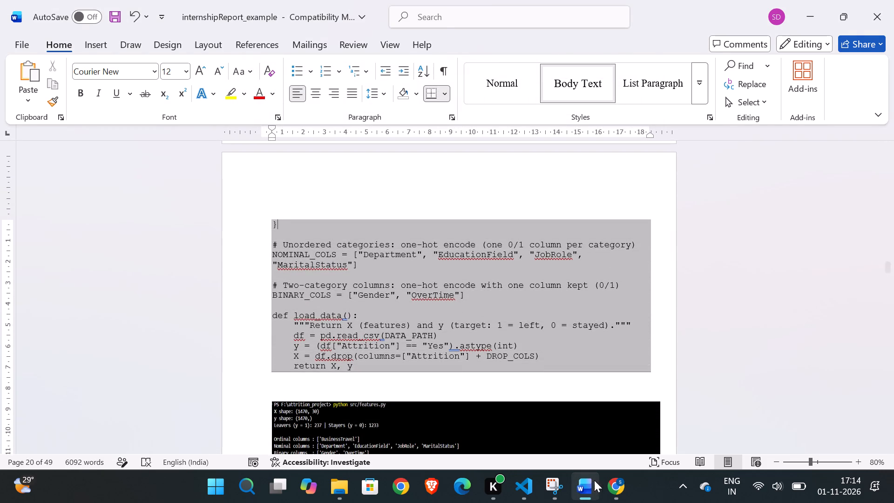
# Check the web code-block instructions, and review the shaded features.py code and the surrounding pages of section 5.3 in Word.
pyautogui.click(610, 485)
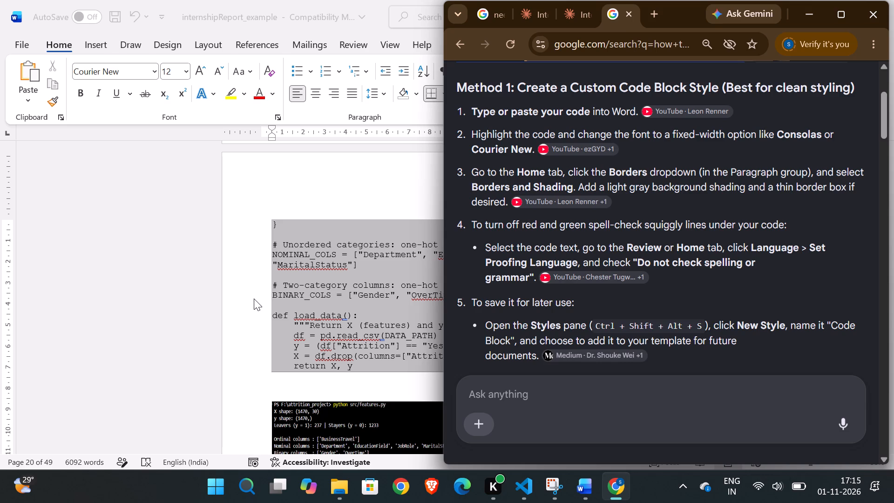
pyautogui.click(295, 287)
pyautogui.scroll(1, 295, 287)
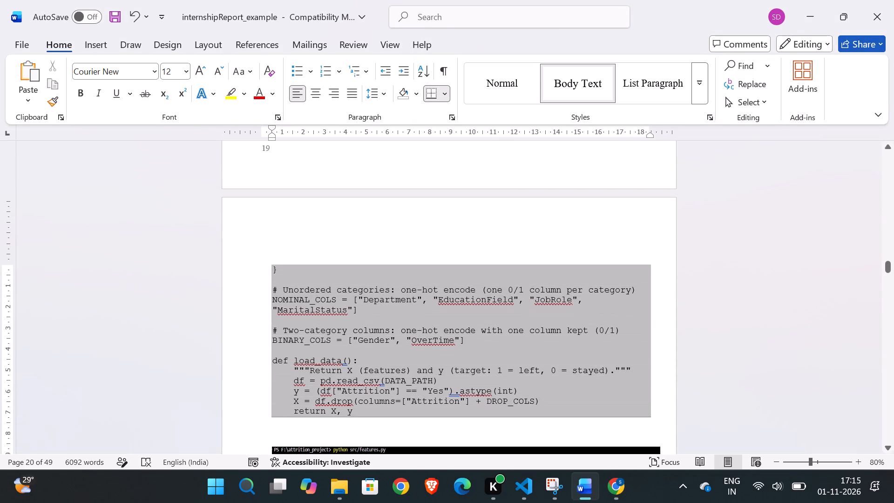
pyautogui.scroll(2, 366, 413)
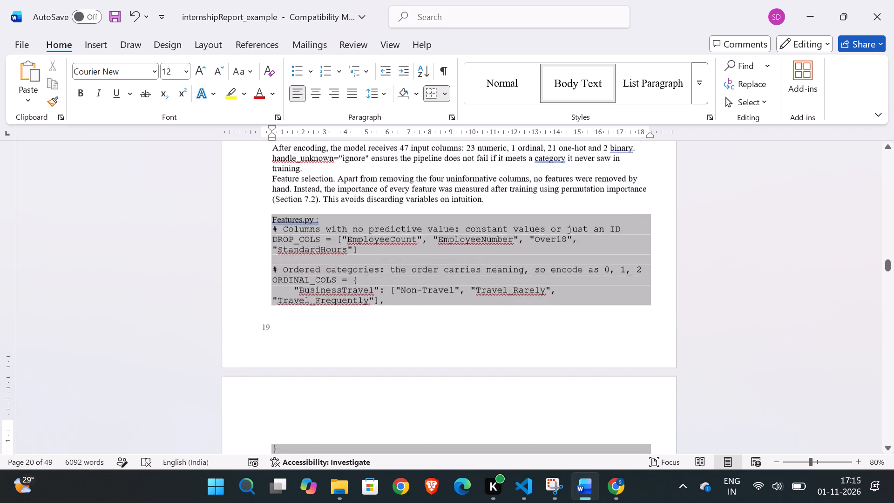
pyautogui.scroll(1, 366, 413)
pyautogui.scroll(-2, 366, 413)
pyautogui.scroll(1, 366, 413)
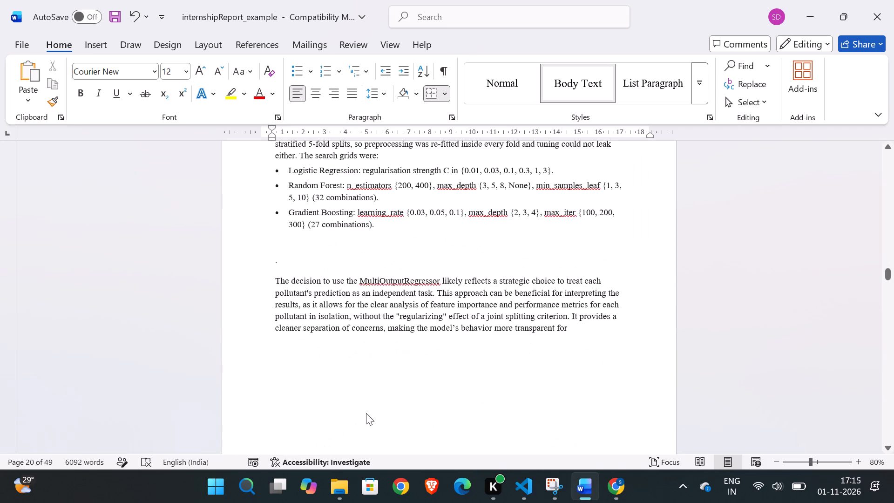
pyautogui.scroll(2, 366, 413)
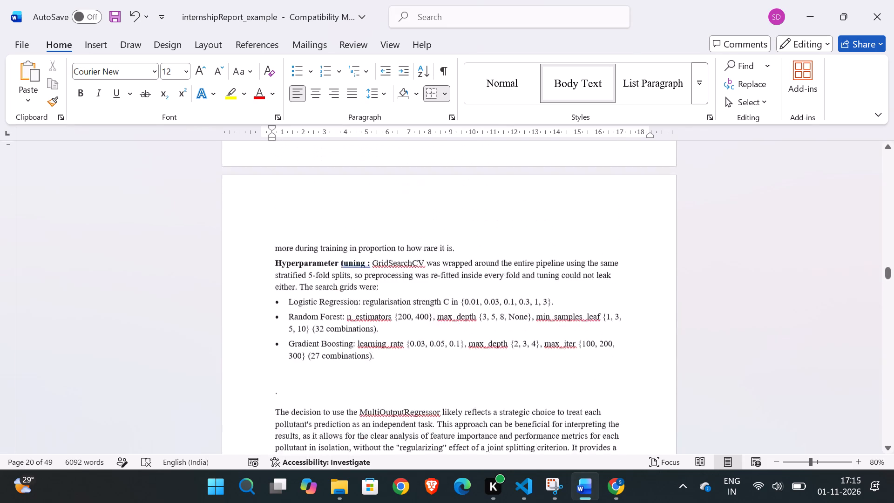
pyautogui.scroll(2, 366, 413)
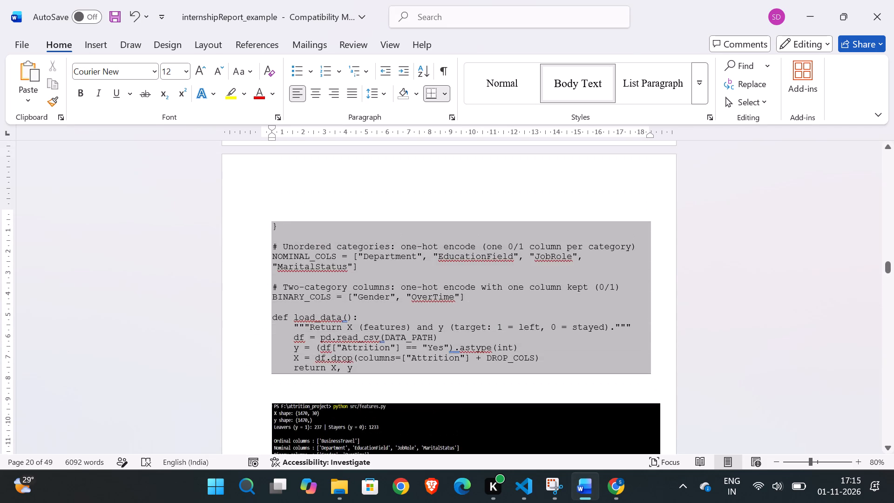
pyautogui.scroll(1, 366, 413)
pyautogui.scroll(-2, 366, 413)
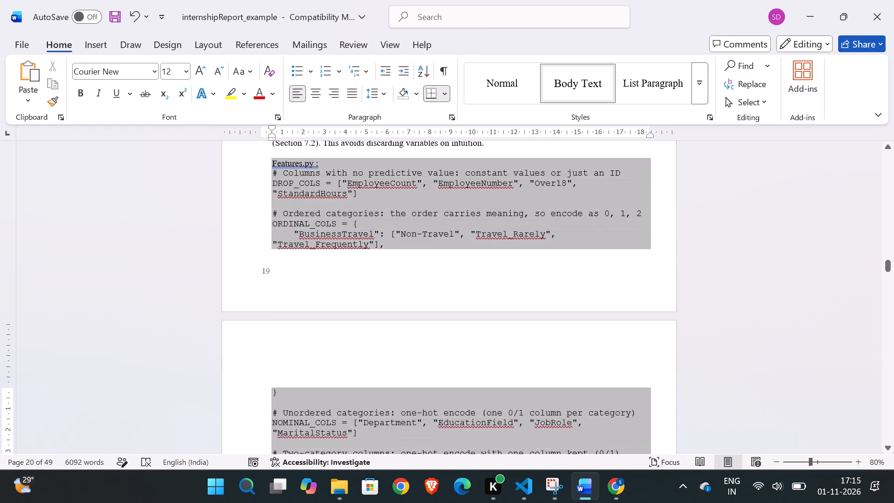
pyautogui.scroll(2, 366, 413)
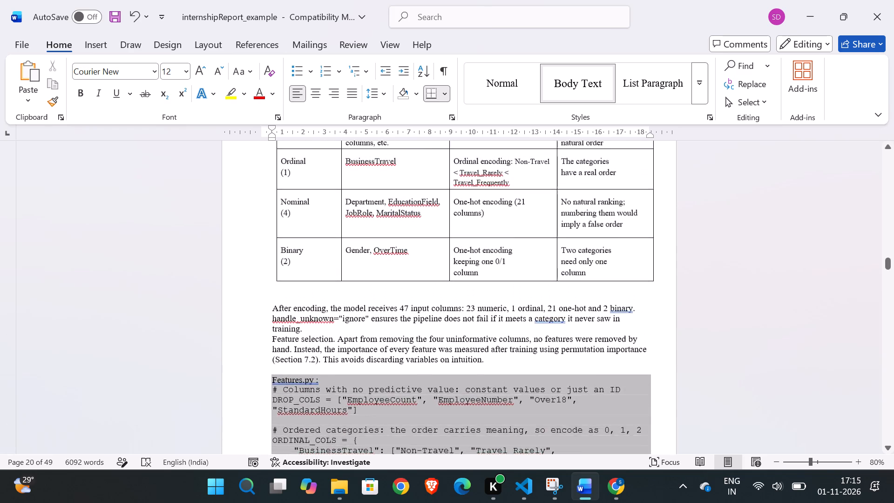
pyautogui.scroll(2, 366, 413)
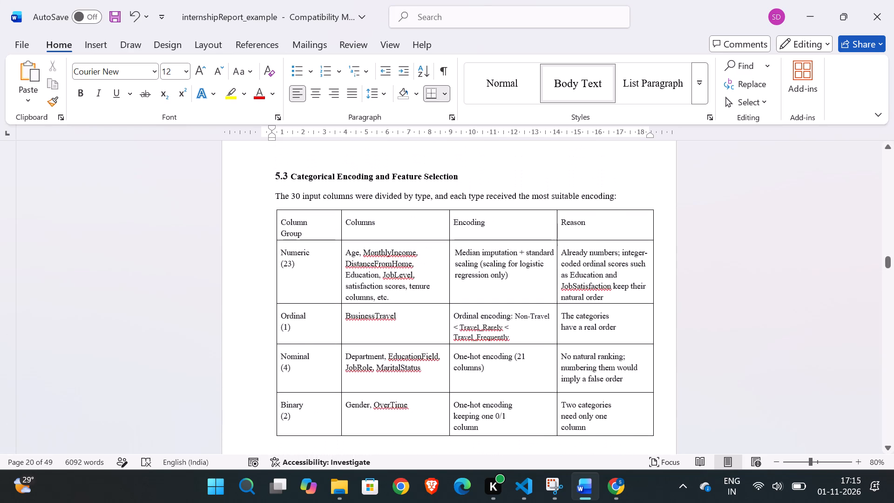
pyautogui.scroll(-1, 366, 413)
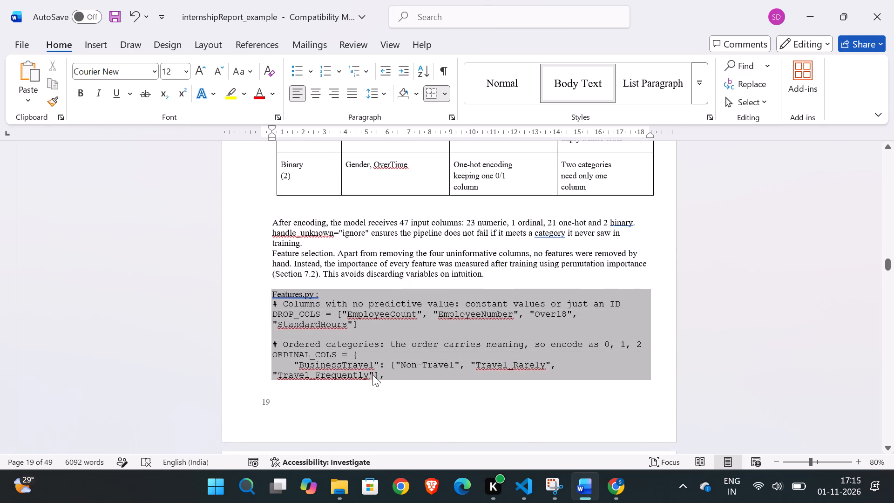
pyautogui.click(423, 360)
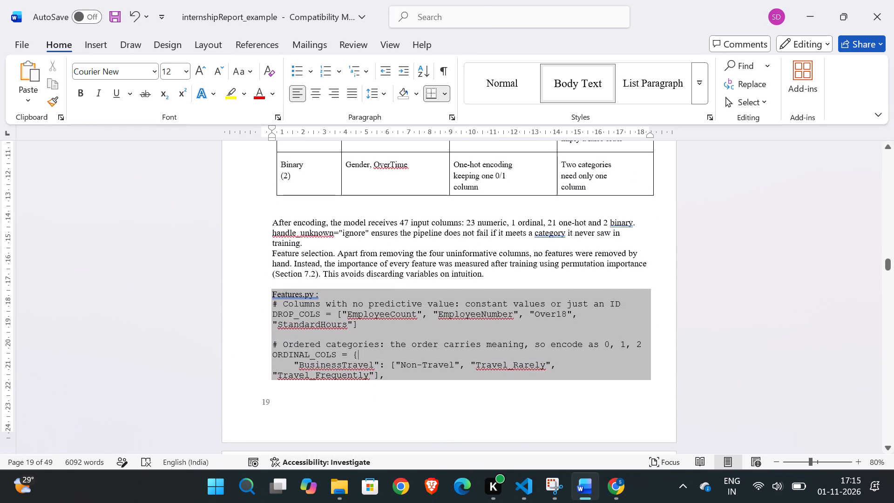
pyautogui.click(657, 364)
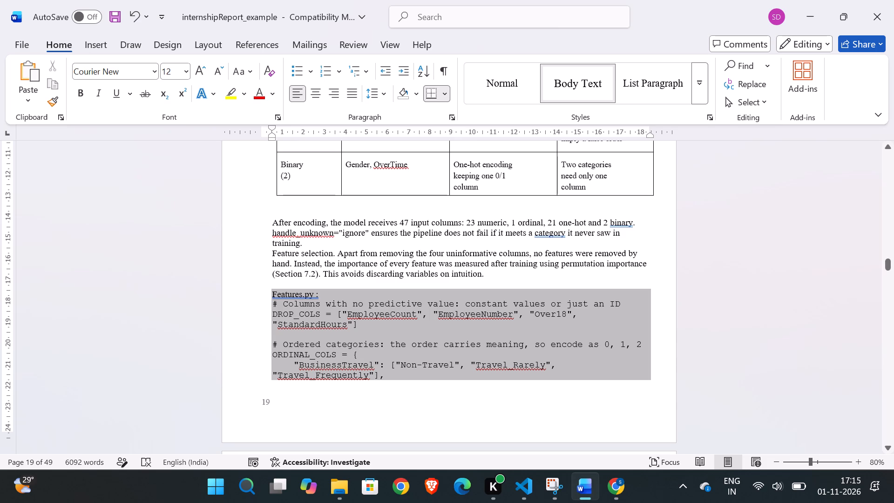
pyautogui.click(649, 379)
pyautogui.click(420, 349)
# Delete the "Features.py :" label and its empty line at the start of the shaded code block.
pyautogui.moveTo(321, 294); pyautogui.dragTo(275, 297)
pyautogui.press('BackSpace')
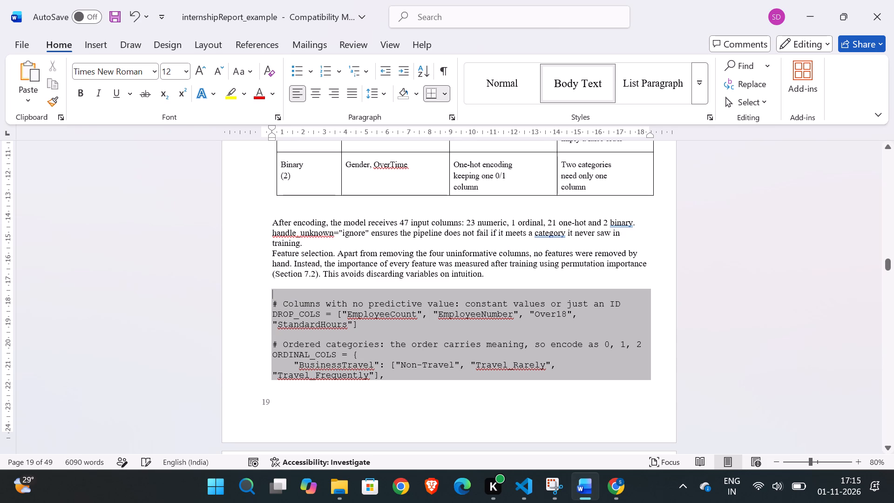
pyautogui.press('BackSpace')
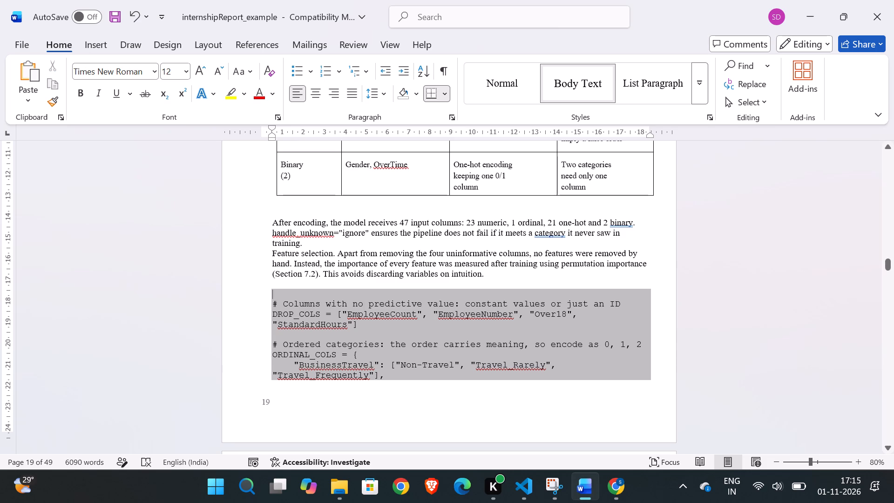
pyautogui.click(271, 299)
pyautogui.click(271, 301)
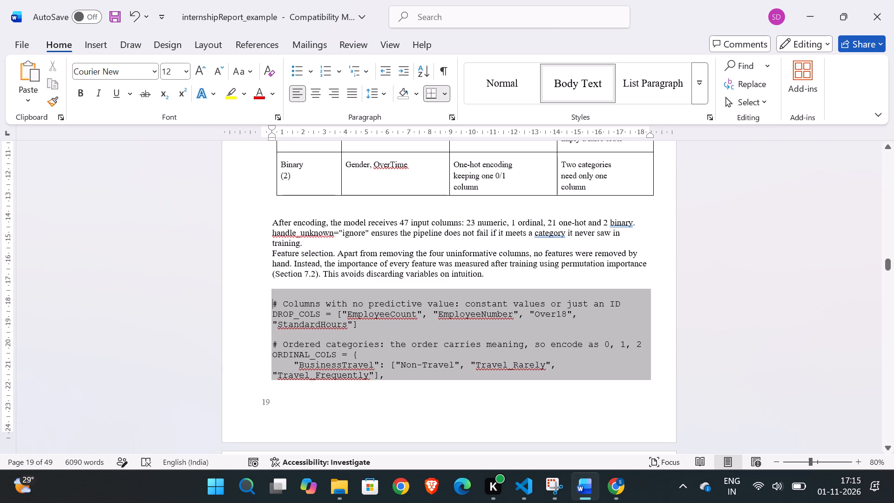
pyautogui.press('BackSpace')
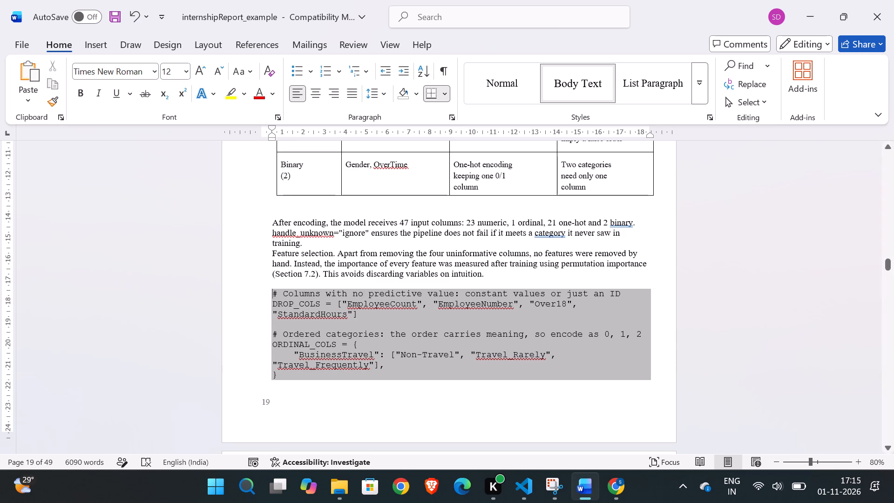
# Join the ORDINAL_COLS definition into one paragraph by pulling "BusinessTravel" up after the opening brace and the closing brace up after the list.
pyautogui.click(371, 376)
pyautogui.scroll(-1, 371, 376)
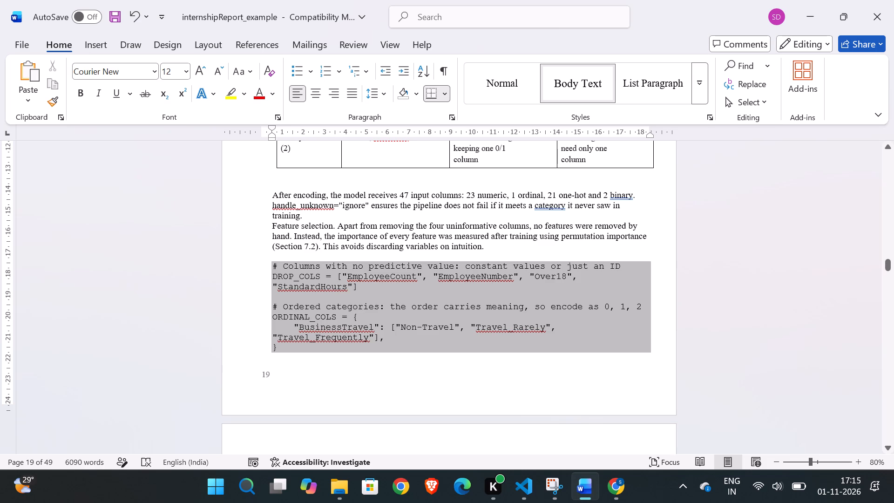
pyautogui.moveTo(294, 326); pyautogui.dragTo(364, 318)
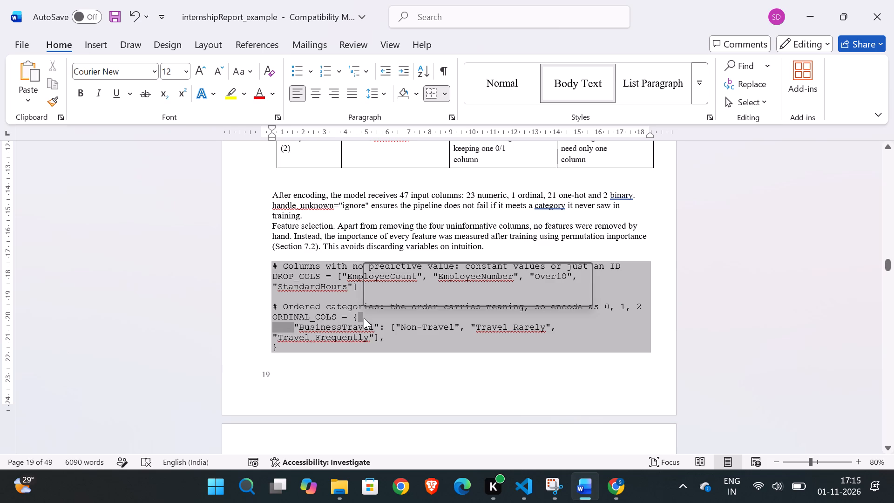
pyautogui.press('BackSpace')
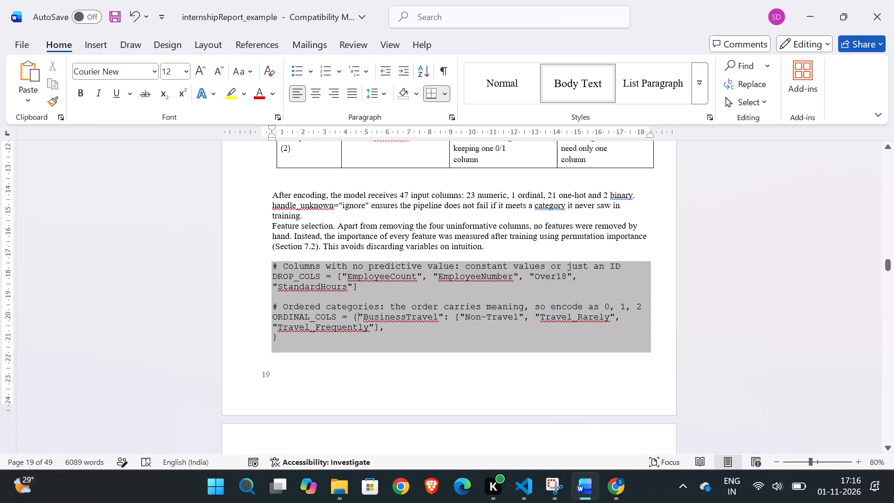
pyautogui.moveTo(272, 336); pyautogui.dragTo(387, 328)
pyautogui.press('BackSpace')
pyautogui.press('BackSpace')
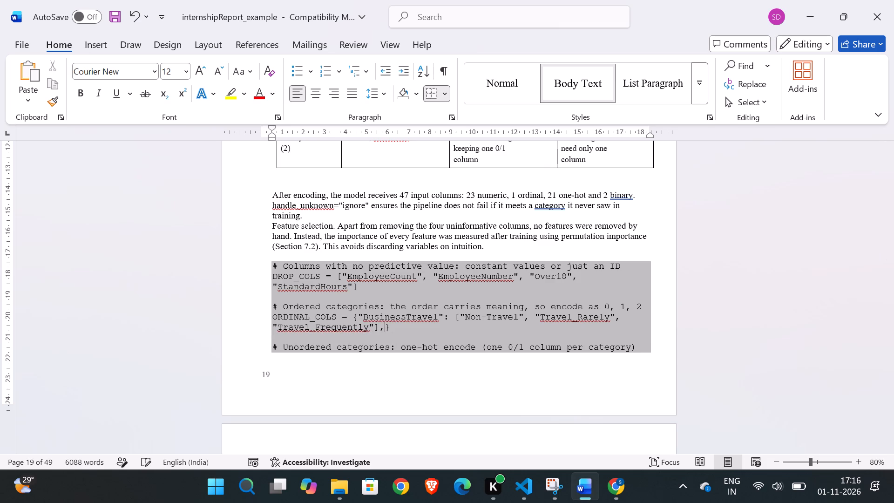
pyautogui.click(476, 330)
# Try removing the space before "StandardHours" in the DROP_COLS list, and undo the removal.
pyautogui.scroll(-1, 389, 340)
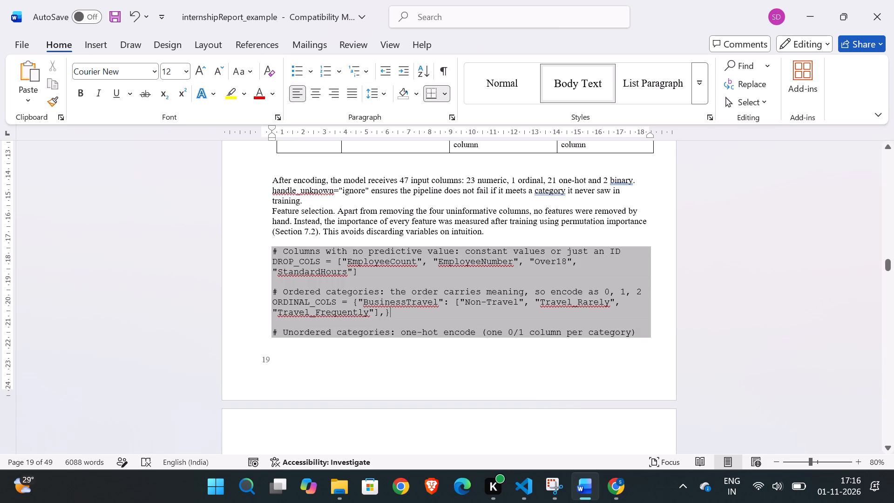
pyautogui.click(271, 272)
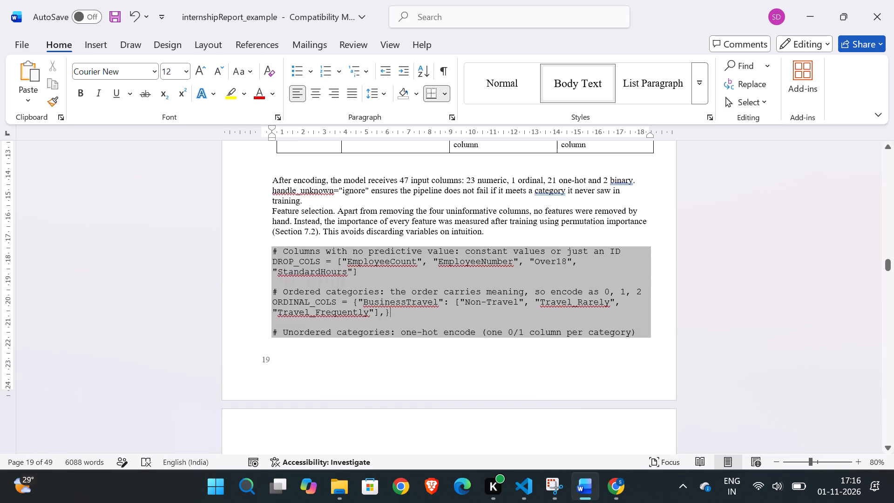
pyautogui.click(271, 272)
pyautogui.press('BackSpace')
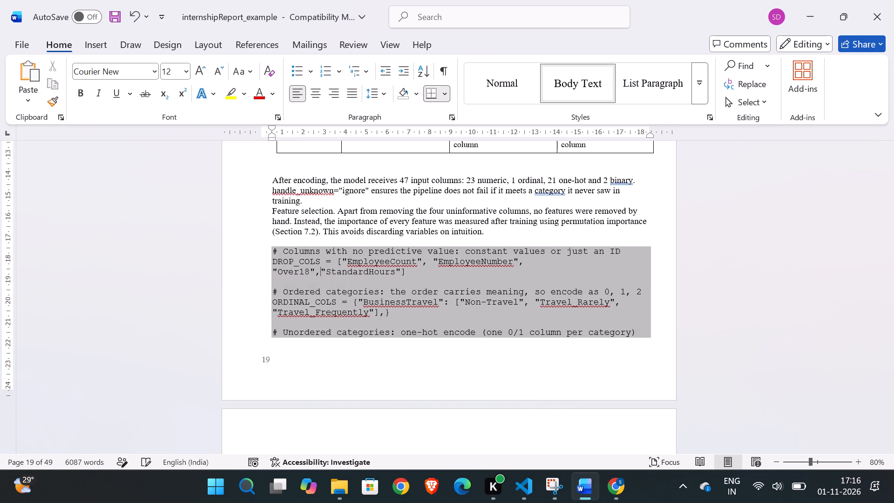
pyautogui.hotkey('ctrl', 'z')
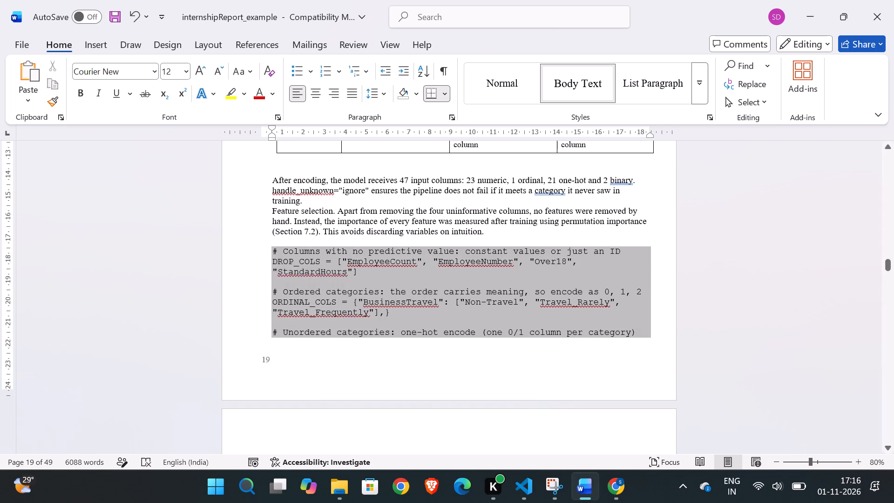
# Delete the "# Two-category columns" comment and the blank line above it, directly before BINARY_COLS.
pyautogui.click(574, 284)
pyautogui.scroll(-2, 574, 284)
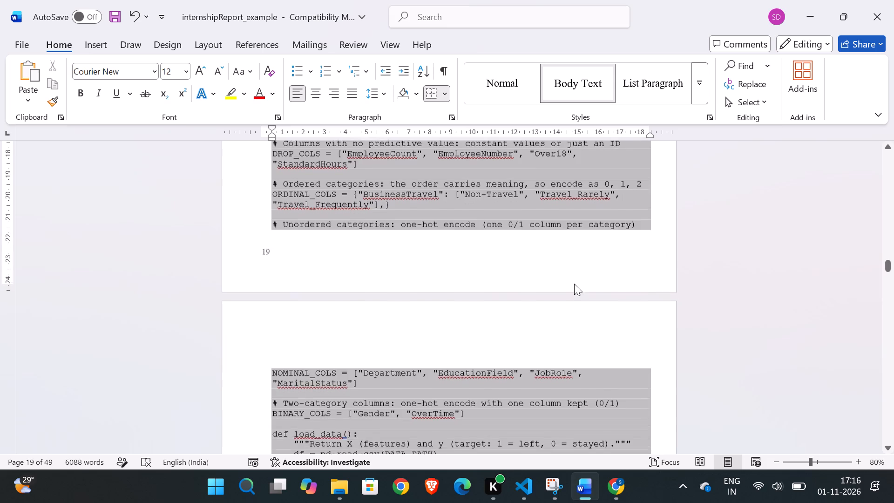
pyautogui.scroll(-2, 574, 284)
pyautogui.scroll(-1, 516, 378)
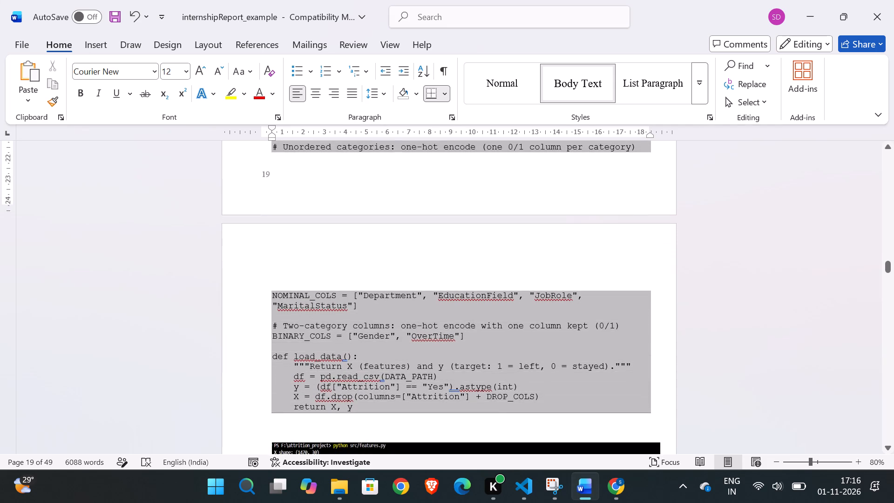
pyautogui.moveTo(623, 329); pyautogui.dragTo(616, 317)
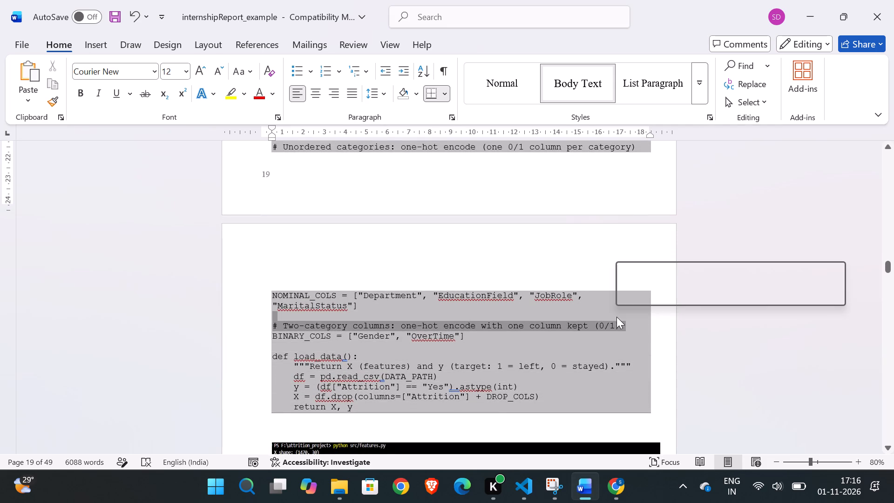
pyautogui.press('BackSpace')
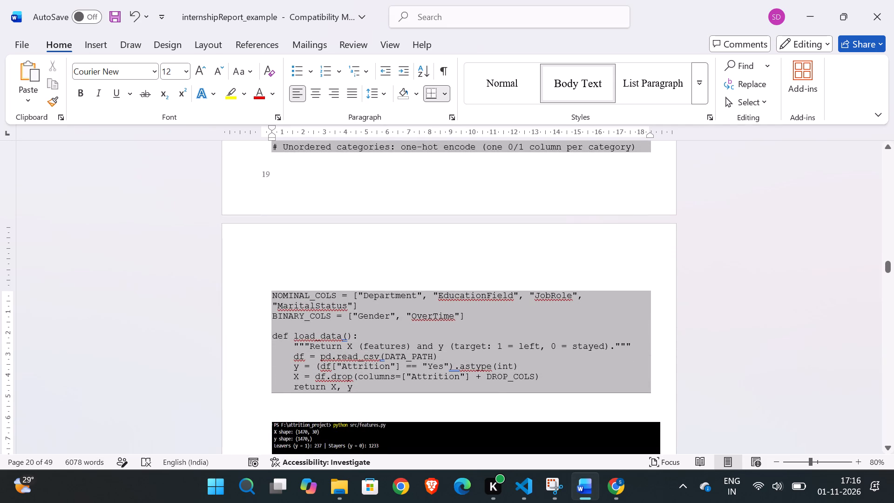
# Delete the "# Ordered categories" comment and the blank line above it, directly before ORDINAL_COLS.
pyautogui.scroll(2, 393, 303)
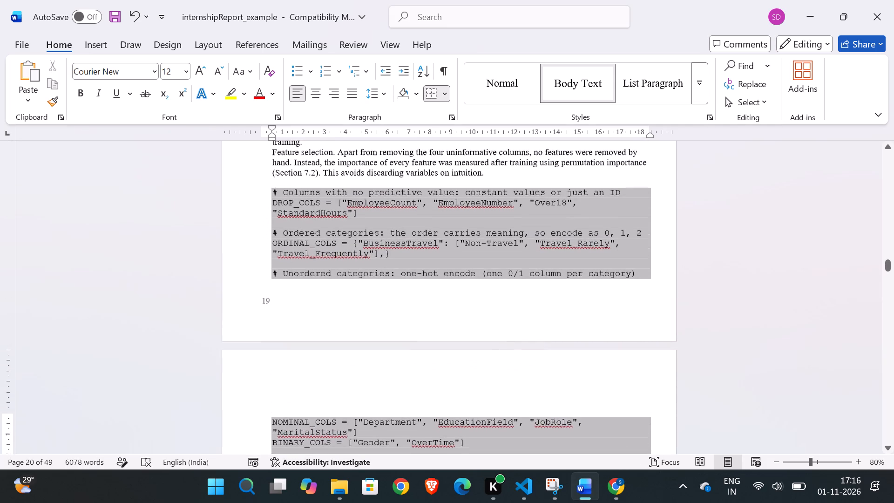
pyautogui.moveTo(645, 239); pyautogui.dragTo(642, 231)
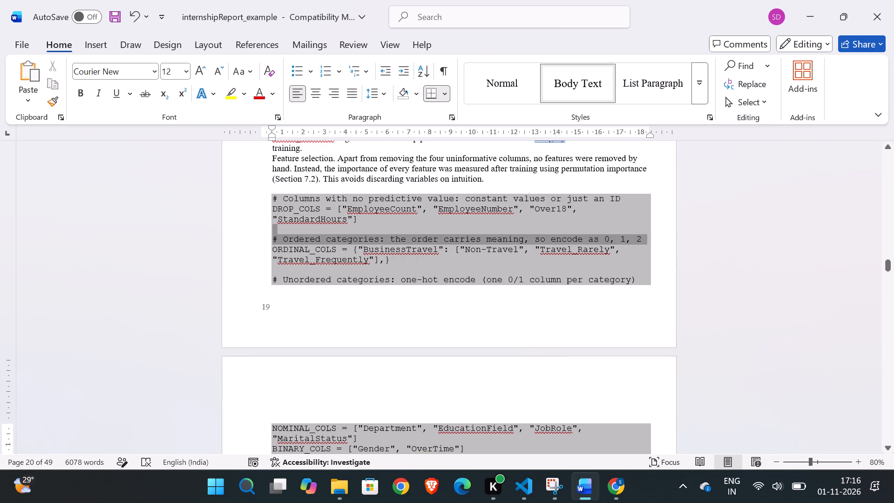
pyautogui.moveTo(642, 231); pyautogui.dragTo(641, 228)
pyautogui.press('BackSpace')
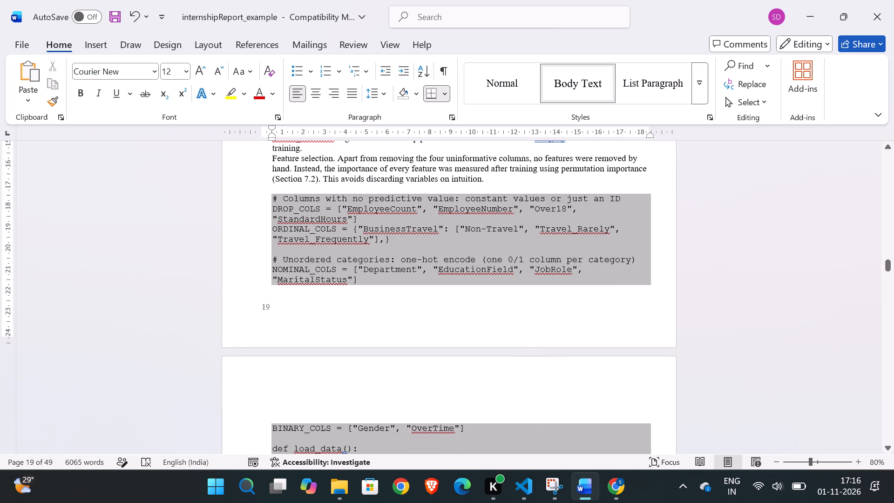
# Delete the "# Columns with no predictive value: constant values or just an ID" comment line directly above DROP_COLS.
pyautogui.moveTo(626, 201); pyautogui.dragTo(278, 201)
pyautogui.press('BackSpace')
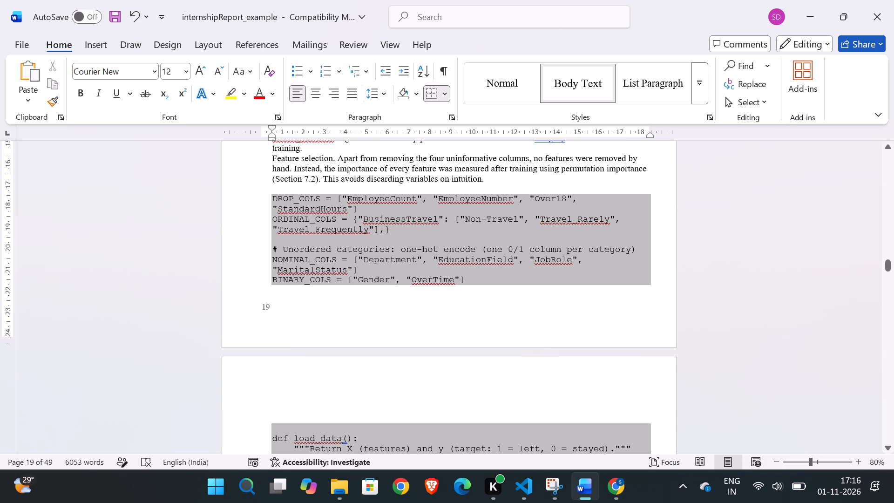
# Delete the "# Unordered categories" comment and the blank line above it, directly before NOMINAL_COLS.
pyautogui.moveTo(636, 246); pyautogui.dragTo(632, 235)
pyautogui.press('BackSpace')
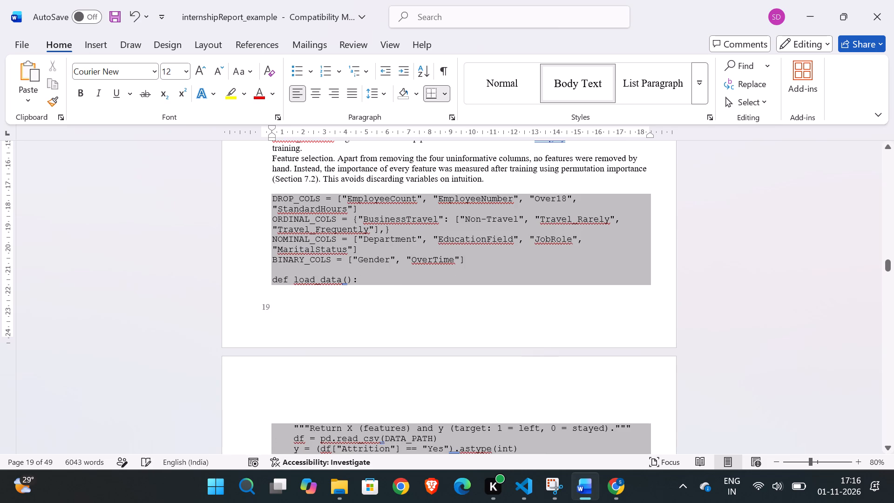
# Review the encoding table, the shortened code block, the output screenshot and the start of section 5.4.
pyautogui.click(323, 266)
pyautogui.scroll(1, 323, 266)
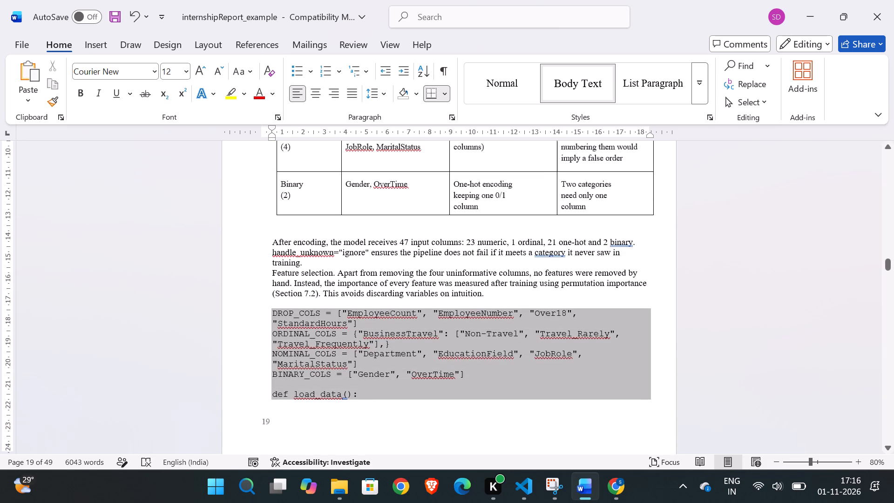
pyautogui.scroll(1, 323, 266)
pyautogui.scroll(-2, 323, 266)
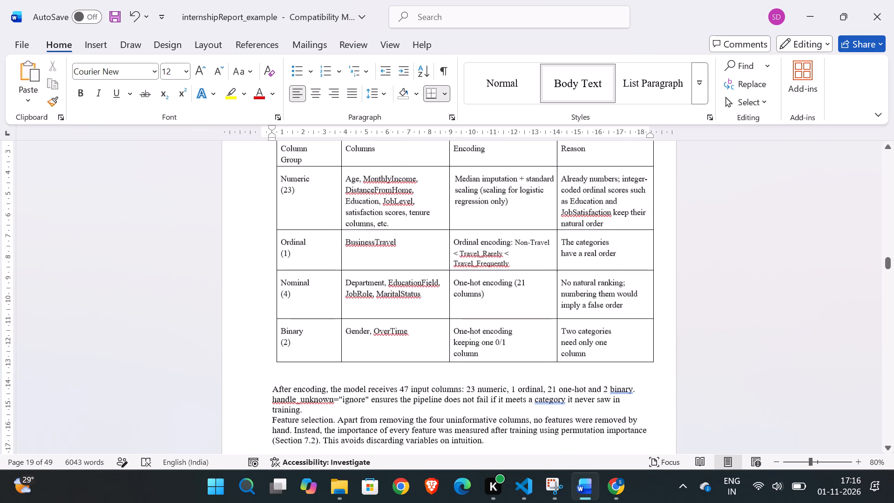
pyautogui.scroll(-2, 323, 266)
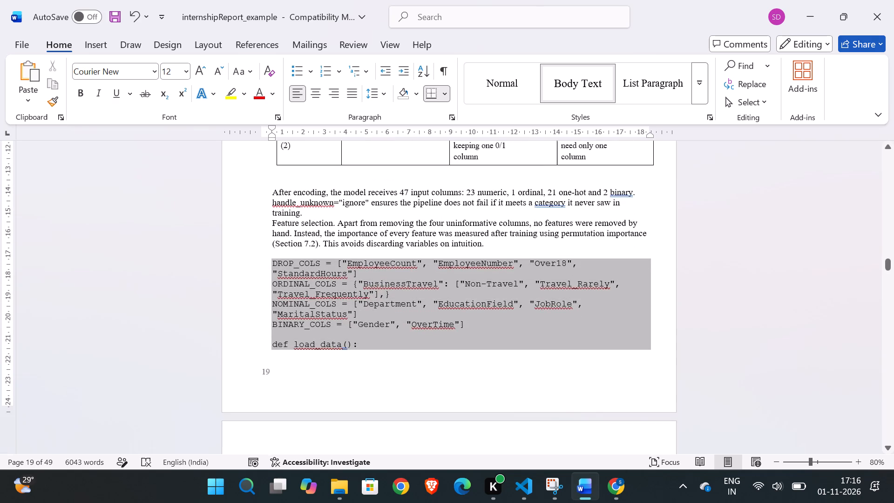
pyautogui.scroll(-2, 378, 339)
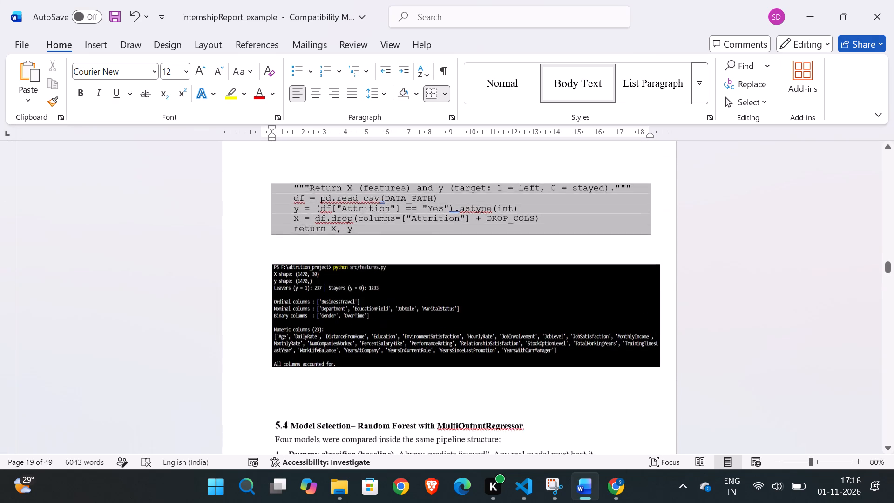
pyautogui.scroll(-1, 378, 339)
# Delete the extra blank lines between the features.py output screenshot and the section 5.4 heading.
pyautogui.scroll(2, 378, 339)
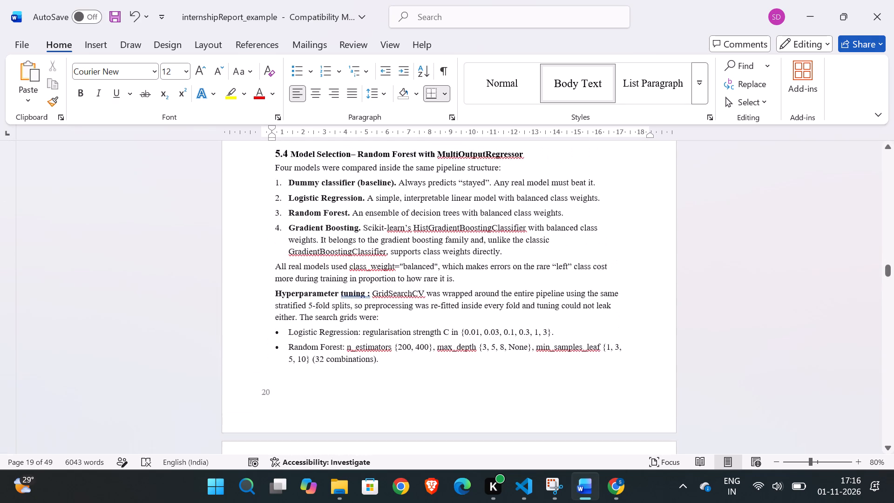
pyautogui.scroll(1, 378, 339)
pyautogui.click(300, 313)
pyautogui.press('BackSpace')
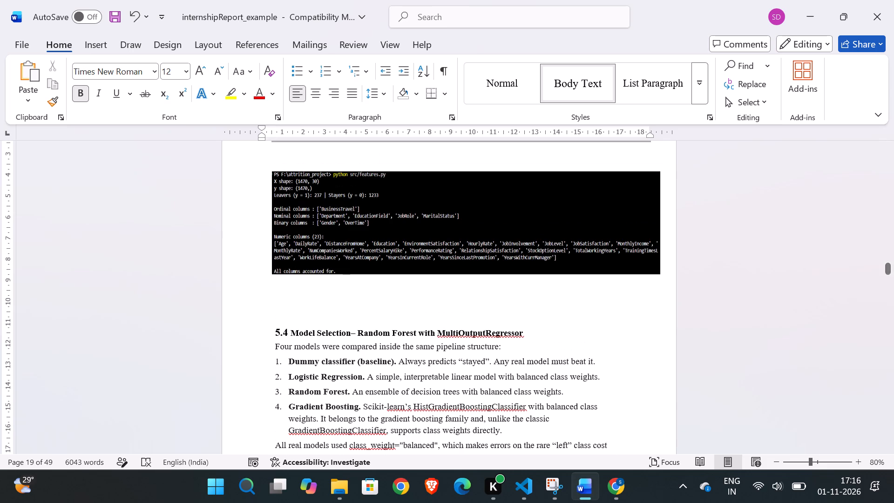
pyautogui.press('BackSpace')
pyautogui.click(738, 329)
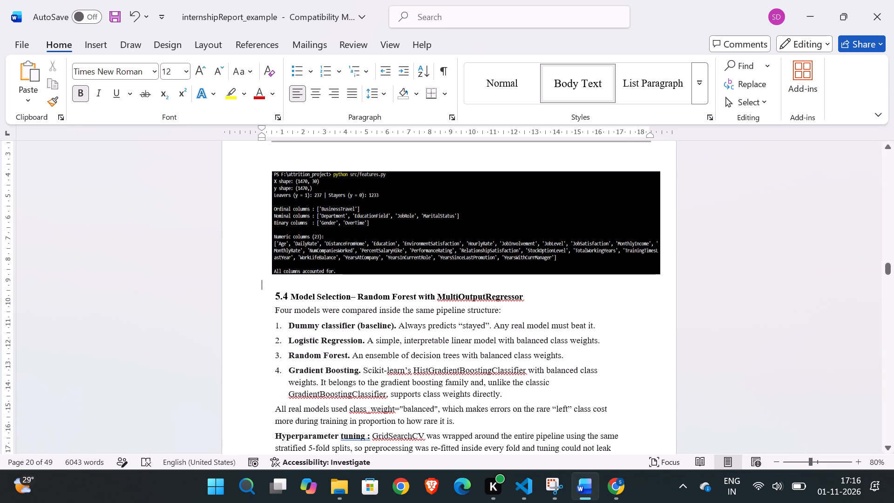
# Check how the code block breaks across pages 19 and 20 and sits above the output screenshot.
pyautogui.scroll(1, 572, 230)
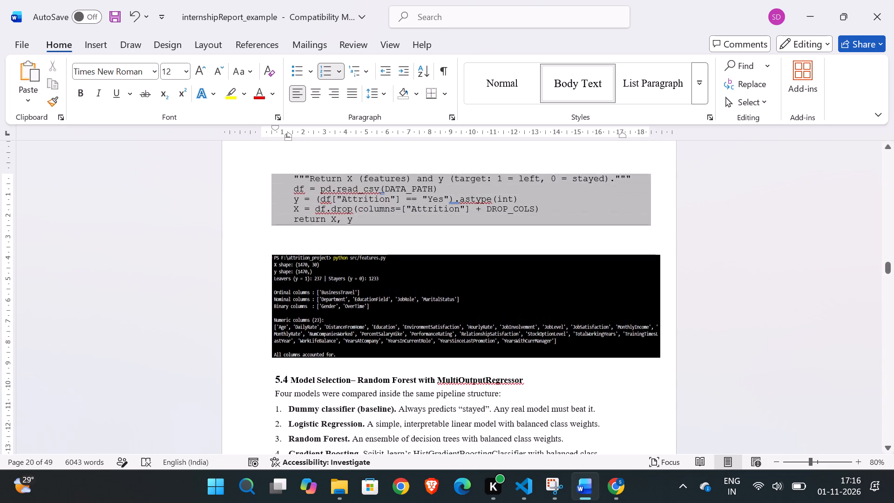
pyautogui.scroll(1, 572, 230)
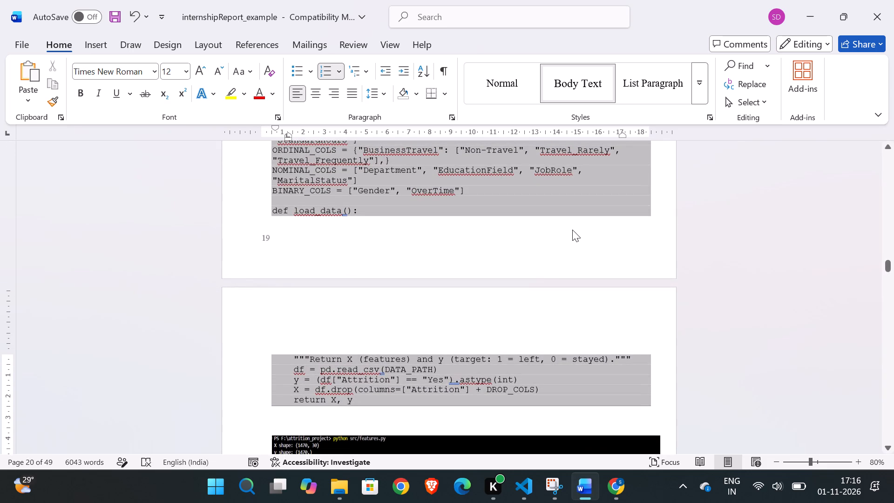
pyautogui.click(474, 190)
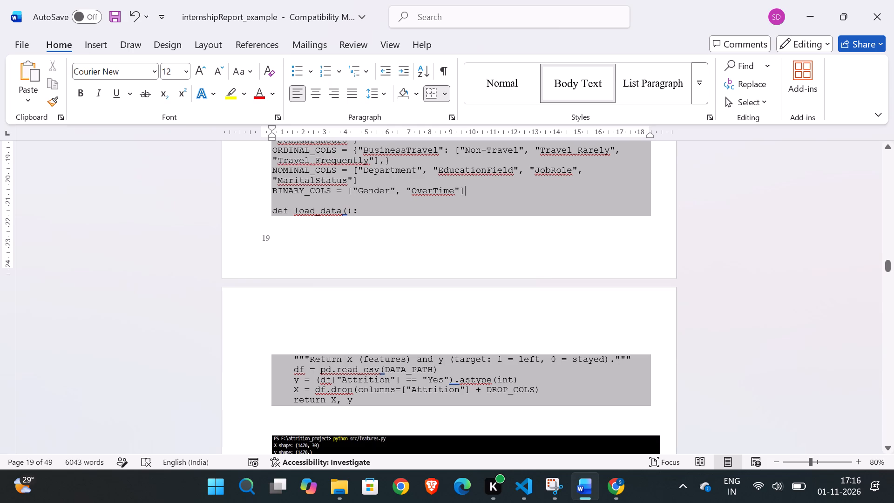
pyautogui.click(372, 201)
pyautogui.scroll(1, 372, 201)
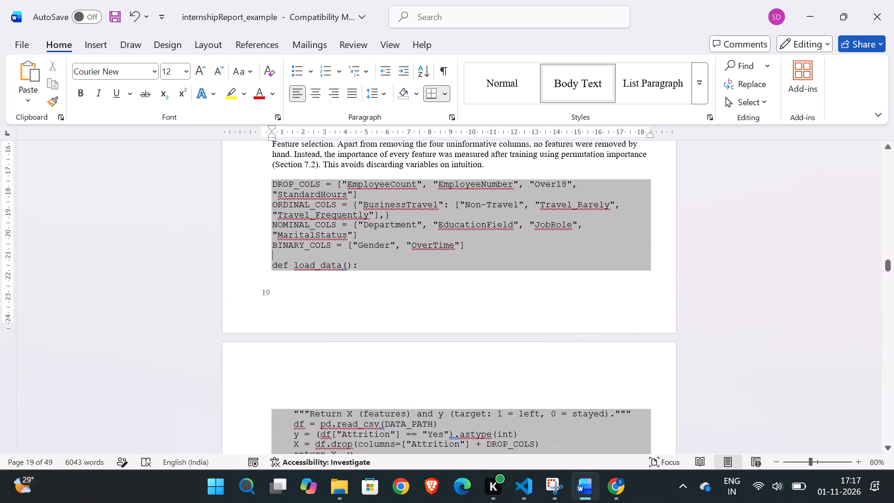
pyautogui.click(527, 326)
pyautogui.scroll(-1, 527, 326)
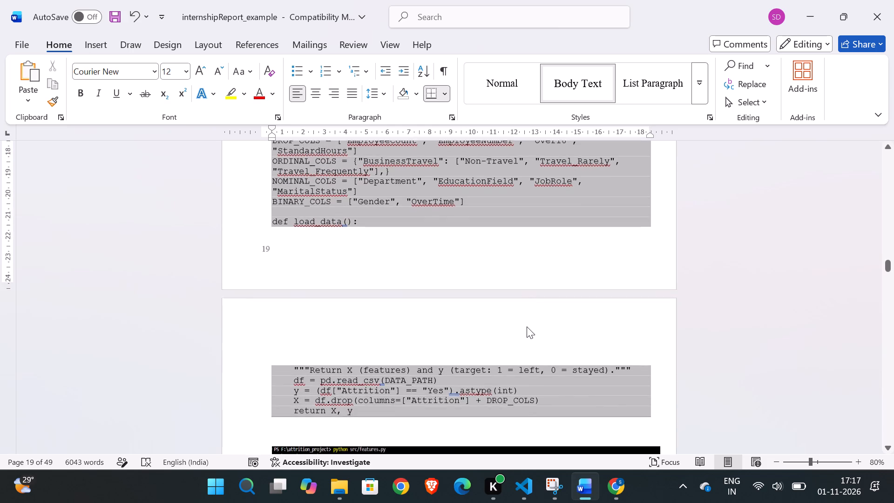
pyautogui.scroll(-1, 527, 326)
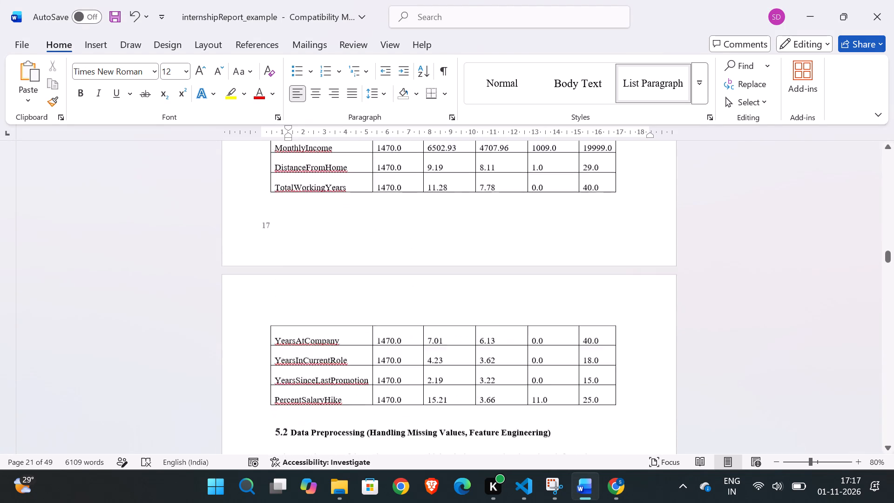
pyautogui.scroll(16, 348, 342)
pyautogui.scroll(-3, 348, 342)
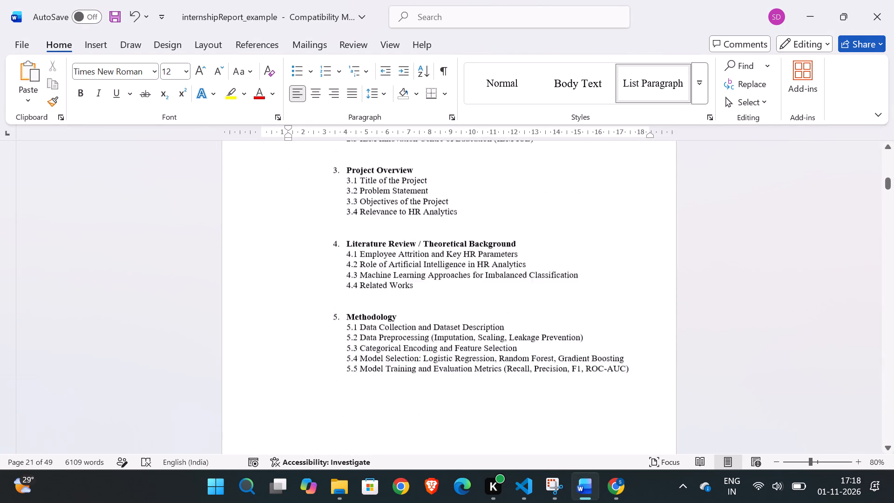
pyautogui.scroll(2, 348, 342)
pyautogui.scroll(-4, 348, 342)
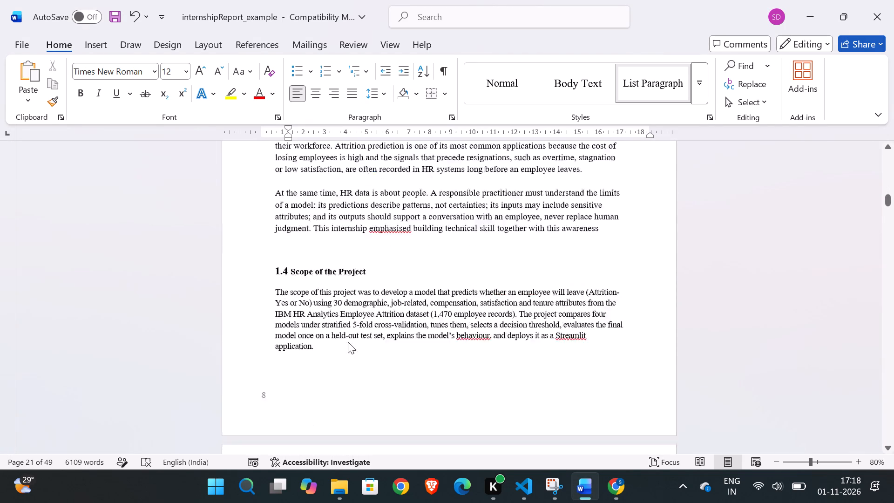
pyautogui.scroll(-5, 348, 342)
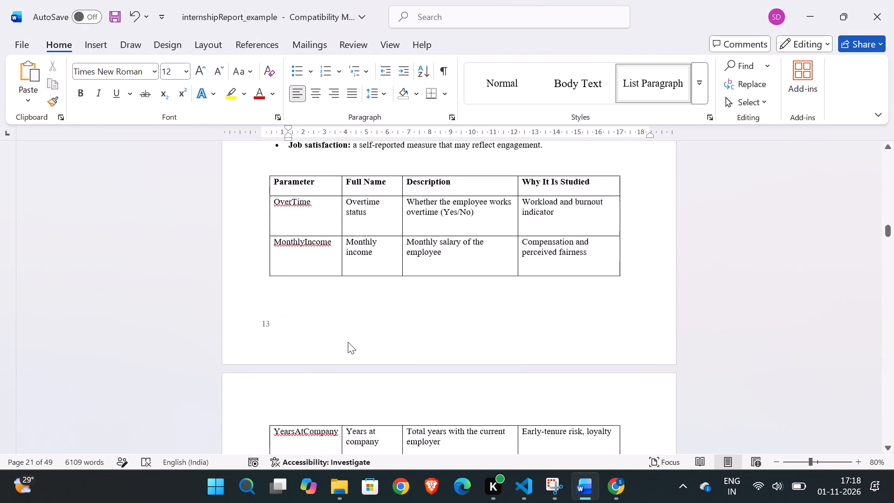
pyautogui.scroll(-4, 348, 342)
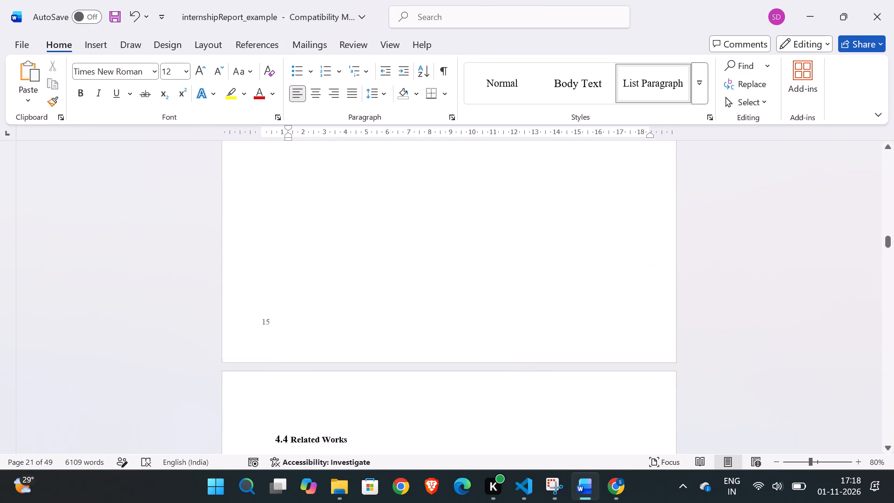
pyautogui.scroll(3, 348, 342)
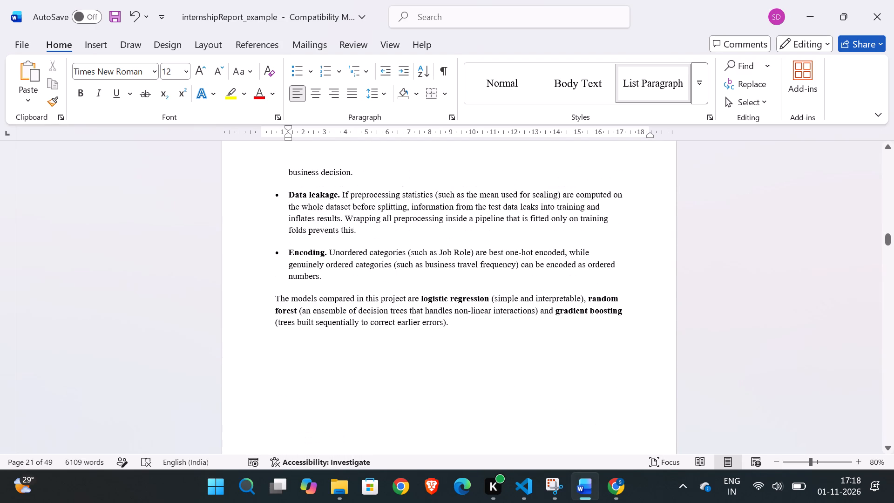
pyautogui.scroll(3, 348, 342)
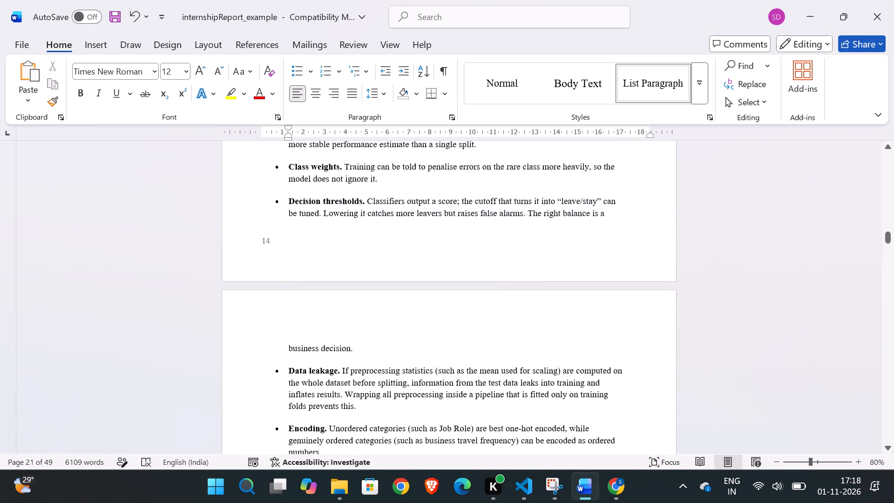
pyautogui.scroll(2, 348, 342)
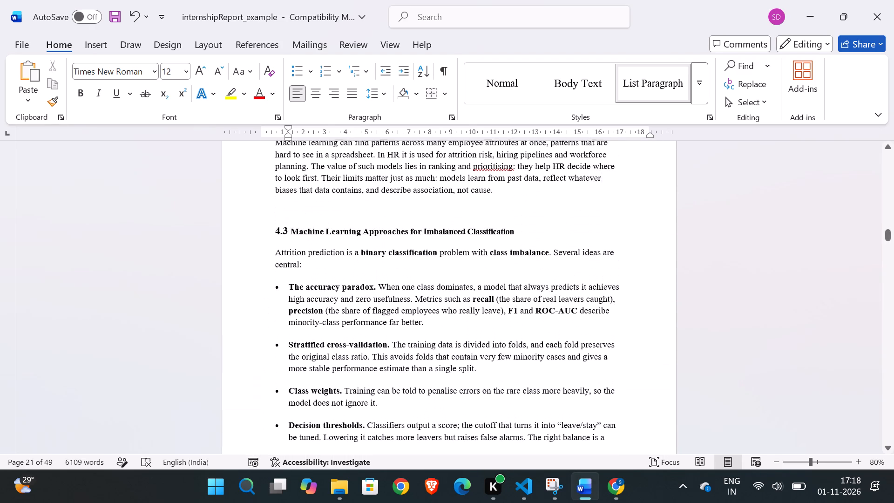
pyautogui.scroll(-1, 348, 342)
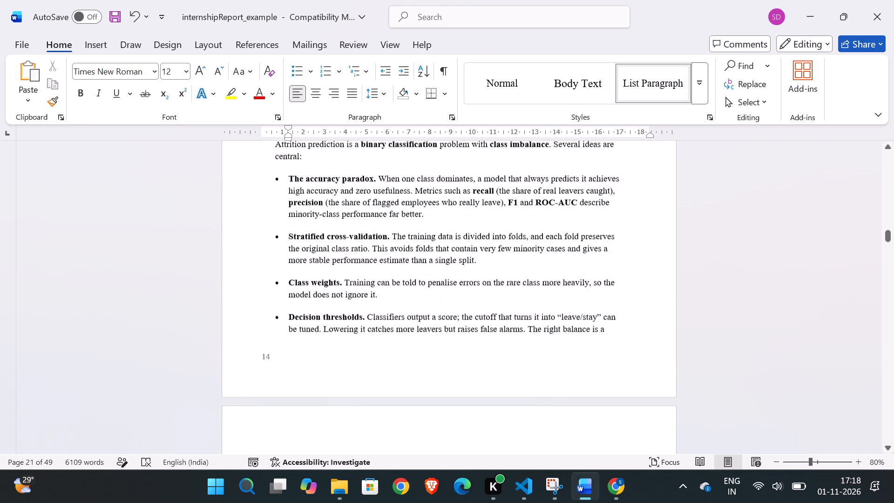
pyautogui.scroll(-1, 348, 342)
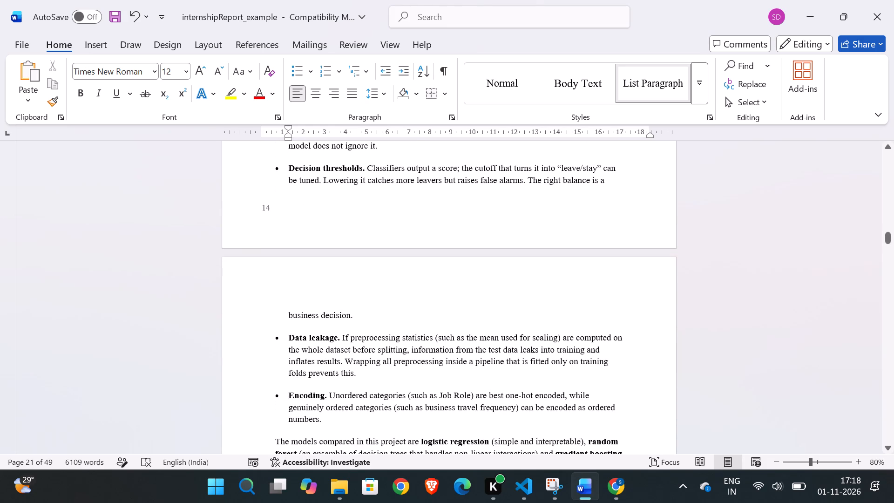
pyautogui.scroll(-2, 348, 342)
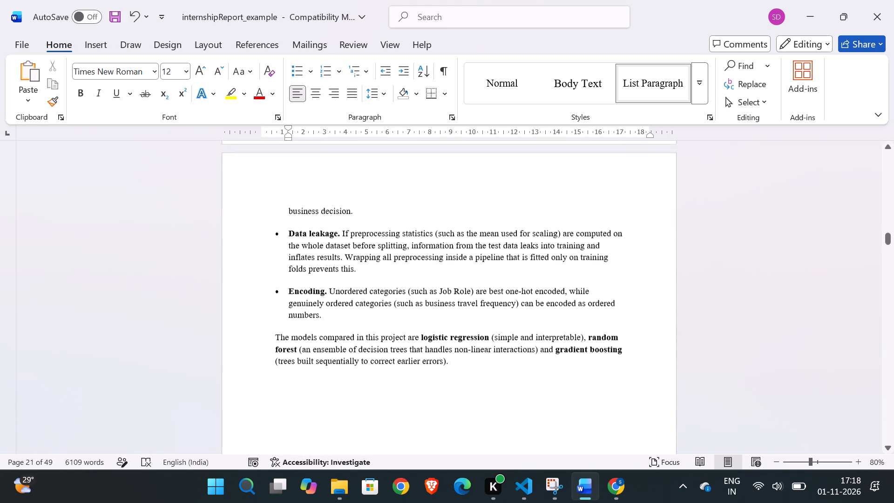
pyautogui.scroll(-2, 348, 342)
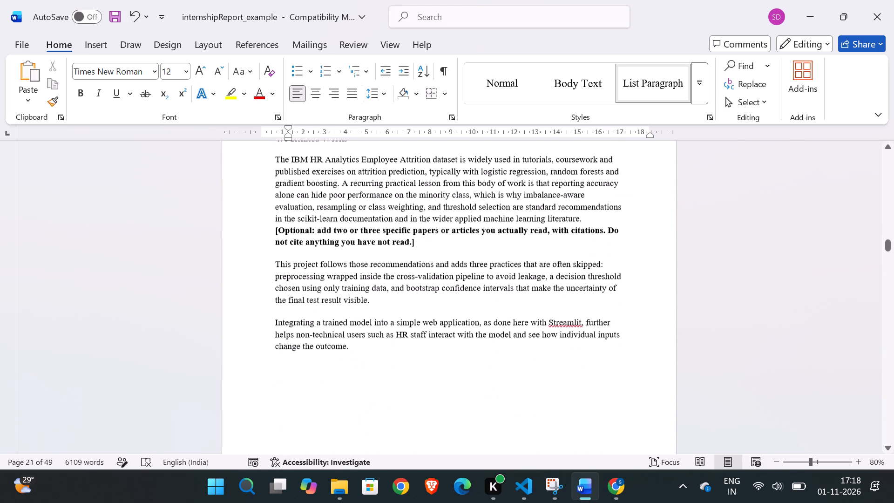
pyautogui.scroll(-2, 348, 342)
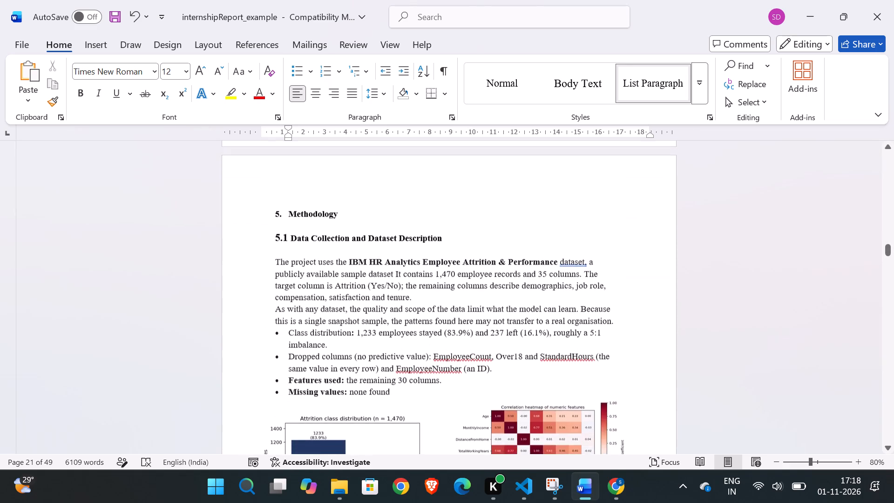
pyautogui.scroll(6, 348, 342)
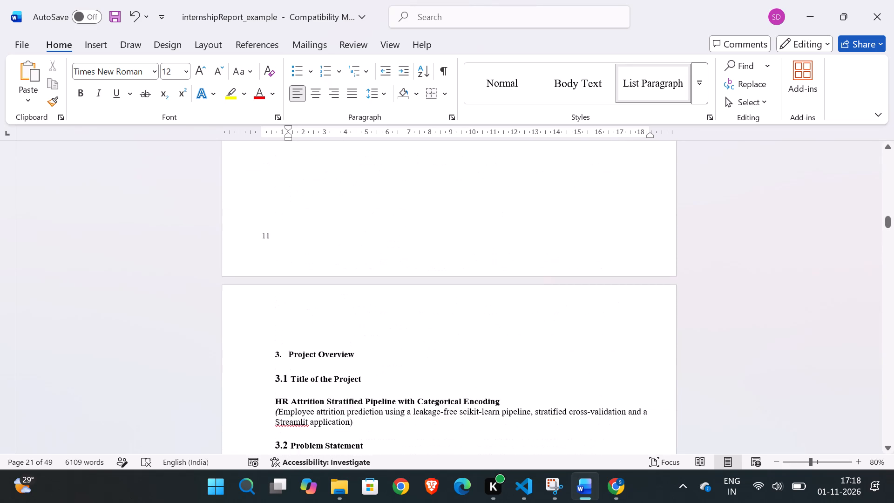
pyautogui.scroll(2, 348, 342)
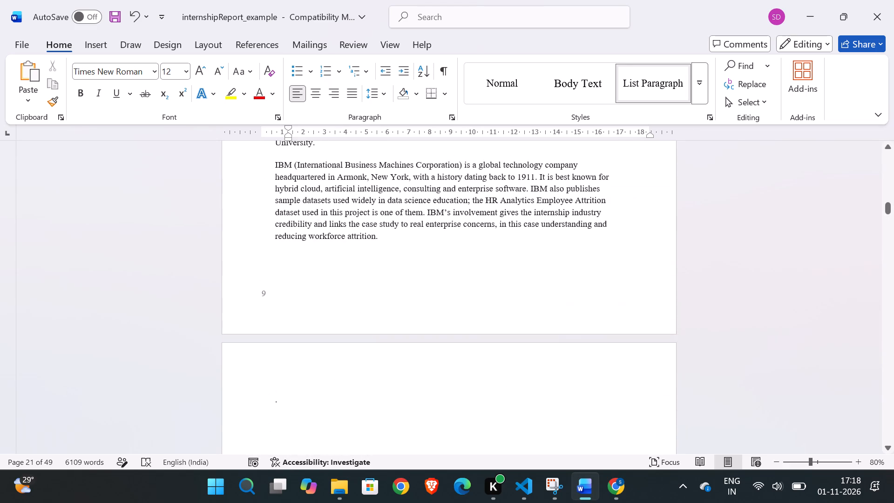
# Delete the stray full stop and the otherwise blank page before the internship program details table in section 2.
pyautogui.scroll(-2, 348, 342)
pyautogui.click(348, 342)
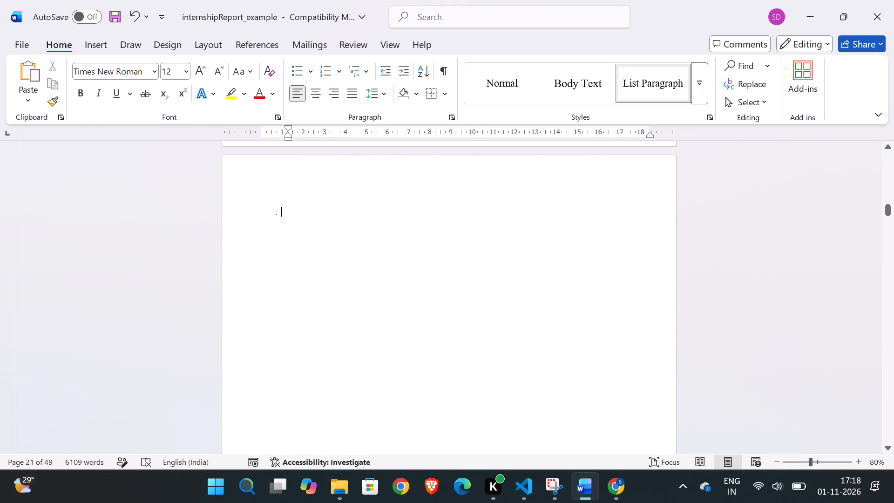
pyautogui.press('BackSpace')
pyautogui.press('BackSpace')
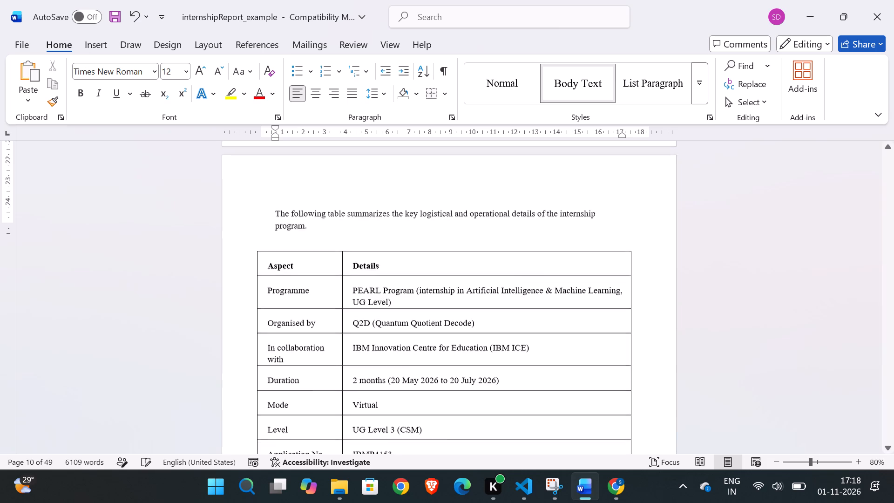
# Check the page flow around the program details table and back through sections 2 and 1 to the acknowledgement.
pyautogui.scroll(3, 348, 342)
pyautogui.scroll(-2, 348, 342)
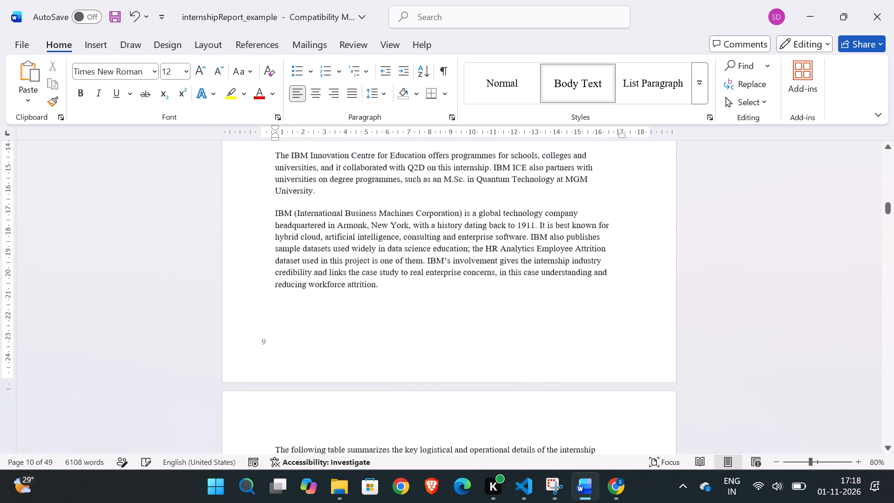
pyautogui.scroll(-2, 348, 342)
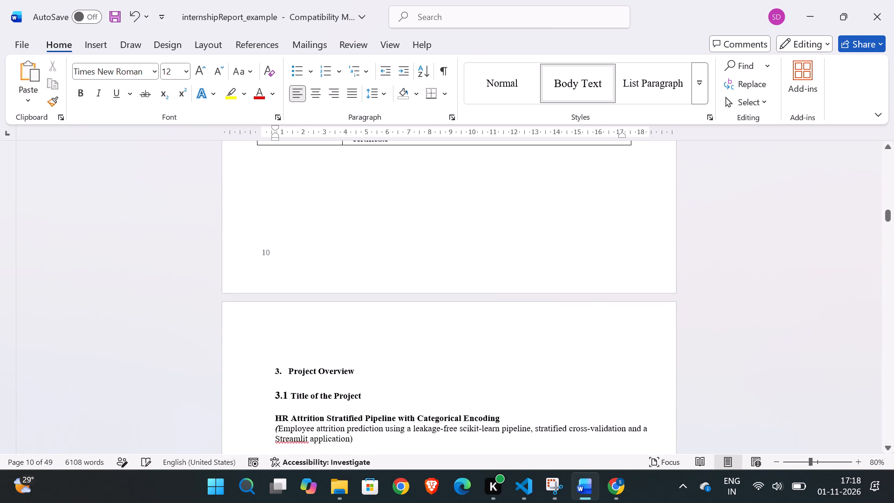
pyautogui.scroll(4, 348, 342)
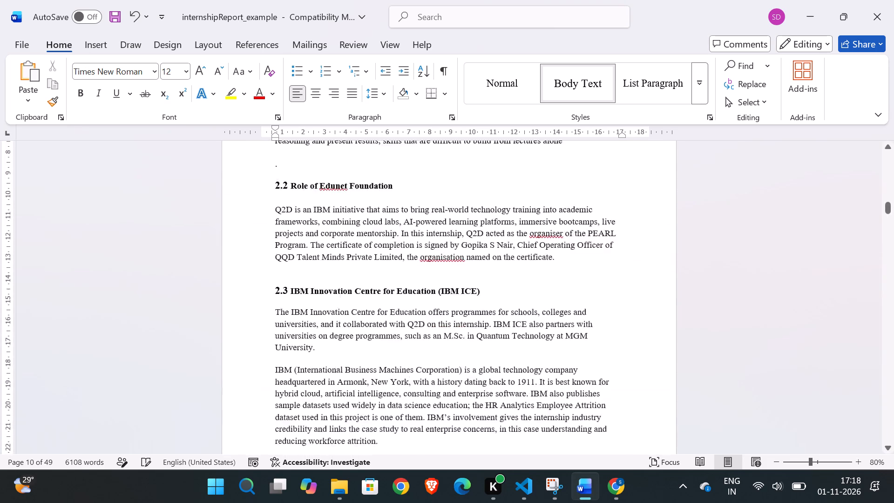
pyautogui.scroll(3, 348, 342)
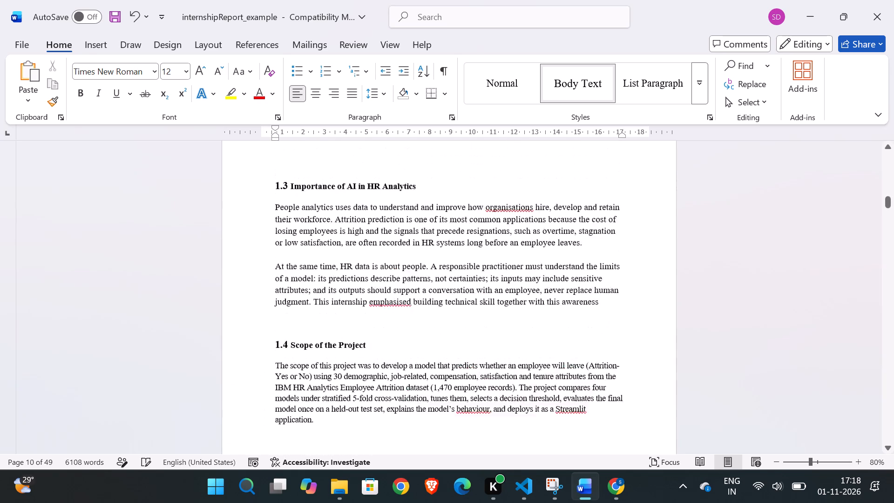
pyautogui.scroll(1, 348, 342)
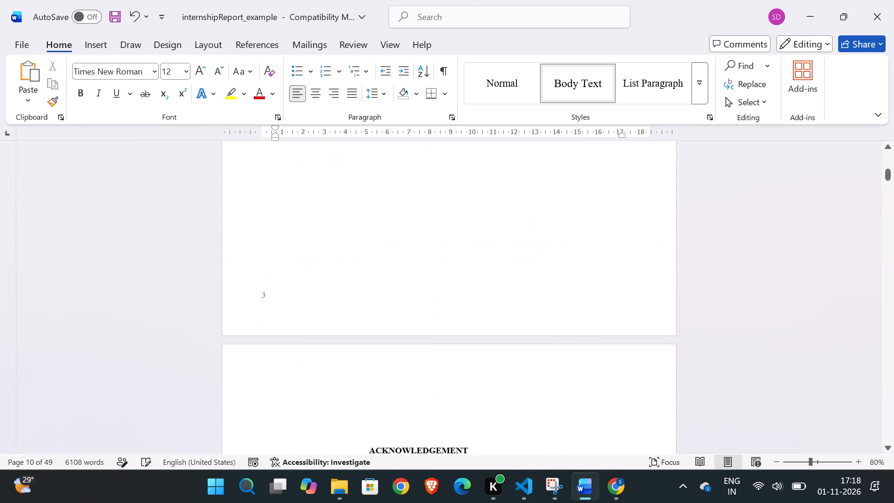
# Examine the layout of the cover, bonafide certificate and acknowledgement pages side by side at a reduced 60% zoom.
pyautogui.hotkey('ctrl', '=')
pyautogui.hotkey('ctrl', '-')
pyautogui.hotkey('ctrl', '-')
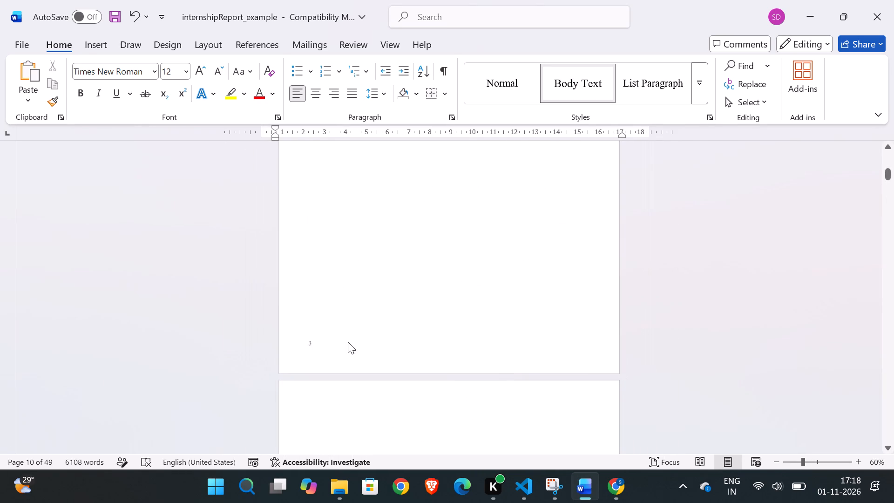
pyautogui.scroll(-2, 348, 342)
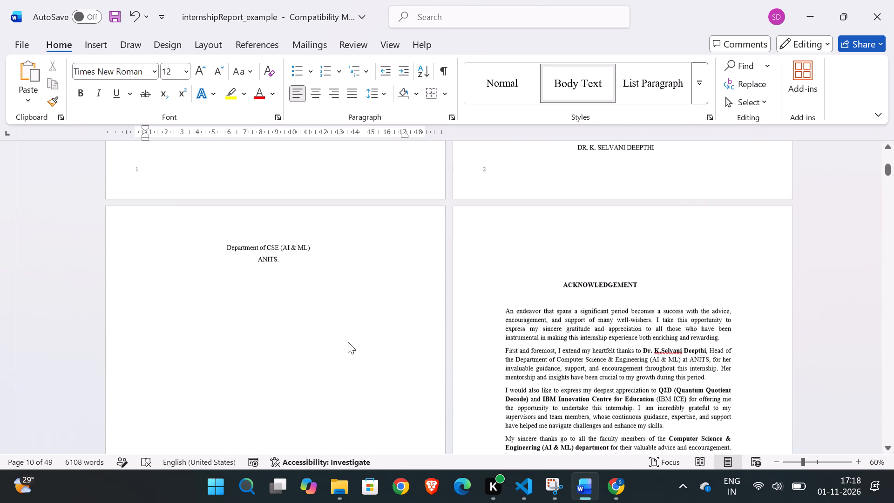
pyautogui.scroll(2, 348, 342)
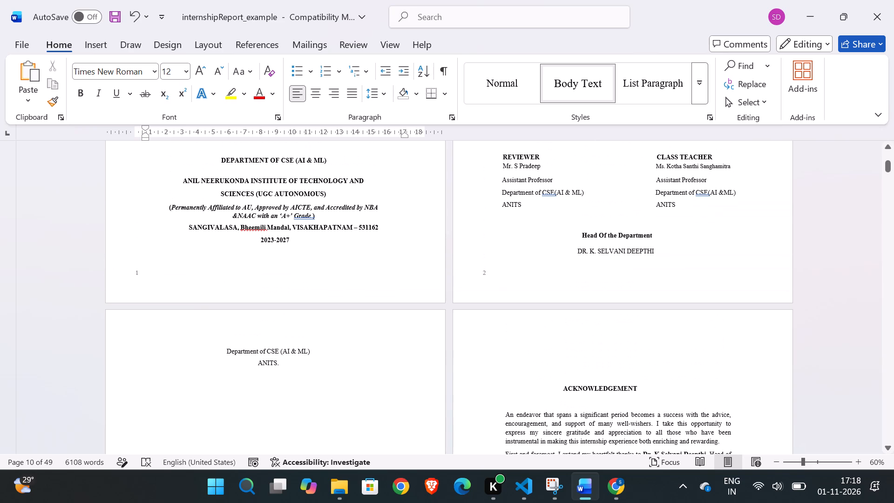
pyautogui.scroll(1, 348, 342)
pyautogui.scroll(5, 466, 287)
pyautogui.scroll(-1, 466, 287)
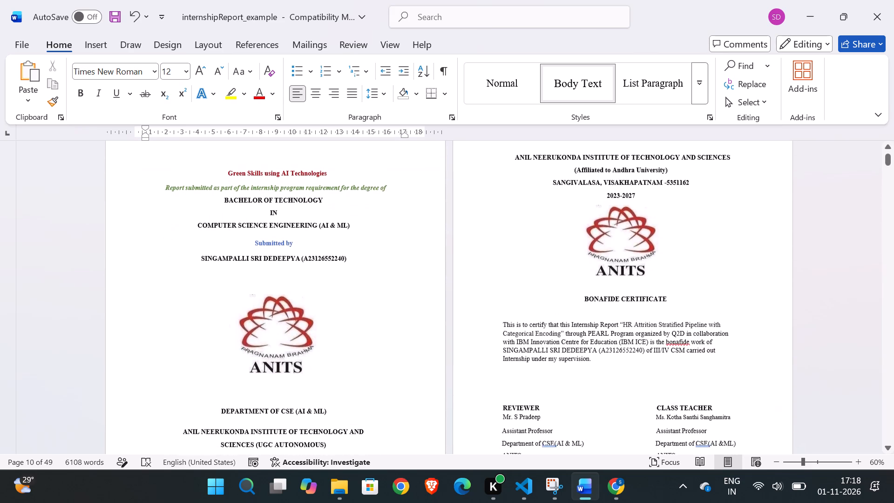
# Delete the blank line above the Reviewer and Class Teacher block on the bonafide certificate page.
pyautogui.click(518, 371)
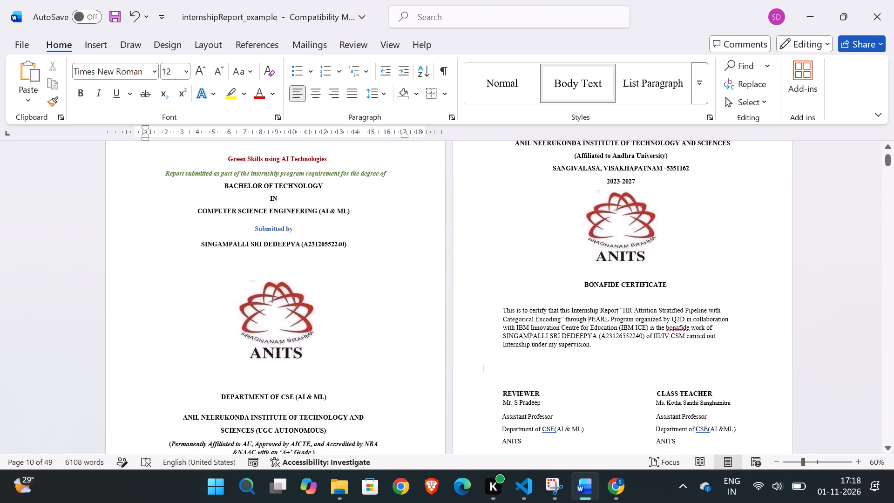
pyautogui.press('BackSpace')
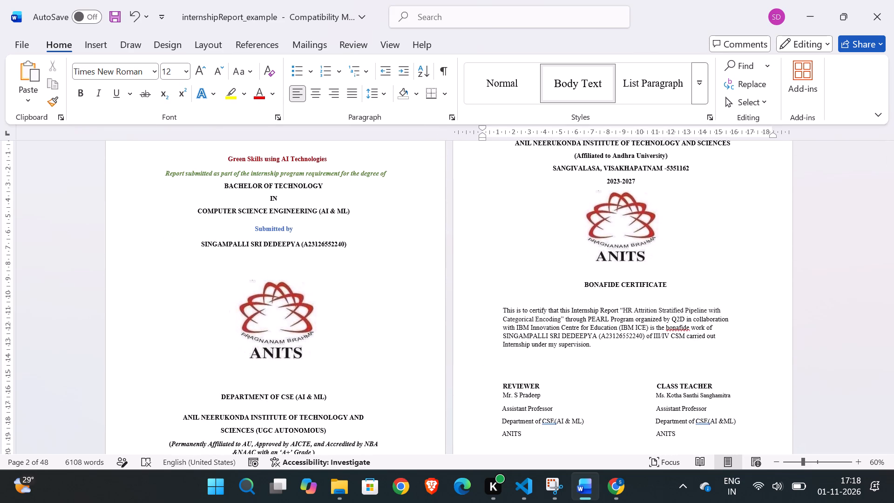
pyautogui.scroll(-1, 646, 397)
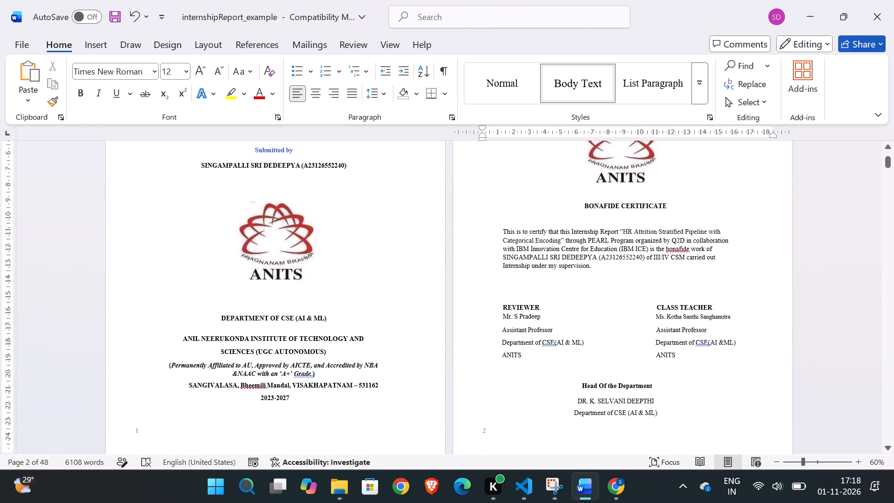
pyautogui.scroll(1, 646, 397)
pyautogui.scroll(-1, 646, 397)
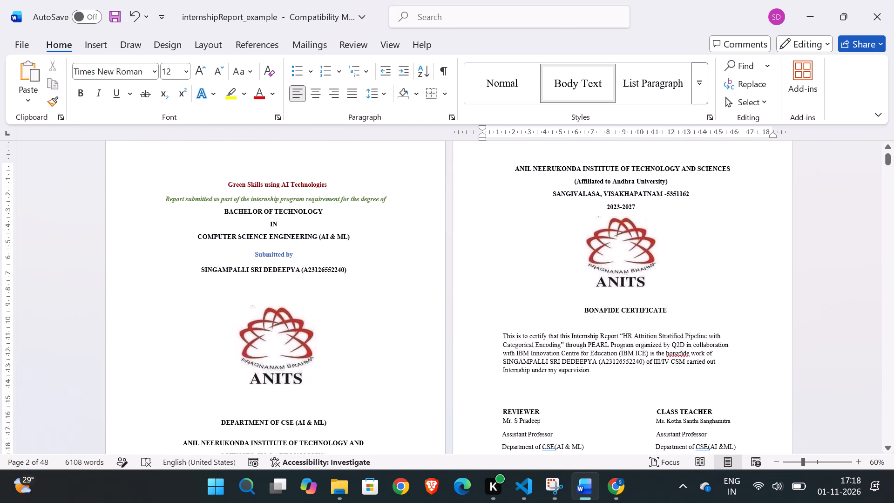
pyautogui.scroll(-1, 646, 397)
pyautogui.scroll(1, 646, 397)
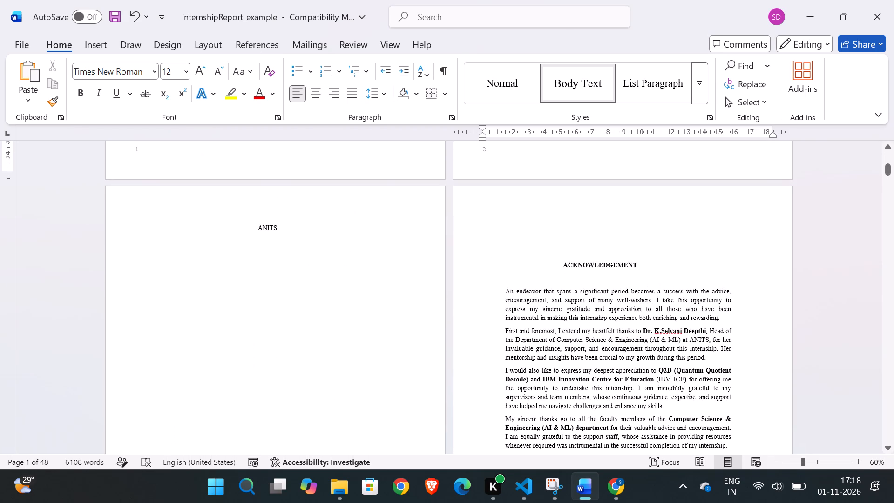
# Join the stray "ANITS." line before the acknowledgement to the certificate's preceding department line, deleting "ML)" ahead of it.
pyautogui.click(253, 233)
pyautogui.press('BackSpace')
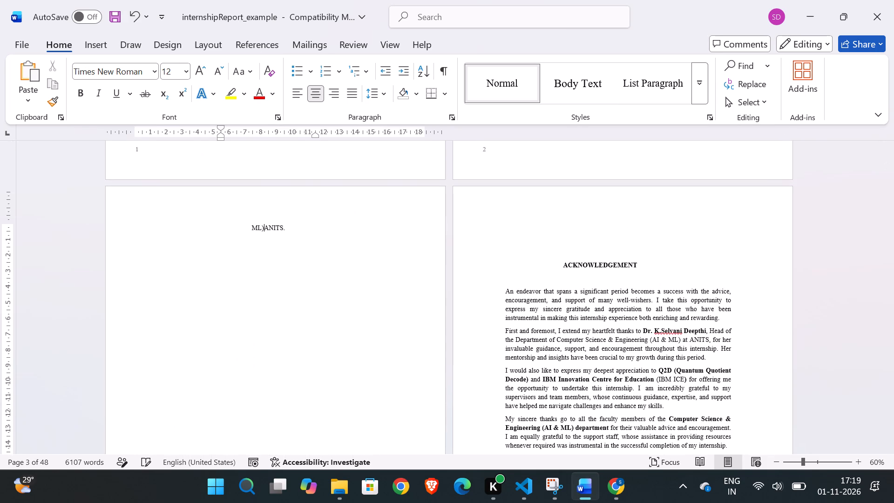
pyautogui.press('BackSpace')
pyautogui.press('BackSpace')
pyautogui.press('BackSpace')
pyautogui.scroll(1, 253, 233)
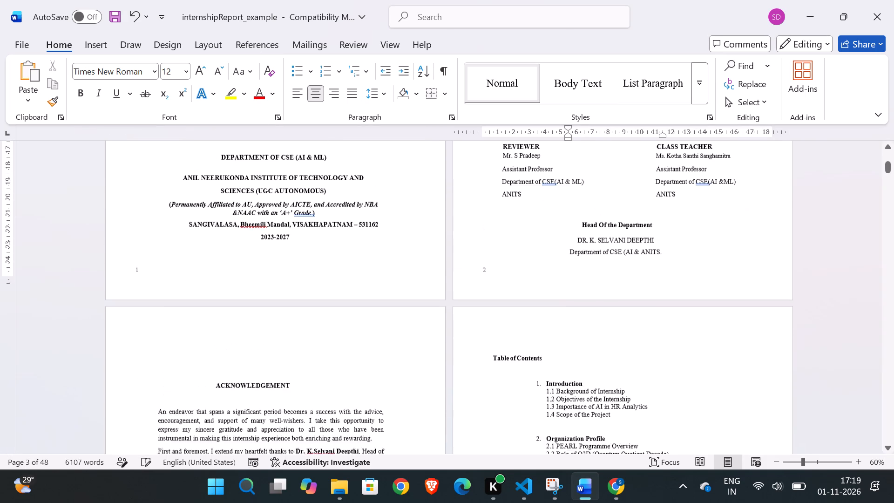
pyautogui.scroll(1, 253, 233)
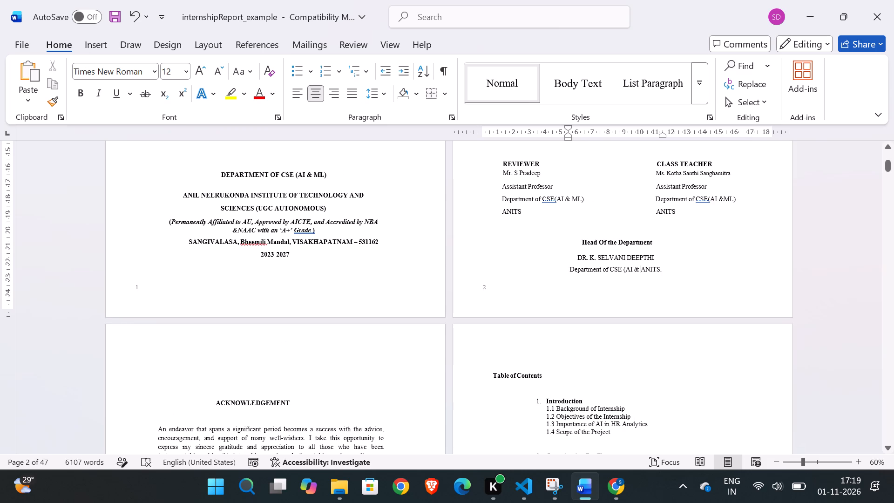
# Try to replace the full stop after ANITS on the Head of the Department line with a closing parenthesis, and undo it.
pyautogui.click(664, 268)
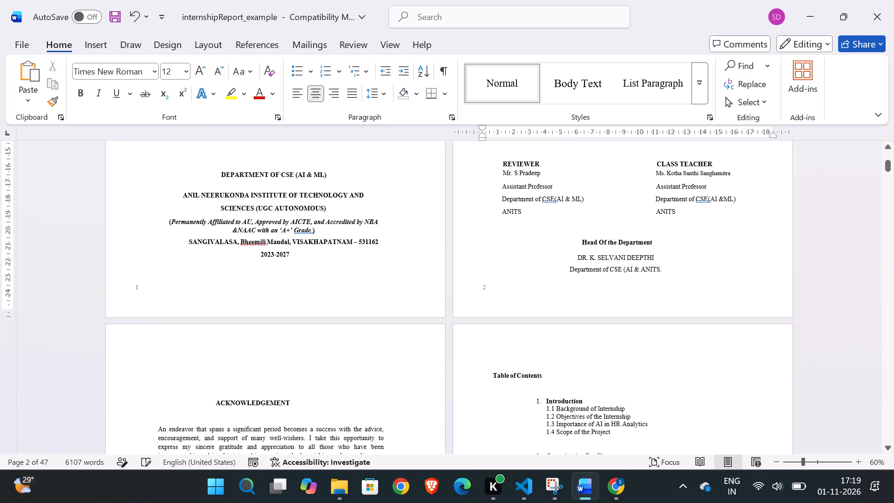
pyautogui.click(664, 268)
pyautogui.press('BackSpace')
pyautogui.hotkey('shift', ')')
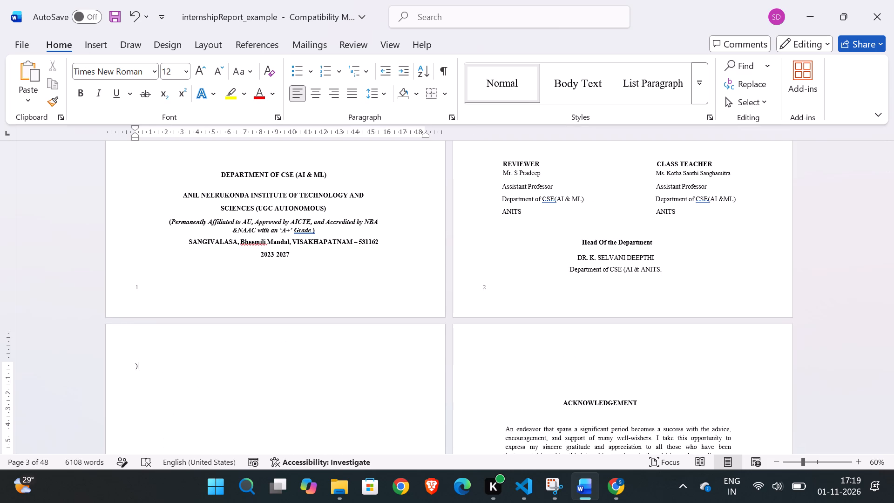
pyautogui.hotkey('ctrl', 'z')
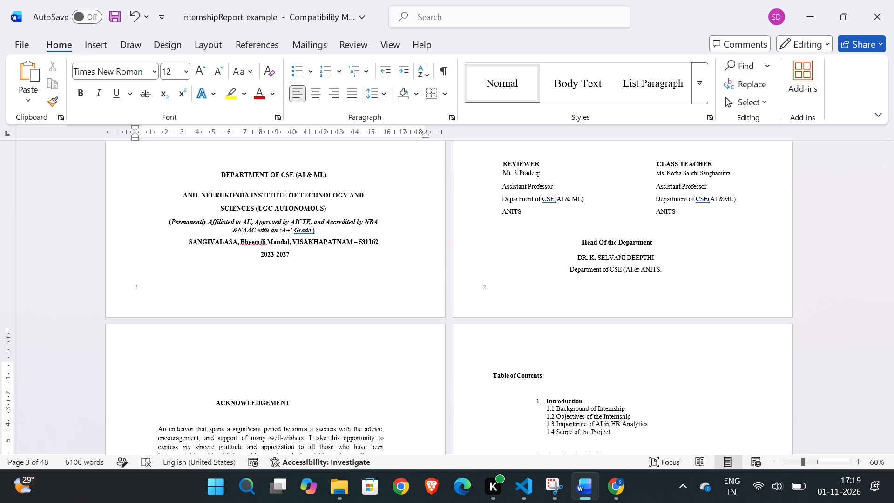
# Extend the right indent of the Head of the Department's department line slightly and replace its final full stop with a closing parenthesis.
pyautogui.click(662, 269)
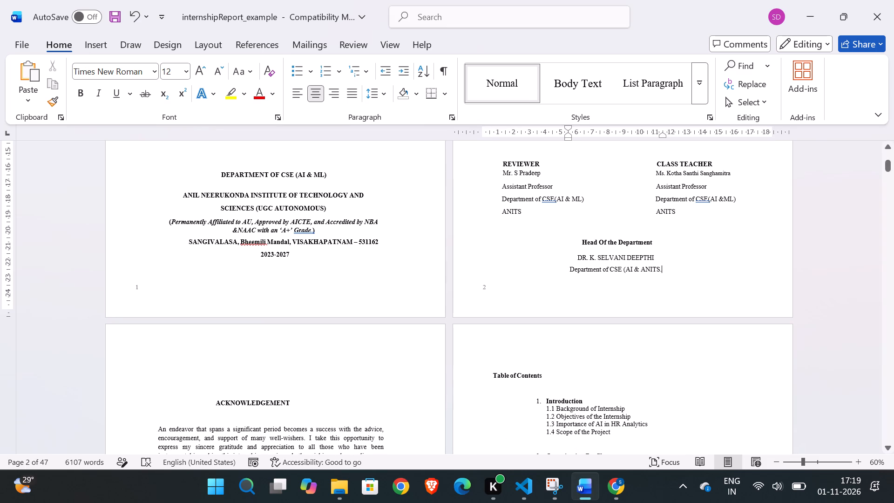
pyautogui.moveTo(662, 133); pyautogui.dragTo(667, 133)
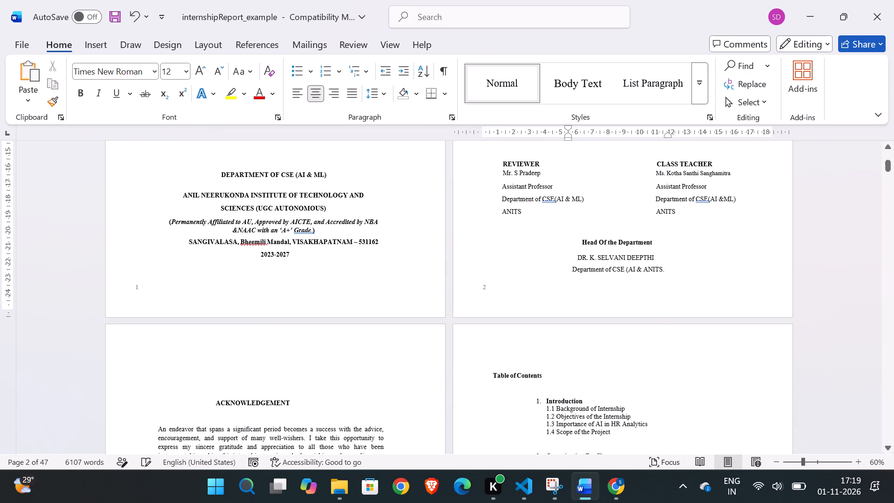
pyautogui.press('BackSpace')
pyautogui.hotkey('shift', ')')
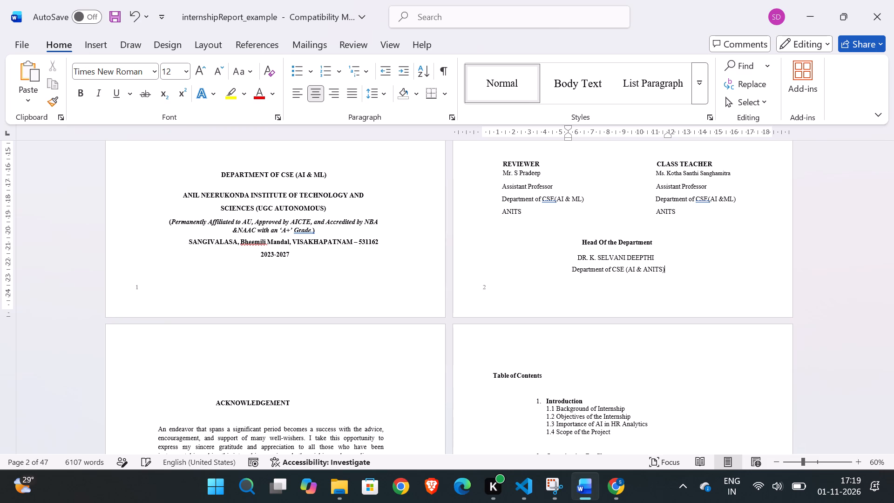
pyautogui.click(680, 336)
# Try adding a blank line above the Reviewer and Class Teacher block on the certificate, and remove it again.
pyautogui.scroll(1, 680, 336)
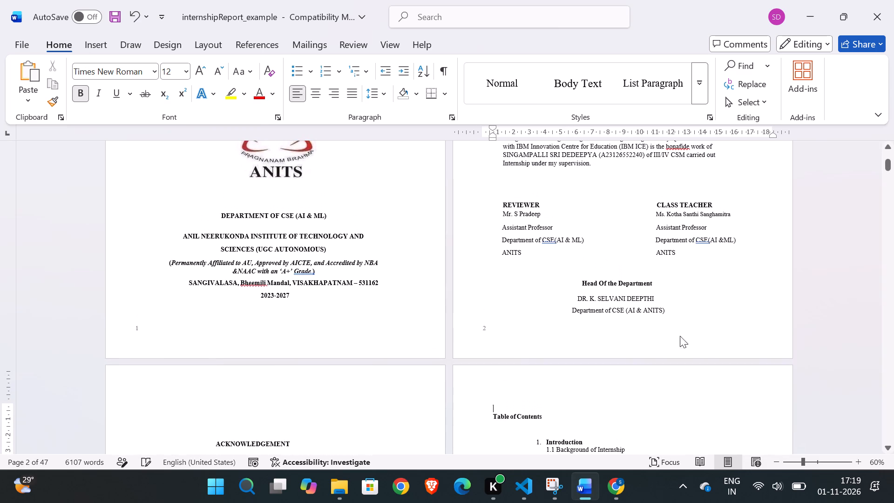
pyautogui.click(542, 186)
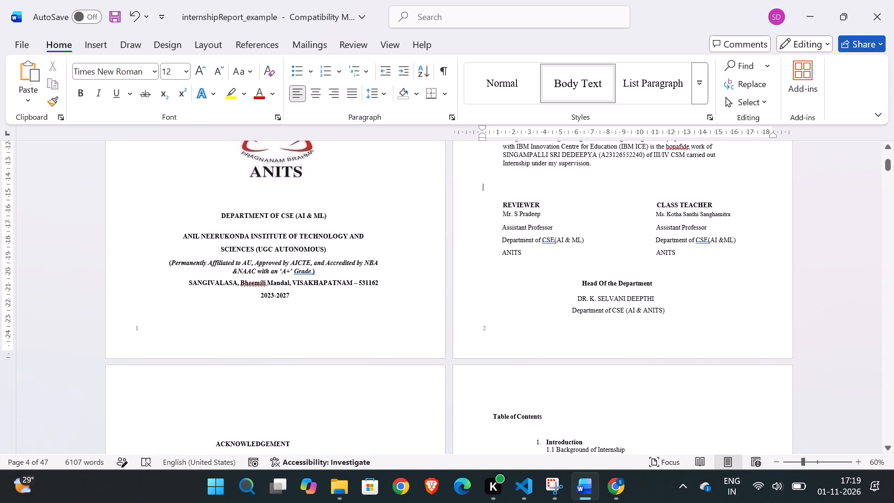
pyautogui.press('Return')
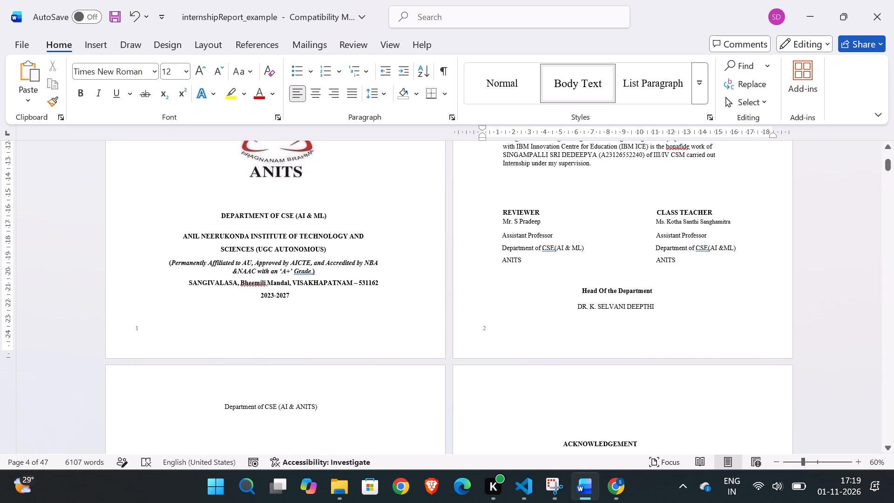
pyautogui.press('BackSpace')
# Check the page flow from the certificate through the table of contents and sections 1 to 3 to section 4.
pyautogui.scroll(-1, 607, 326)
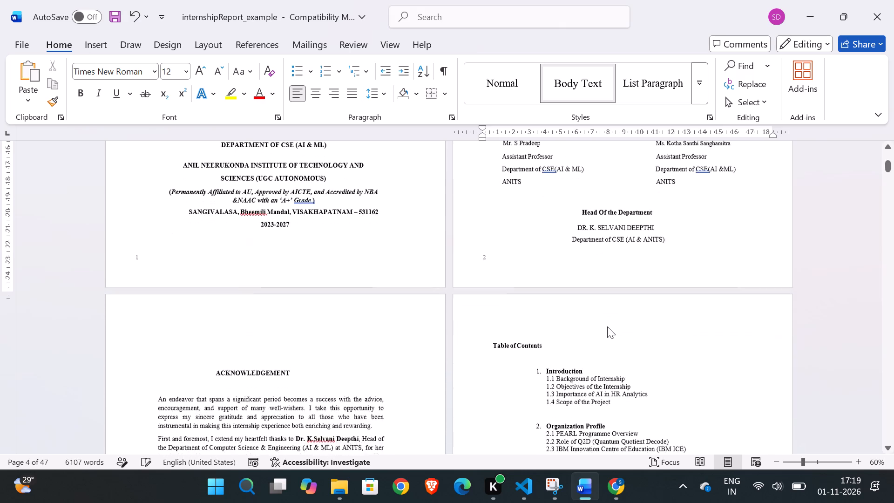
pyautogui.scroll(-4, 607, 326)
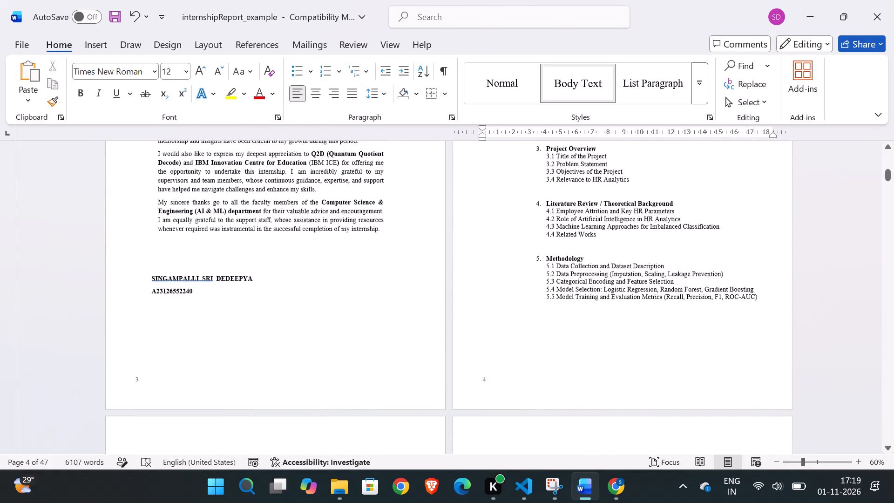
pyautogui.scroll(-3, 607, 326)
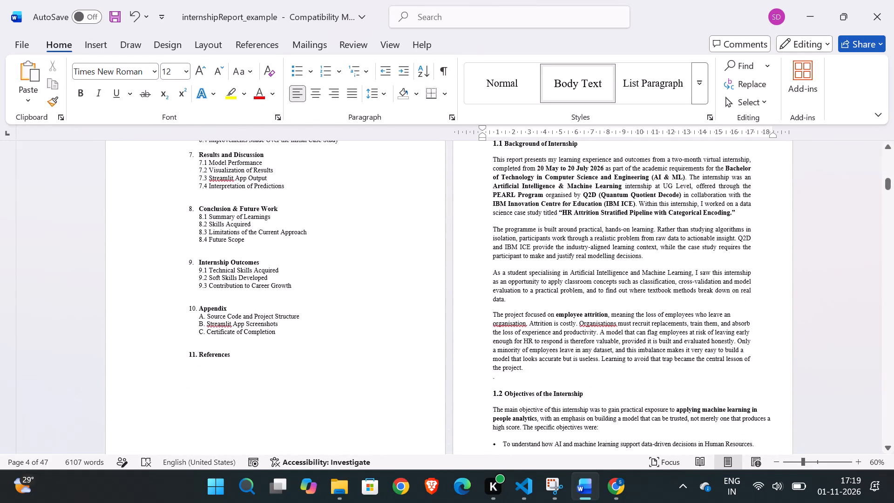
pyautogui.scroll(-3, 607, 326)
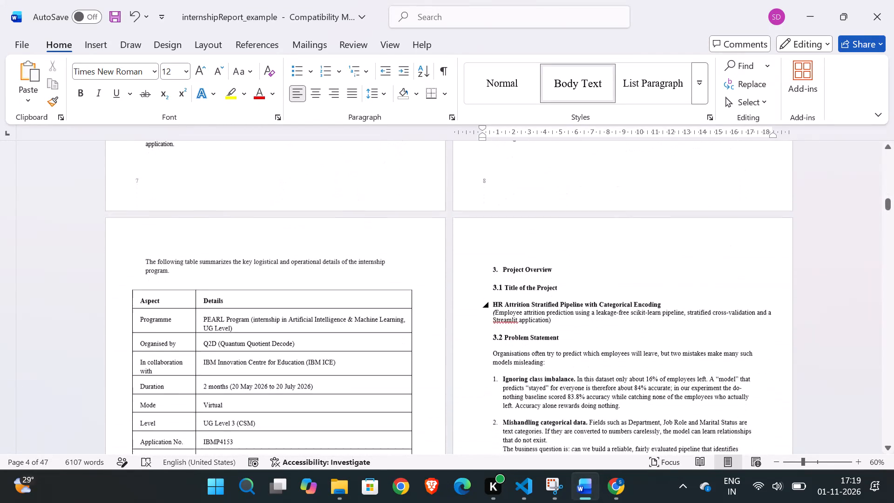
pyautogui.scroll(-2, 607, 326)
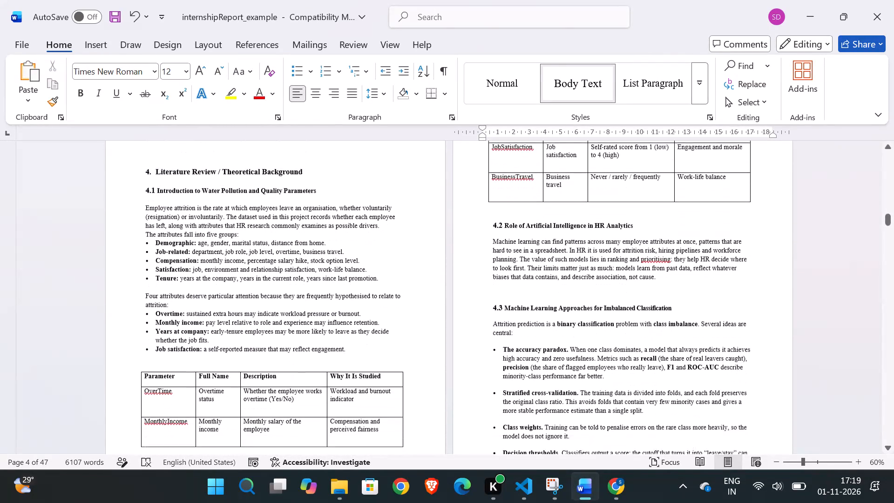
# Delete the extra blank line above the 4.3 Machine Learning Approaches for Imbalanced Classification heading.
pyautogui.scroll(1, 607, 326)
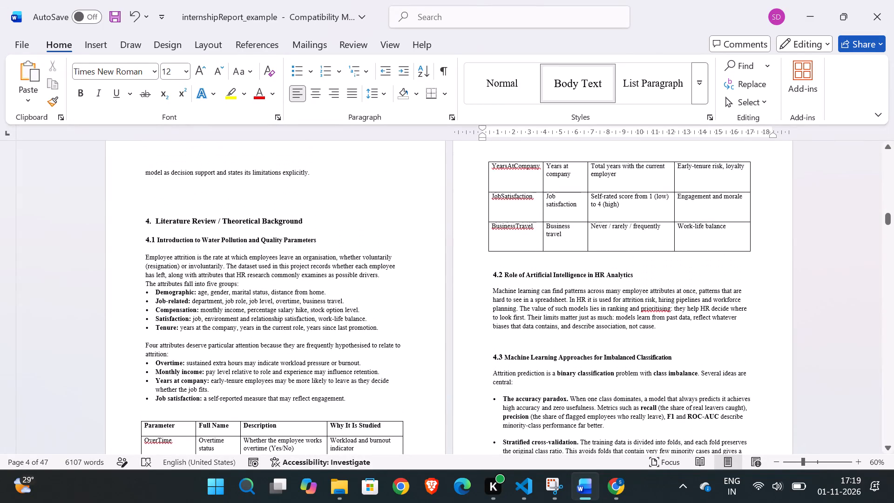
pyautogui.scroll(-1, 467, 337)
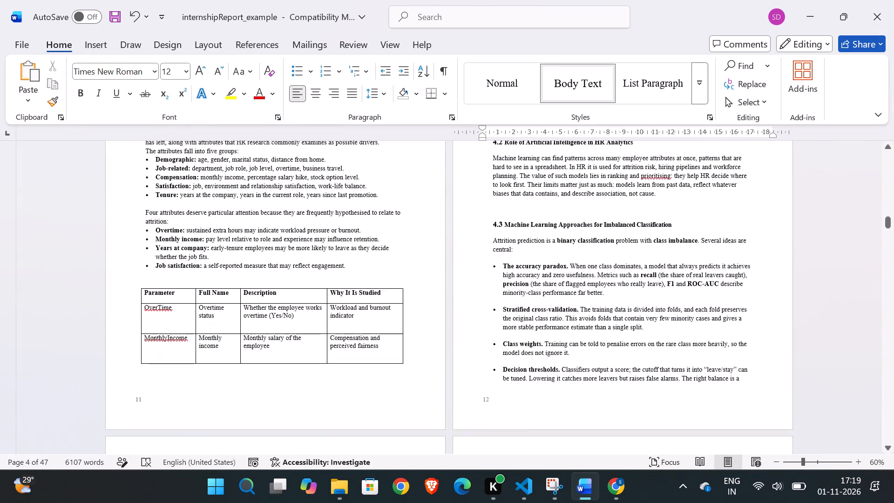
pyautogui.scroll(-1, 467, 337)
pyautogui.scroll(1, 467, 337)
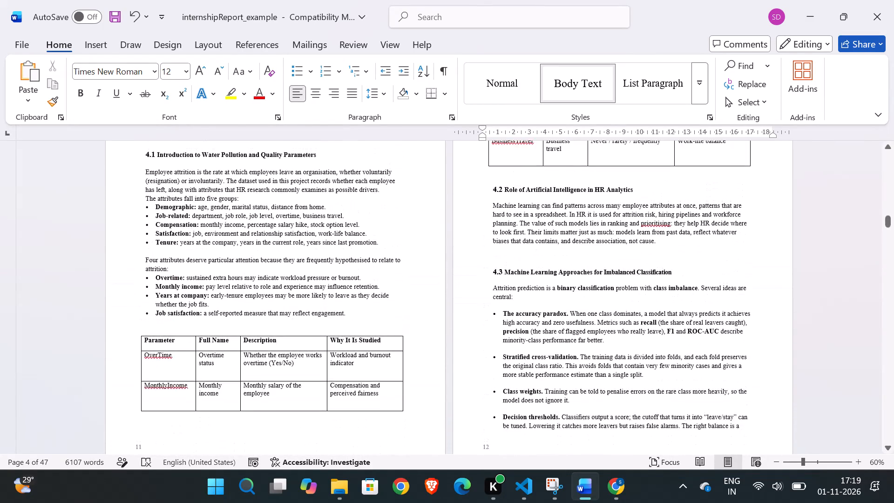
pyautogui.scroll(1, 467, 337)
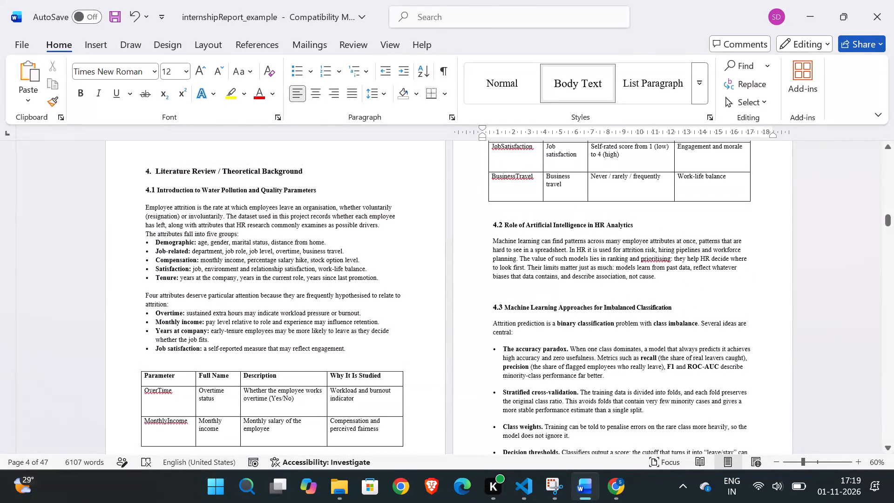
pyautogui.click(502, 289)
pyautogui.press('BackSpace')
# Examine the page flow and spacing from section 4 through 4.4 Related Works to the Methodology pages in section 5.
pyautogui.scroll(-1, 502, 289)
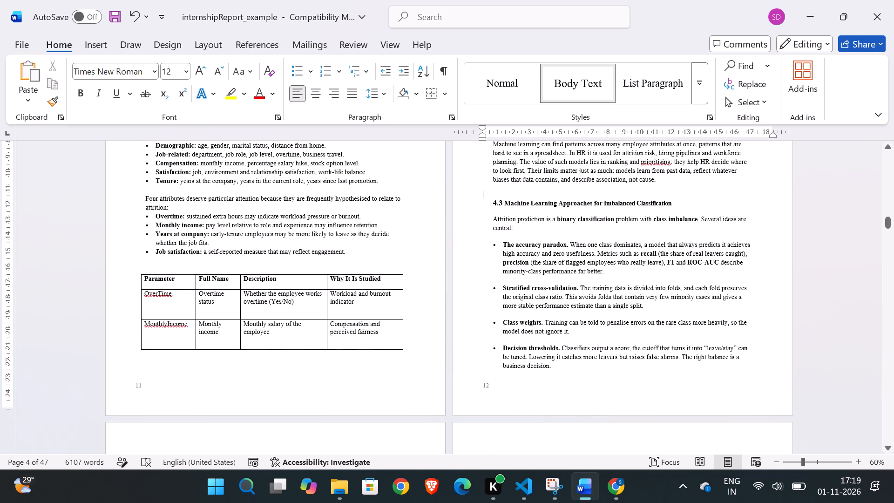
pyautogui.scroll(-3, 502, 289)
pyautogui.scroll(-1, 531, 354)
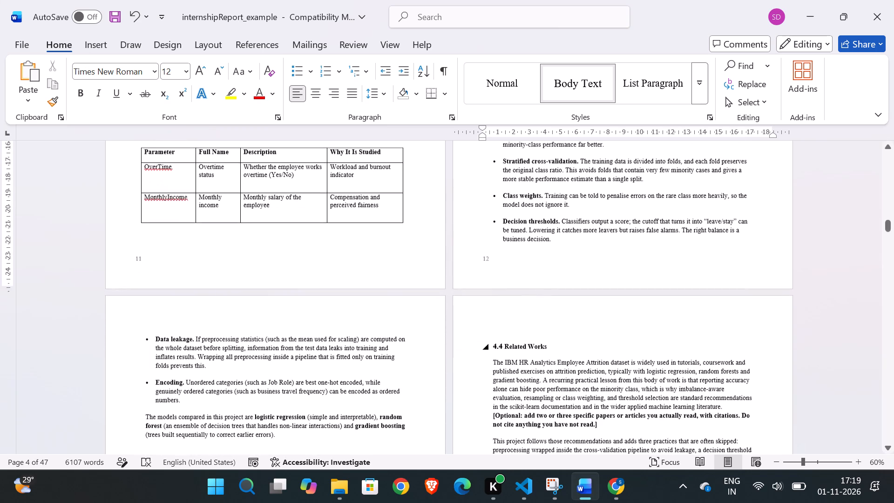
pyautogui.scroll(-1, 531, 354)
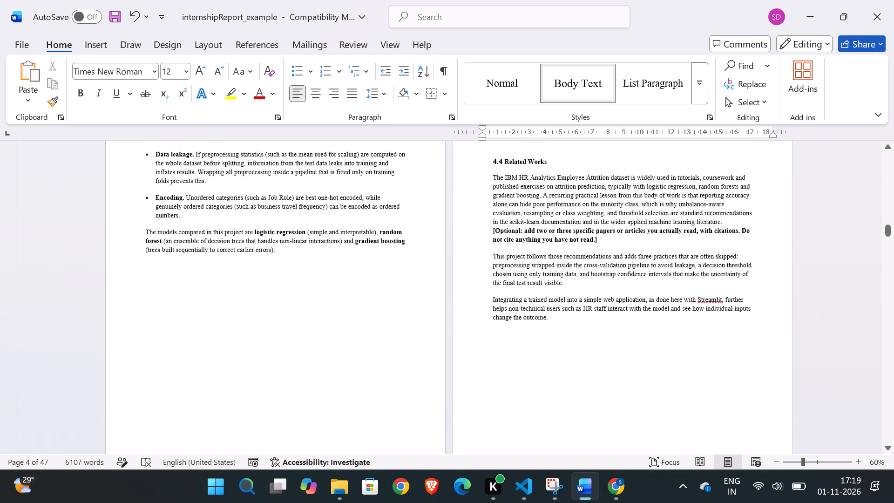
pyautogui.scroll(-2, 531, 354)
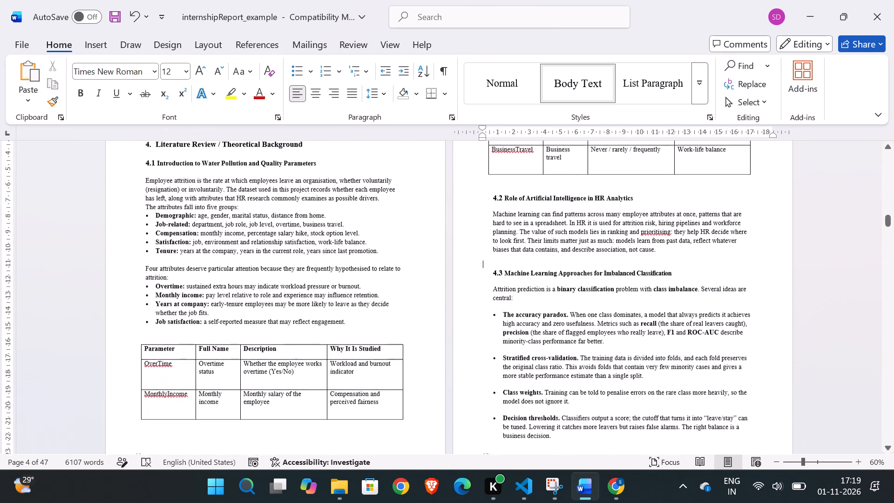
pyautogui.scroll(-4, 531, 354)
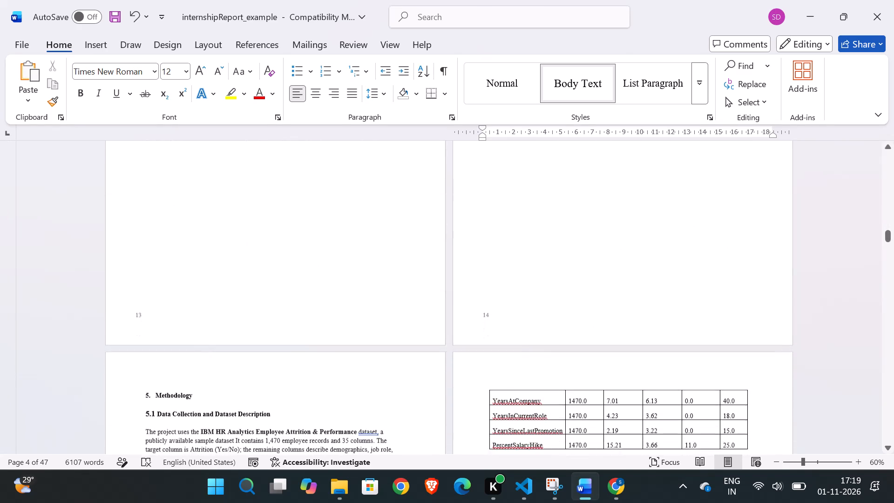
pyautogui.scroll(-3, 531, 354)
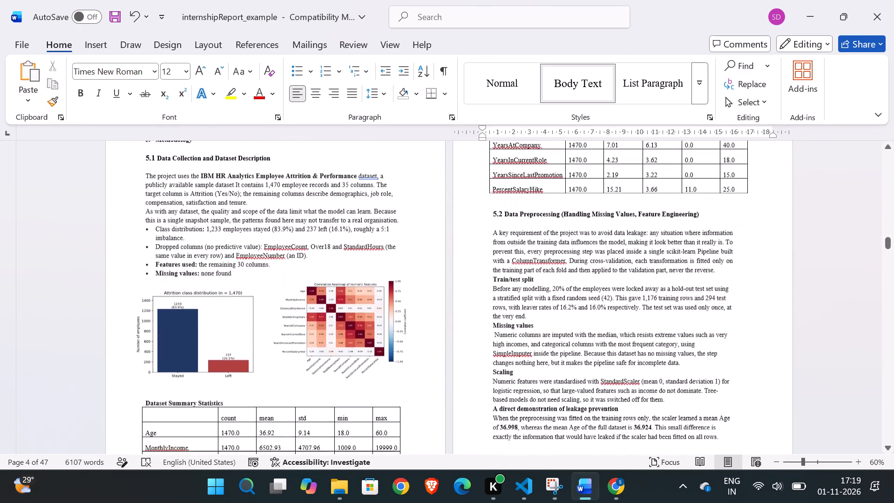
pyautogui.scroll(-1, 531, 354)
pyautogui.scroll(3, 531, 354)
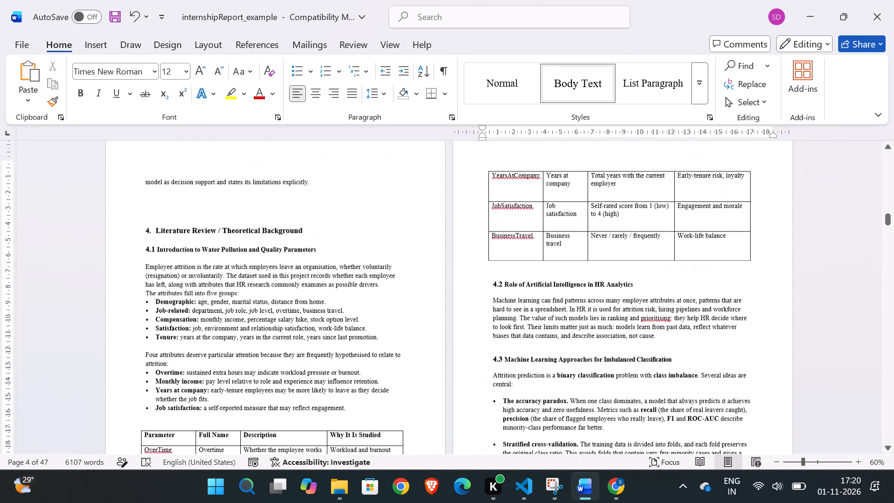
pyautogui.scroll(-4, 531, 354)
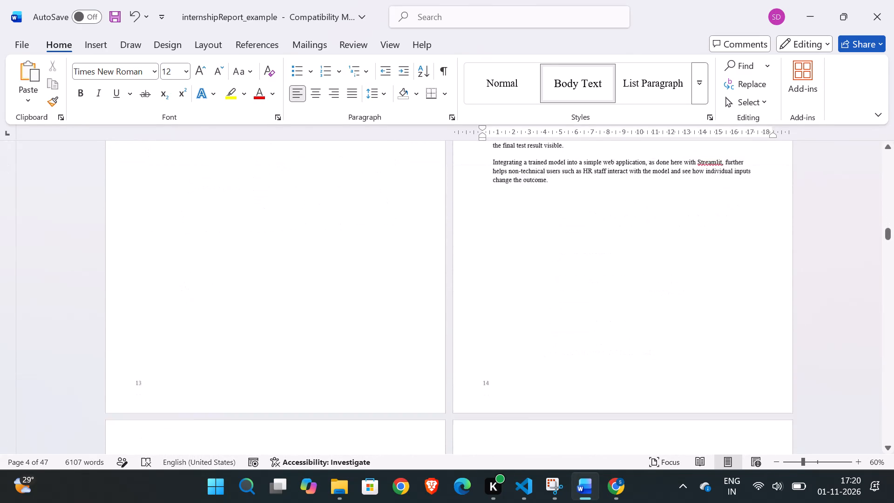
pyautogui.scroll(-1, 531, 354)
pyautogui.scroll(1, 531, 354)
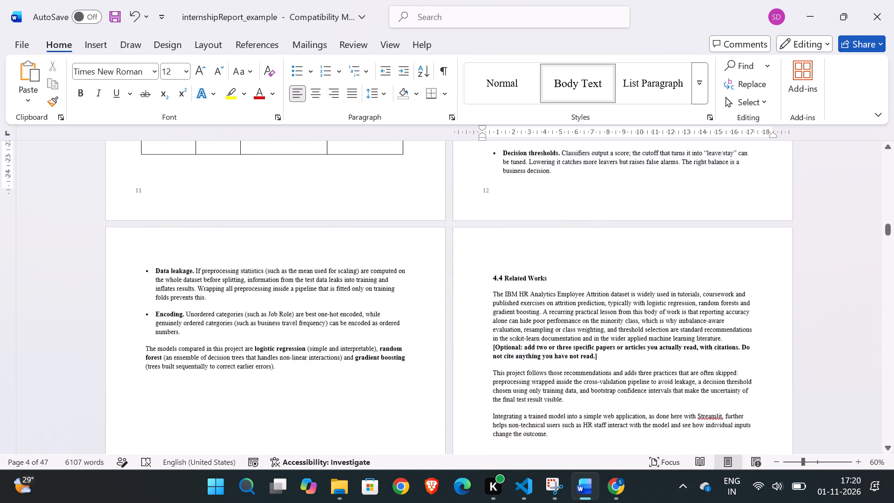
# Examine the page flow and layout from section 4 through the 5.3 encoding code block and the 5.4 model selection text.
pyautogui.scroll(2, 531, 354)
pyautogui.scroll(-2, 531, 354)
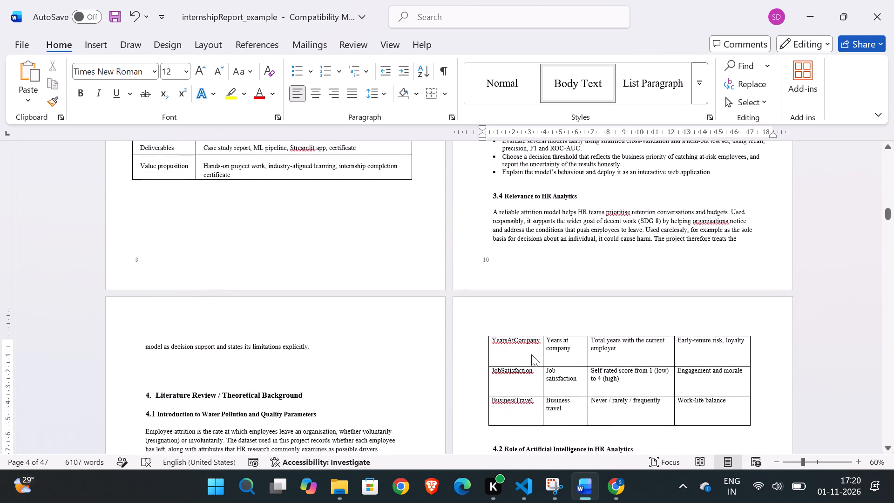
pyautogui.scroll(-2, 531, 354)
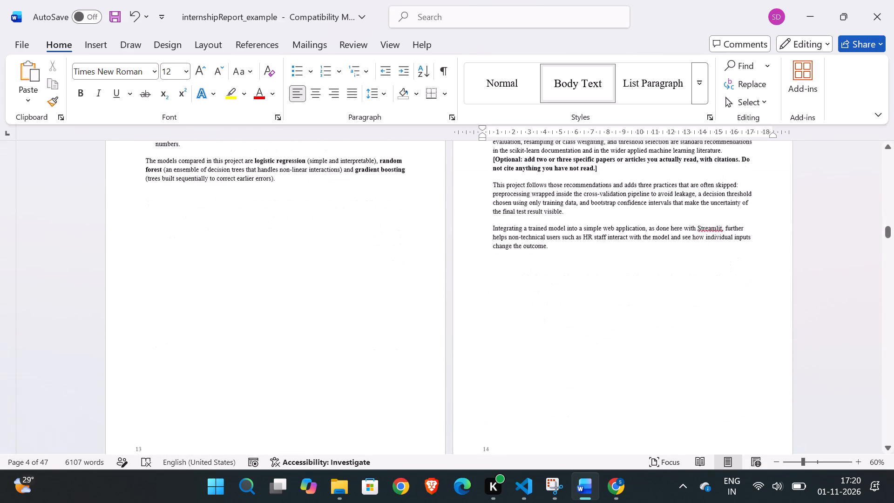
pyautogui.scroll(-2, 531, 354)
pyautogui.scroll(1, 531, 354)
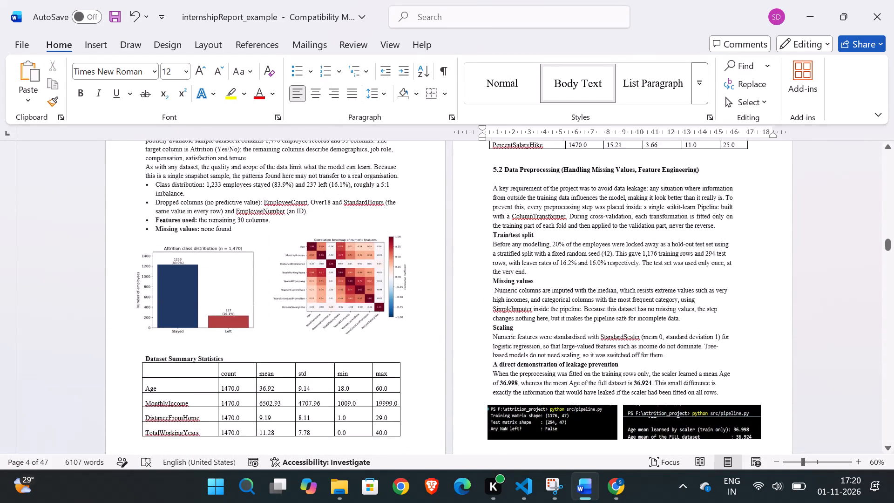
pyautogui.scroll(-1, 531, 354)
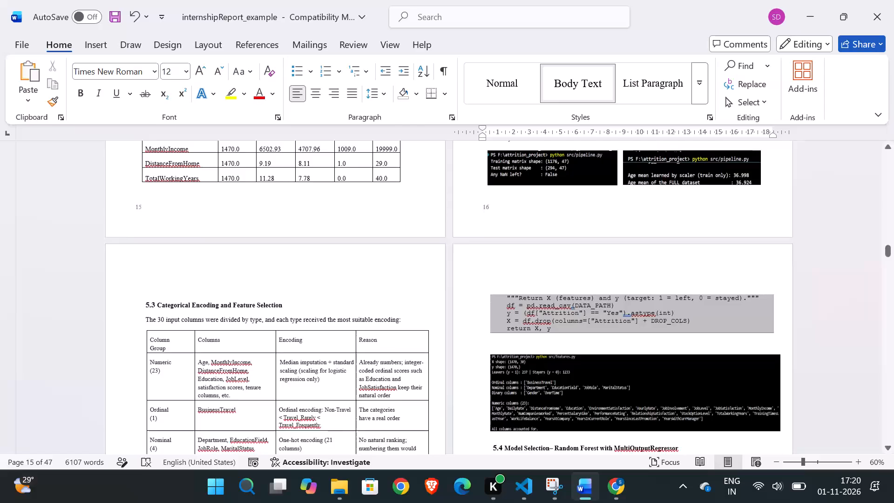
pyautogui.scroll(-4, 531, 354)
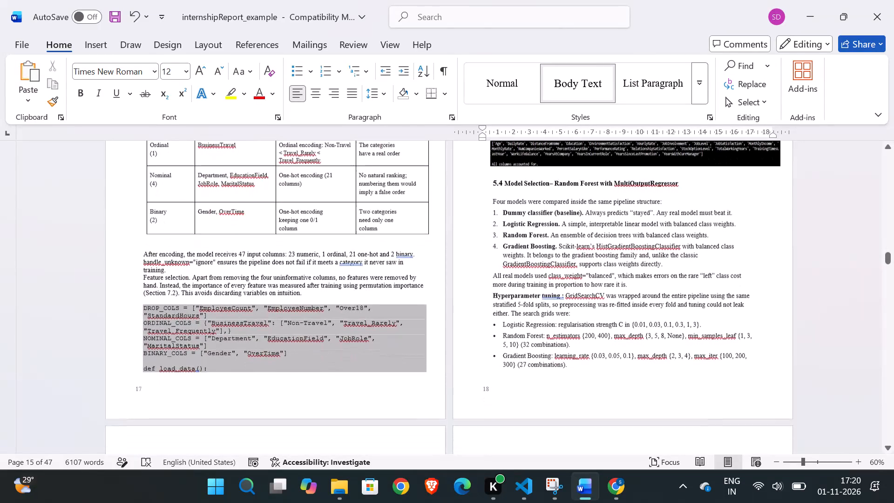
pyautogui.click(557, 340)
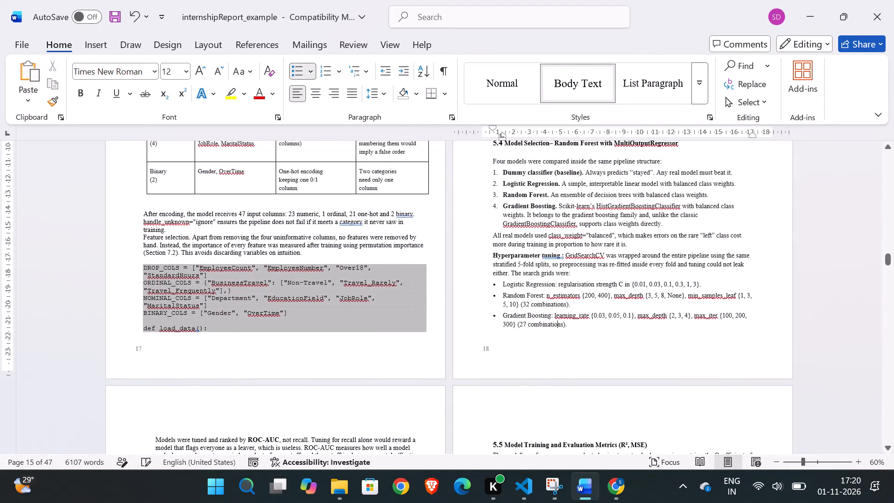
pyautogui.click(379, 292)
pyautogui.scroll(1, 379, 292)
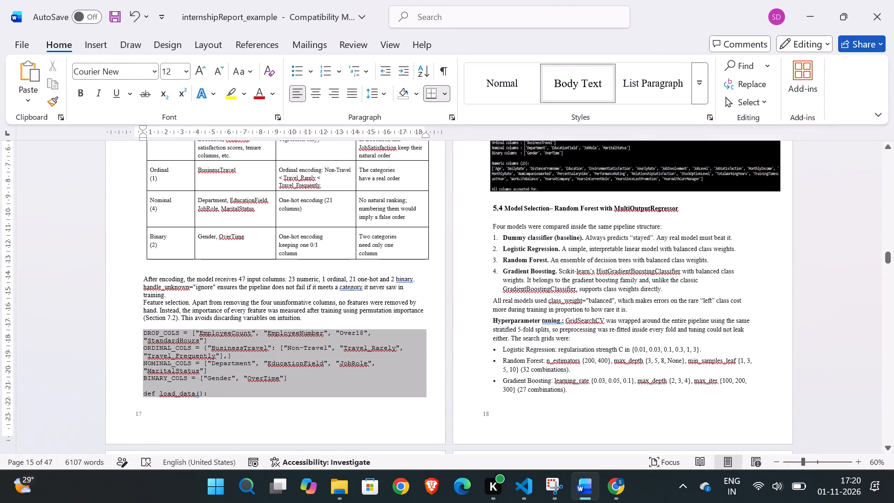
# Save the internship report.
pyautogui.hotkey('ctrl', 's')
pyautogui.hotkey('ctrl', 's')
# Check the pages holding the end of 5.4 and the old 5.5 Model Training and Evaluation Metrics text.
pyautogui.scroll(-2, 379, 292)
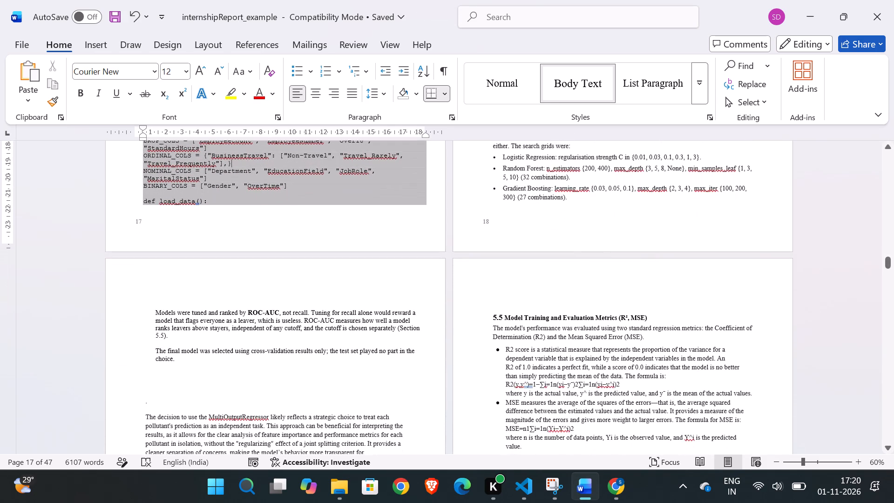
pyautogui.scroll(-2, 379, 292)
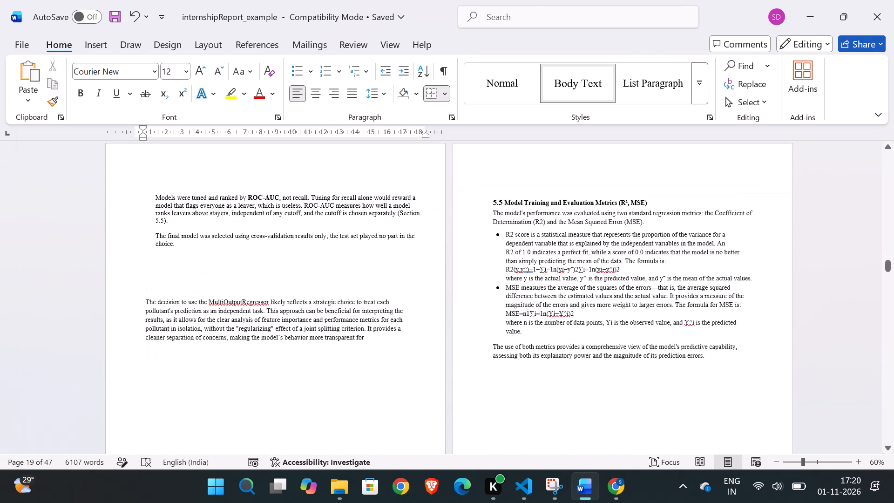
pyautogui.hscroll(-1, 379, 292)
pyautogui.scroll(-2, 379, 292)
pyautogui.scroll(-1, 529, 360)
pyautogui.click(625, 483)
pyautogui.scroll(-1, 554, 356)
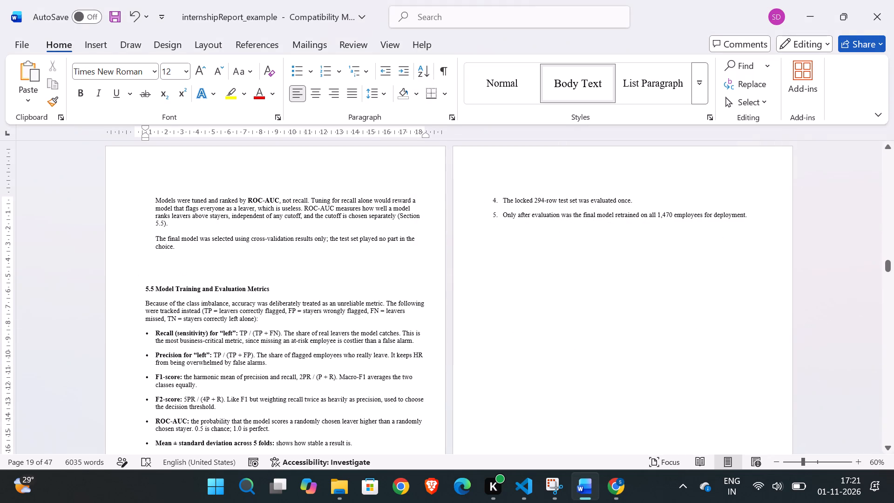
# Indent the 5.5 Model Training and Evaluation Metrics heading slightly, and its introductory paragraph to align with the section 5.4 text above.
pyautogui.click(145, 283)
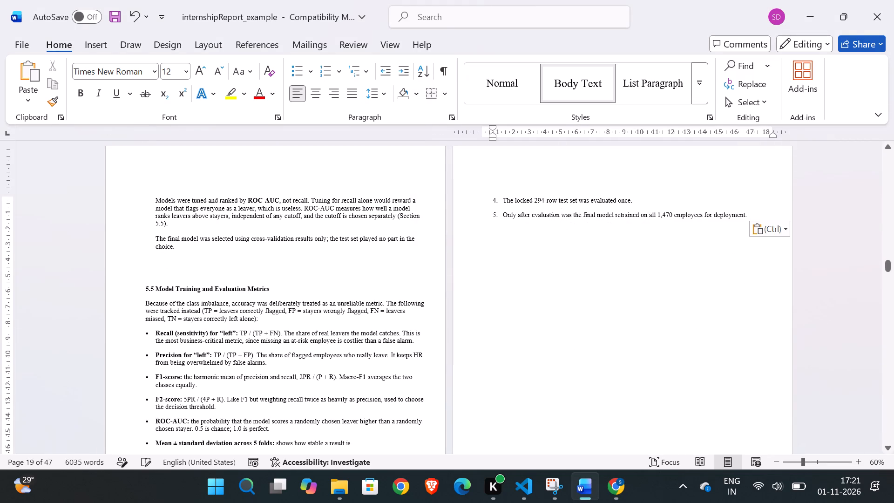
pyautogui.moveTo(143, 137); pyautogui.dragTo(153, 139)
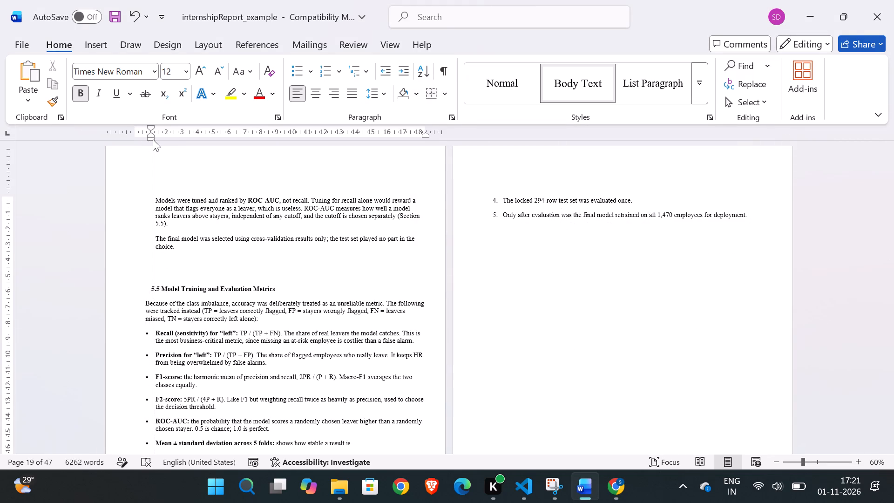
pyautogui.moveTo(153, 139); pyautogui.dragTo(148, 139)
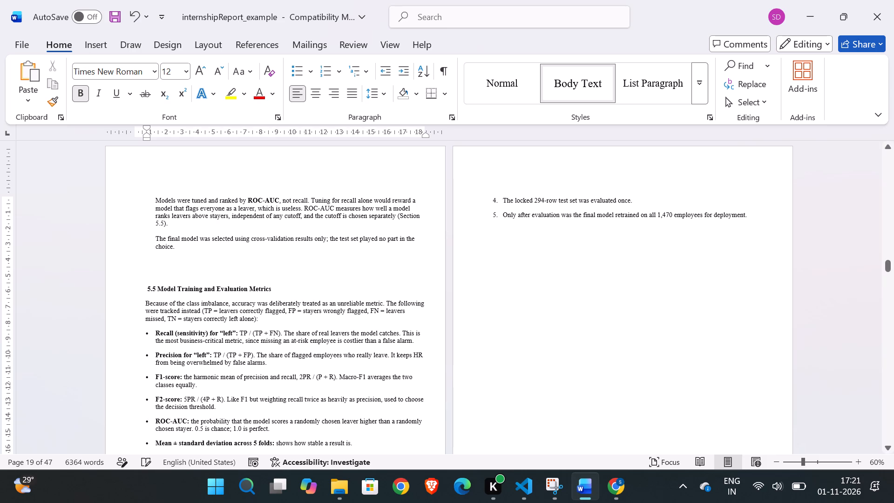
pyautogui.click(144, 302)
pyautogui.moveTo(144, 136); pyautogui.dragTo(153, 138)
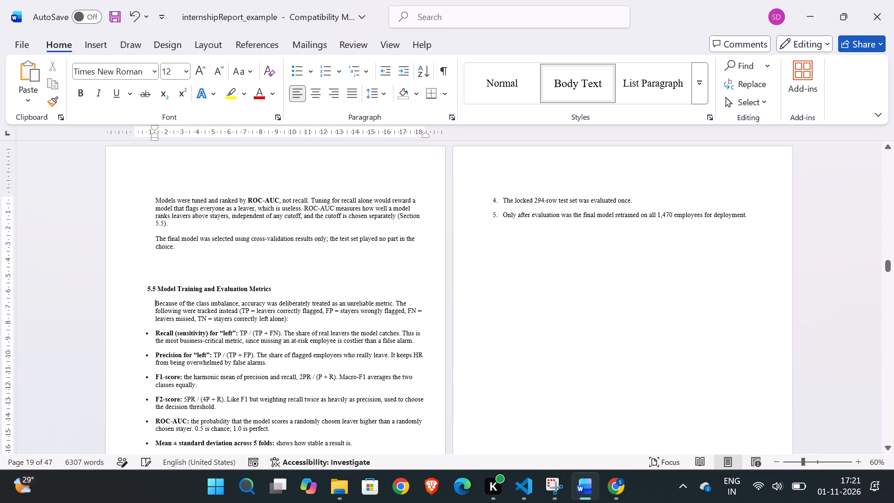
# Indent the Recall (sensitivity) bullet in section 5.5 so its marker aligns with the start of the introductory paragraph.
pyautogui.click(145, 335)
pyautogui.moveTo(156, 139); pyautogui.dragTo(159, 139)
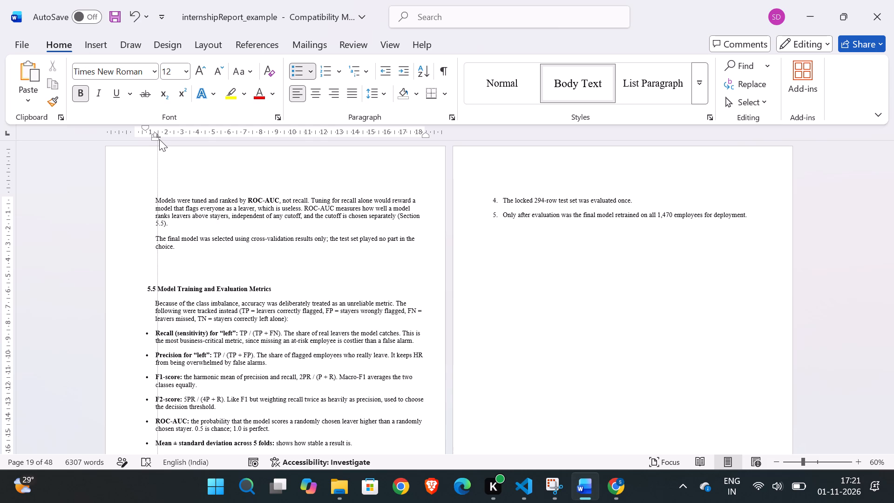
pyautogui.moveTo(159, 139); pyautogui.dragTo(163, 139)
pyautogui.click(146, 331)
pyautogui.scroll(-1, 146, 331)
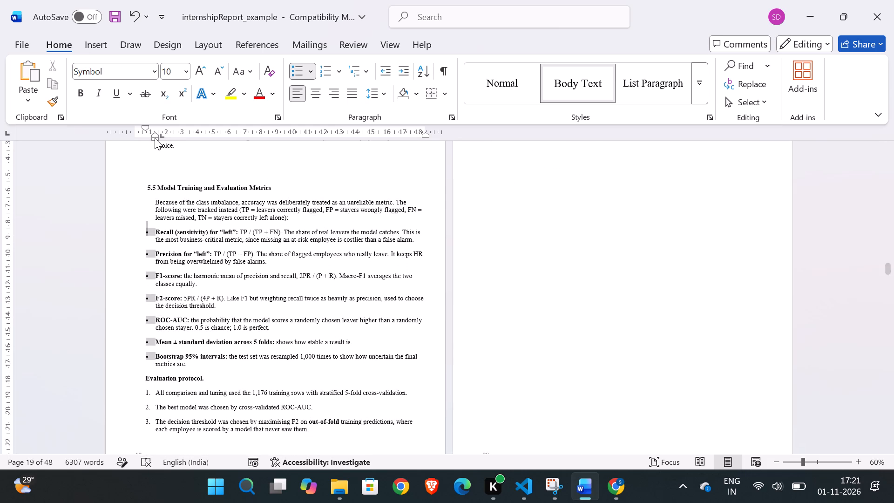
pyautogui.moveTo(155, 138); pyautogui.dragTo(161, 138)
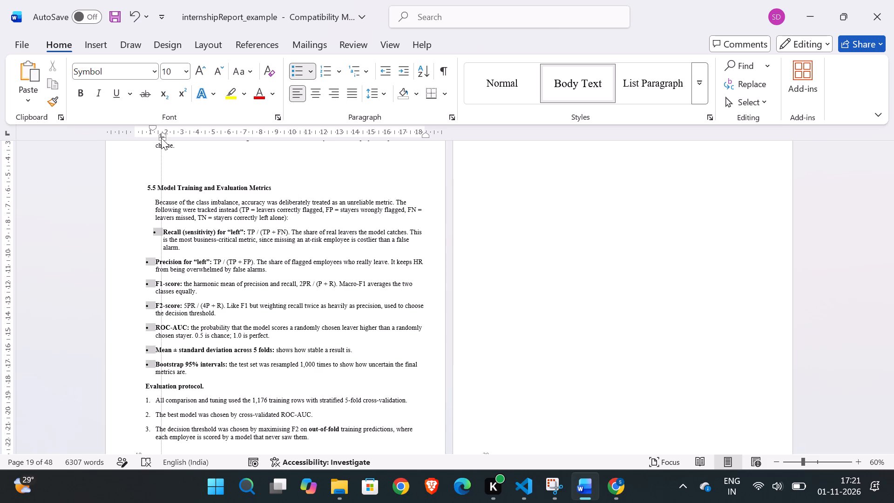
pyautogui.moveTo(161, 138); pyautogui.dragTo(162, 138)
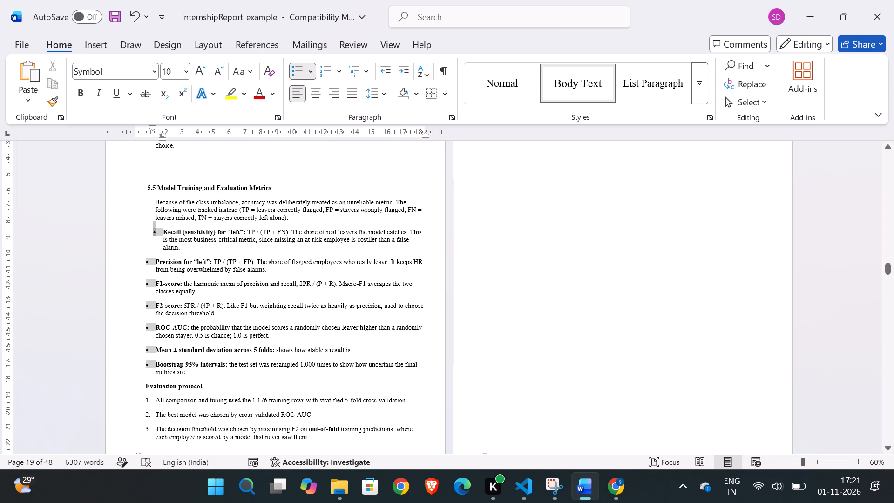
# Reduce the left indent of the 5.5 introductory paragraph so it starts slightly before the Recall bullet.
pyautogui.click(159, 198)
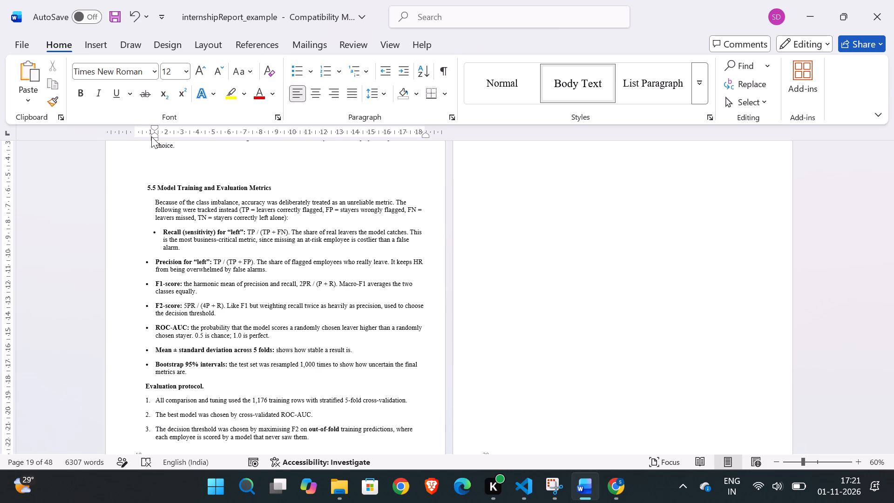
pyautogui.click(153, 138)
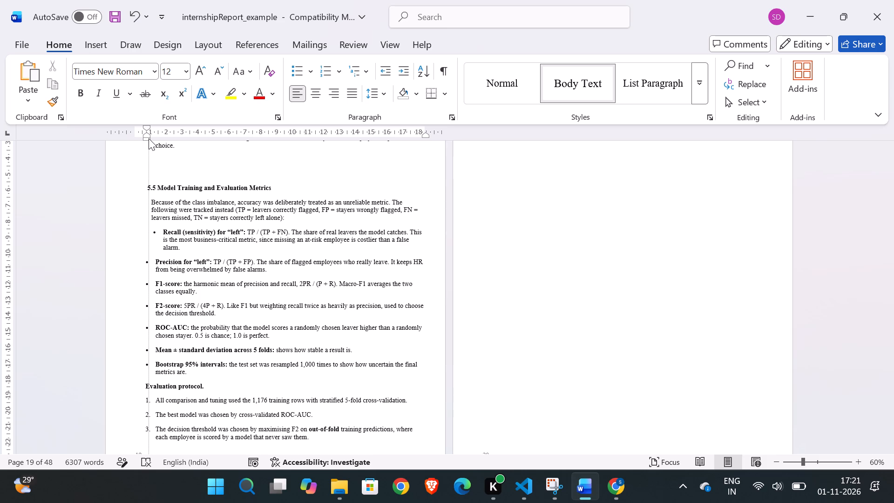
pyautogui.click(176, 277)
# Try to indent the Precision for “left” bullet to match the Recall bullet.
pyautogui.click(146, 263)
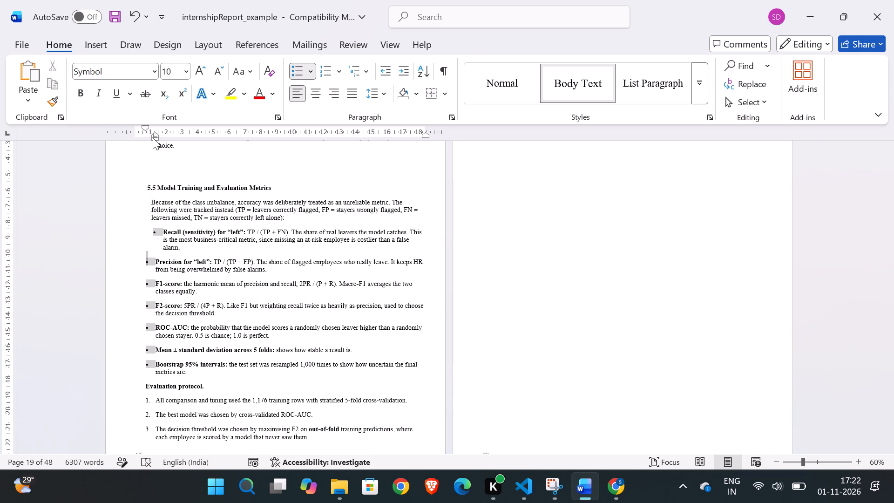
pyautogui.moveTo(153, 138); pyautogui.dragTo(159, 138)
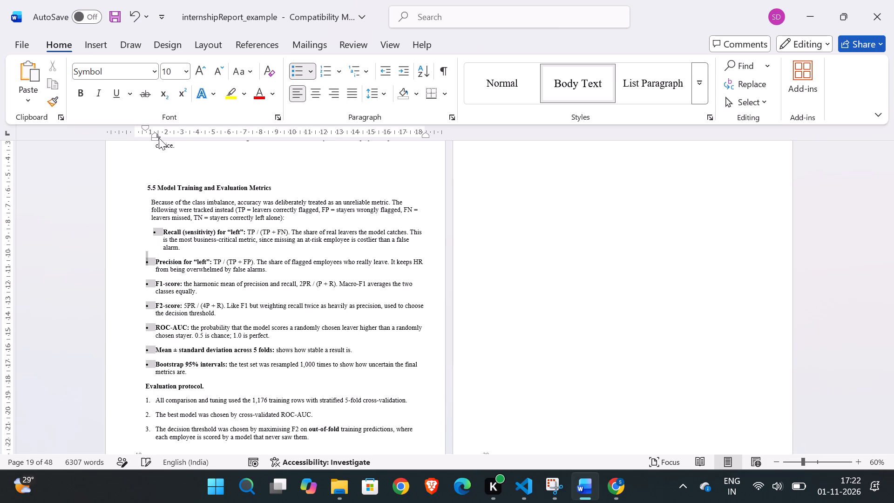
# Increase the left indent of the final model selection paragraph above section 5.5 to align with the Recall bullet's text.
pyautogui.click(154, 141)
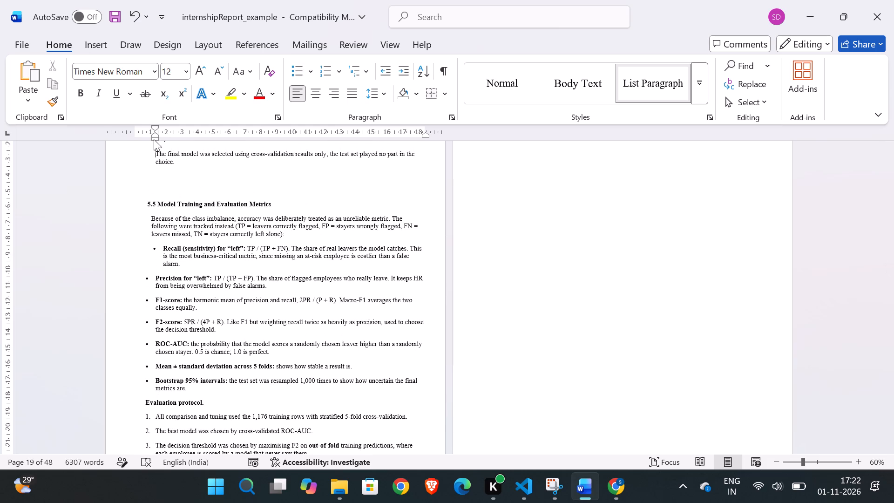
pyautogui.moveTo(154, 139); pyautogui.dragTo(161, 140)
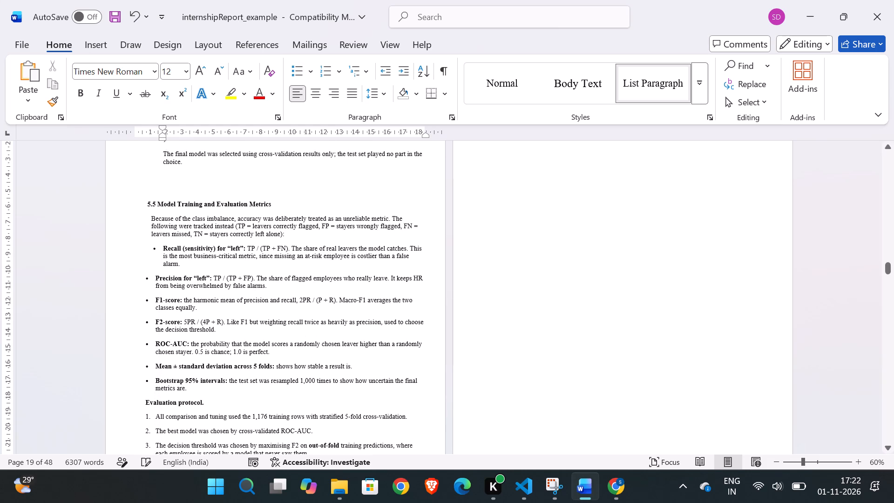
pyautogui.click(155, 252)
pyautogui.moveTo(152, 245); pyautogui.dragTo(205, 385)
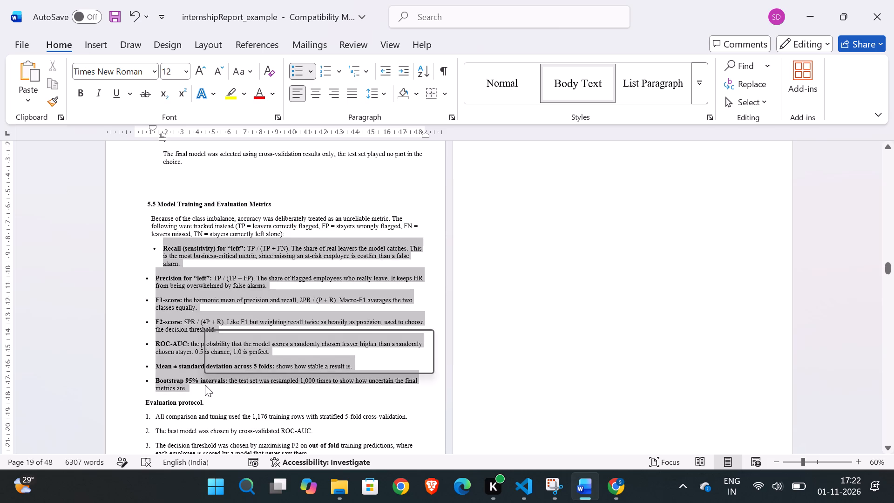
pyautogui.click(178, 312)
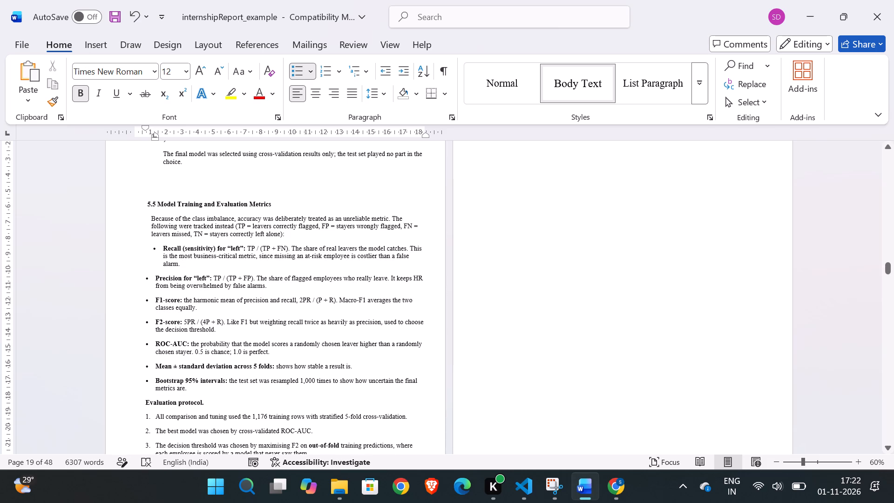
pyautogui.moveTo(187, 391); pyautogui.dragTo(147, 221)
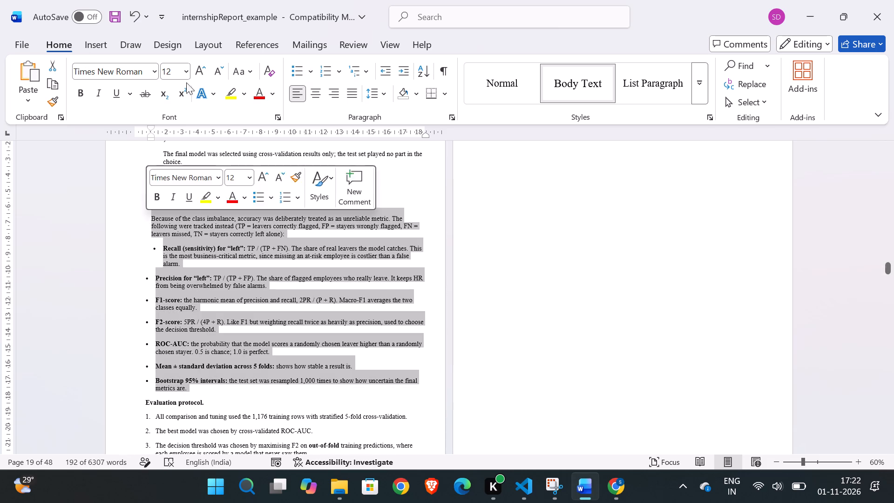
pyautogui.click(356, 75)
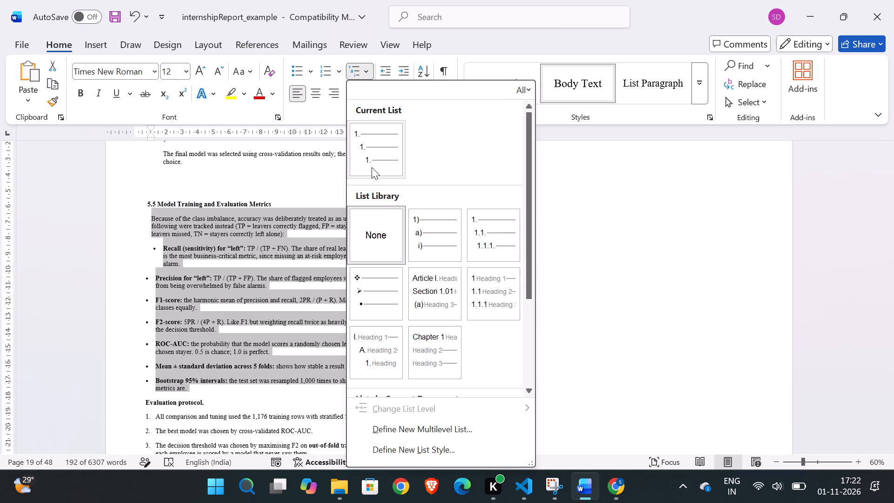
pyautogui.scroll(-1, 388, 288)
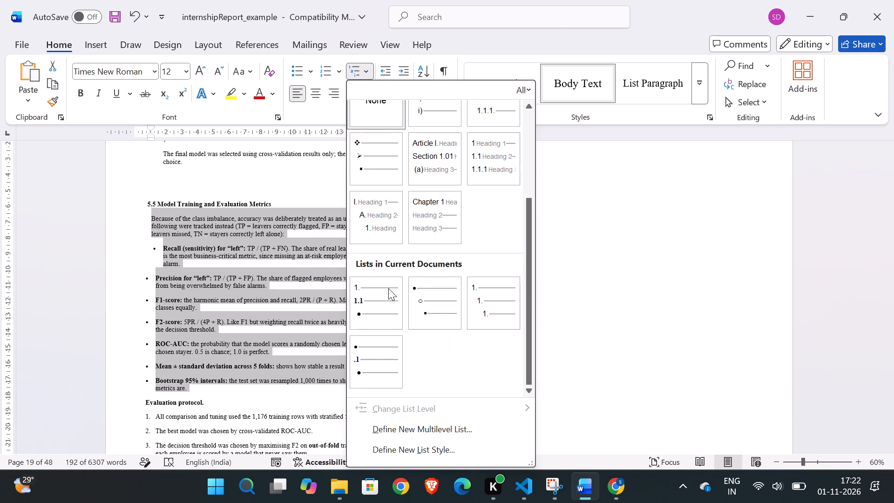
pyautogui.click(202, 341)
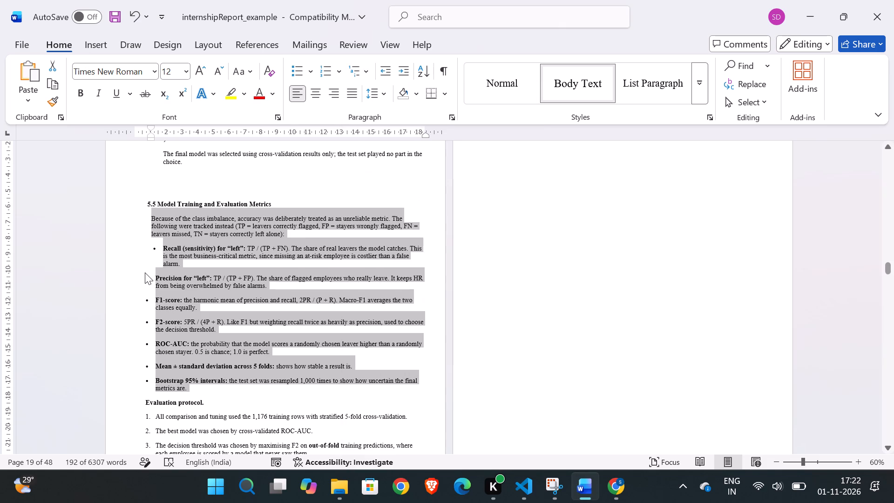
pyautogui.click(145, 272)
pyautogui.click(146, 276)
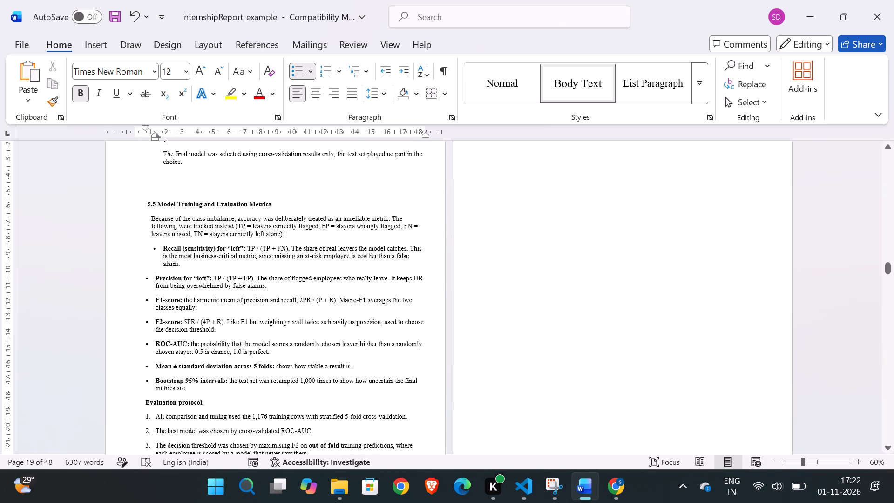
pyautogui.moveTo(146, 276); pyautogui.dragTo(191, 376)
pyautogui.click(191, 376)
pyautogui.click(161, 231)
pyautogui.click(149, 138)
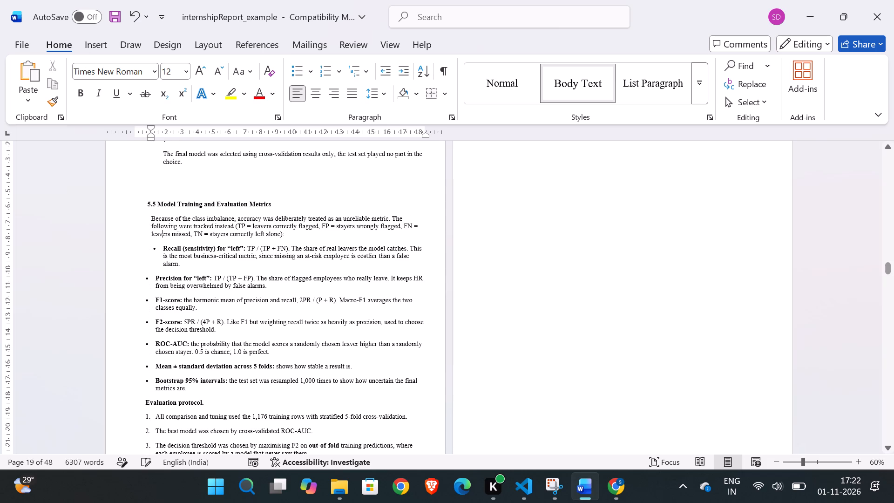
# Indent the Precision for “left” bullet so its marker lines up with the Recall bullet's marker.
pyautogui.click(149, 278)
pyautogui.moveTo(154, 138); pyautogui.dragTo(161, 138)
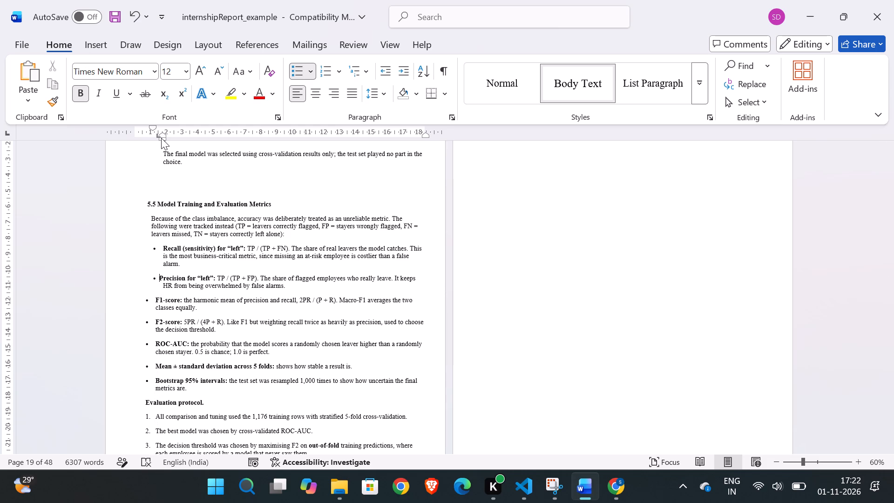
pyautogui.click(161, 138)
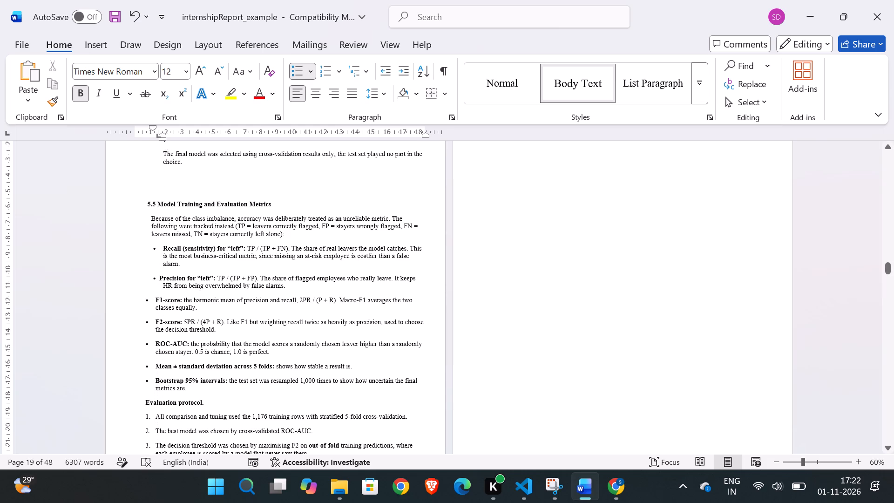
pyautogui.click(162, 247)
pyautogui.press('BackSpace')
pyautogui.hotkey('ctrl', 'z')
# Insert two spaces before the Precision for “left” label to align it with the Recall bullet's text.
pyautogui.click(160, 276)
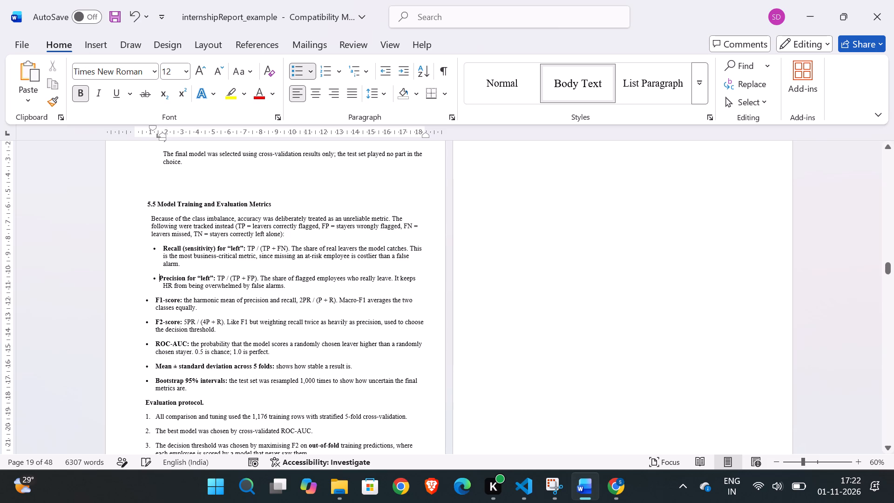
pyautogui.press('space')
pyautogui.press('space')
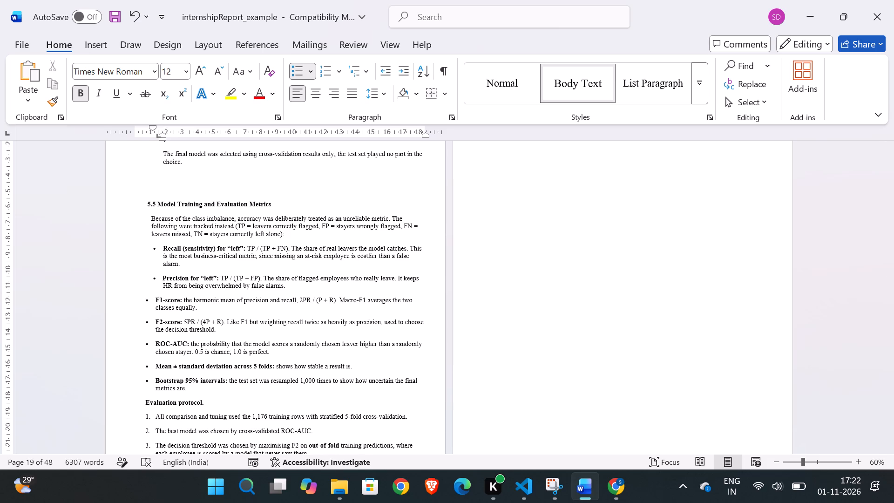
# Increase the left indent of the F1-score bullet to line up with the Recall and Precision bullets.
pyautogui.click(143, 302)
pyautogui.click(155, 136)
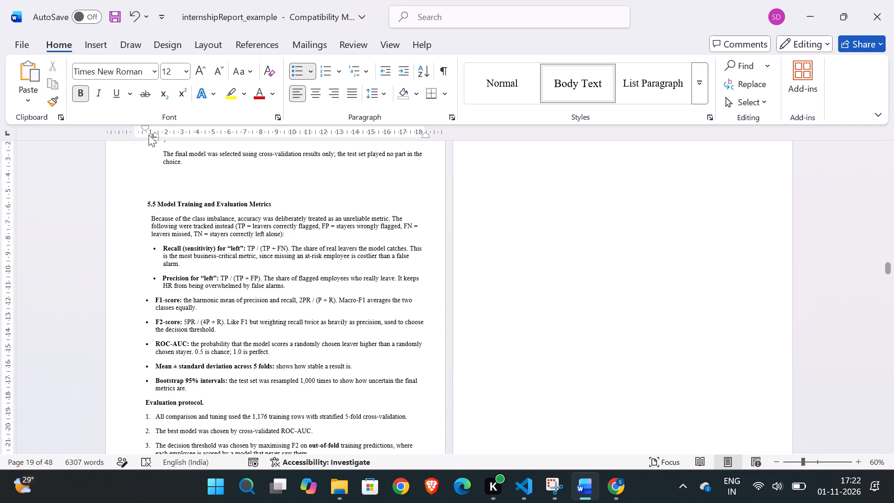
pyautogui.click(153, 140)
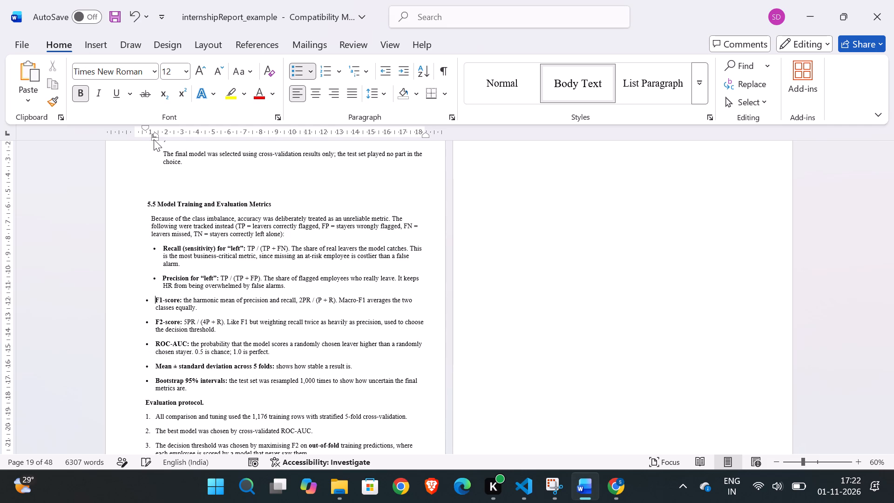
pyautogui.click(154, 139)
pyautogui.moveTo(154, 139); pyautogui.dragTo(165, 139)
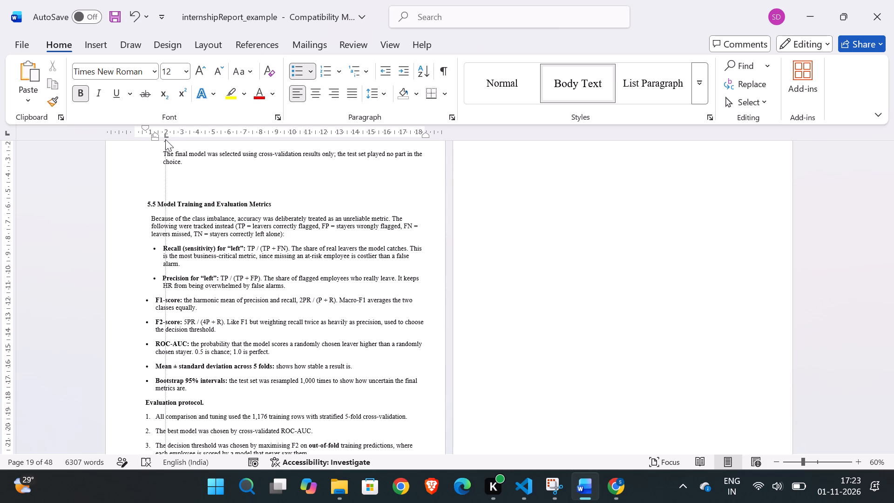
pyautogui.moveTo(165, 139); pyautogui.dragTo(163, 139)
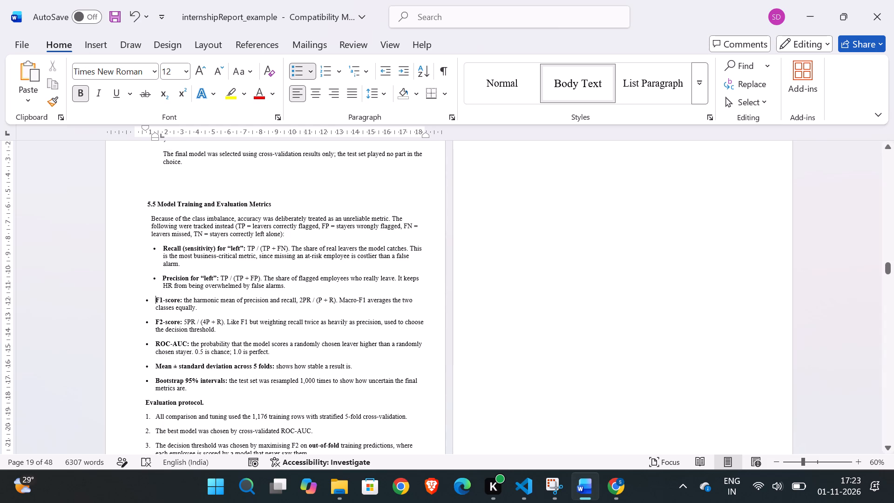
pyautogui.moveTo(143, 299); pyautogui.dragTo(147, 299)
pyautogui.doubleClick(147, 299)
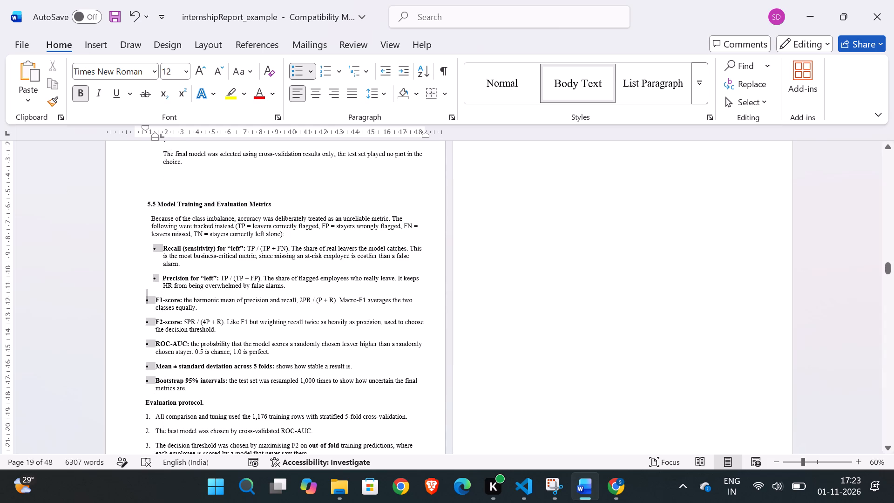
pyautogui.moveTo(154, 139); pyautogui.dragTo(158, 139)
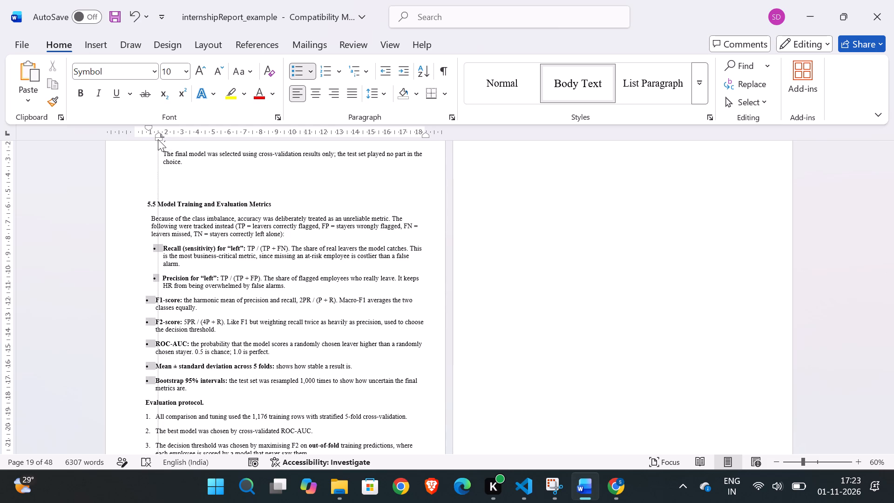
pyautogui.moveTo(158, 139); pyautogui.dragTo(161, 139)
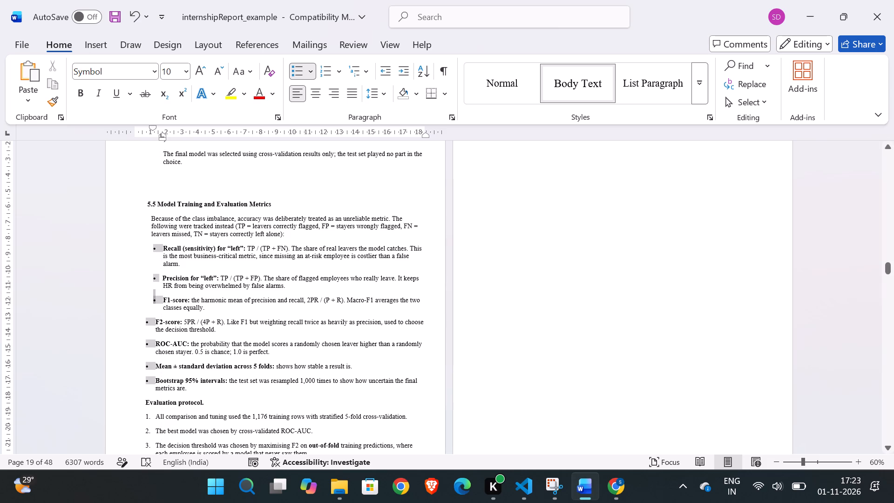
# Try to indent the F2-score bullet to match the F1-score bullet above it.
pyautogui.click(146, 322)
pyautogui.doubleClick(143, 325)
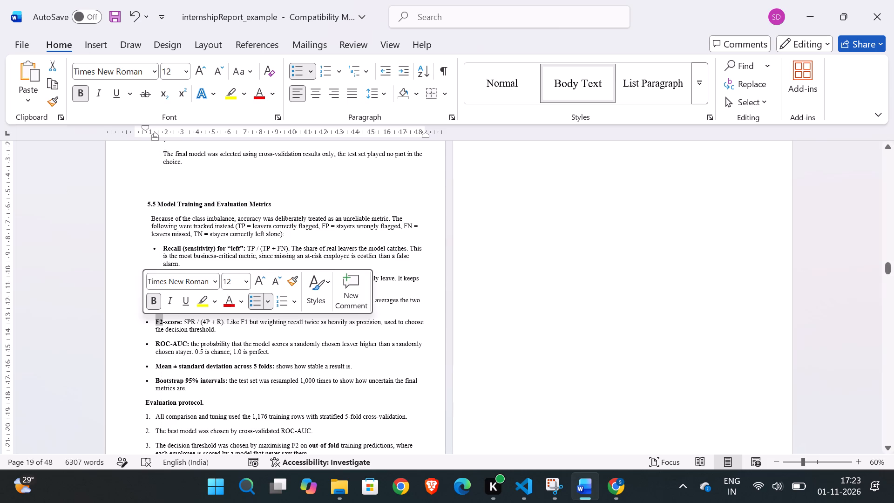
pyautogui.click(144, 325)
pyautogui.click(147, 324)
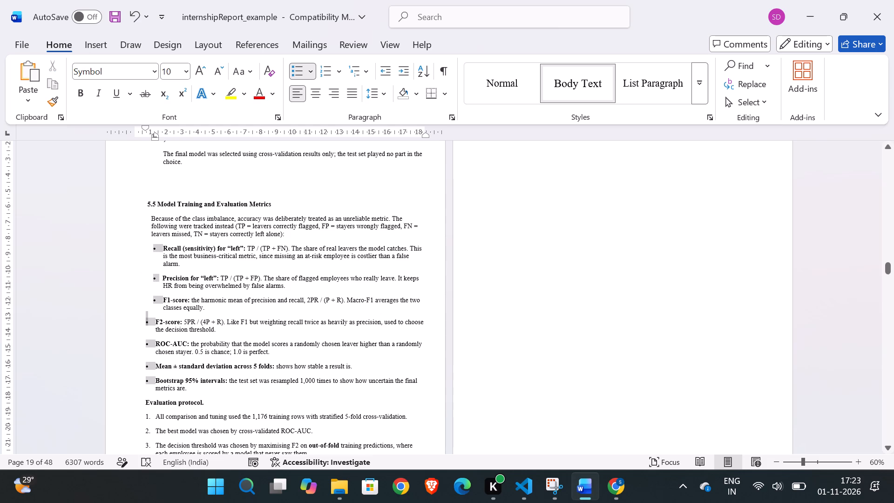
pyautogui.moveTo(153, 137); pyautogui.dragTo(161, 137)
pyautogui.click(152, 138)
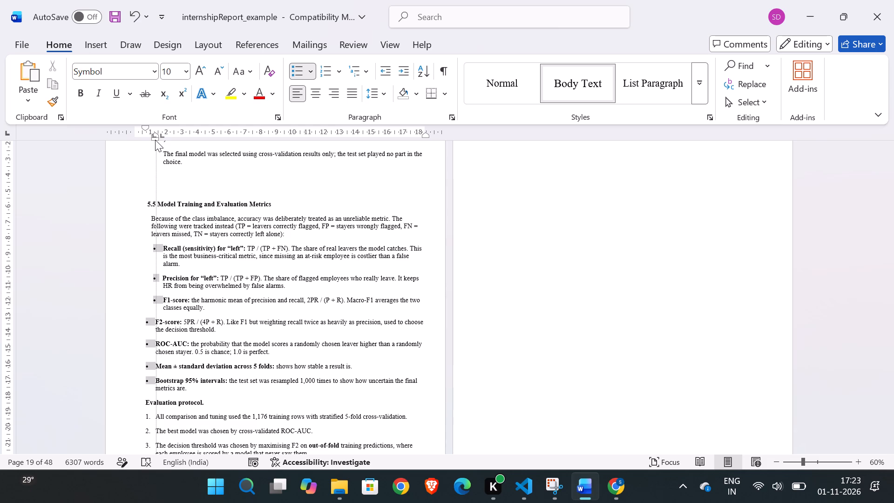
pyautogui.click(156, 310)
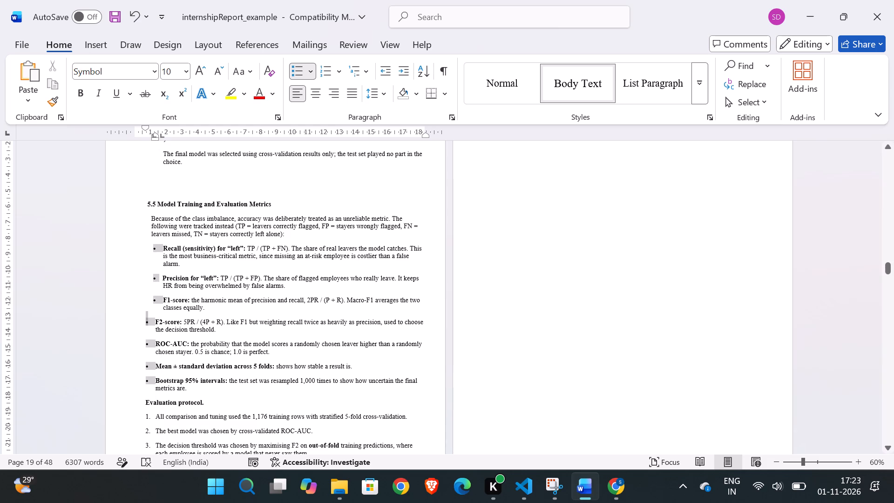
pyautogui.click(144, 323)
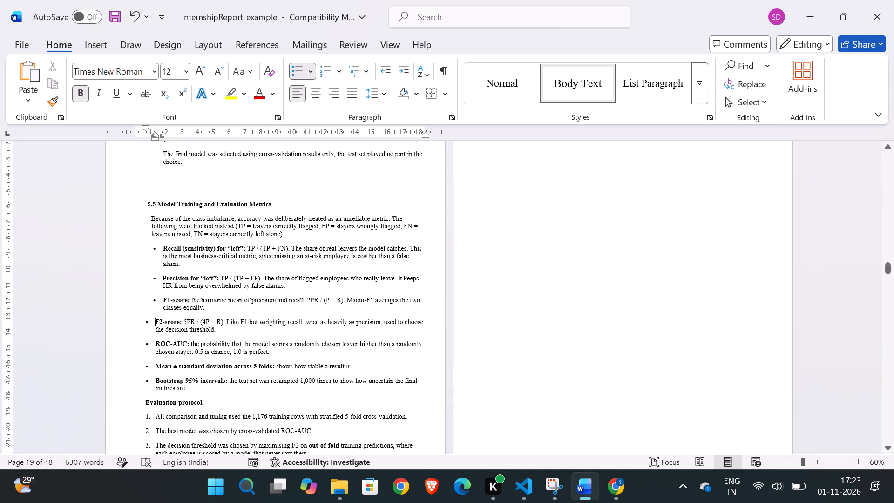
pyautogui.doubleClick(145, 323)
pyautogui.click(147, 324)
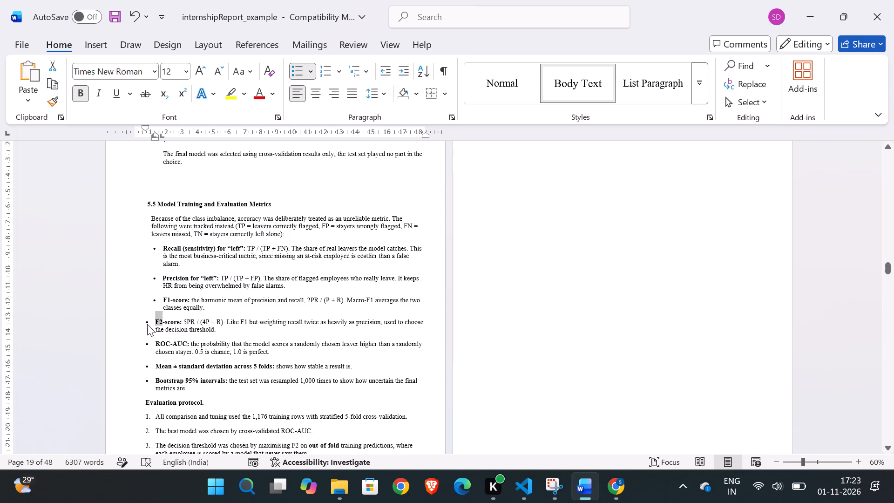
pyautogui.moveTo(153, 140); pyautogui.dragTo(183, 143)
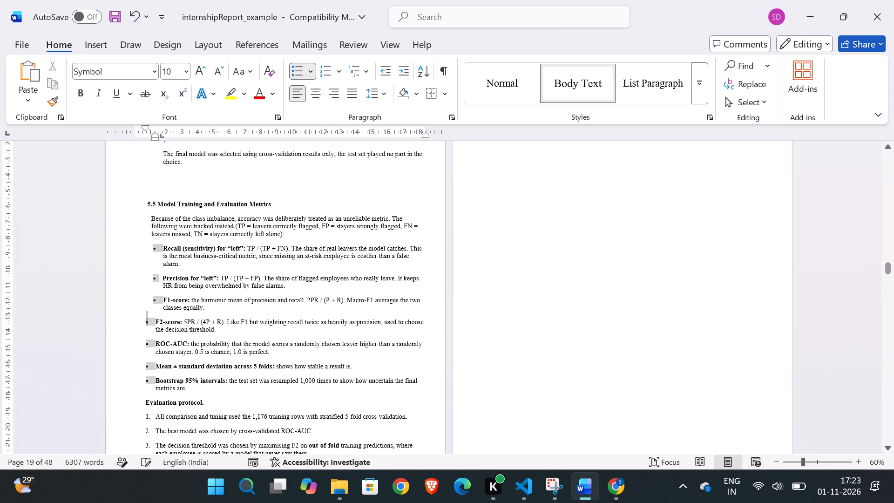
# Convert the section 5.5 metric bullets, from Recall to Bootstrap 95% intervals, into a numbered list.
pyautogui.click(207, 364)
pyautogui.moveTo(185, 385); pyautogui.dragTo(151, 258)
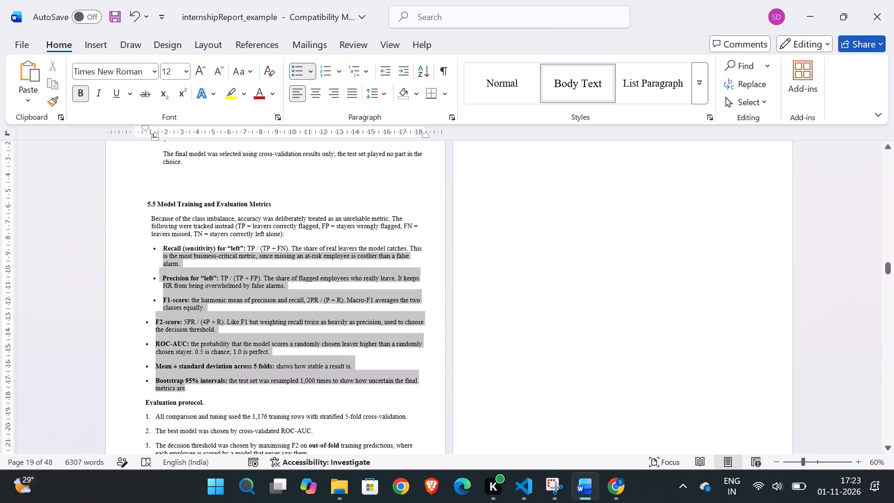
pyautogui.moveTo(151, 258); pyautogui.dragTo(150, 252)
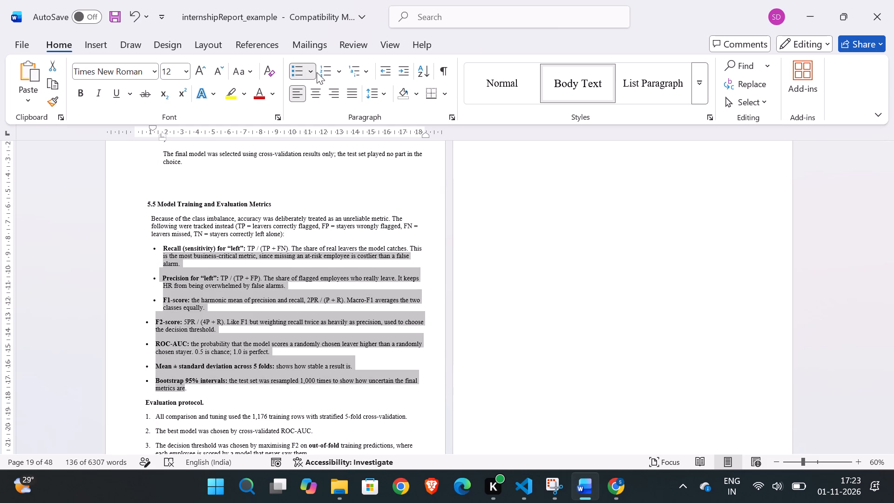
pyautogui.click(323, 70)
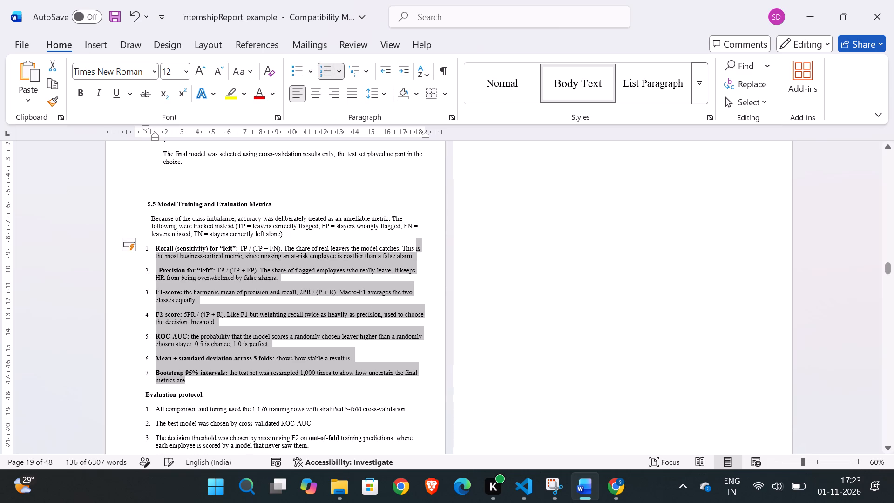
pyautogui.click(282, 237)
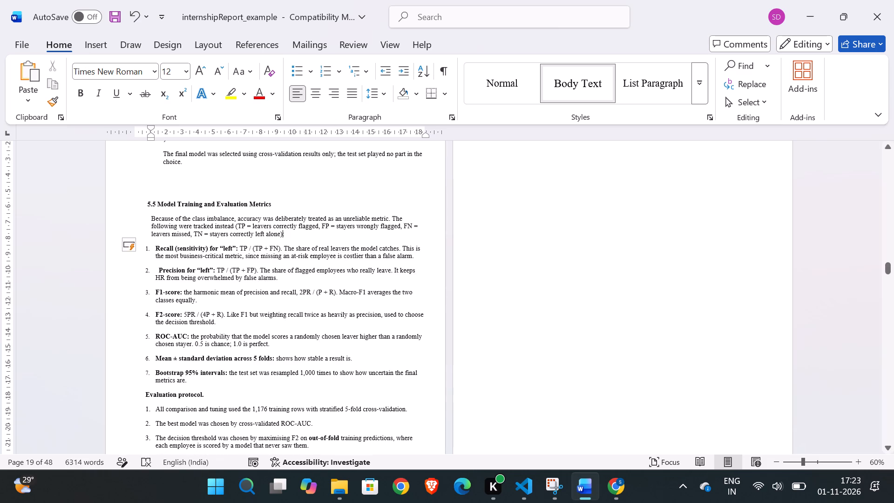
# Format the items from Recall through the Evaluation protocol heading as a bulleted list.
pyautogui.moveTo(186, 384); pyautogui.dragTo(146, 251)
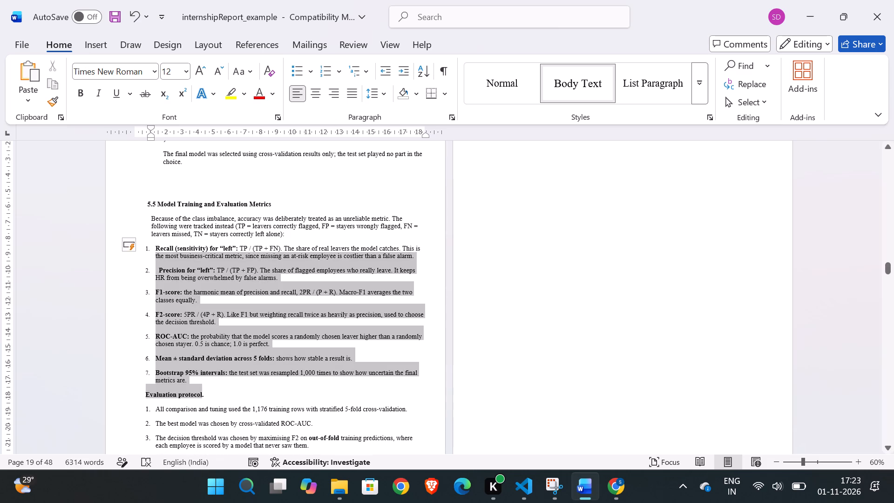
pyautogui.moveTo(146, 251); pyautogui.dragTo(145, 251)
pyautogui.click(292, 73)
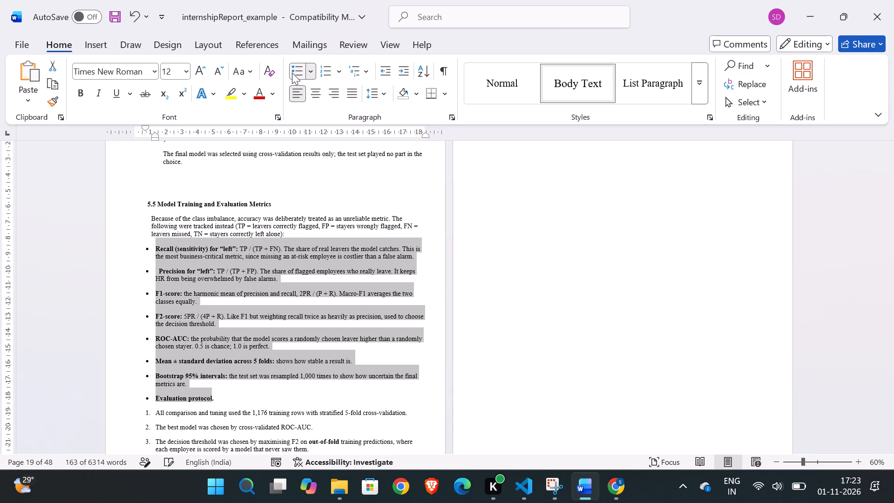
pyautogui.click(230, 328)
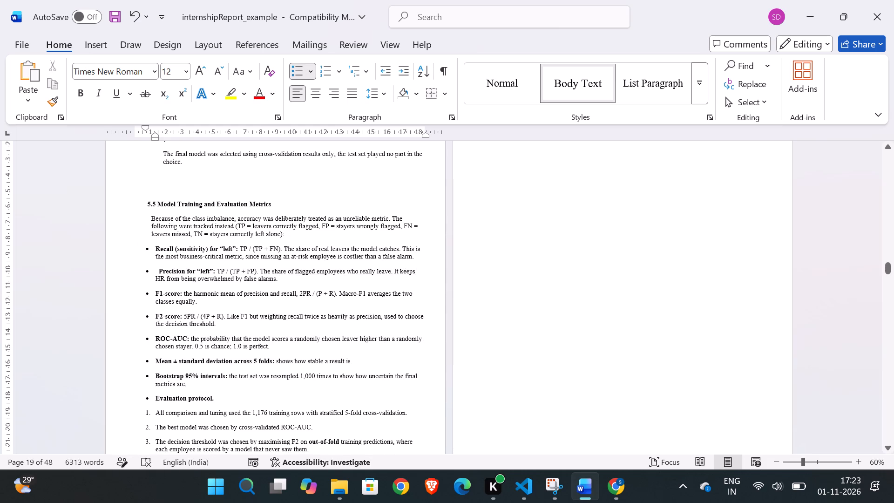
pyautogui.click(240, 251)
pyautogui.scroll(-1, 240, 251)
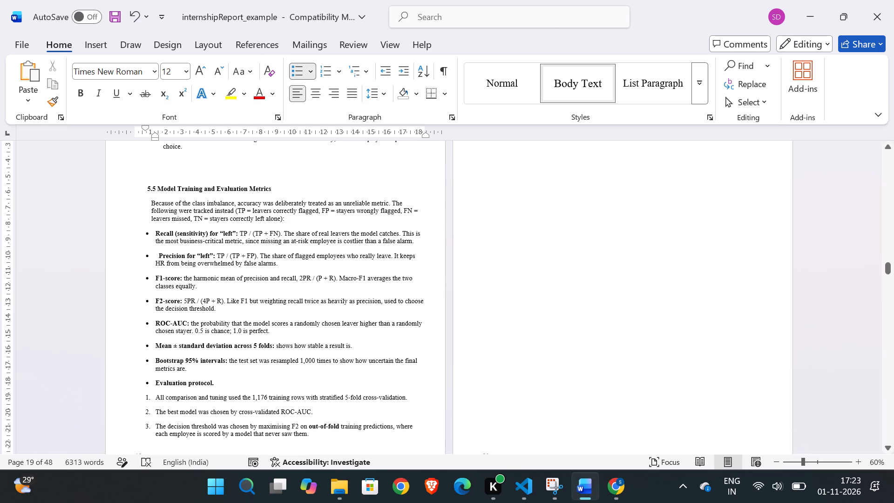
pyautogui.scroll(-1, 240, 251)
pyautogui.click(275, 228)
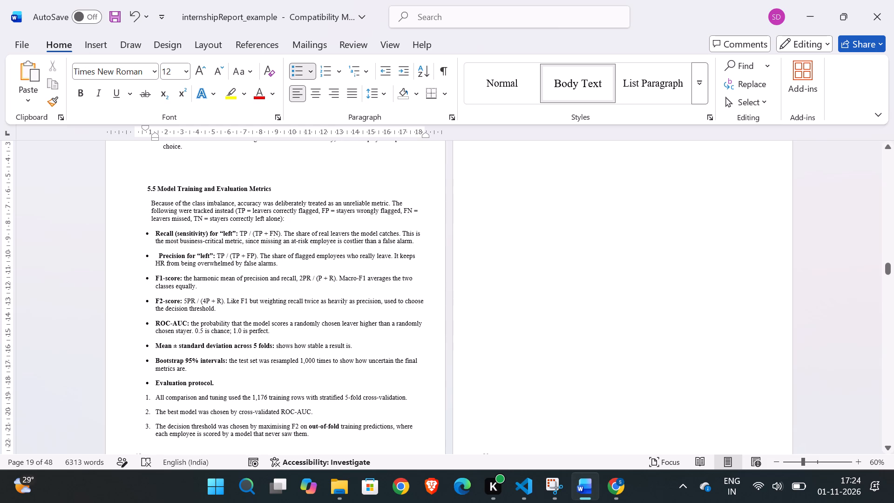
pyautogui.click(244, 406)
pyautogui.scroll(-1, 244, 406)
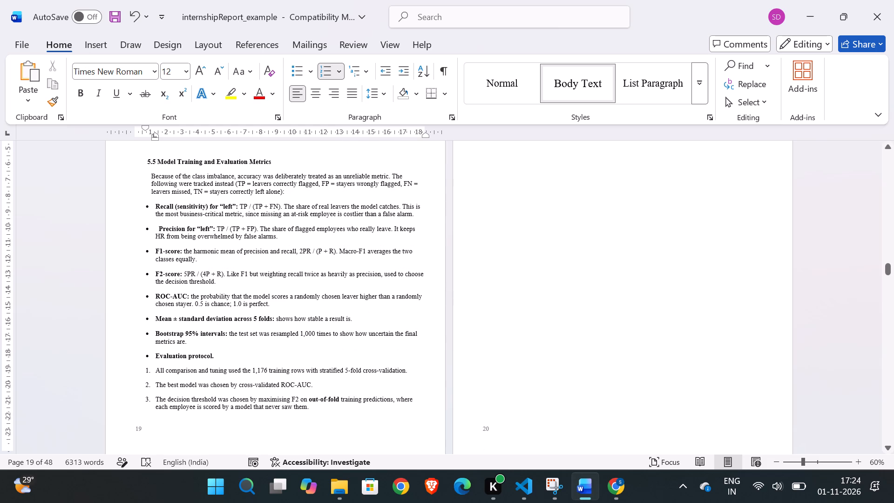
pyautogui.scroll(-1, 244, 406)
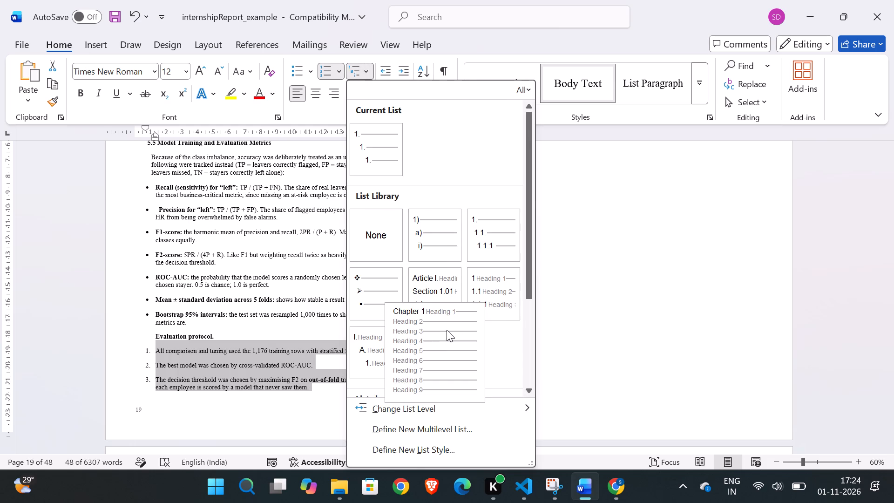
pyautogui.scroll(-1, 447, 330)
pyautogui.click(402, 415)
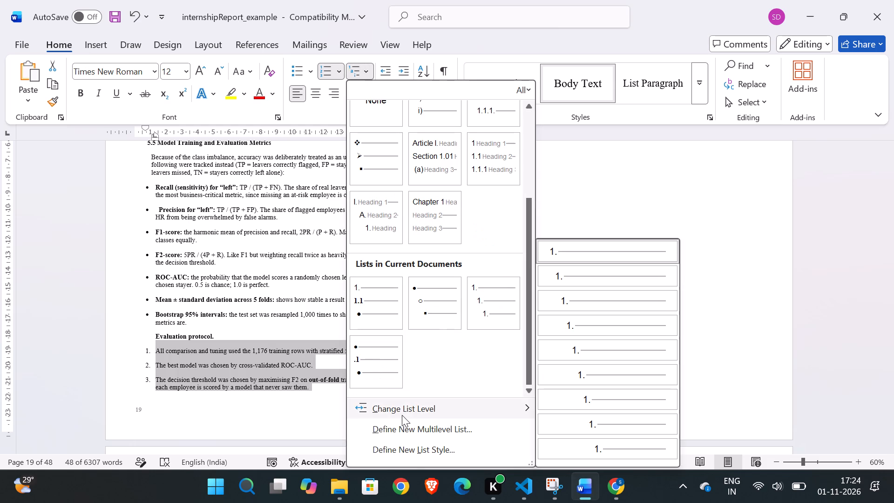
pyautogui.scroll(-1, 600, 352)
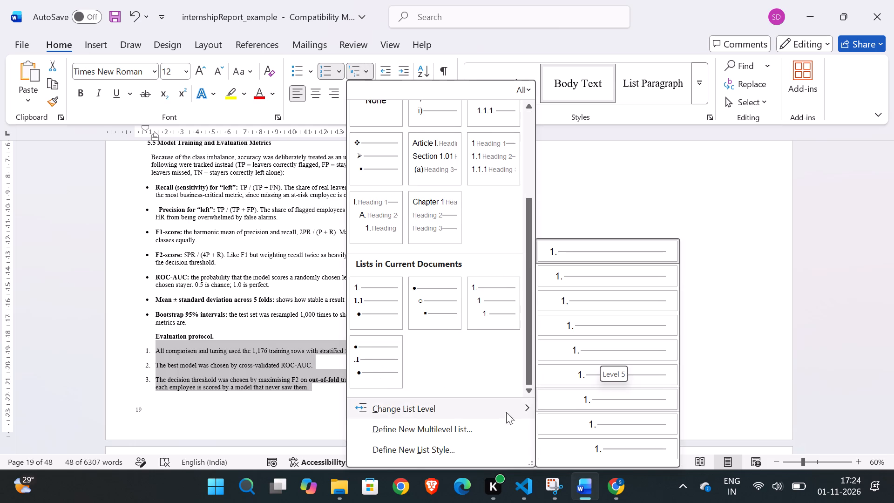
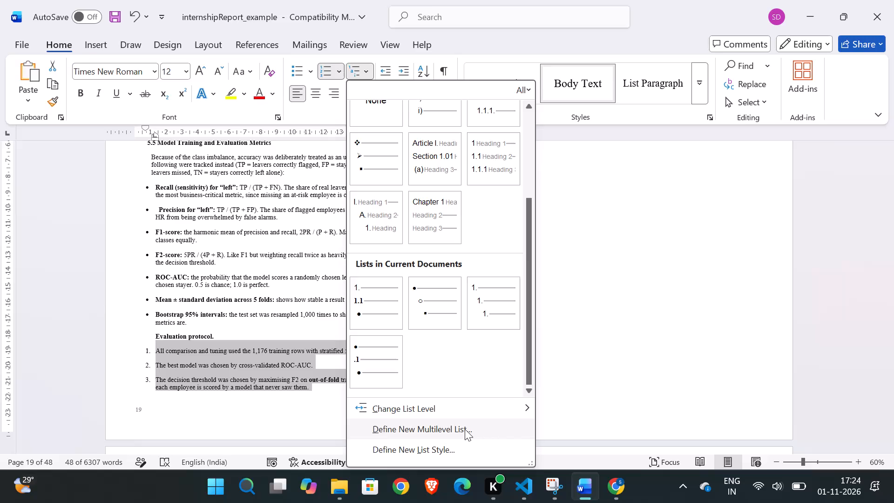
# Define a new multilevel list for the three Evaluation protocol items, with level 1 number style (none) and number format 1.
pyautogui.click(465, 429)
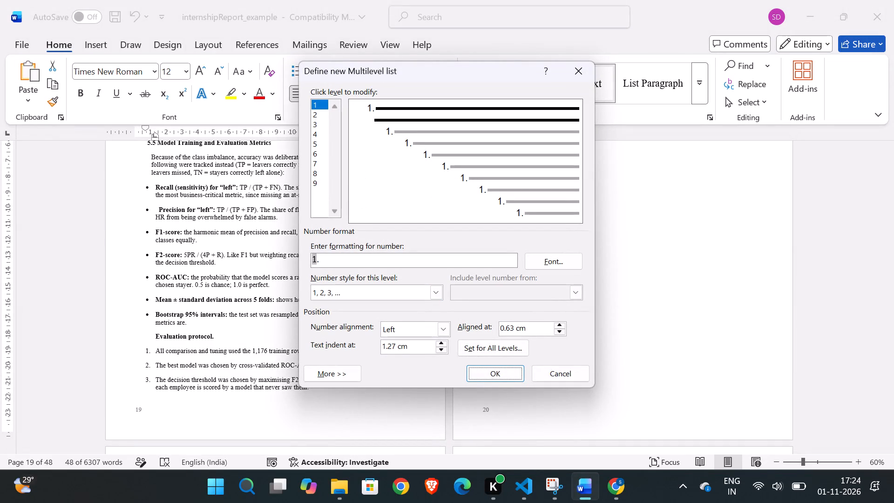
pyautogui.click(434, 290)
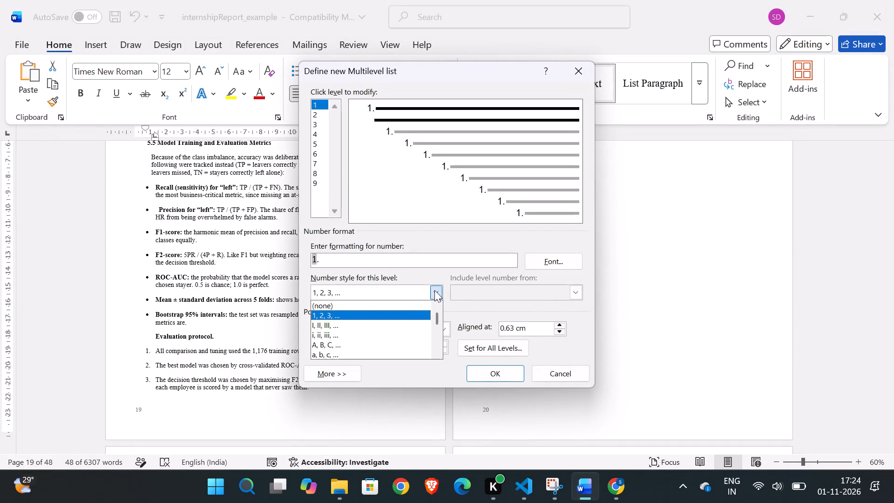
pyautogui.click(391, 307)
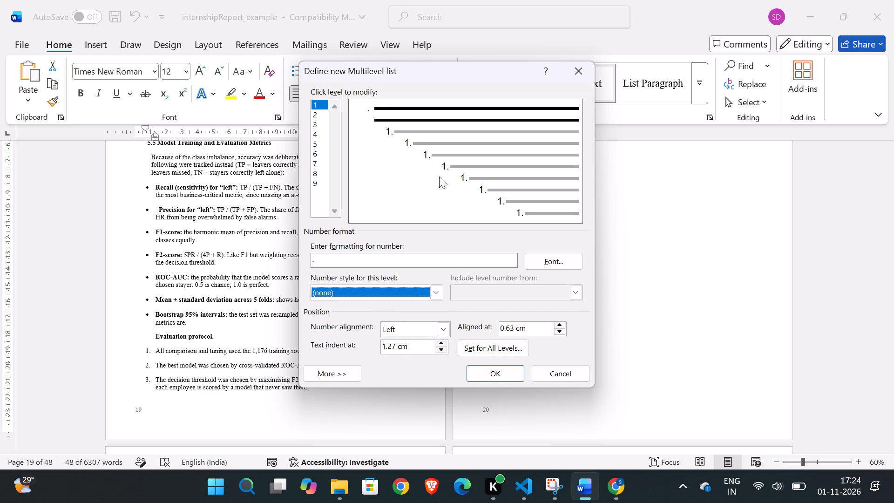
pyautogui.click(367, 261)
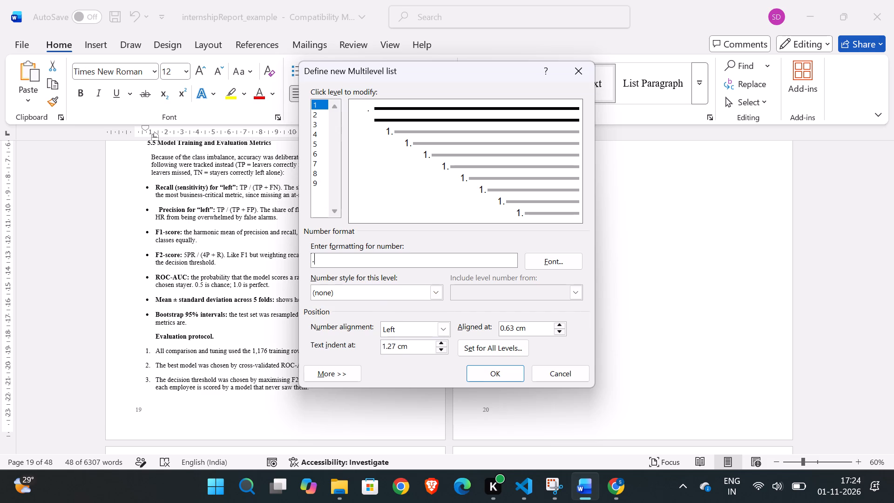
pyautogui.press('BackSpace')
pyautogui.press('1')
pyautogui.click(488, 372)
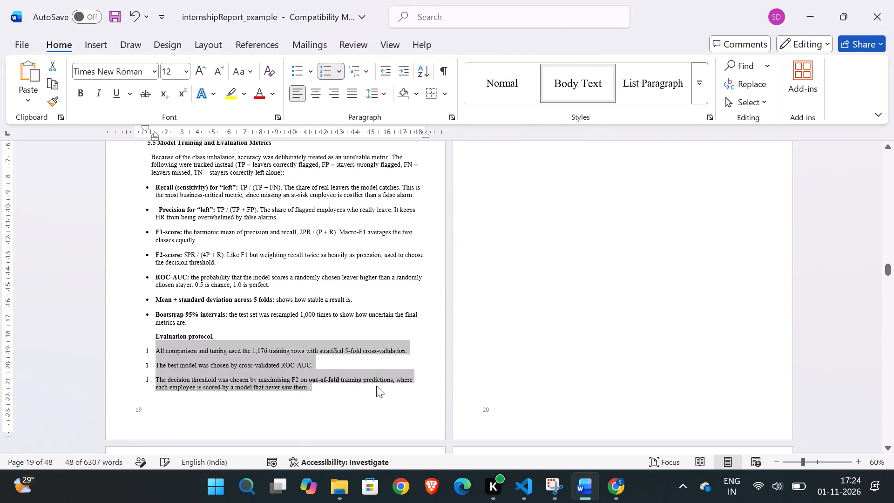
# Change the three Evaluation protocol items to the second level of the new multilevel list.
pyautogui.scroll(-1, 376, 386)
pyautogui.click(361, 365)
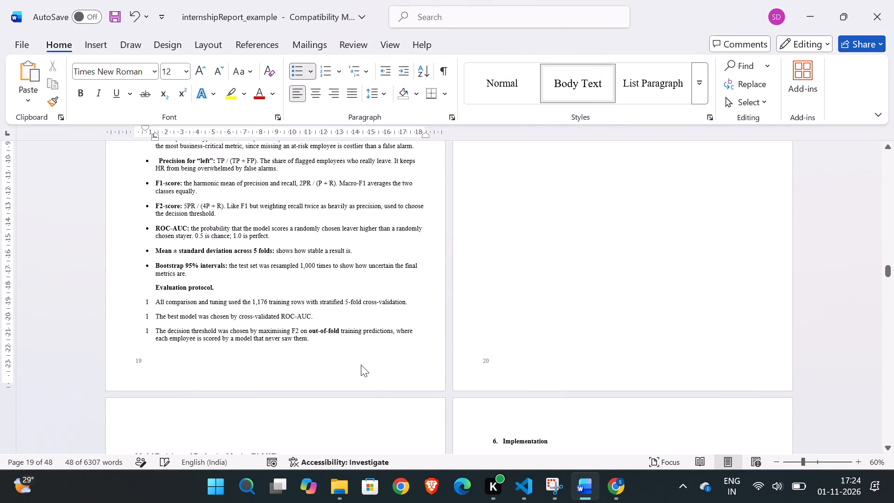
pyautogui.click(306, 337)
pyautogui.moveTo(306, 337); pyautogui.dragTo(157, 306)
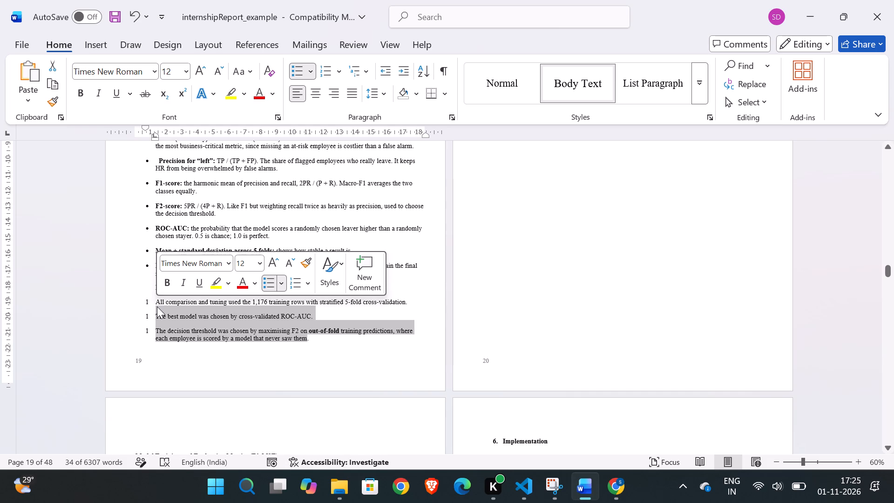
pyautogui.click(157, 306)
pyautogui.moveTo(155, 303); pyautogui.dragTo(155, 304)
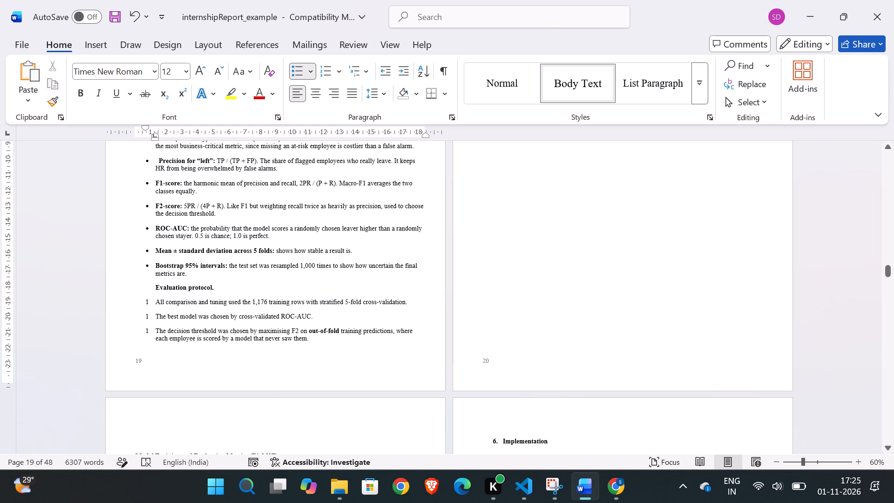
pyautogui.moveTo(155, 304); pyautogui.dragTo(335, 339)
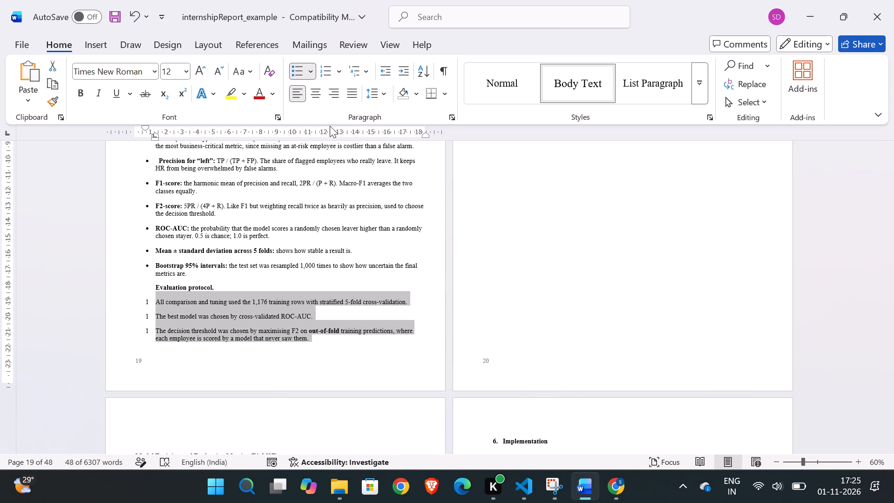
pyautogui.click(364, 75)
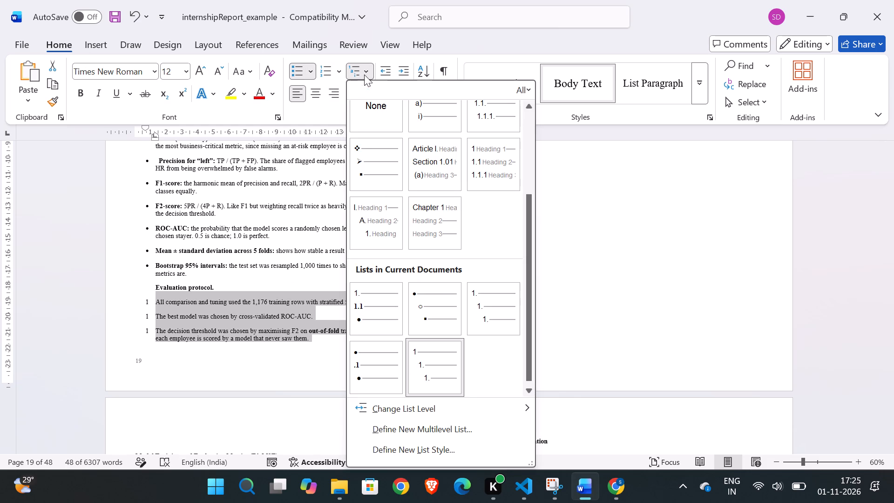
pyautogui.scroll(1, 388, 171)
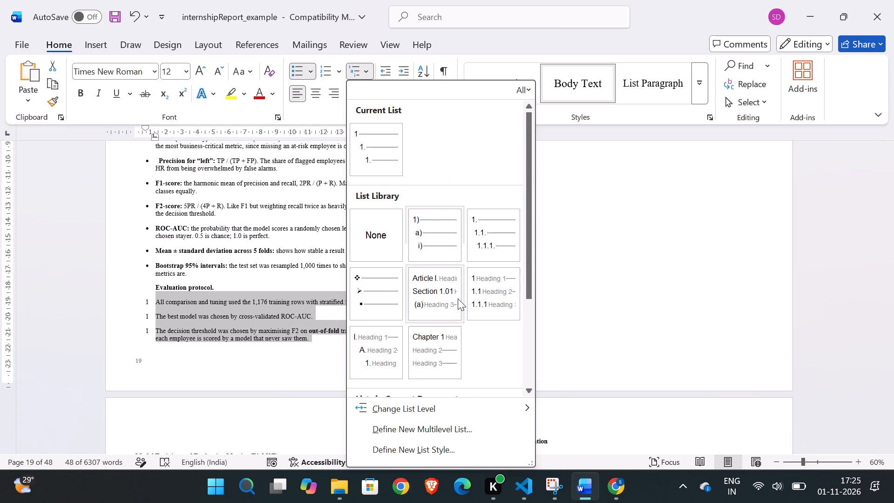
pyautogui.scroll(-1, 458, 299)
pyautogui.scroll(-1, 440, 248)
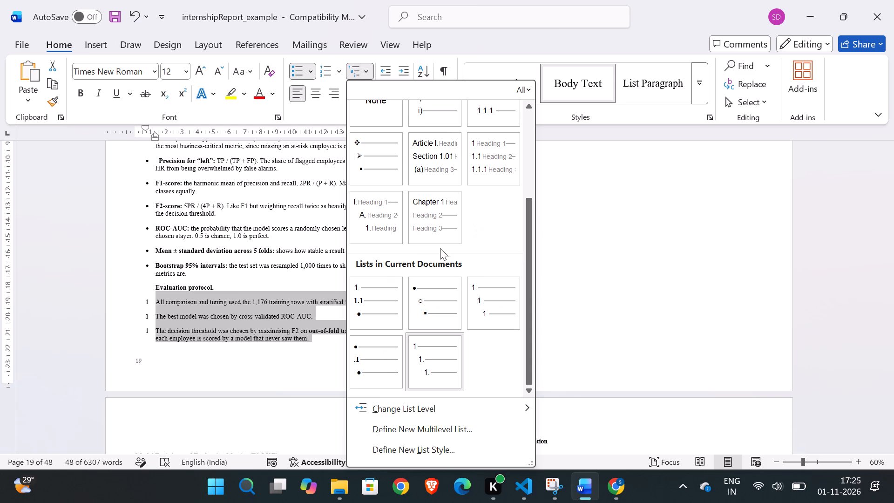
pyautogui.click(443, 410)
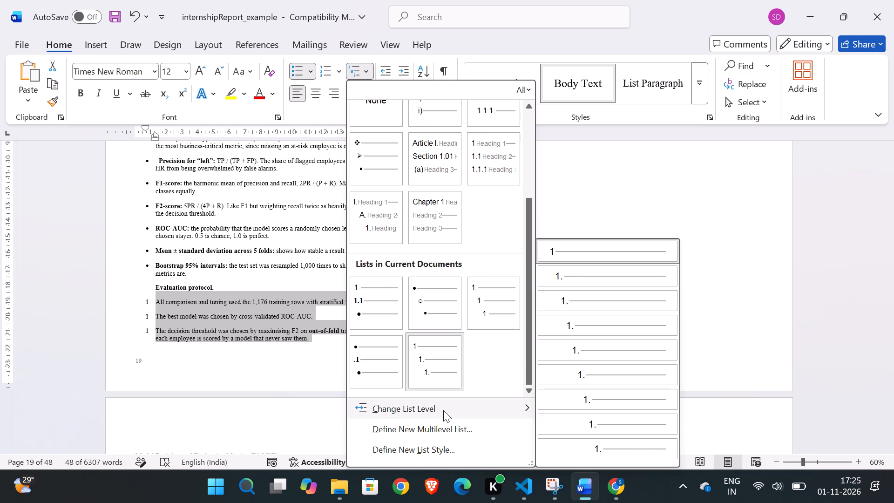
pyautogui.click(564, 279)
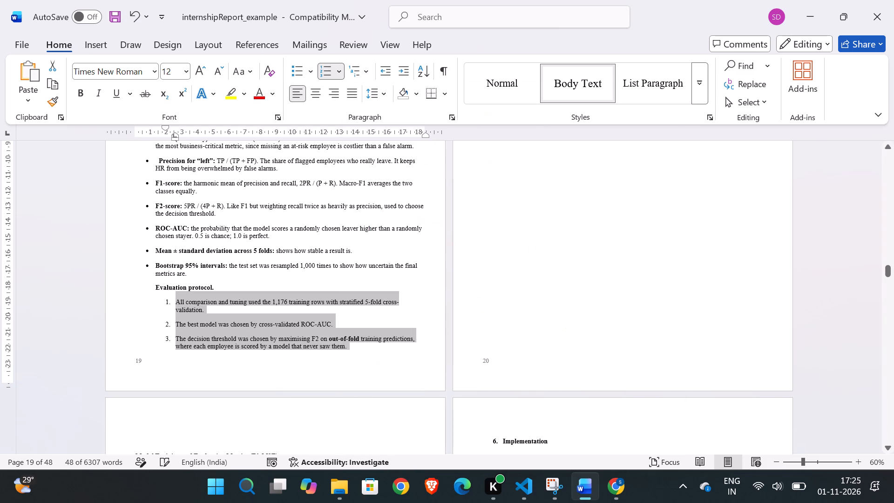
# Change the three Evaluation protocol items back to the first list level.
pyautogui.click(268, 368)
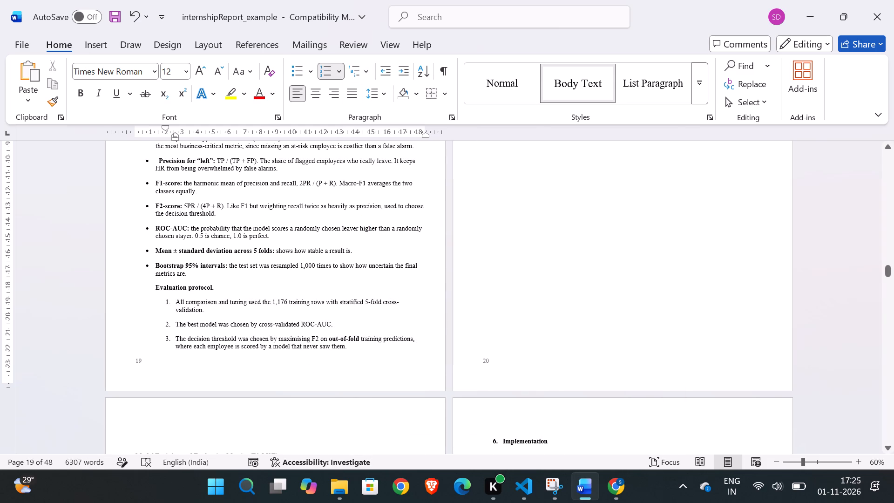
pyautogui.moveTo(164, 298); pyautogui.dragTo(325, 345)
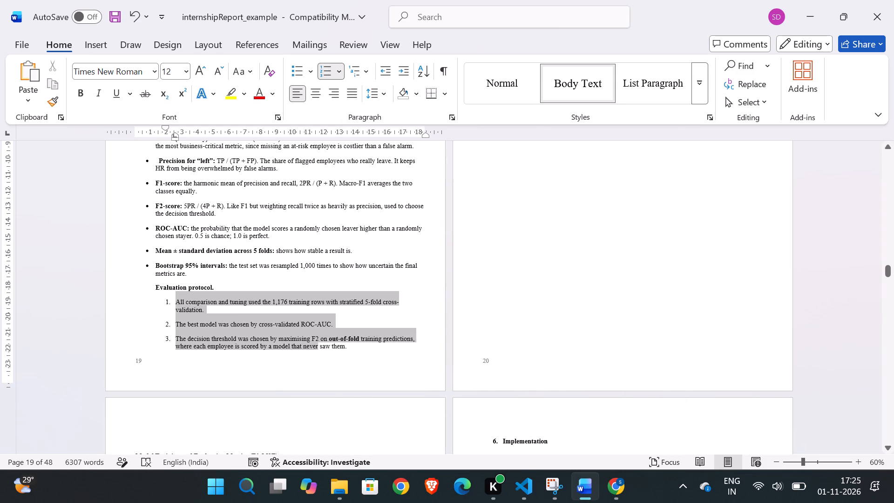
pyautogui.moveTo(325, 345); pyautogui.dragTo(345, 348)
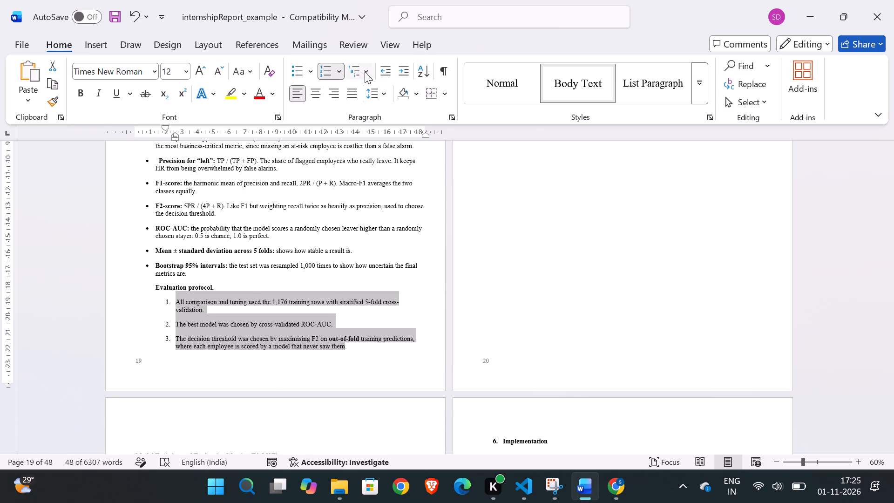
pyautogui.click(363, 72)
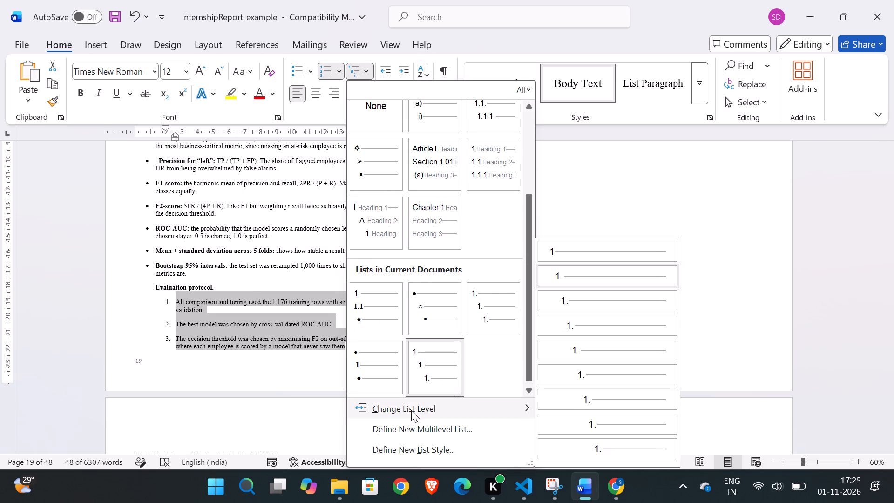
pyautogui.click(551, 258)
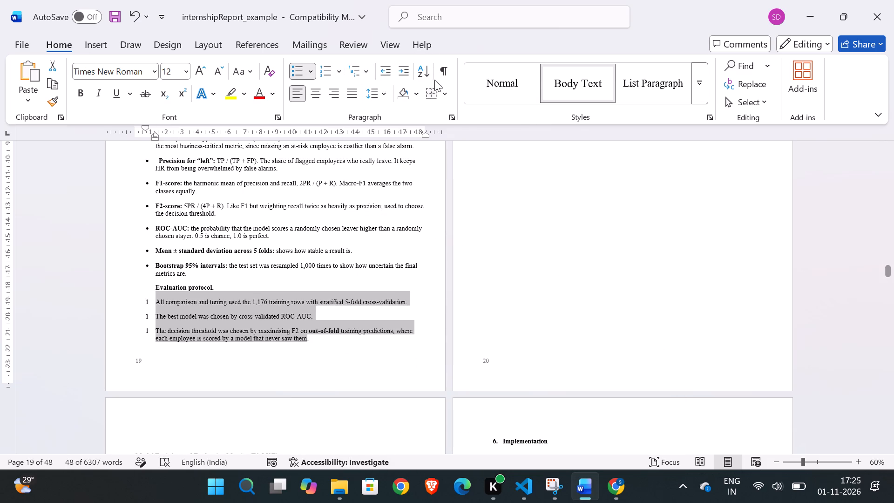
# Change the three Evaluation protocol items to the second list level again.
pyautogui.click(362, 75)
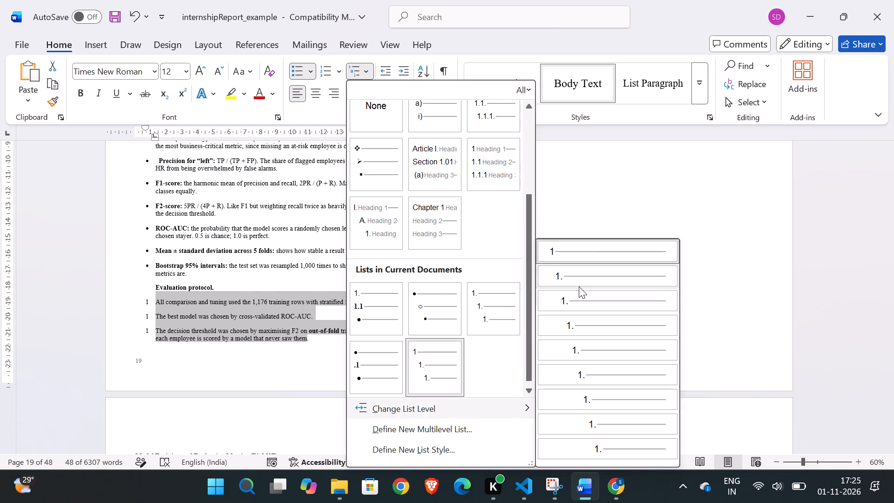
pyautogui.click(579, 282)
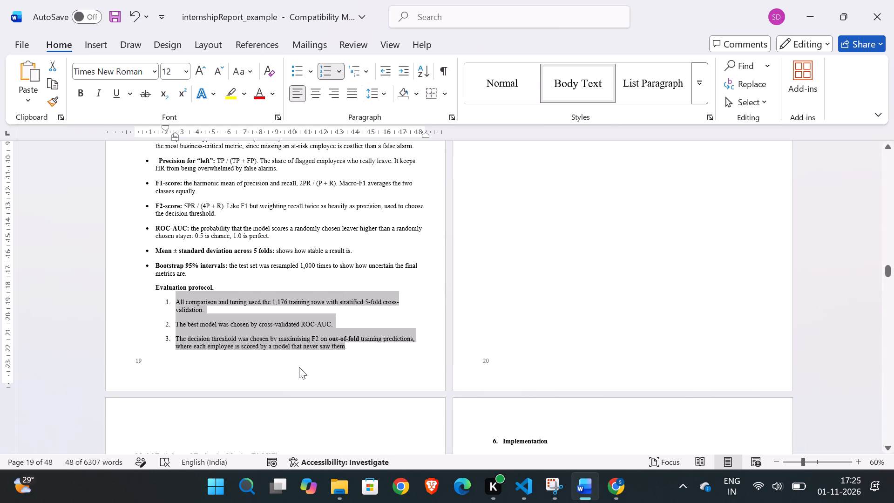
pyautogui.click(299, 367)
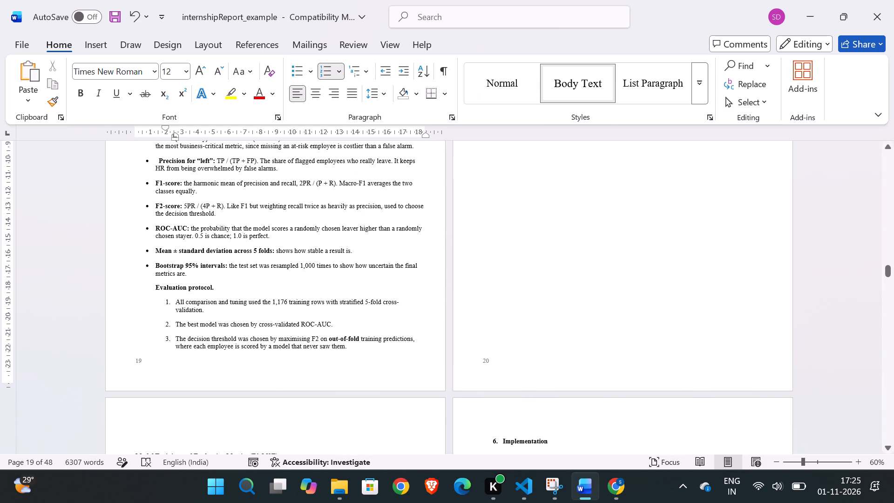
# Replace the numbering of the three Evaluation protocol items with round bullets.
pyautogui.moveTo(348, 348); pyautogui.dragTo(155, 303)
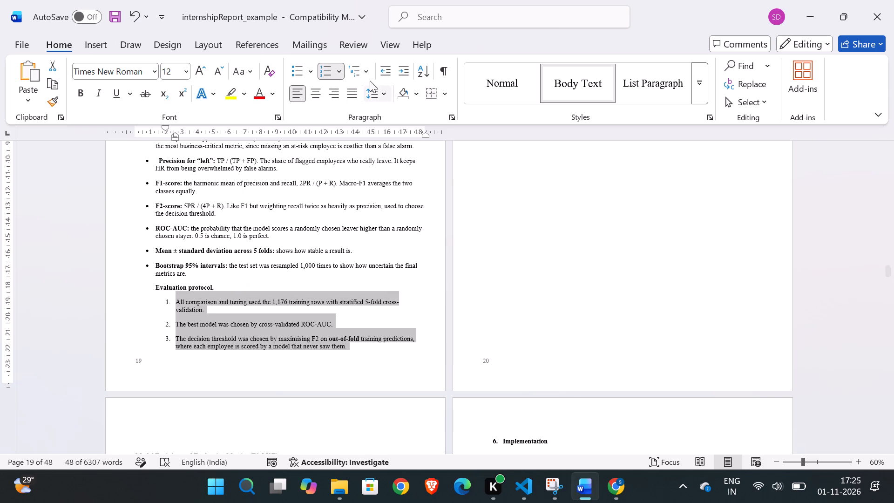
pyautogui.click(298, 71)
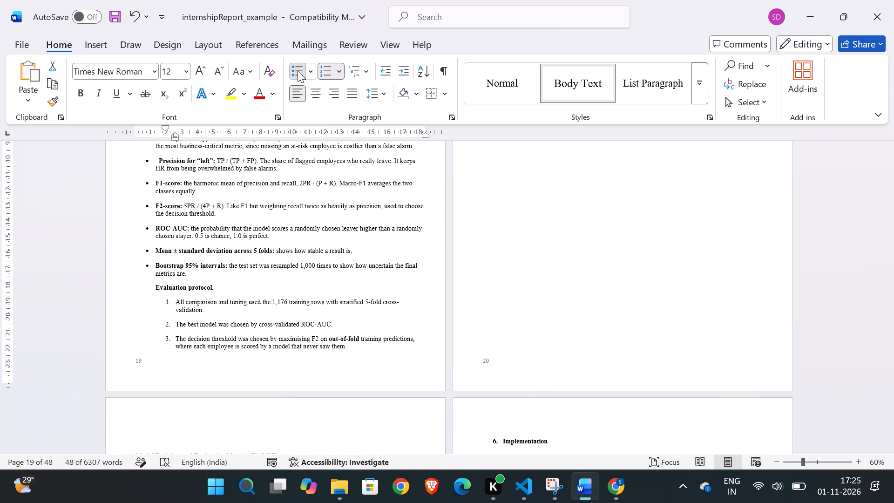
pyautogui.click(298, 71)
pyautogui.click(323, 70)
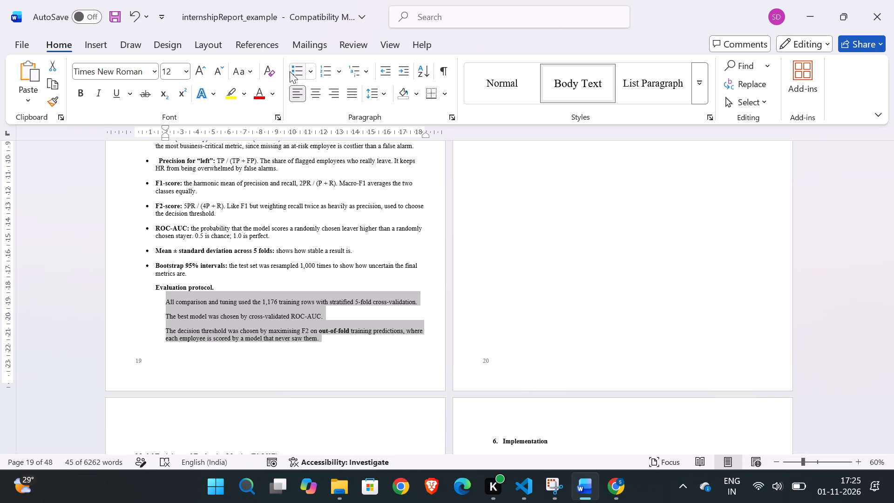
pyautogui.click(290, 71)
pyautogui.click(295, 74)
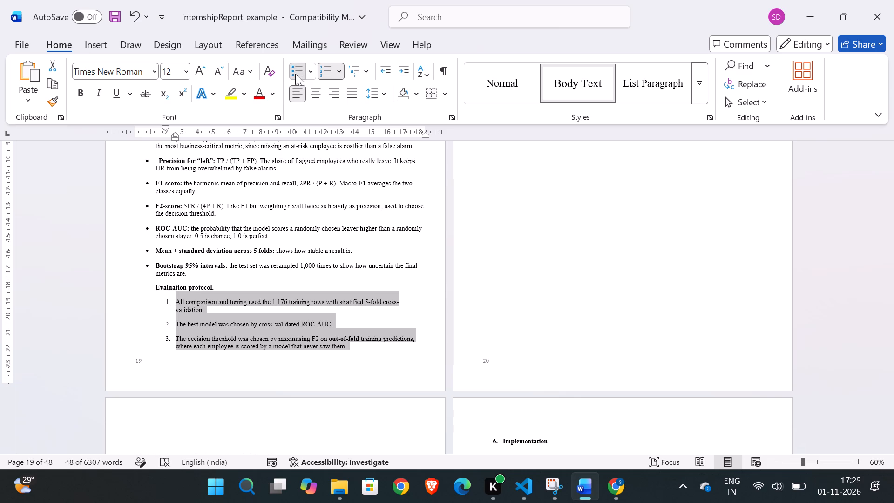
pyautogui.click(328, 71)
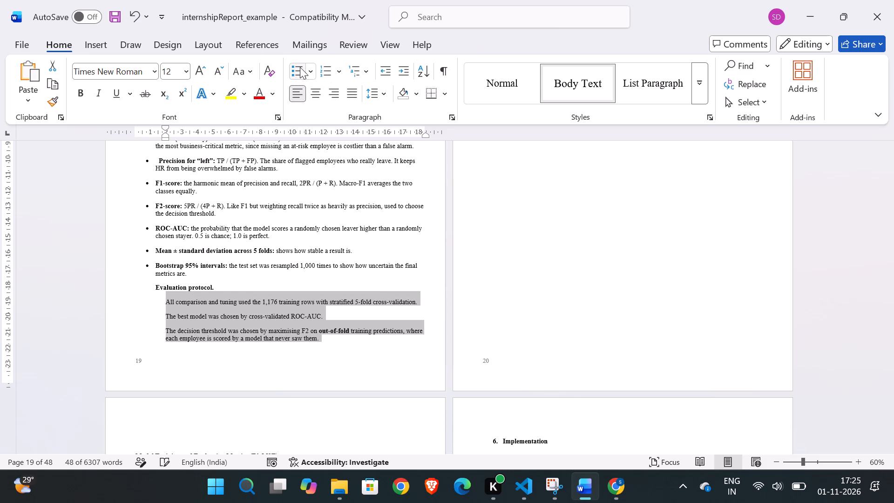
pyautogui.click(300, 67)
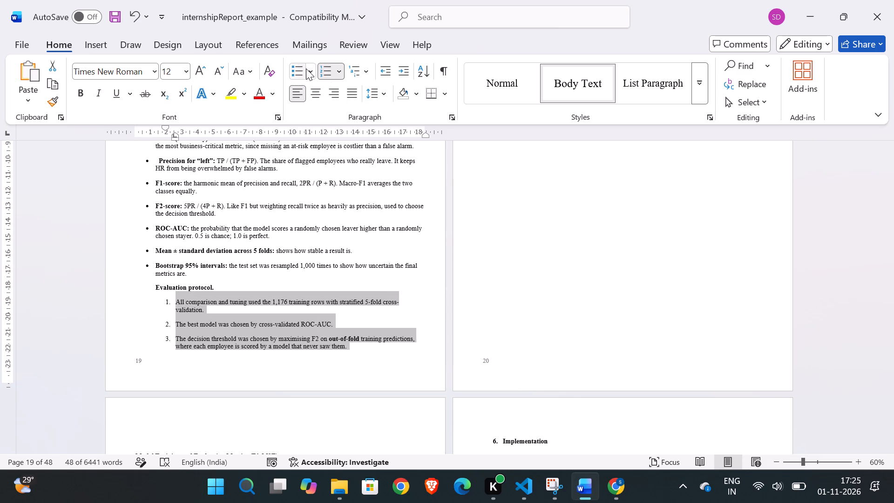
pyautogui.click(307, 69)
pyautogui.click(333, 183)
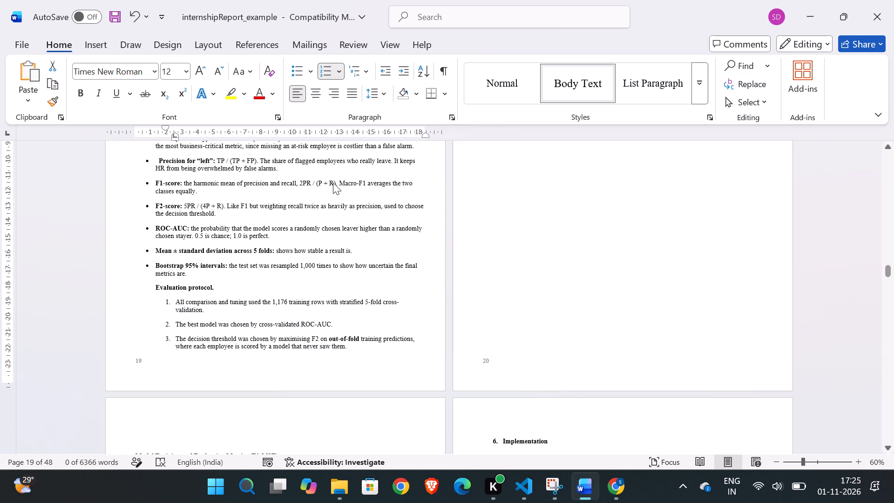
pyautogui.click(306, 316)
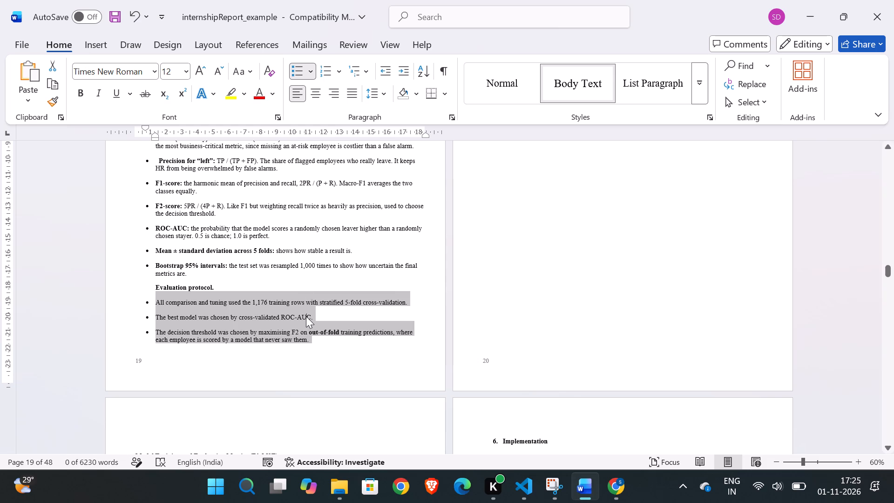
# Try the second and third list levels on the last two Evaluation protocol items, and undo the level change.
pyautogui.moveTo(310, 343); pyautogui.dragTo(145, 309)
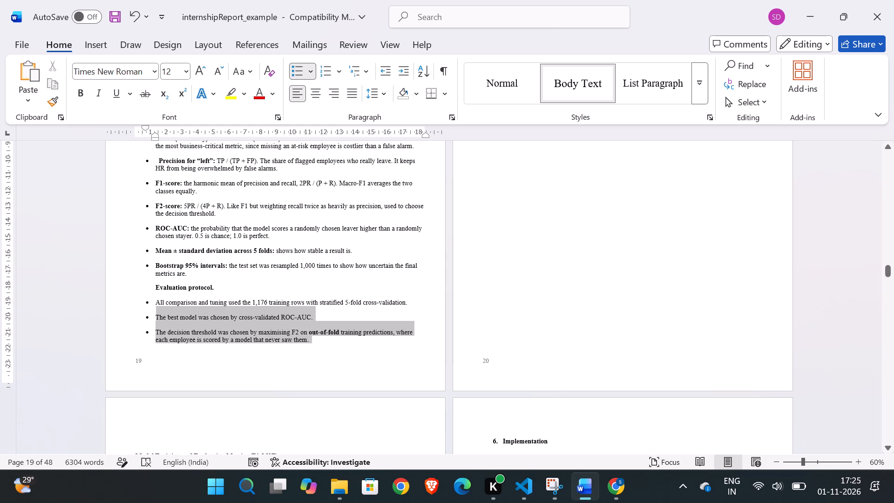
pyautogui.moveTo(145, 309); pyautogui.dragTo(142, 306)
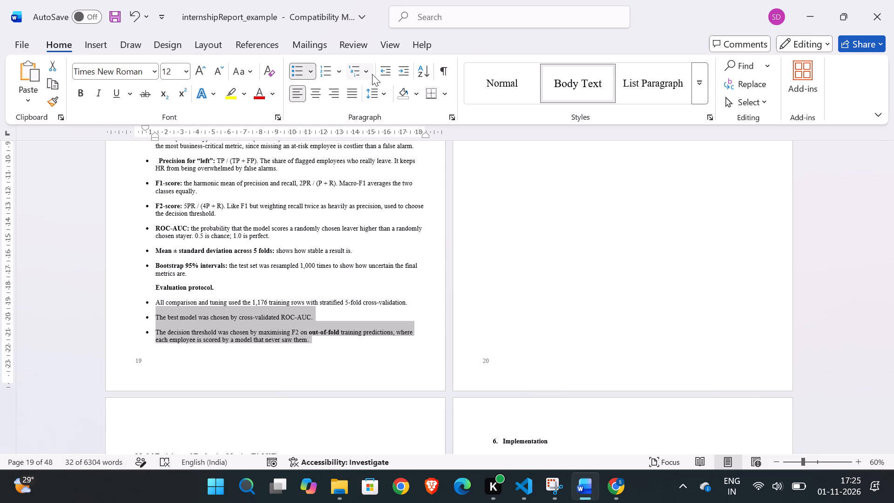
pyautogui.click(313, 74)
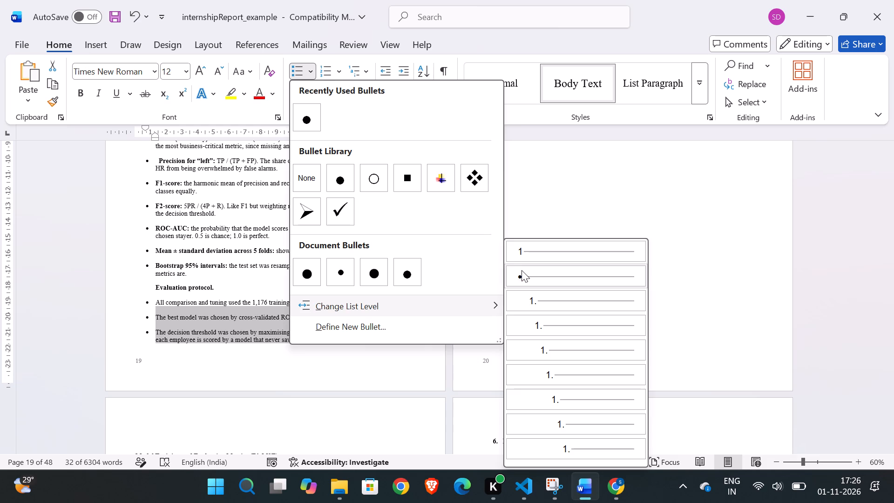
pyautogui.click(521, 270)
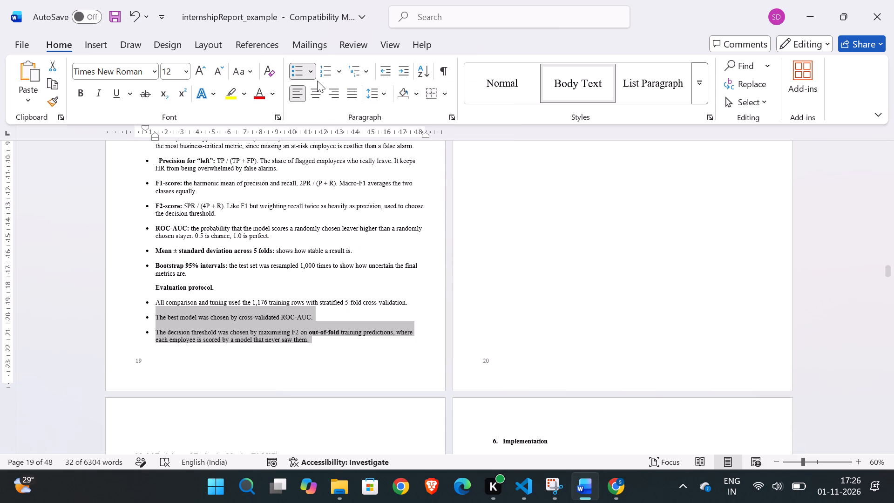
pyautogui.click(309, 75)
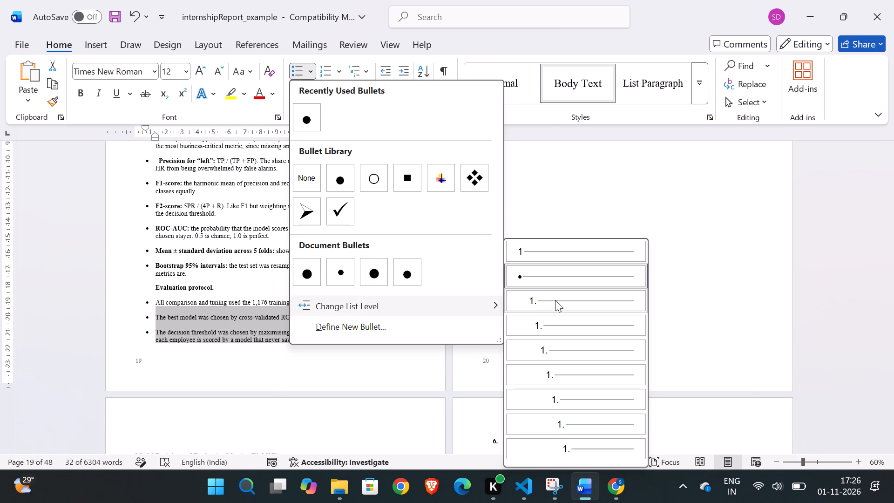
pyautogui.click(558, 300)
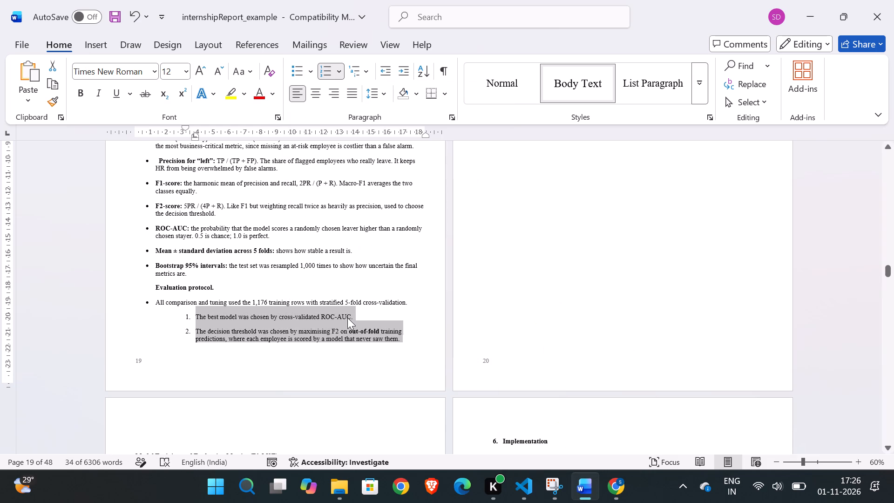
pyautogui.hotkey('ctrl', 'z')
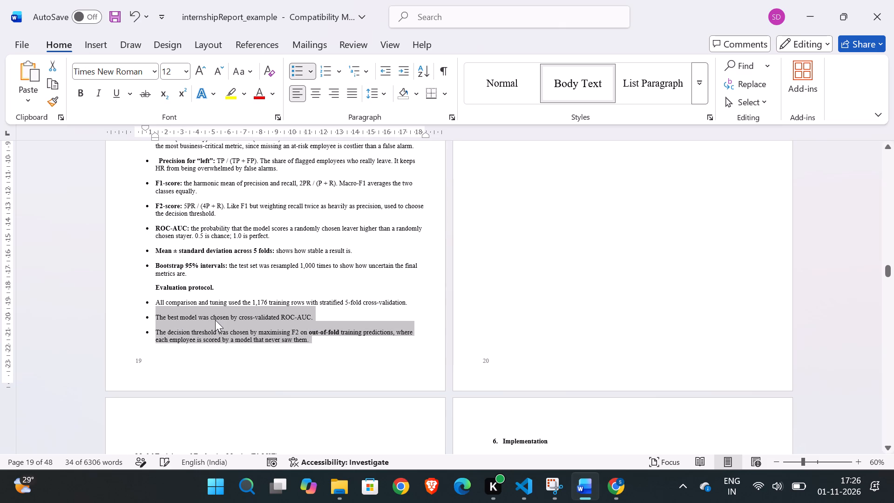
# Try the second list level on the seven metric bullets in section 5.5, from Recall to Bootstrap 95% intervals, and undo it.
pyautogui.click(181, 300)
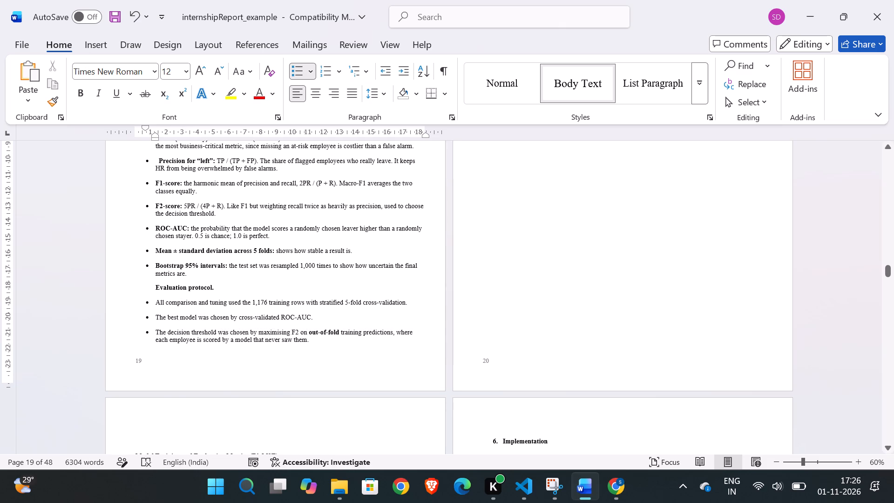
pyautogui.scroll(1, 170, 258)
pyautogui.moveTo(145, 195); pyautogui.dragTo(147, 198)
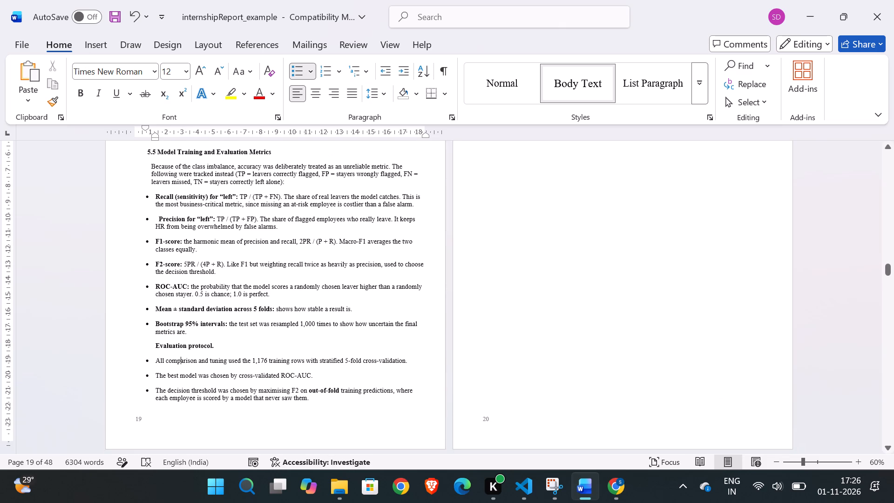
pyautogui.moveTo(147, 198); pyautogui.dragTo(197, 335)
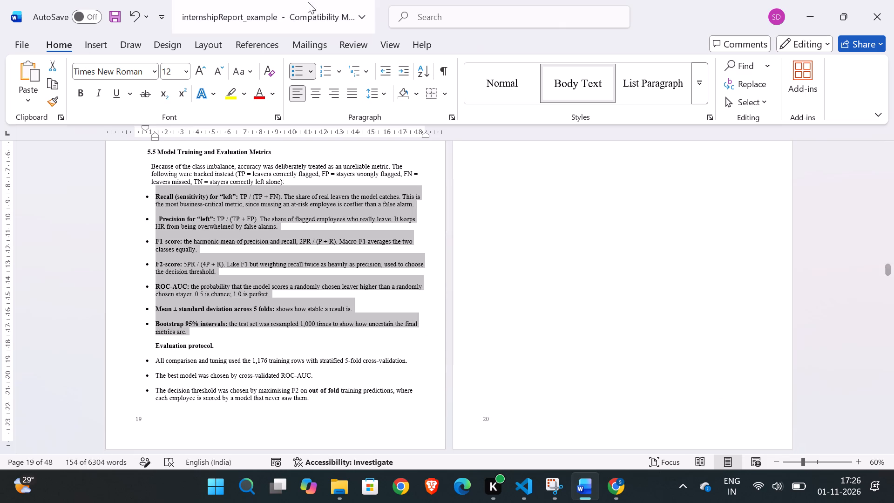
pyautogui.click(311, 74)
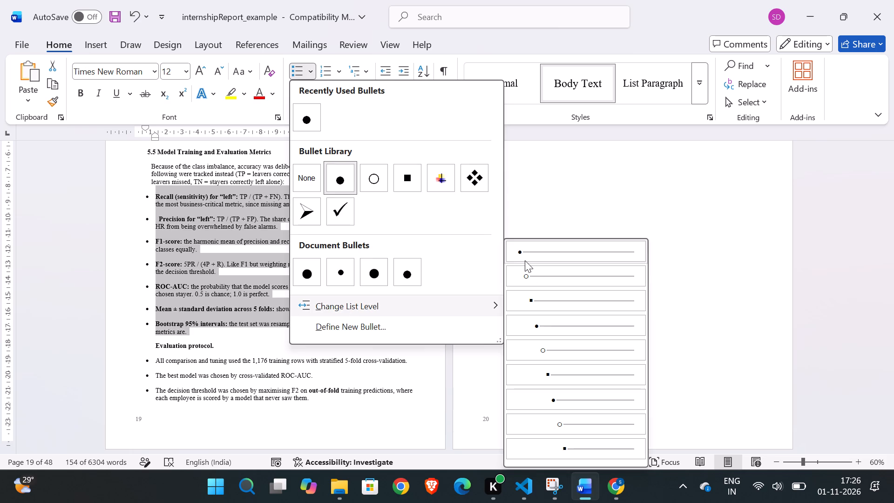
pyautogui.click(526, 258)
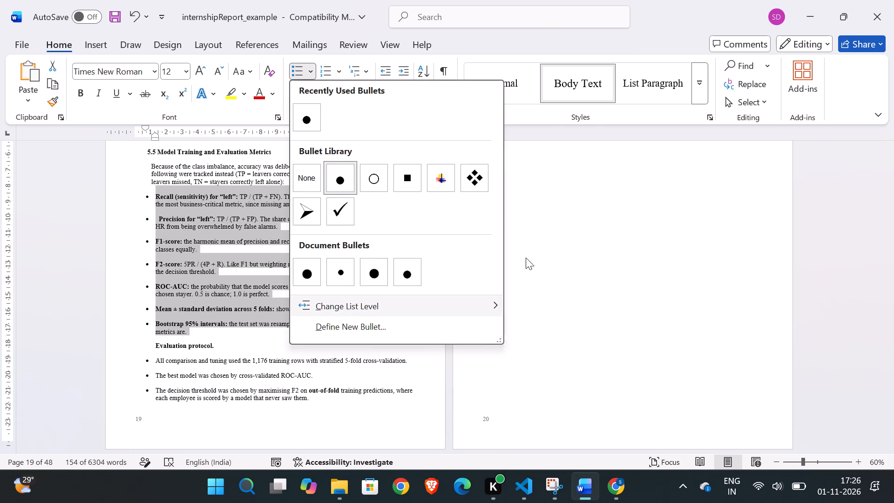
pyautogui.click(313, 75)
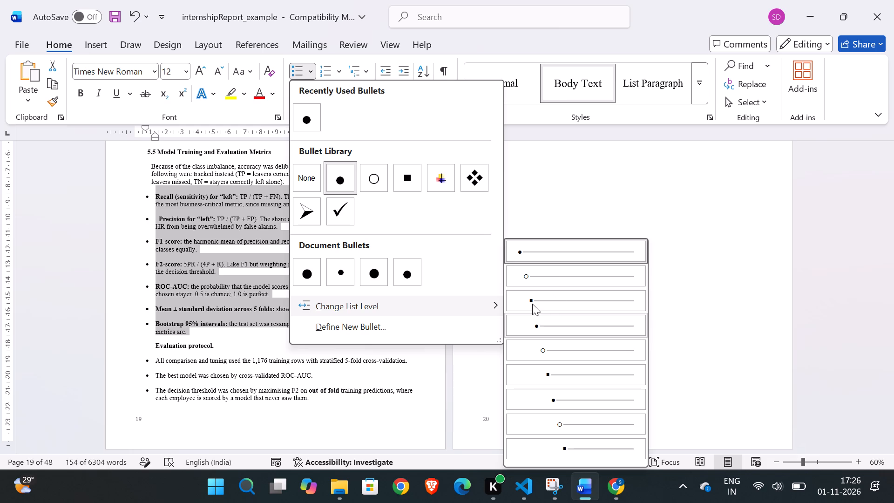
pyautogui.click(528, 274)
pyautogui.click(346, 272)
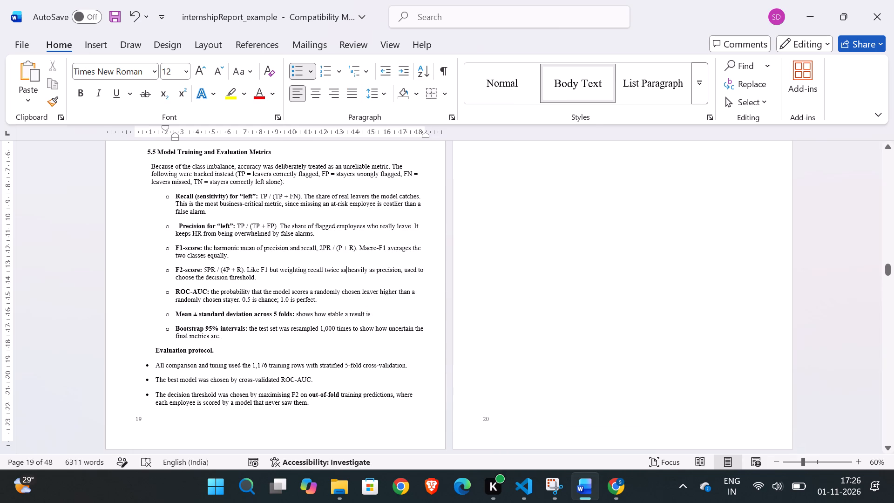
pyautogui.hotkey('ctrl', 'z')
pyautogui.click(206, 224)
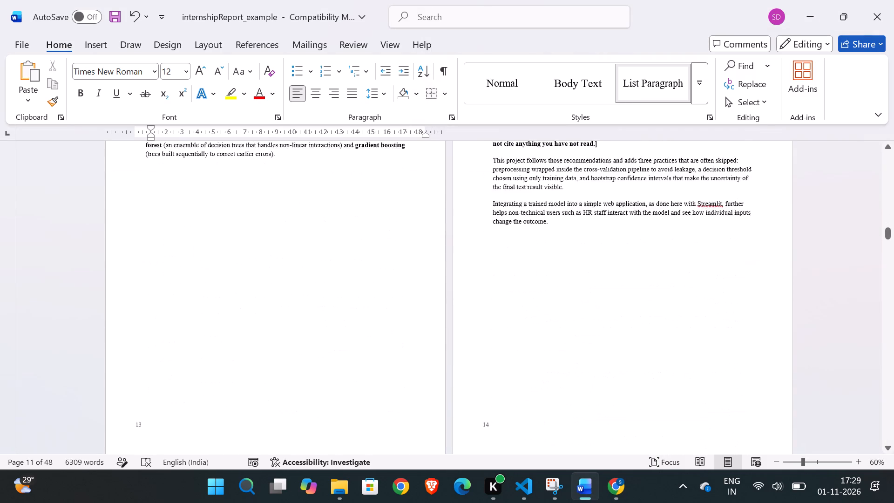
pyautogui.scroll(2, 686, 265)
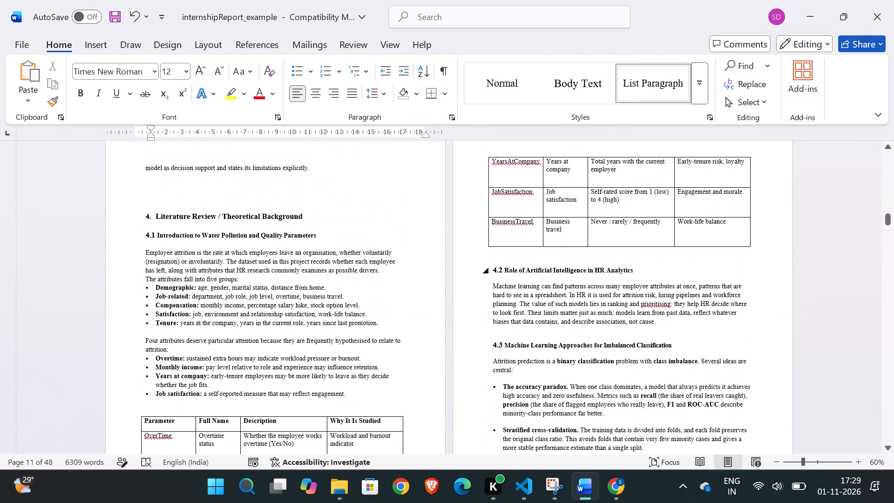
pyautogui.scroll(-1, 686, 265)
pyautogui.scroll(1, 686, 265)
pyautogui.scroll(-1, 686, 265)
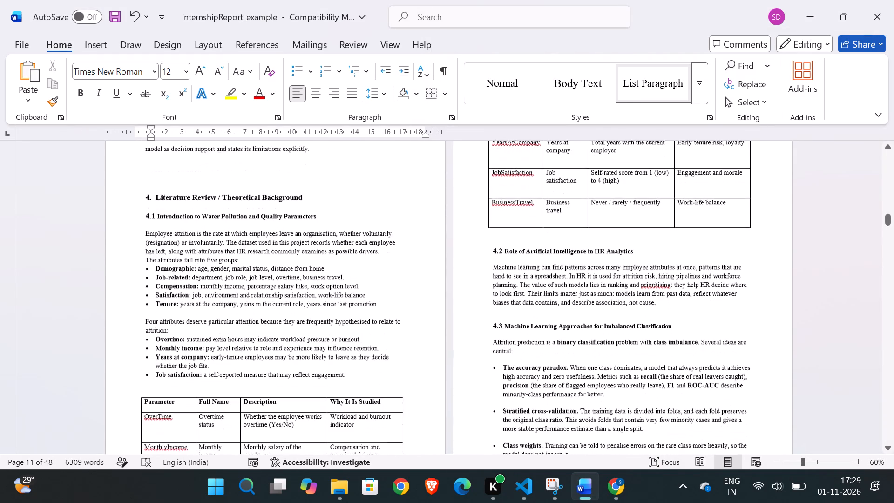
pyautogui.scroll(-1, 414, 328)
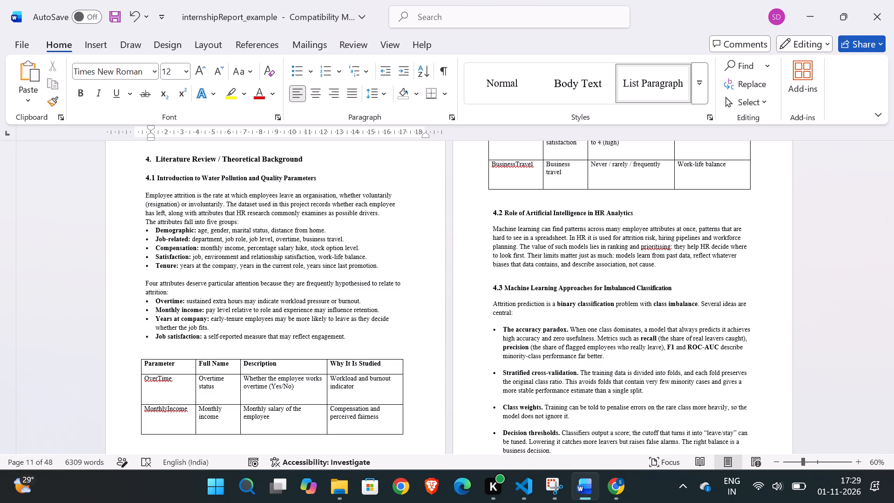
pyautogui.scroll(1, 366, 325)
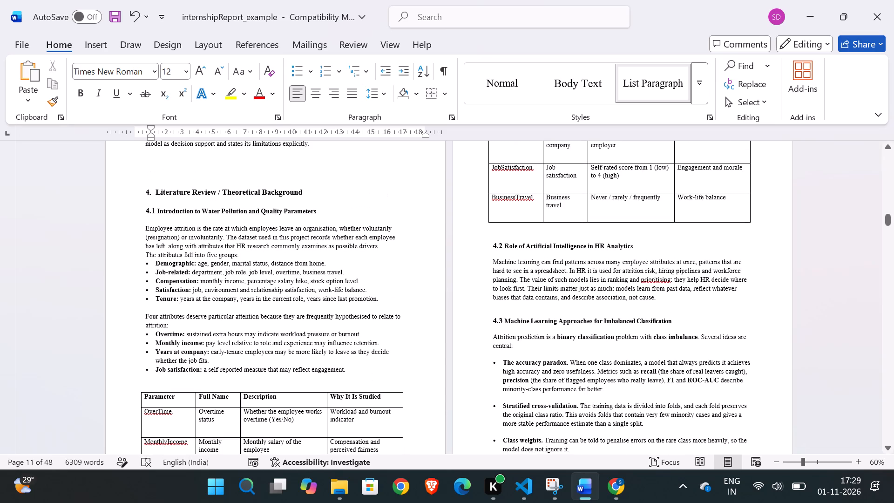
pyautogui.click(162, 304)
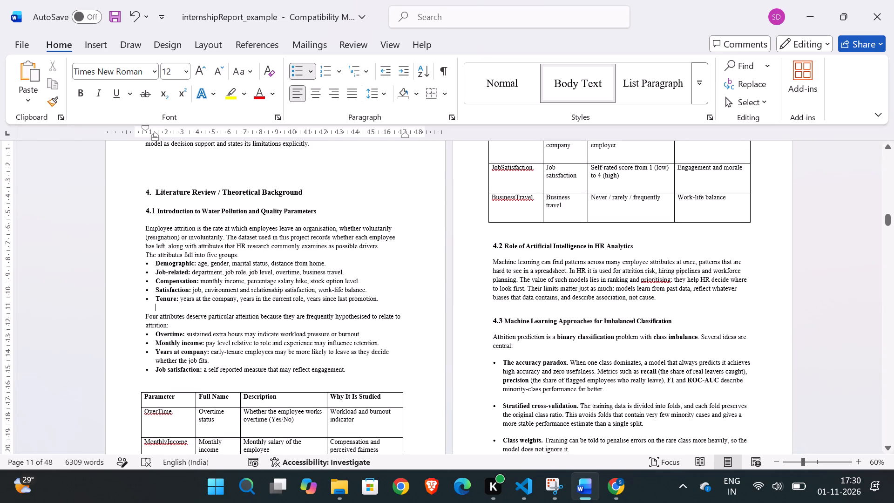
pyautogui.scroll(-1, 311, 233)
pyautogui.scroll(1, 311, 233)
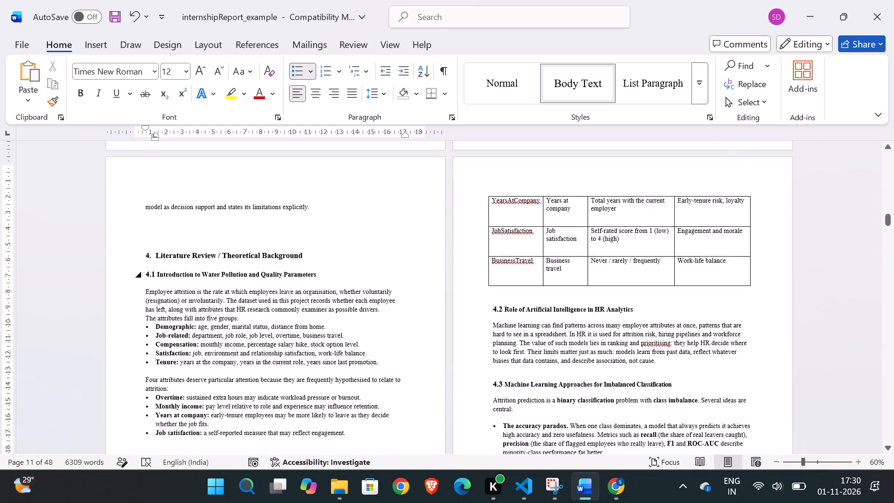
pyautogui.scroll(2, 311, 233)
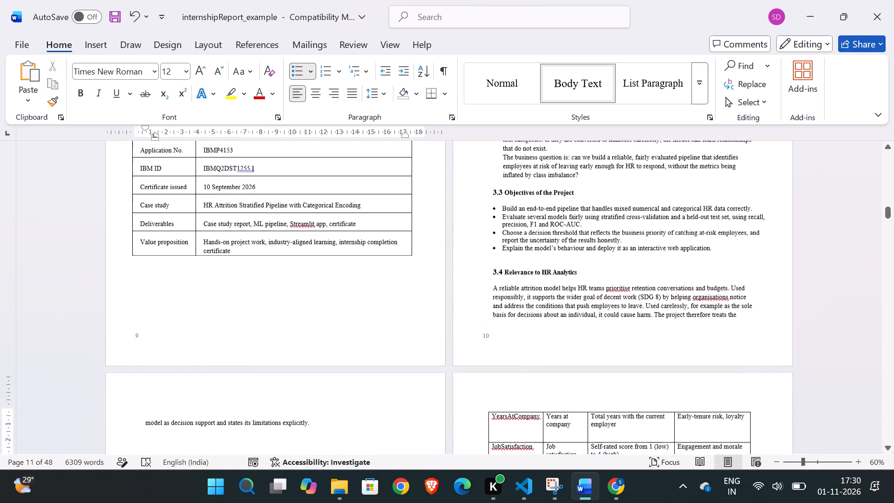
pyautogui.scroll(1, 311, 233)
pyautogui.scroll(1, 544, 177)
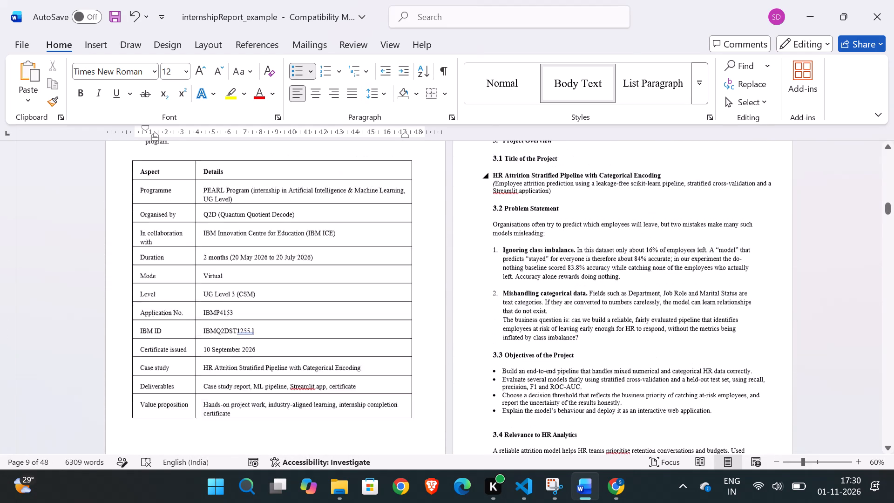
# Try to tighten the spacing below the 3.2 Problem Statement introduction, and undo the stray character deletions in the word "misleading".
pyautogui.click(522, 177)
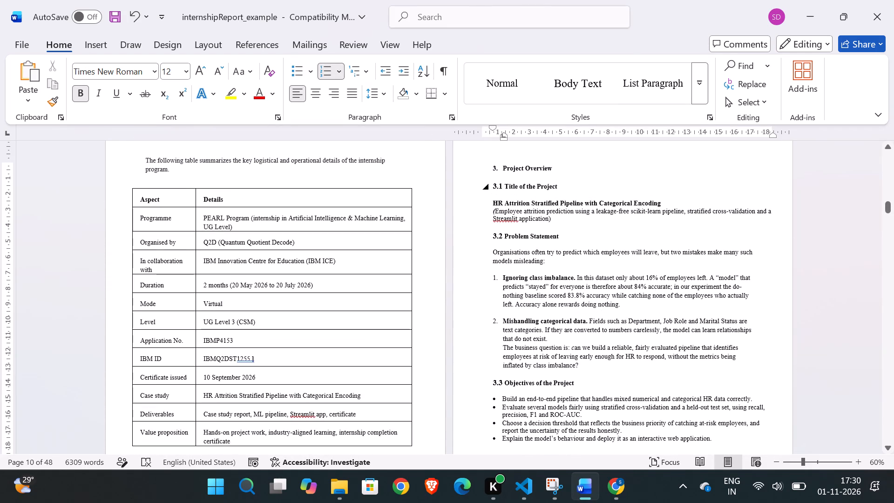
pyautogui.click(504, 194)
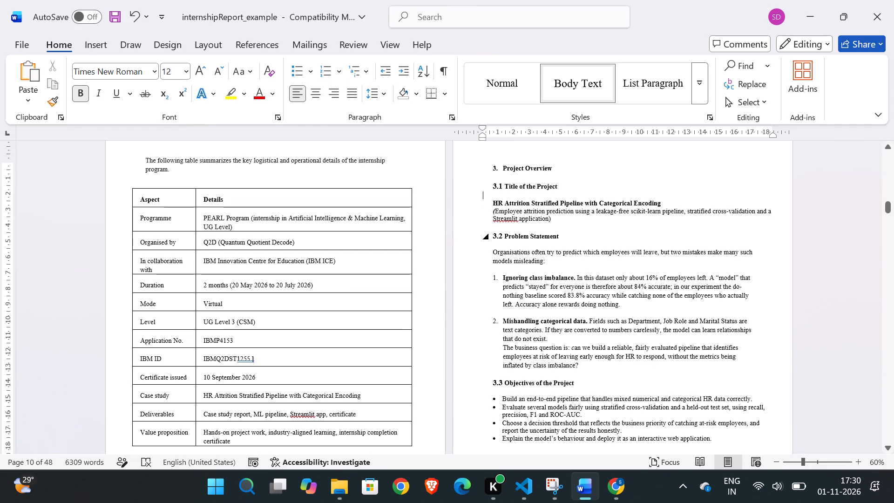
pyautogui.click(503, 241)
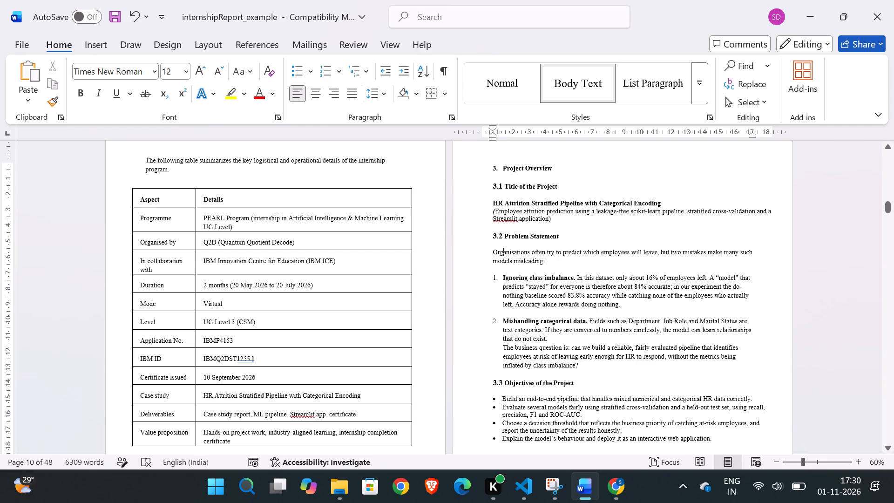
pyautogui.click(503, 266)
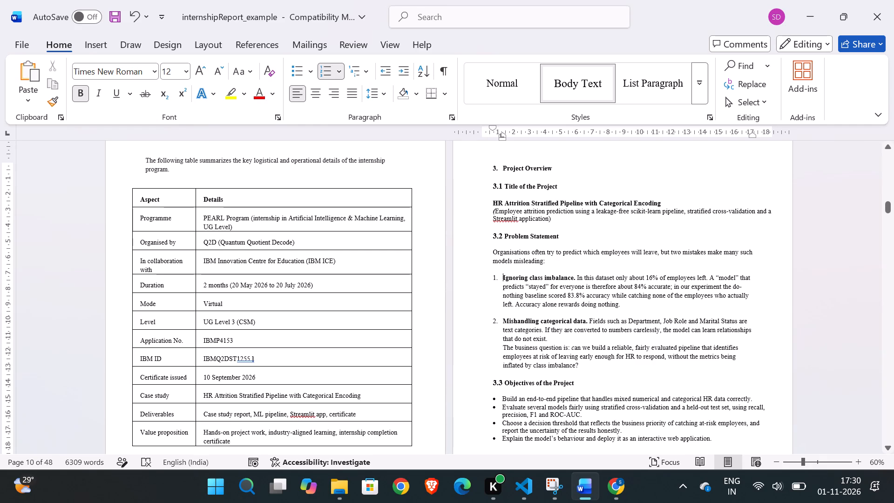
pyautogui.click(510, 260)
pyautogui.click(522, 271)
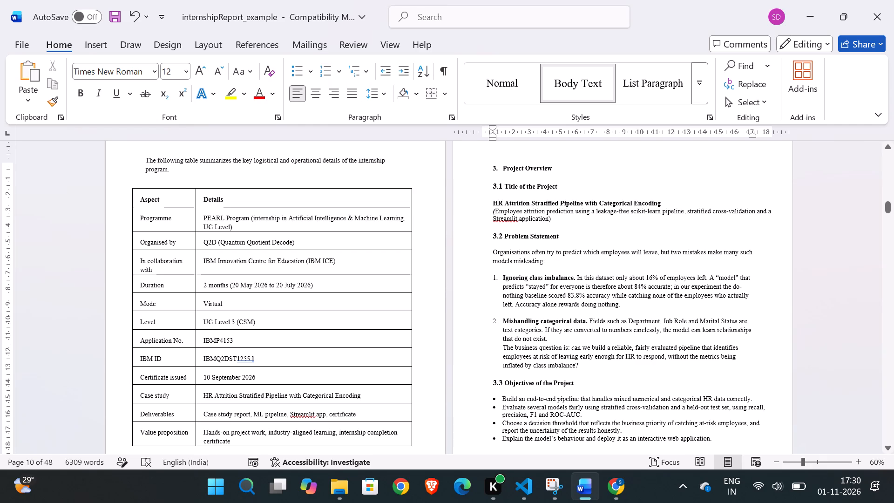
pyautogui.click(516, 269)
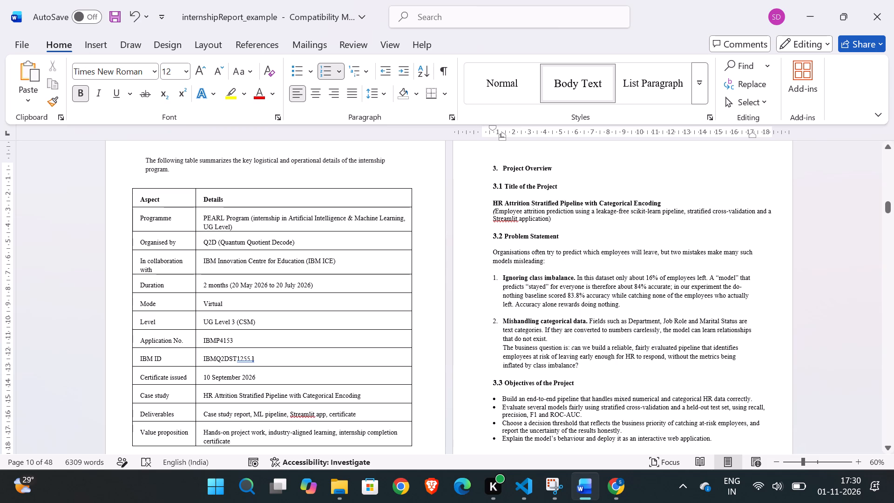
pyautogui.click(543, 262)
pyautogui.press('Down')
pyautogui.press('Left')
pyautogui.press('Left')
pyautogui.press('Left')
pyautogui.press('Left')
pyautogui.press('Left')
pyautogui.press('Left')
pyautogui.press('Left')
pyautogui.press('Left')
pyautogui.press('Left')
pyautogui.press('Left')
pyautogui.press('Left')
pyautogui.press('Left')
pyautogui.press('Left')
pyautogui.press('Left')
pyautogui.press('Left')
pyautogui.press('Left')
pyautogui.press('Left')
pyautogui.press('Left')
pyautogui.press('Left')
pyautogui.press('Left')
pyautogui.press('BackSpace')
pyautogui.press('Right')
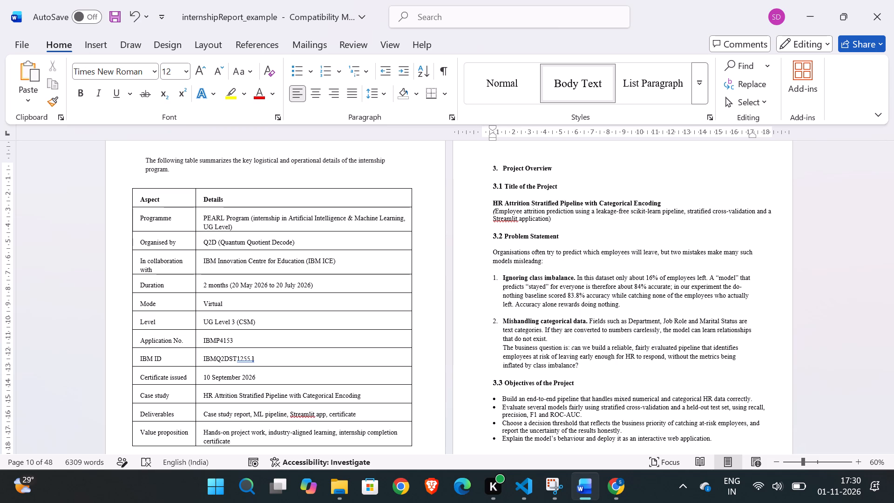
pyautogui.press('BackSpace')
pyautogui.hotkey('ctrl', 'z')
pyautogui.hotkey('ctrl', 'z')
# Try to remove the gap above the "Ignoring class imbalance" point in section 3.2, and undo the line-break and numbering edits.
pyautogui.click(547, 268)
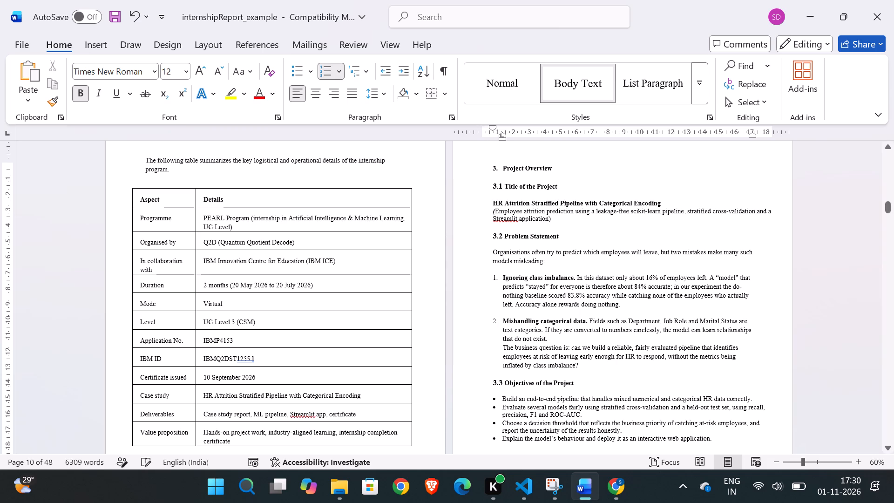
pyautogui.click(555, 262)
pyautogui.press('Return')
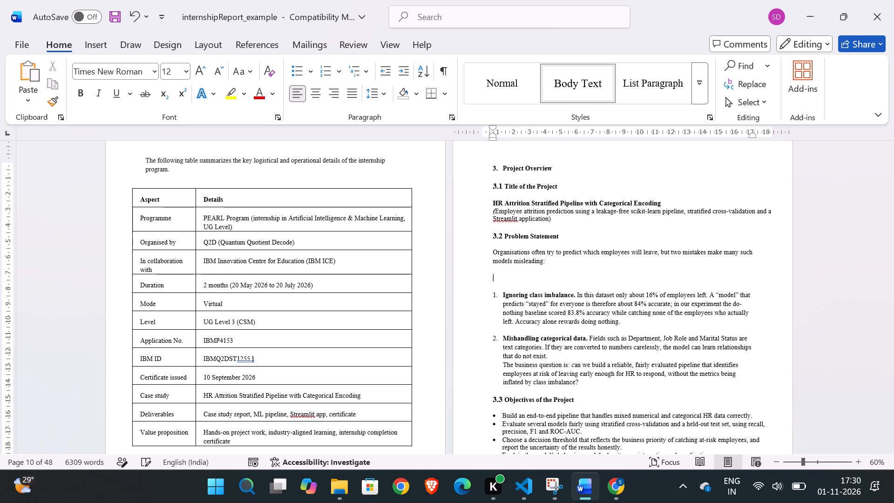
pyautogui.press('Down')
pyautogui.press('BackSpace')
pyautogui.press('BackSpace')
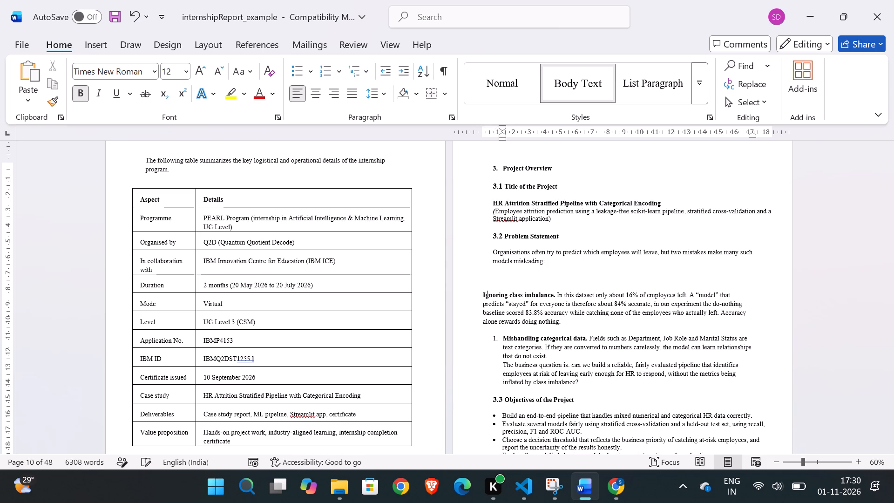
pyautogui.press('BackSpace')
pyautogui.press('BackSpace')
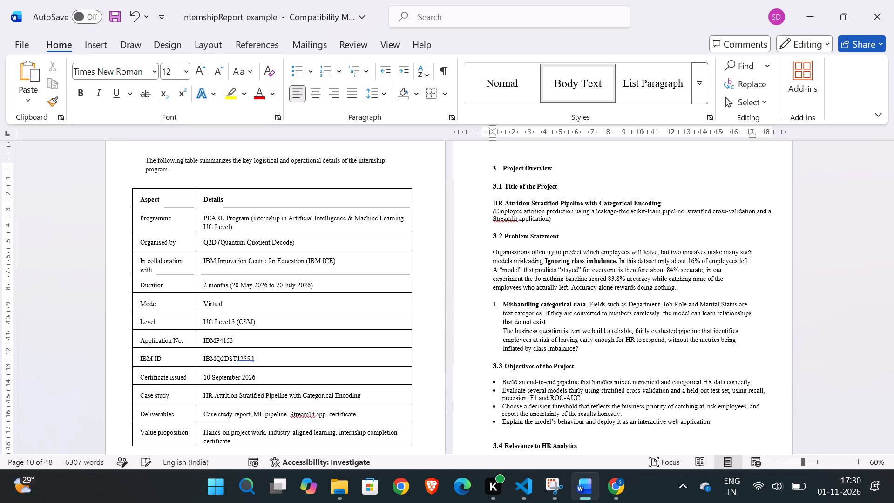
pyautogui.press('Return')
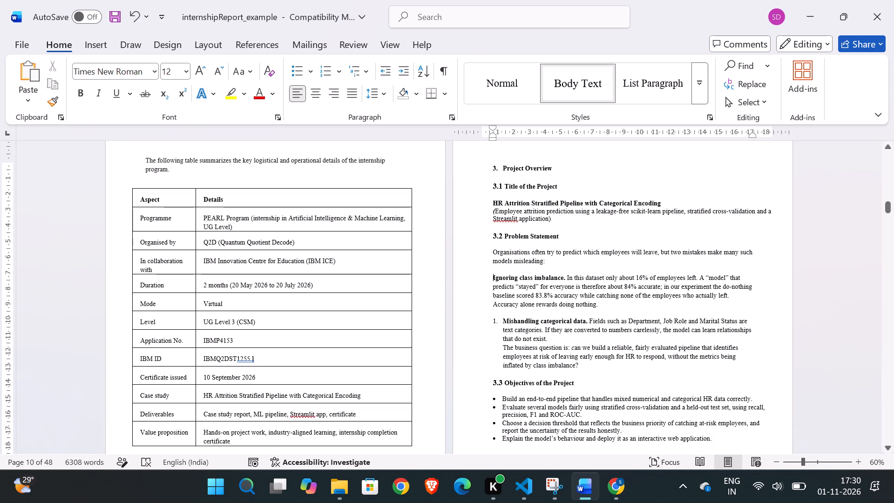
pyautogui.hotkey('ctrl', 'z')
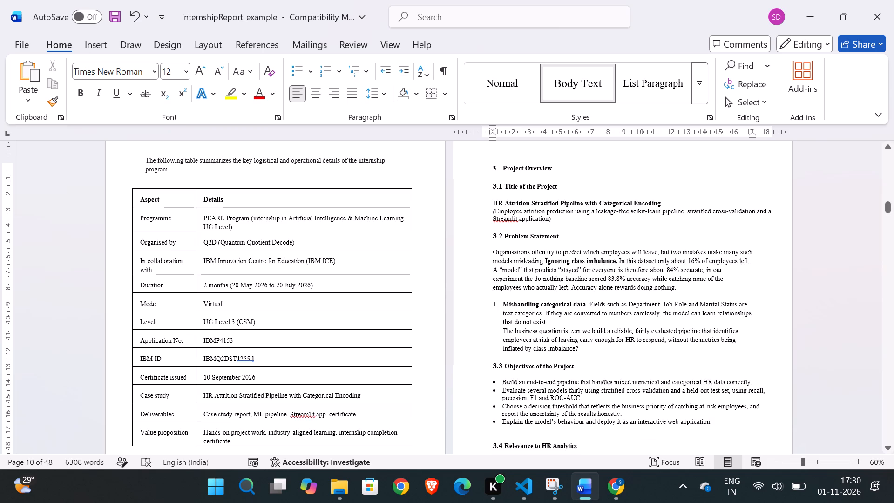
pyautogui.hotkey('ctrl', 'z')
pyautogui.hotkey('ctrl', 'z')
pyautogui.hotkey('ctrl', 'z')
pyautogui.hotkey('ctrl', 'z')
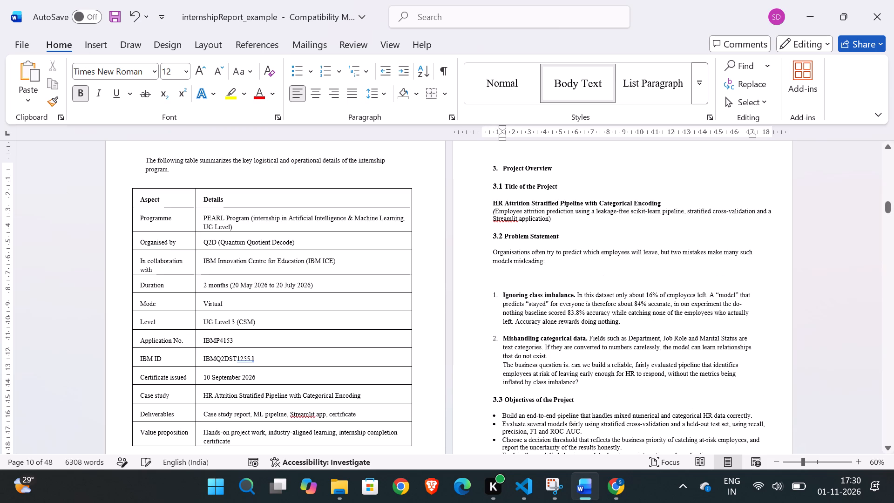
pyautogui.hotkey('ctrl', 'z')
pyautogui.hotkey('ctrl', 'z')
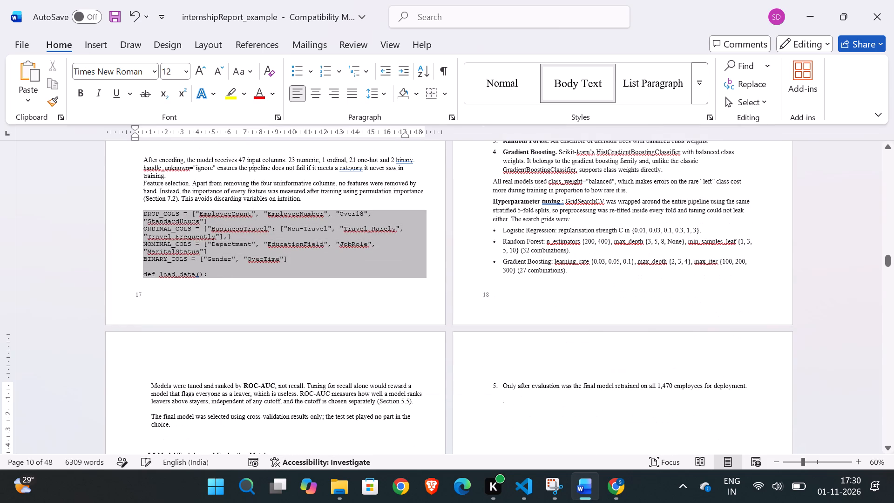
pyautogui.click(555, 332)
pyautogui.scroll(4, 555, 332)
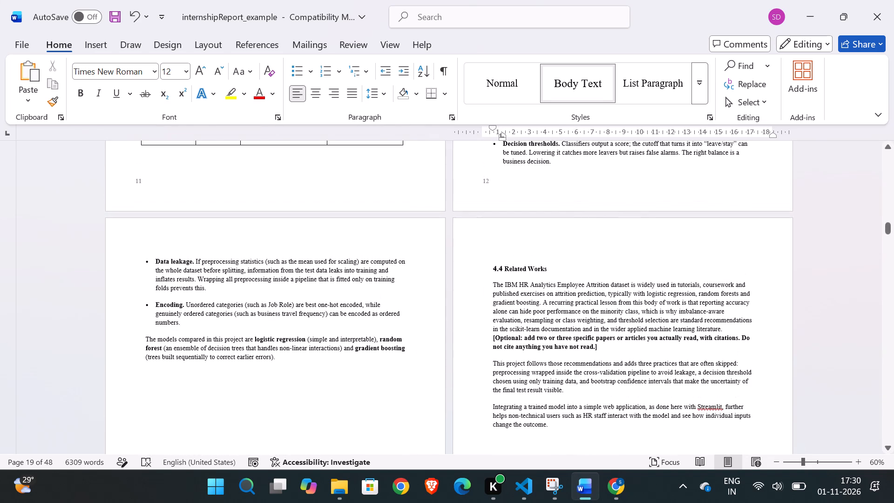
pyautogui.scroll(3, 555, 332)
pyautogui.scroll(2, 686, 242)
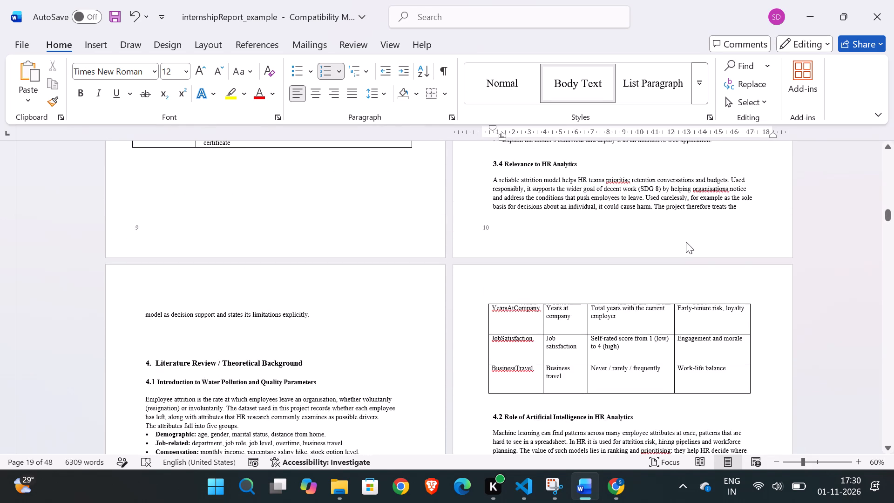
pyautogui.scroll(3, 686, 242)
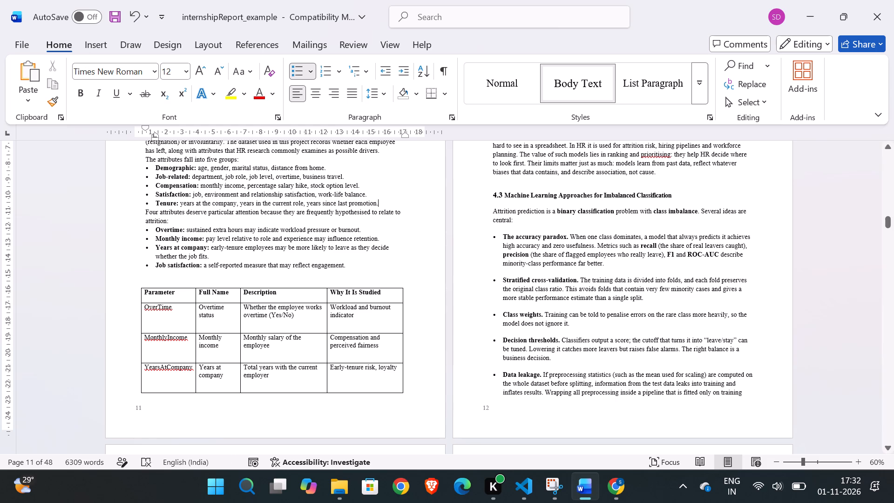
# Examine the layout of section 4.1 and its parameter table across the page break into section 4.2.
pyautogui.scroll(1, 203, 234)
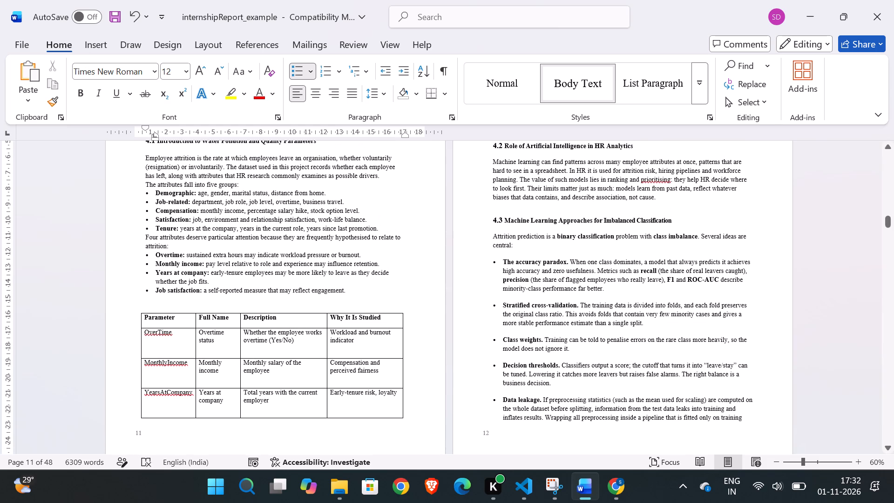
pyautogui.scroll(-1, 386, 333)
pyautogui.scroll(1, 386, 333)
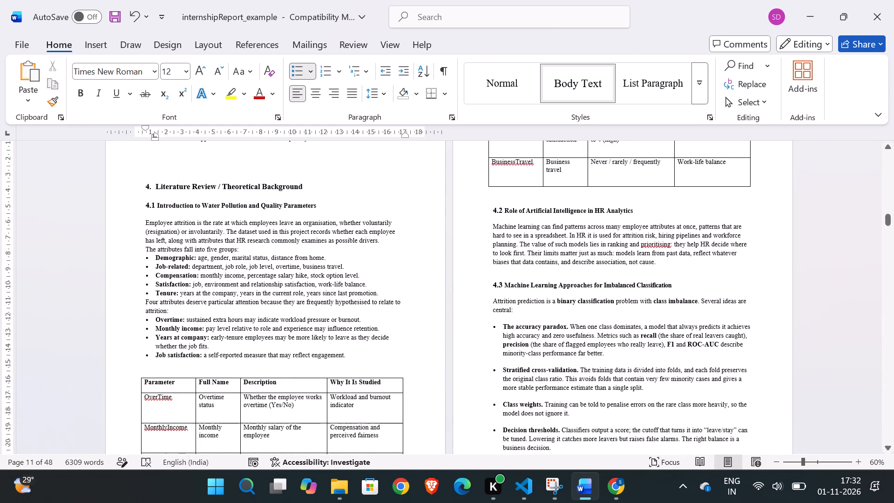
pyautogui.scroll(-1, 386, 333)
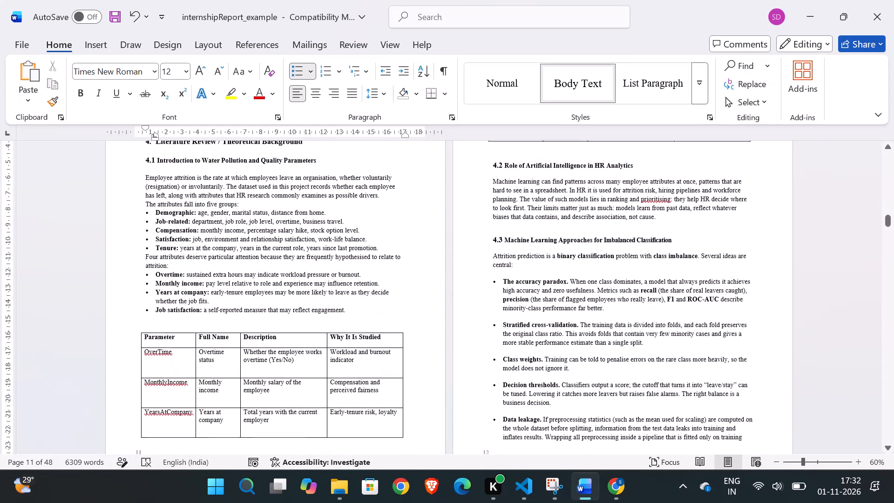
pyautogui.scroll(-1, 386, 333)
pyautogui.scroll(2, 386, 333)
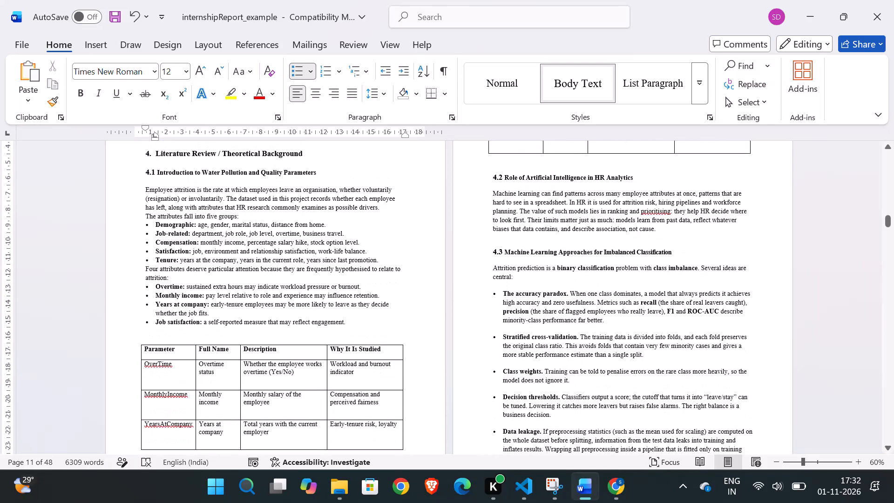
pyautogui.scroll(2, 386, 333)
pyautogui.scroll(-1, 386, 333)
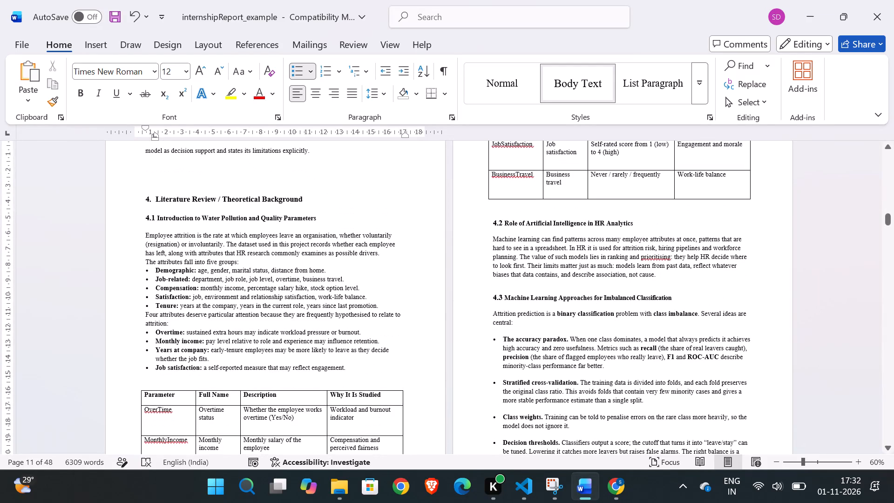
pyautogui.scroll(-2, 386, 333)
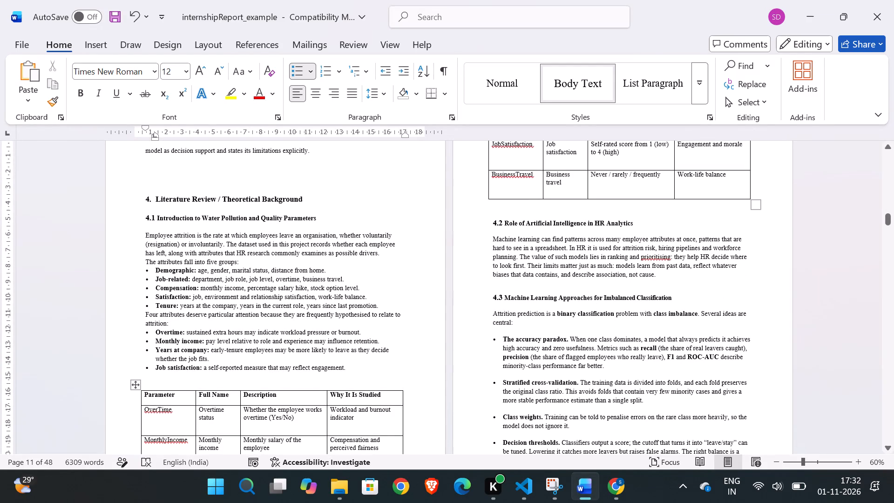
# Switch to Chrome and download the generated white-background image of the parameter table from Google AI Mode.
pyautogui.click(607, 487)
pyautogui.scroll(-1, 616, 313)
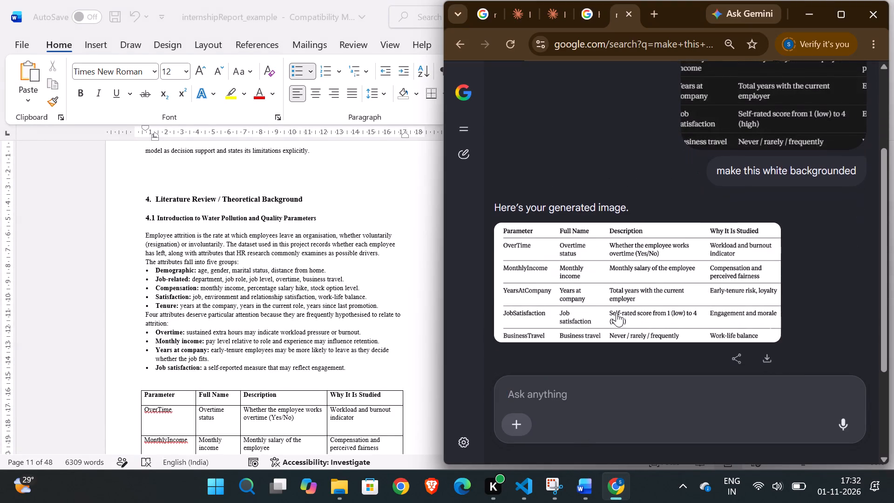
pyautogui.scroll(-1, 616, 313)
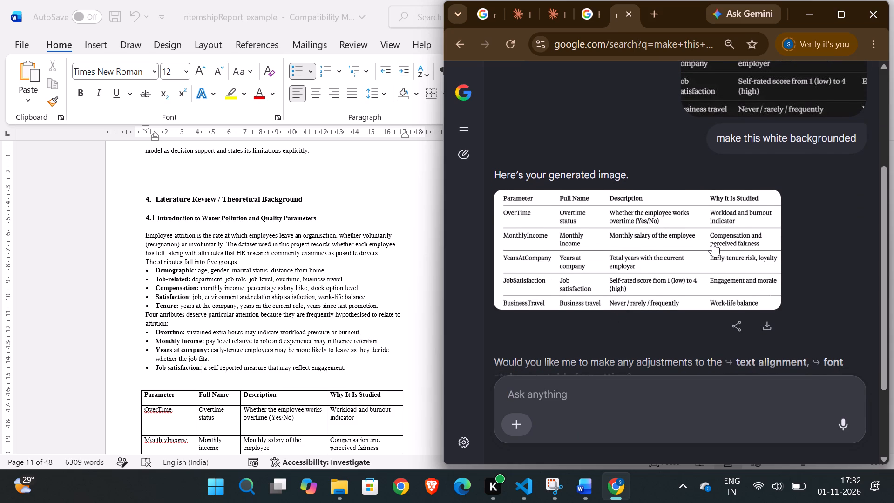
pyautogui.click(764, 319)
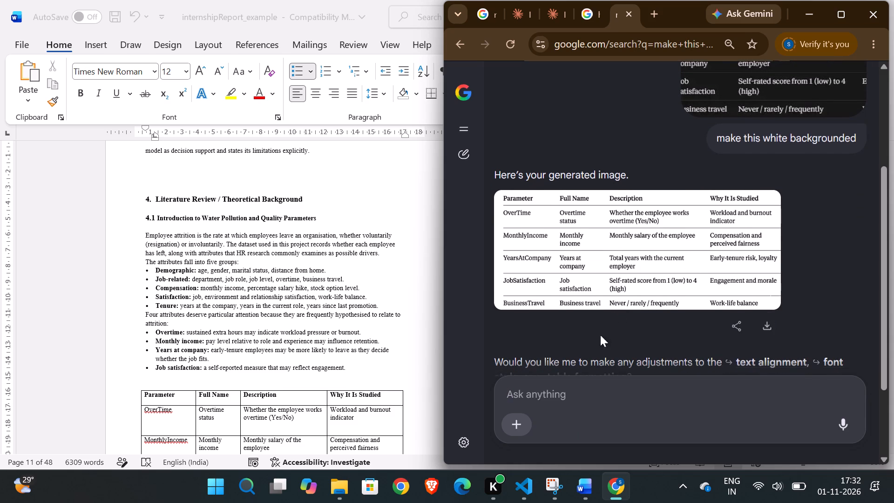
pyautogui.scroll(-2, 578, 323)
pyautogui.scroll(-1, 436, 364)
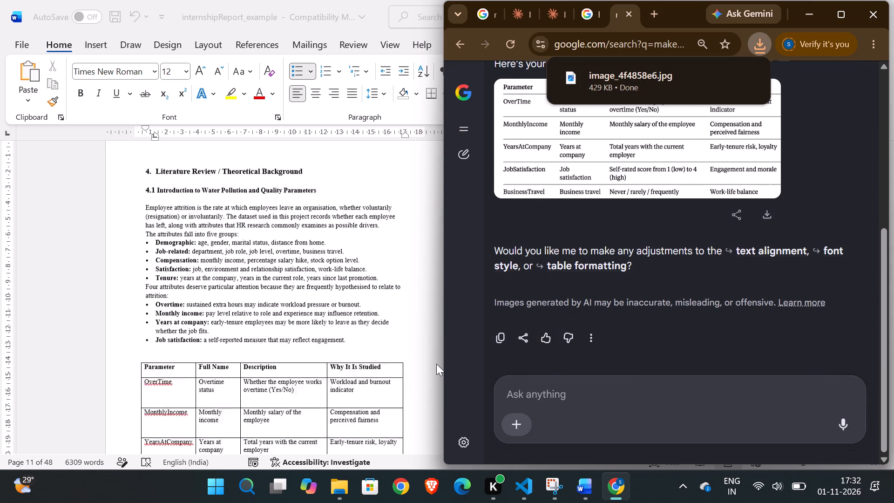
# Back in the Word report, delete the whole parameter table under the Job satisfaction bullet by removing its entire columns.
pyautogui.scroll(-1, 436, 364)
pyautogui.click(390, 364)
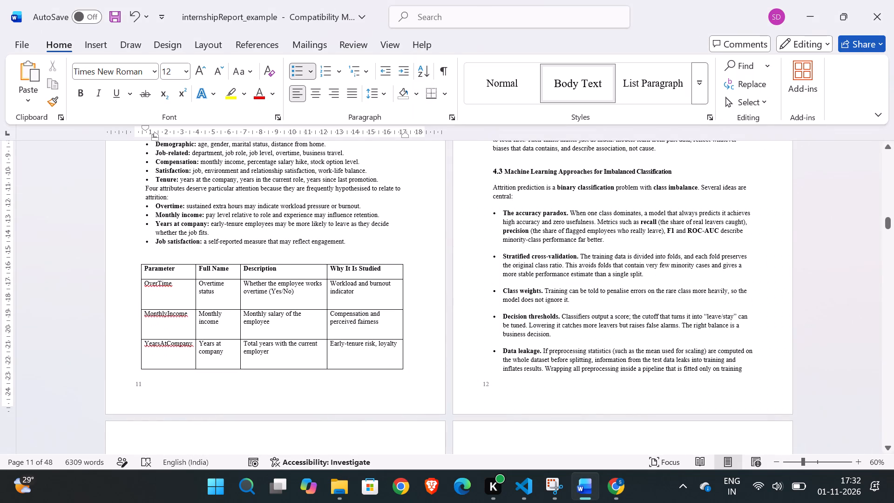
pyautogui.moveTo(402, 366); pyautogui.dragTo(137, 278)
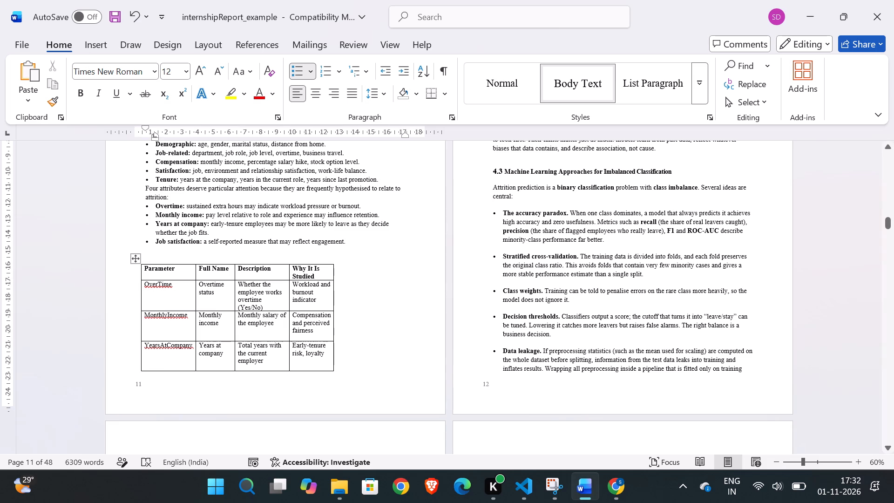
pyautogui.click(159, 292)
pyautogui.moveTo(159, 292); pyautogui.dragTo(286, 348)
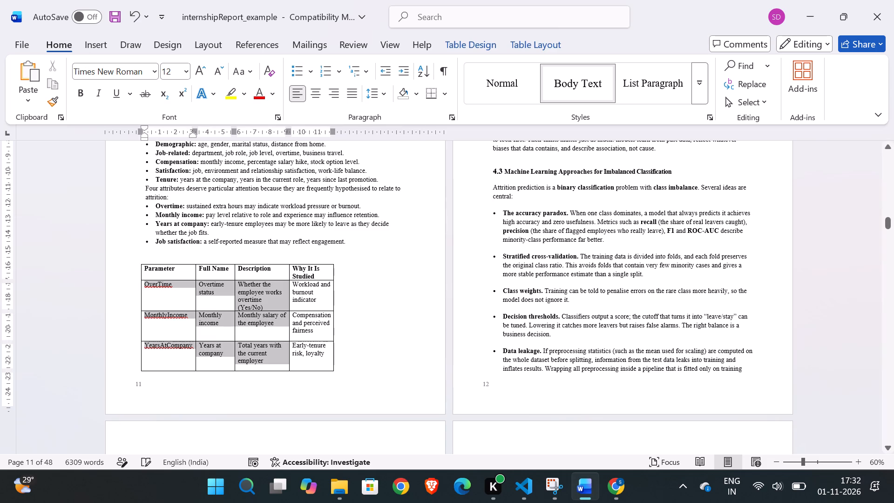
pyautogui.moveTo(286, 348); pyautogui.dragTo(325, 355)
pyautogui.press('BackSpace')
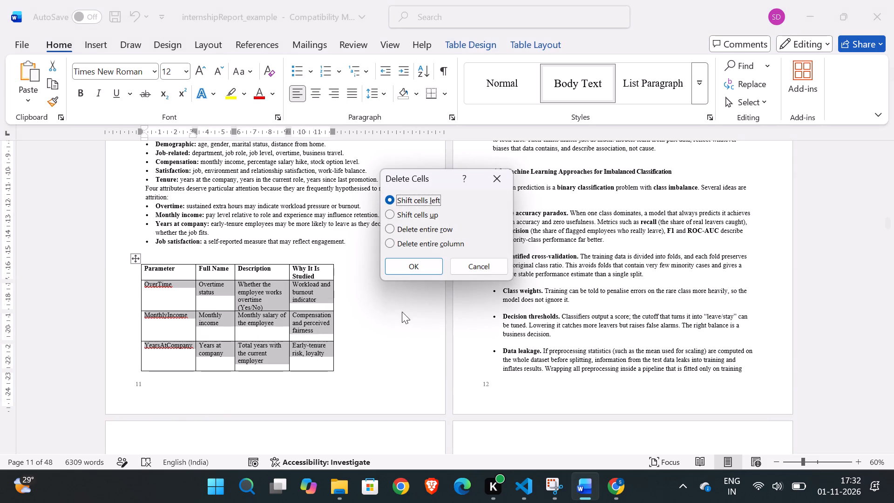
pyautogui.click(425, 239)
pyautogui.click(414, 266)
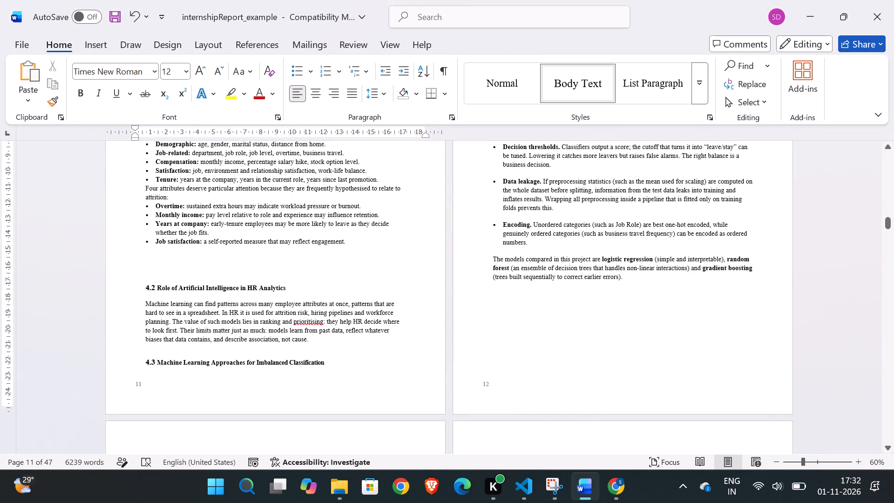
# Copy image_4f4858e6 from the Downloads folder in File Explorer and paste it on the blank line above the section 4.2 heading in Word.
pyautogui.click(216, 270)
pyautogui.hotkey('ctrl', 'v')
pyautogui.hotkey('ctrl', 'z')
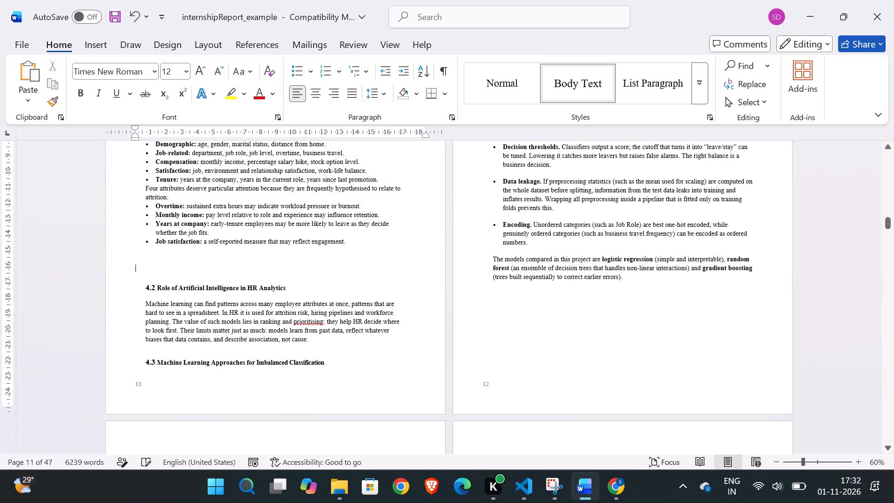
pyautogui.click(348, 483)
pyautogui.click(193, 12)
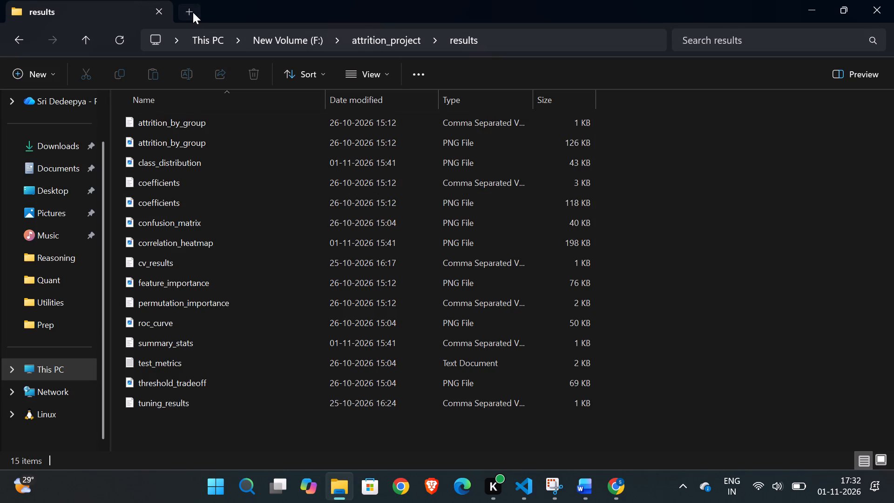
pyautogui.click(68, 199)
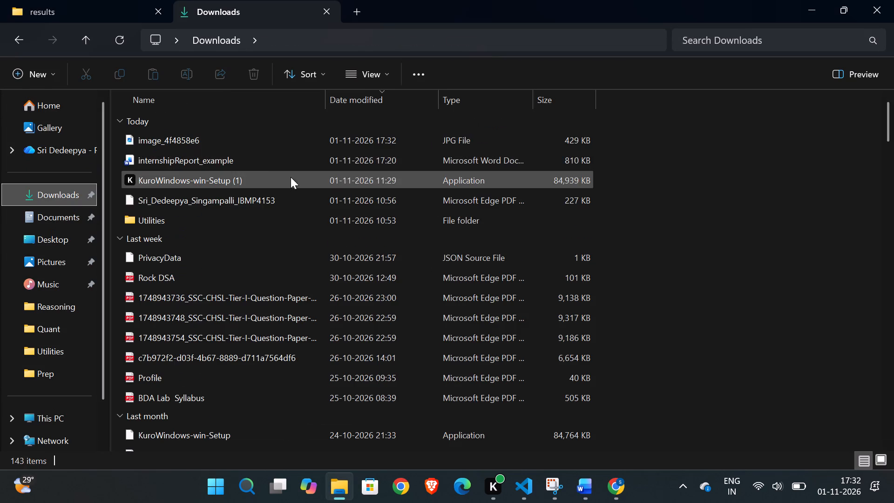
pyautogui.click(209, 144)
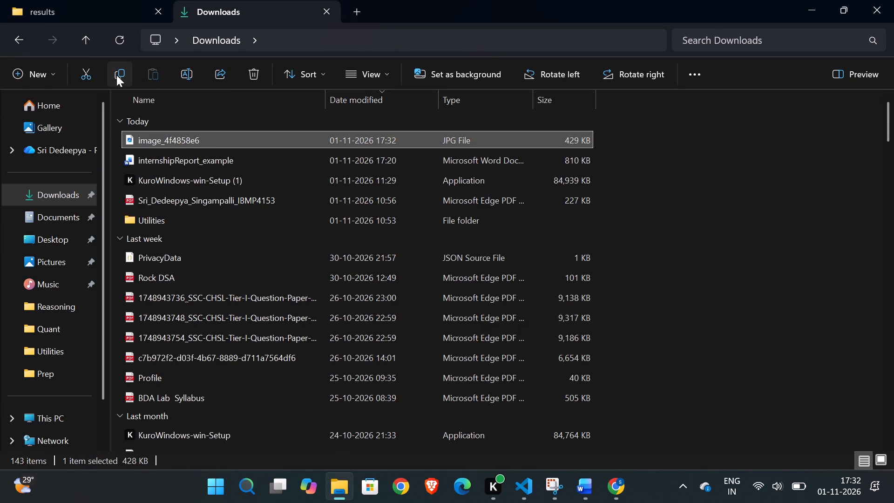
pyautogui.click(116, 75)
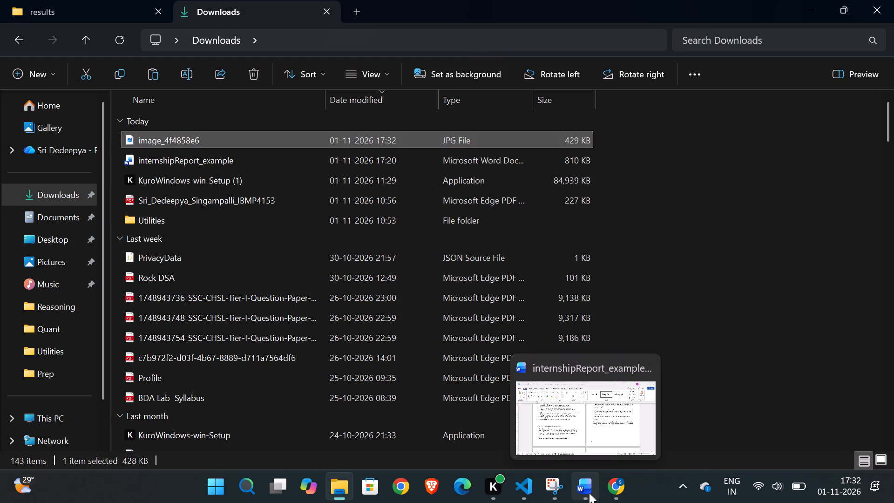
pyautogui.click(589, 493)
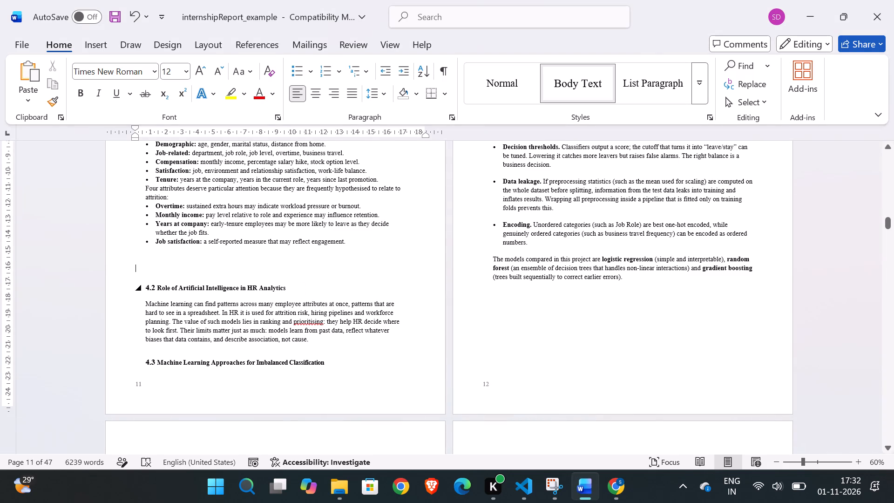
pyautogui.hotkey('ctrl', 'v')
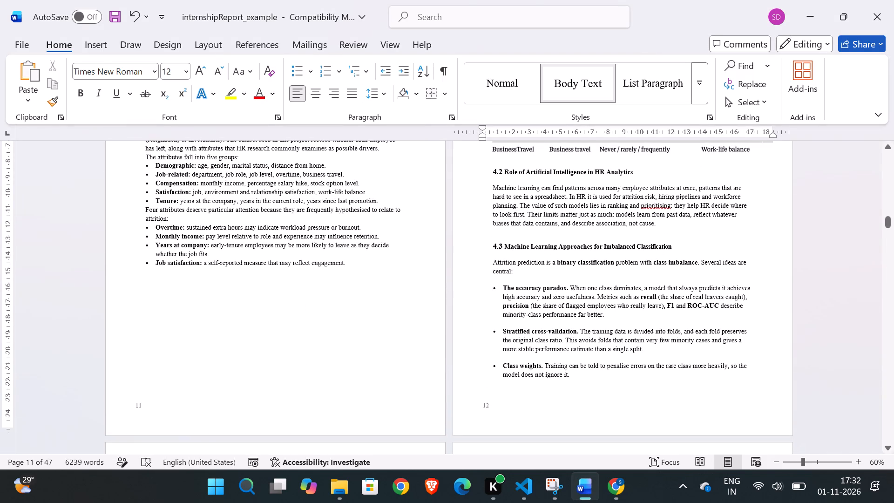
# Examine the report's page flow around the pasted table image and through the neighbouring sections.
pyautogui.scroll(2, 339, 331)
pyautogui.scroll(-1, 339, 331)
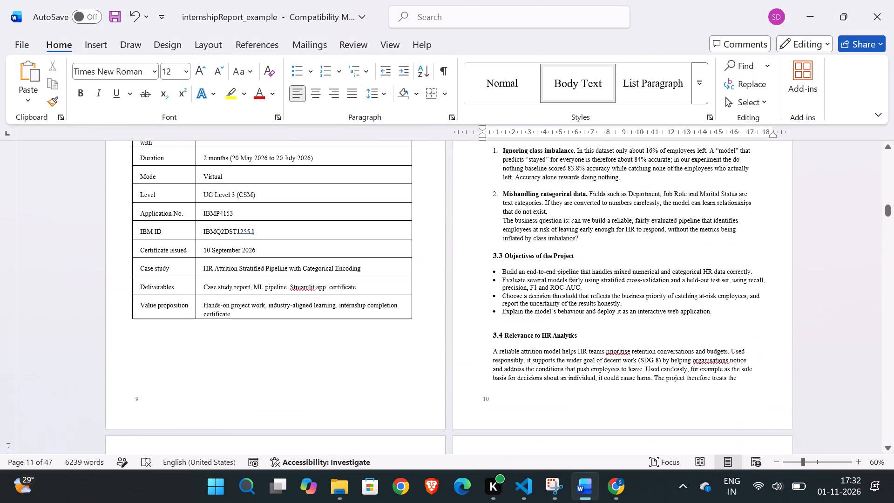
pyautogui.scroll(-5, 339, 331)
pyautogui.scroll(-4, 486, 286)
pyautogui.scroll(-2, 388, 327)
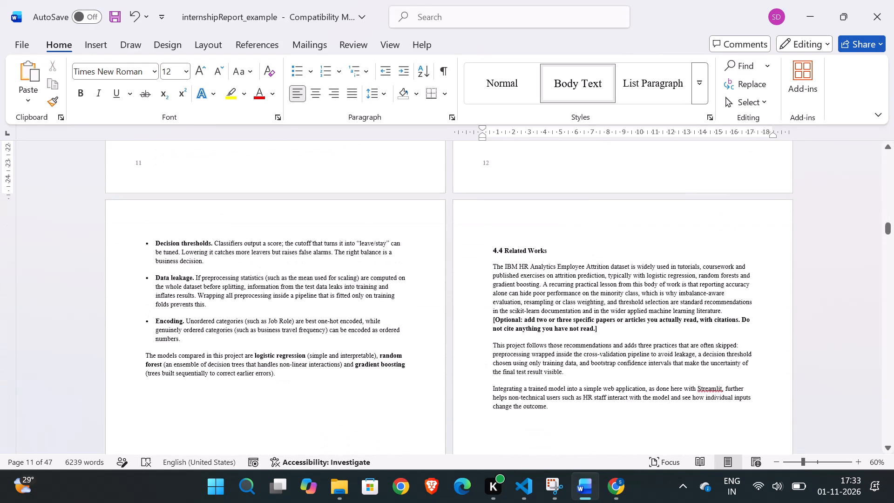
pyautogui.scroll(-3, 388, 327)
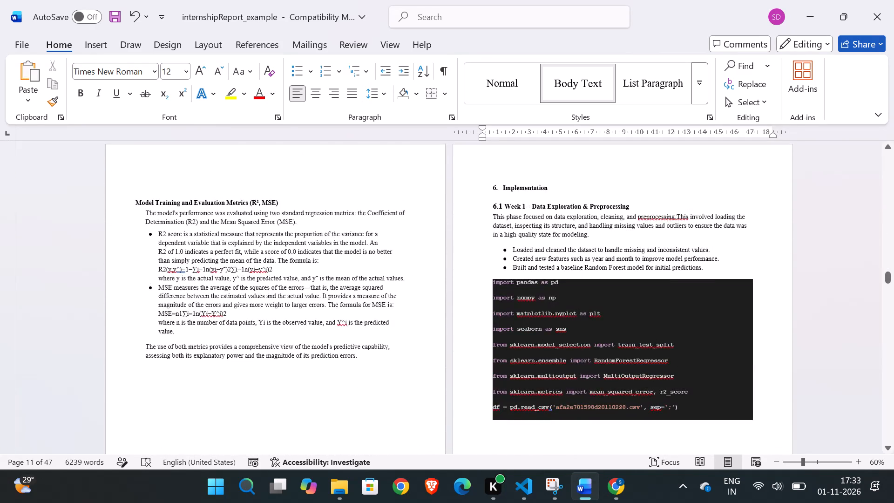
pyautogui.scroll(-3, 388, 327)
pyautogui.scroll(2, 388, 327)
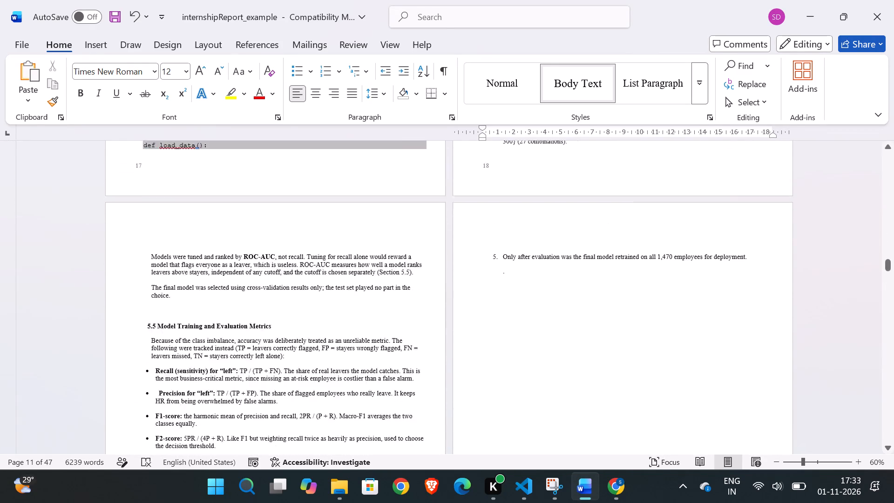
pyautogui.scroll(5, 388, 327)
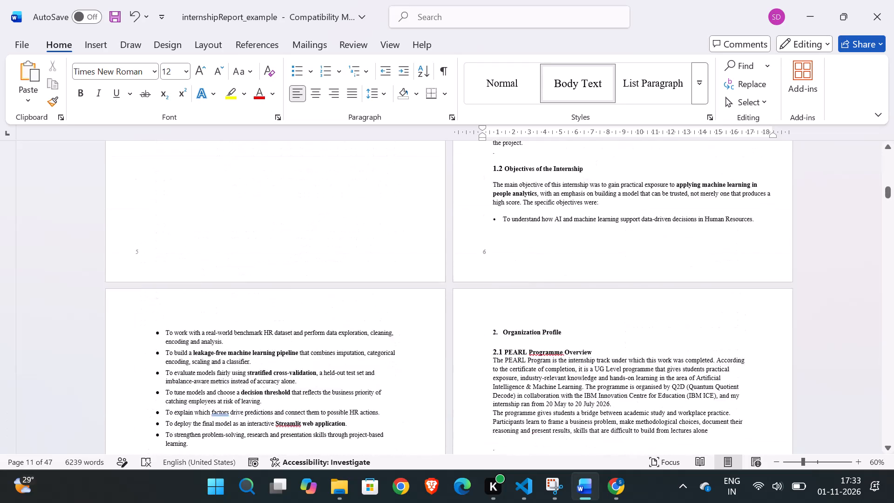
pyautogui.scroll(-2, 283, 310)
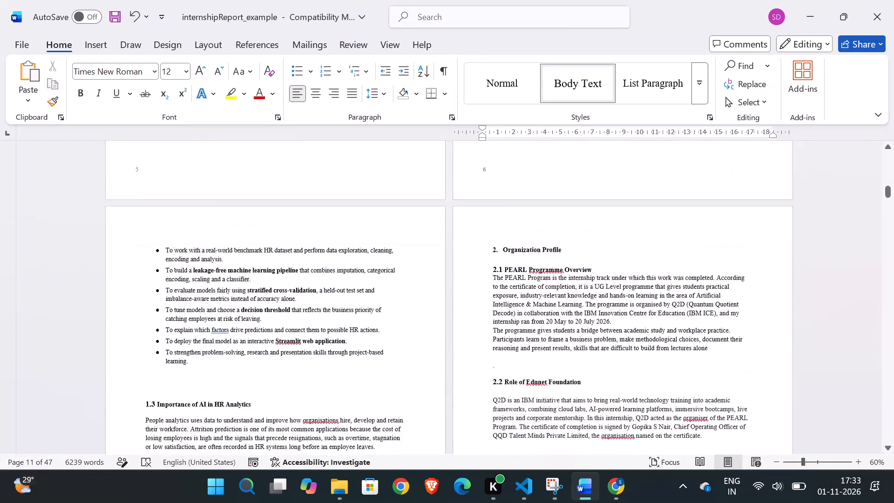
pyautogui.scroll(-4, 283, 310)
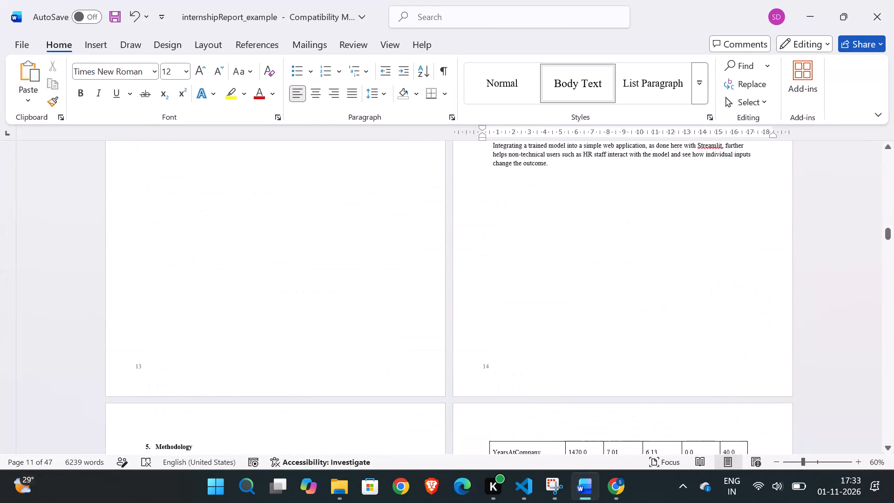
pyautogui.scroll(2, 283, 310)
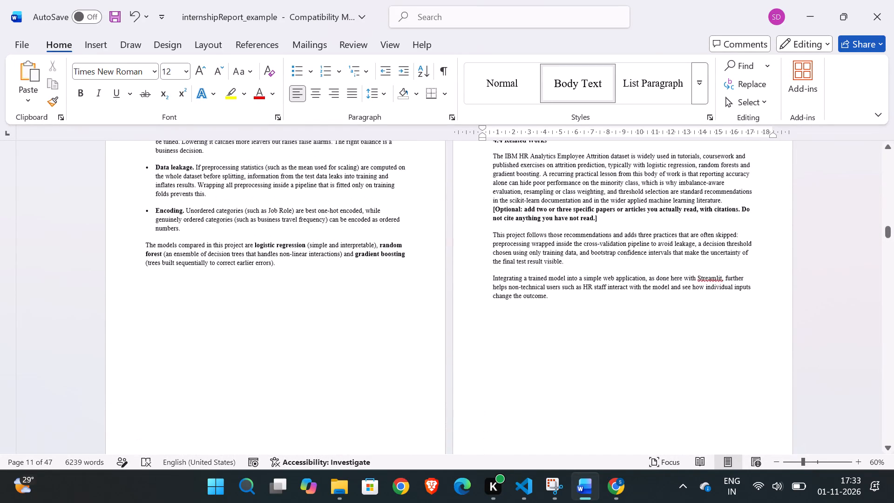
pyautogui.scroll(2, 283, 310)
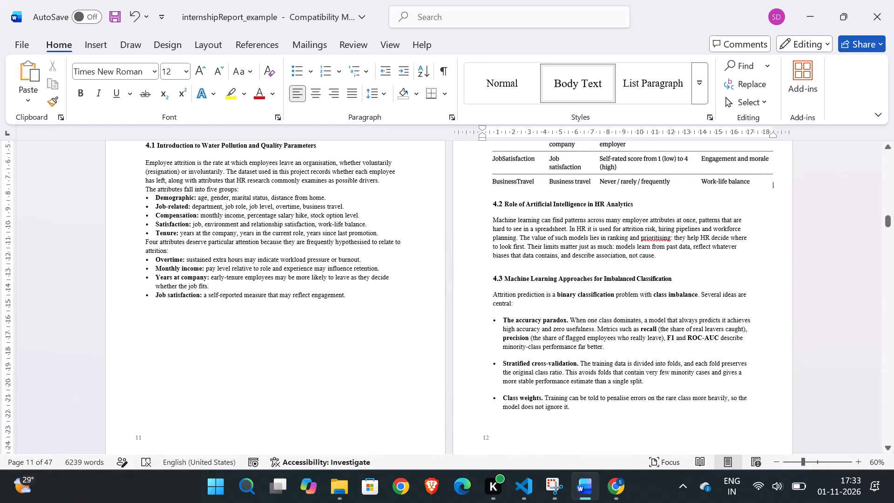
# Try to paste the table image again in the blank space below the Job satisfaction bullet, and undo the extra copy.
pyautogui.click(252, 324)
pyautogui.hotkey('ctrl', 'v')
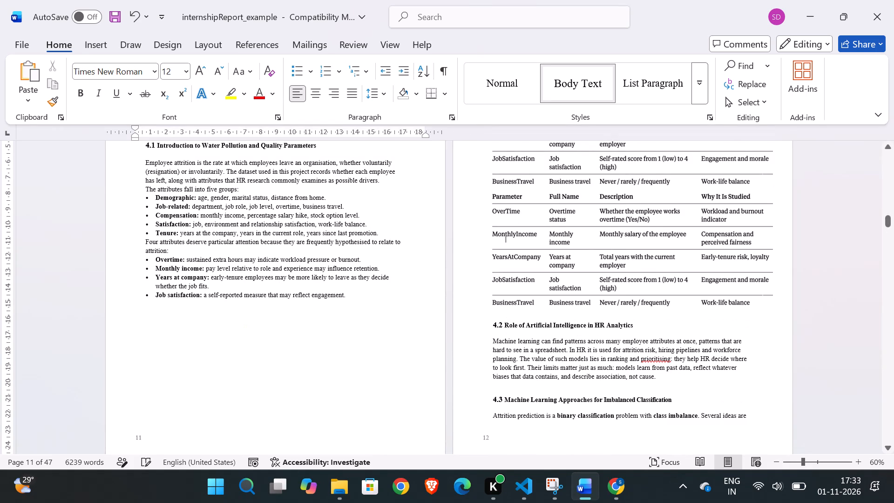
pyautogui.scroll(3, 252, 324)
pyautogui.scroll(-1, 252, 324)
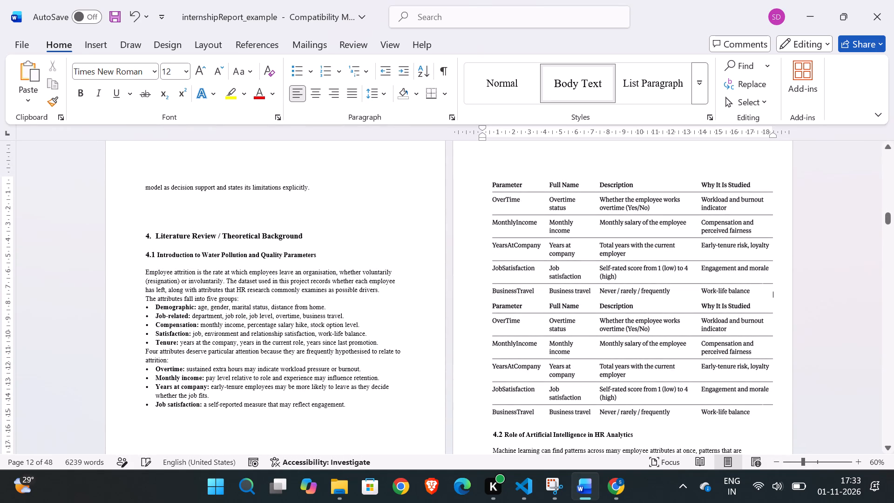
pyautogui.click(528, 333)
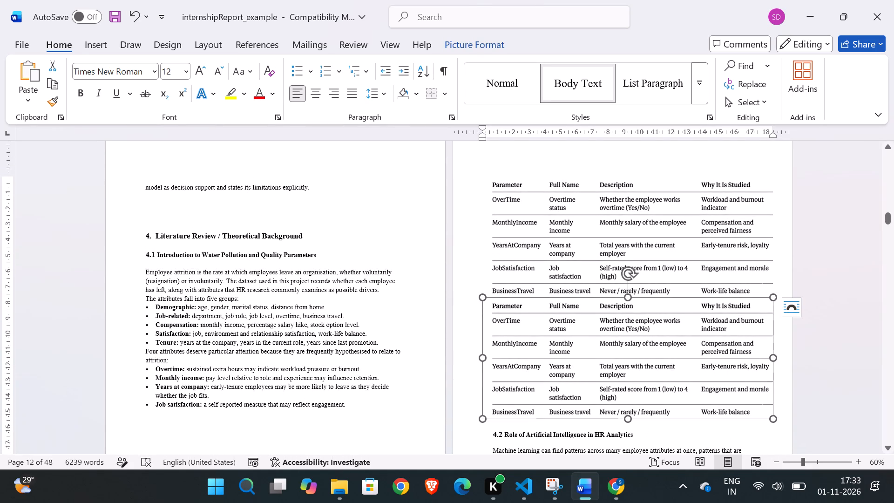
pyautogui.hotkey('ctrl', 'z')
# Set the parameter table image's text wrapping to In Front of Text.
pyautogui.click(719, 189)
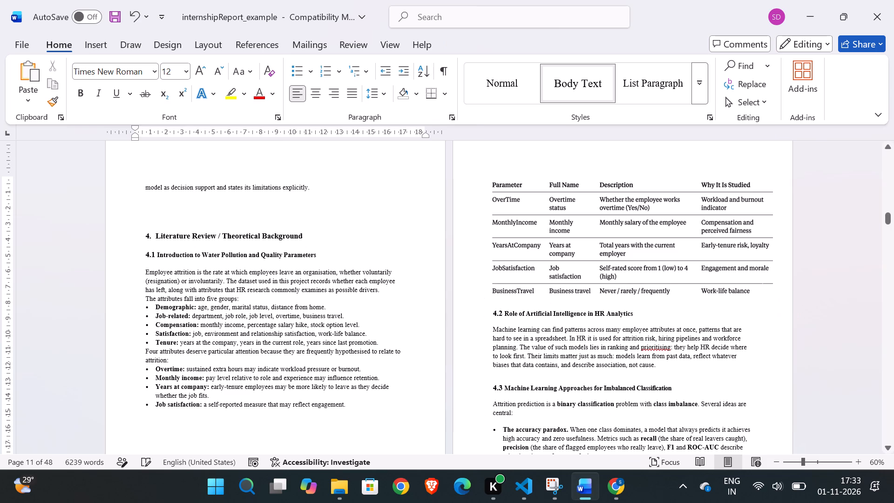
pyautogui.click(792, 190)
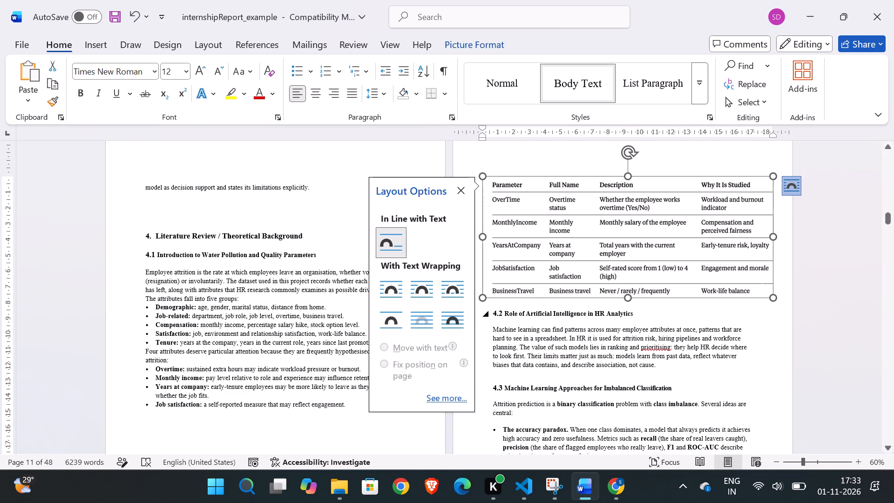
pyautogui.click(454, 319)
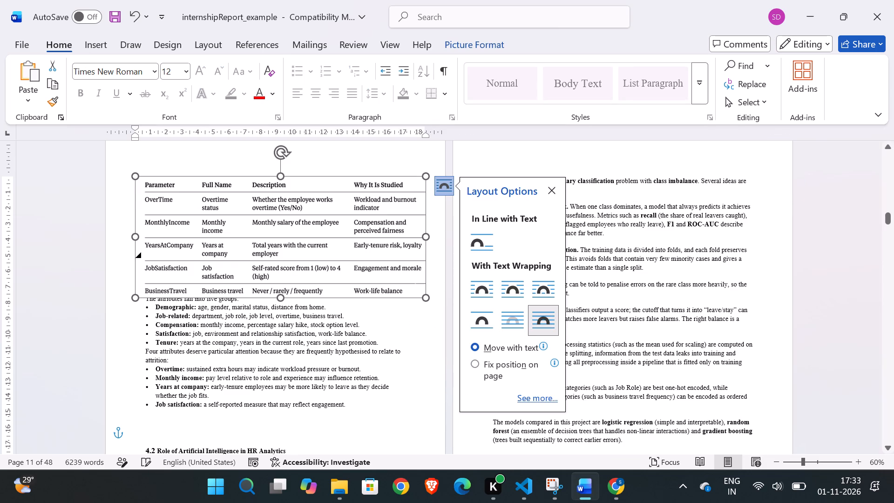
pyautogui.scroll(-1, 409, 249)
pyautogui.scroll(-1, 356, 369)
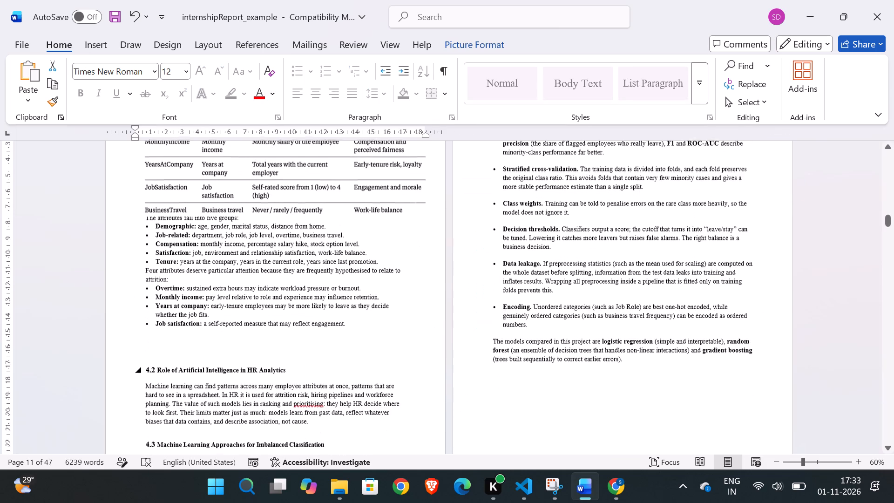
# Insert blank lines between the Job satisfaction bullet and the section 4.2 heading until the heading moves onto the following page.
pyautogui.click(288, 387)
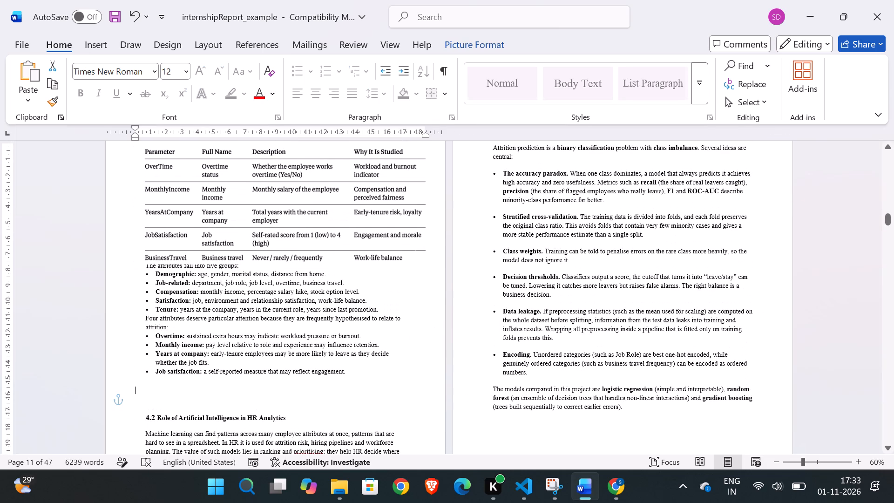
pyautogui.press('Return')
pyautogui.press('Return')
pyautogui.press('Return')
pyautogui.press('Return')
pyautogui.press('Return')
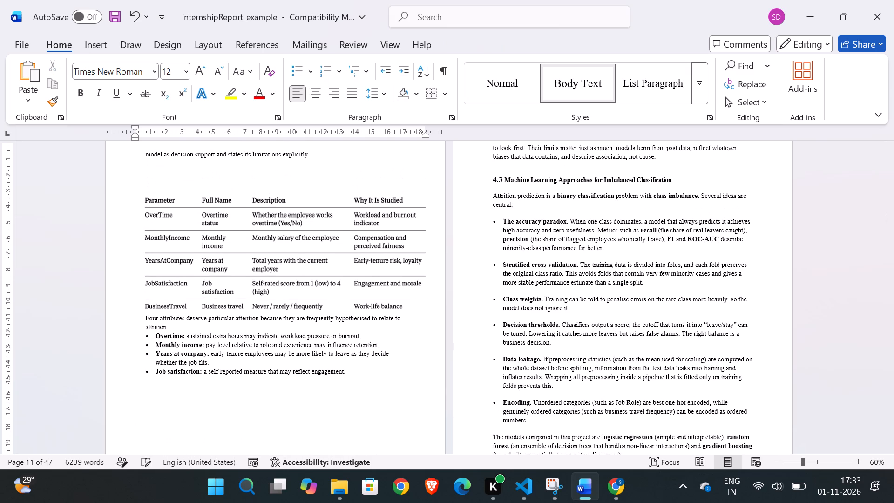
pyautogui.press('Return')
pyautogui.scroll(-2, 288, 387)
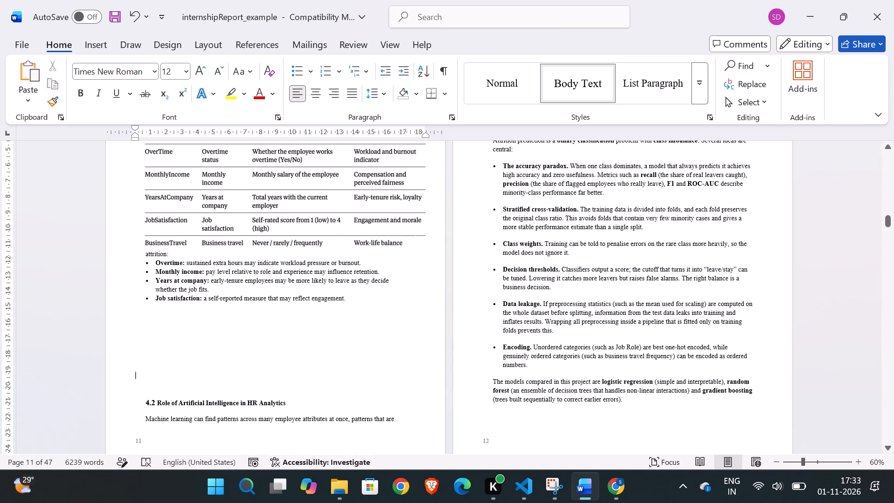
pyautogui.press('Return')
pyautogui.press('Return')
pyautogui.press('Return')
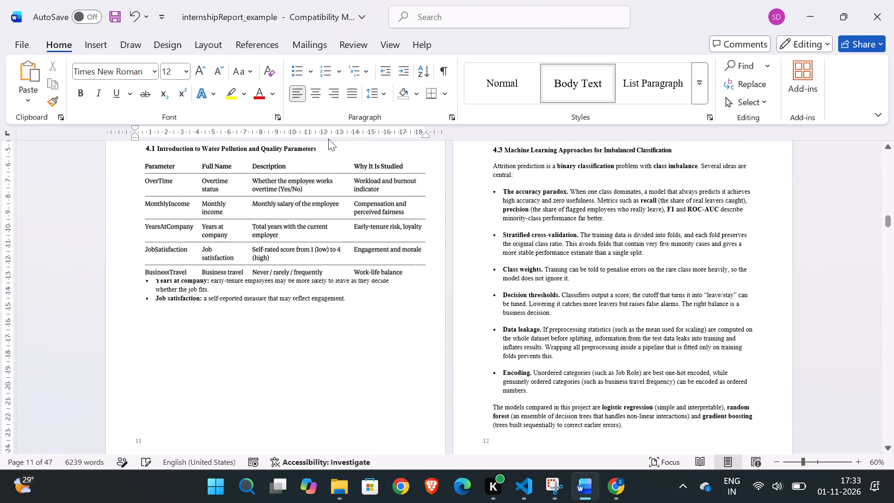
# Move the parameter table image into the blank space below the Job satisfaction bullet so the whole table fits on the page.
pyautogui.moveTo(300, 177); pyautogui.dragTo(295, 359)
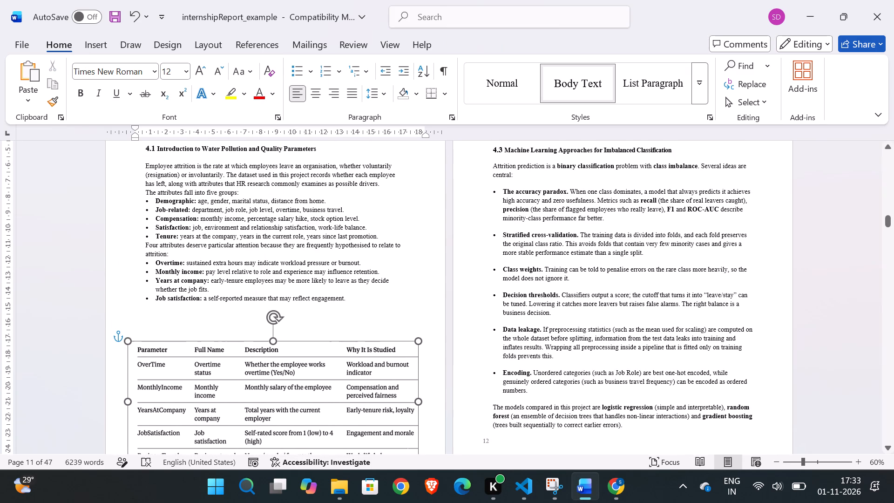
pyautogui.moveTo(295, 359); pyautogui.dragTo(296, 358)
pyautogui.click(379, 259)
pyautogui.scroll(-1, 379, 259)
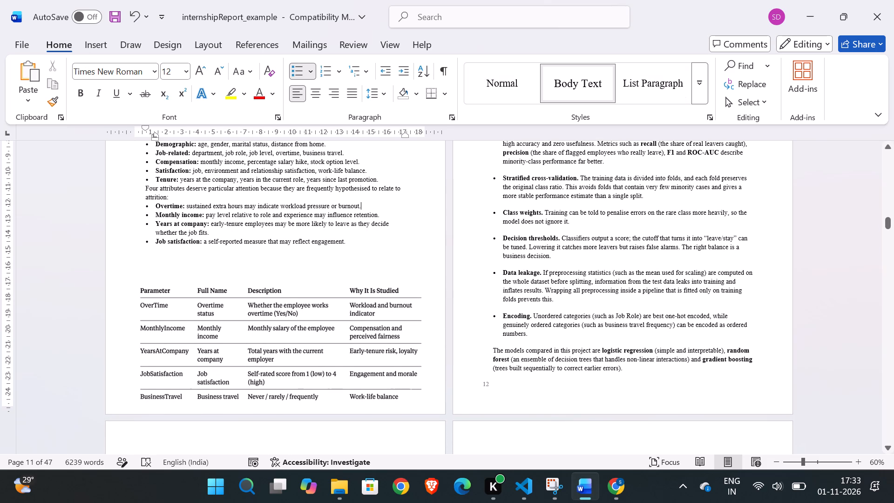
pyautogui.moveTo(251, 330); pyautogui.dragTo(246, 317)
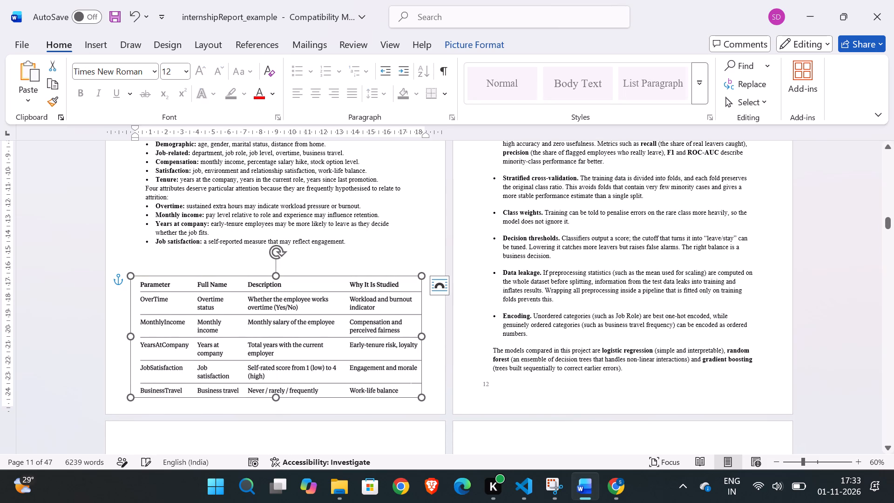
# Add two unbulleted blank lines between the Tenure bullet and the "Four attributes deserve particular attention" paragraph.
pyautogui.click(389, 179)
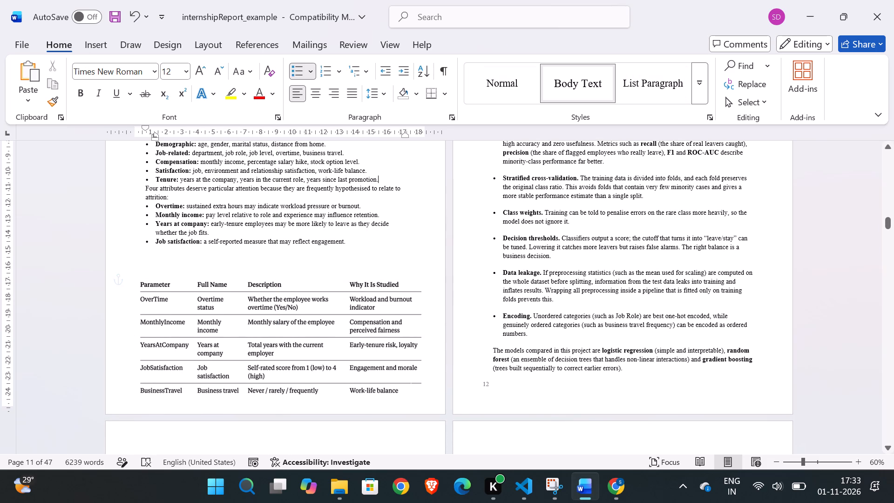
pyautogui.press('Return')
pyautogui.press('BackSpace')
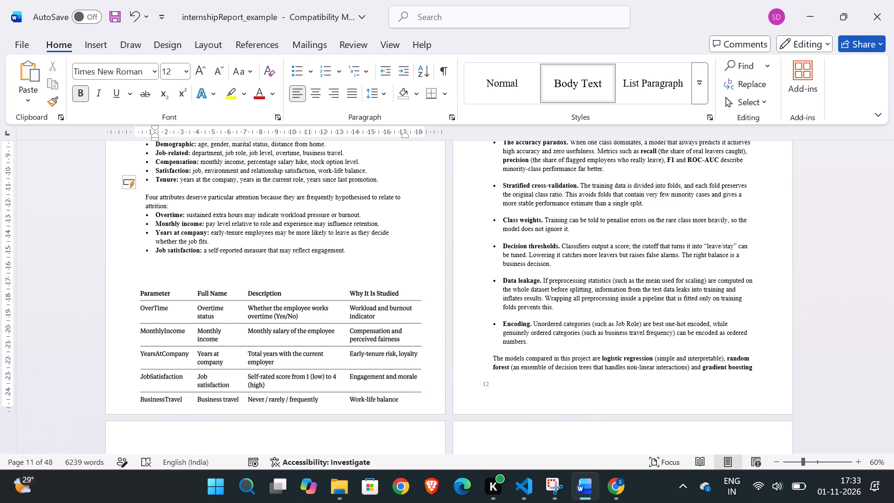
pyautogui.scroll(1, 389, 179)
pyautogui.press('Return')
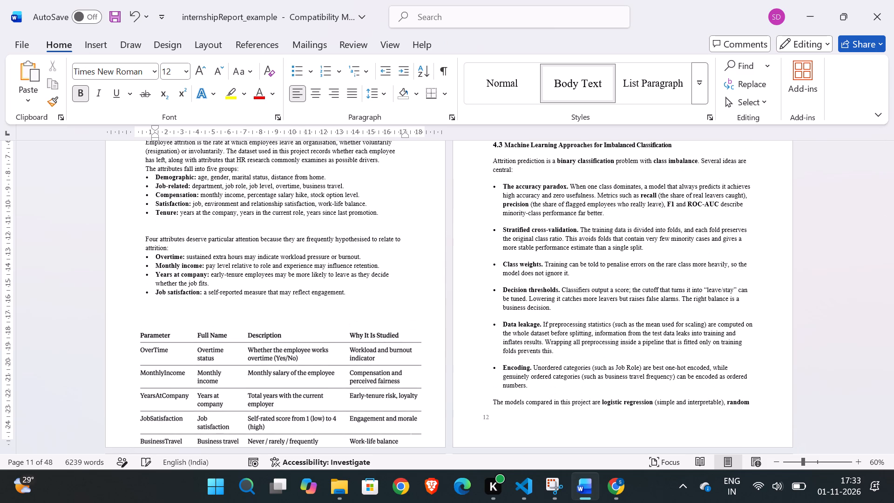
# Merge the "The models compared in this project" paragraph into the Encoding bullet, starting it on its own line with a line break.
pyautogui.scroll(1, 389, 179)
pyautogui.scroll(-1, 389, 179)
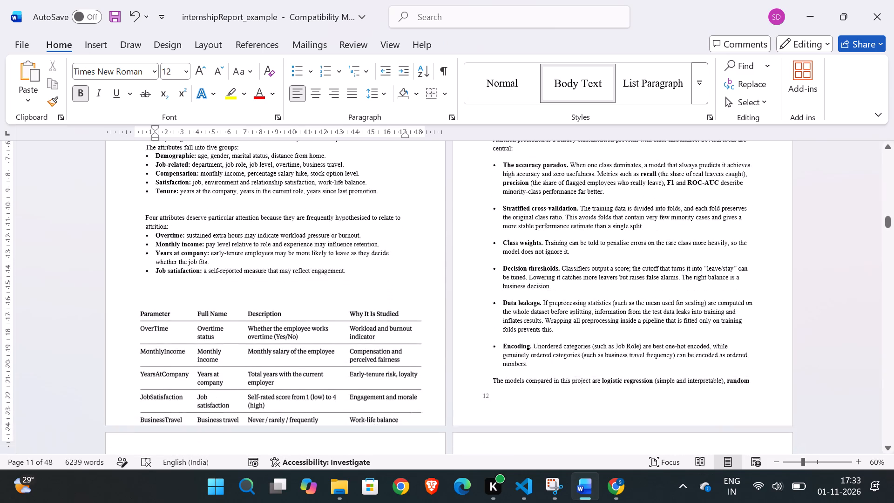
pyautogui.scroll(-1, 389, 179)
pyautogui.scroll(1, 375, 268)
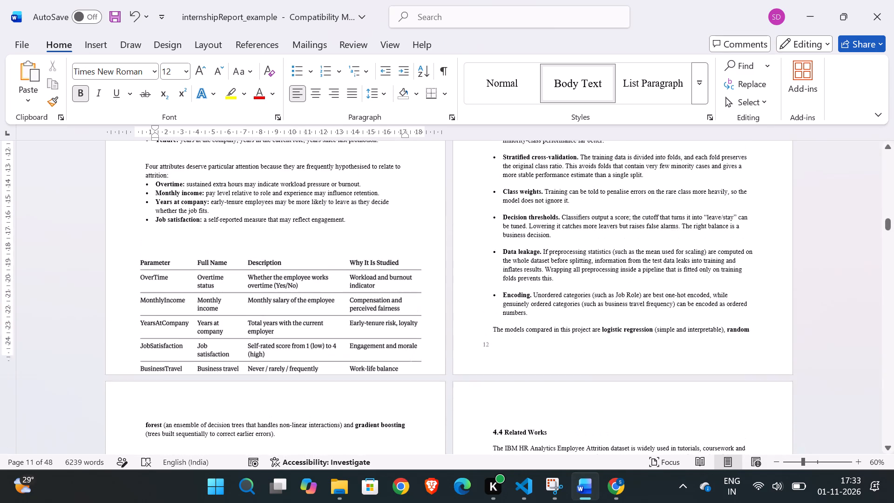
pyautogui.scroll(1, 375, 268)
pyautogui.scroll(1, 615, 227)
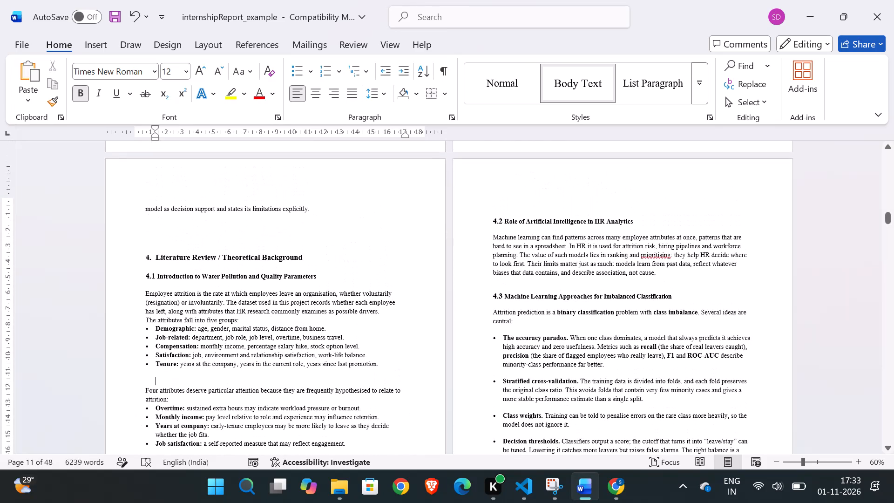
pyautogui.click(519, 229)
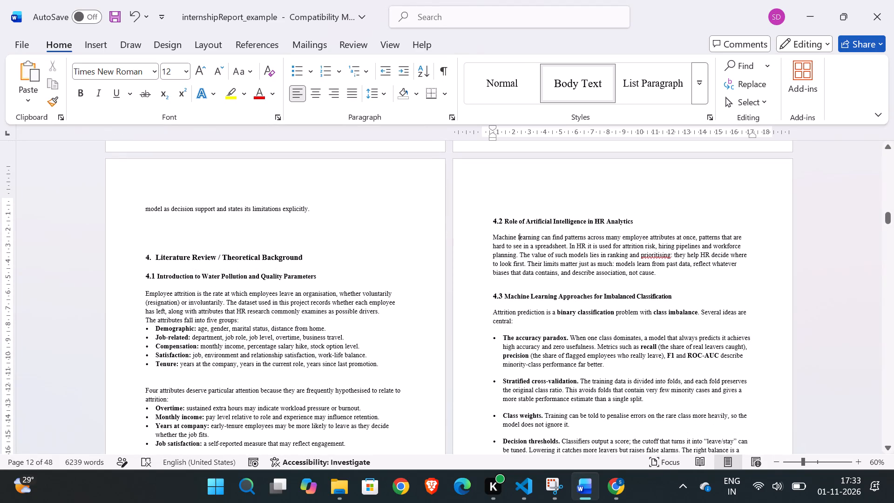
pyautogui.scroll(-1, 519, 229)
pyautogui.scroll(-1, 525, 344)
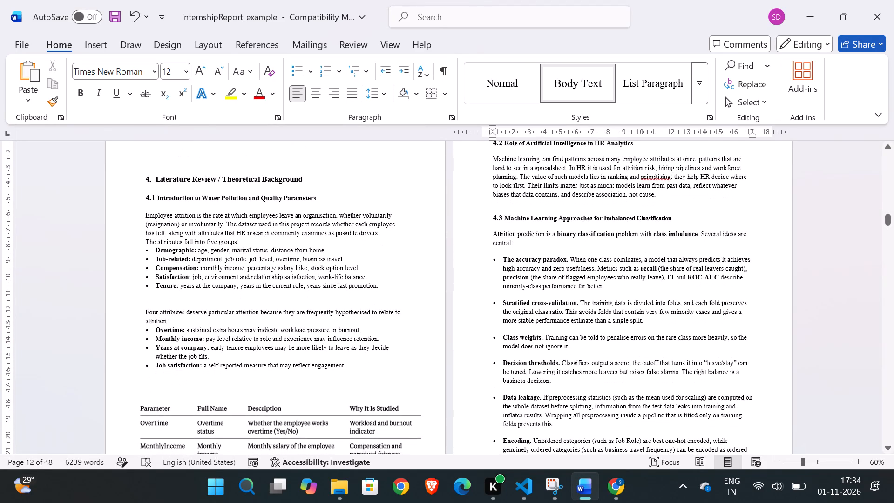
pyautogui.scroll(-1, 506, 385)
pyautogui.click(504, 369)
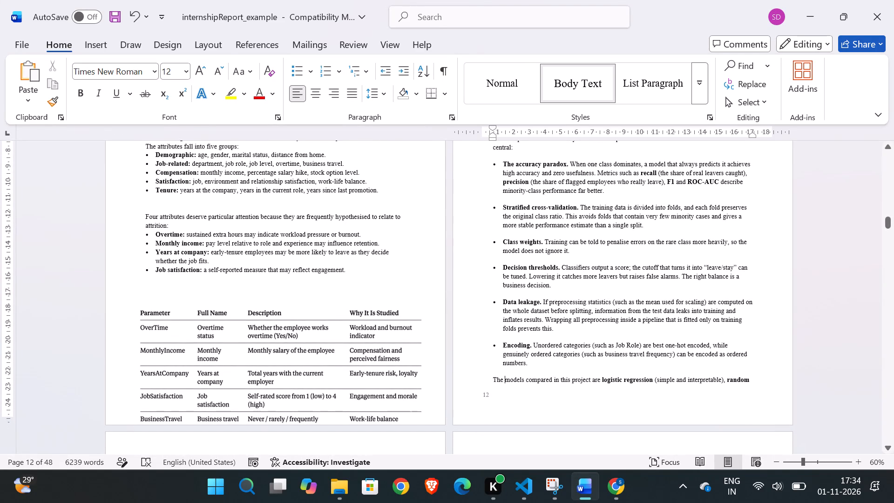
pyautogui.click(493, 374)
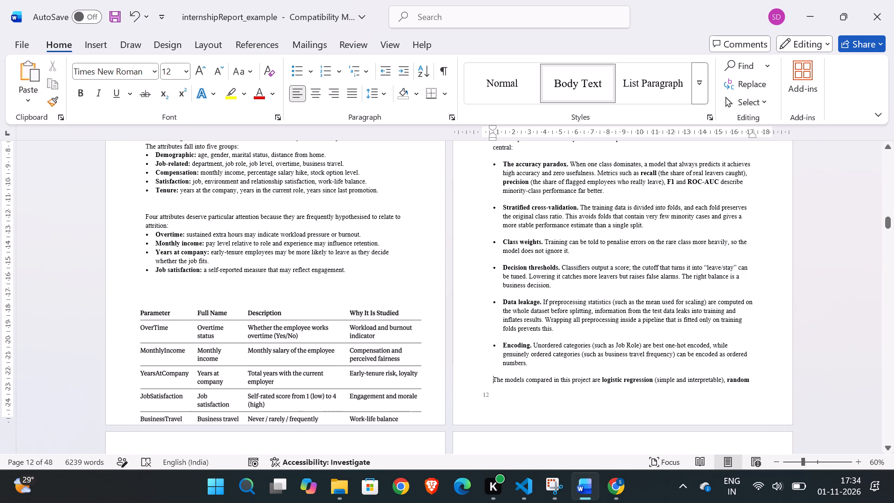
pyautogui.press('BackSpace')
pyautogui.press('BackSpace')
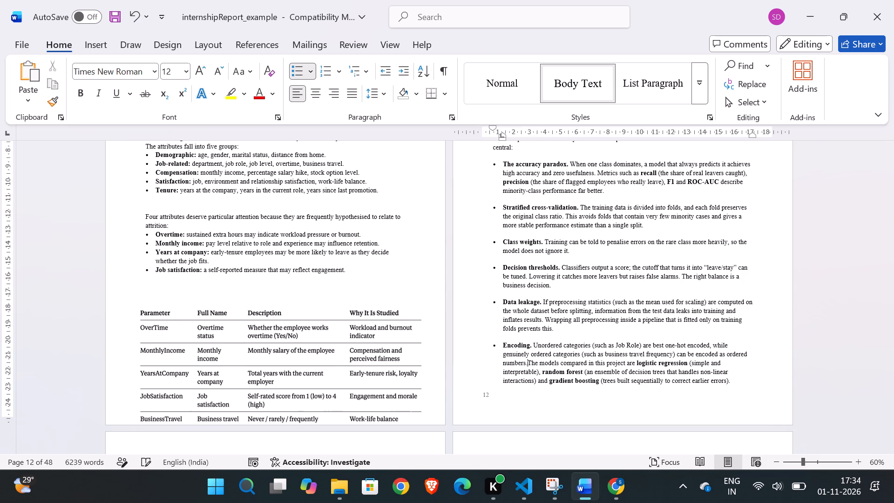
pyautogui.hotkey('shift', 'Return')
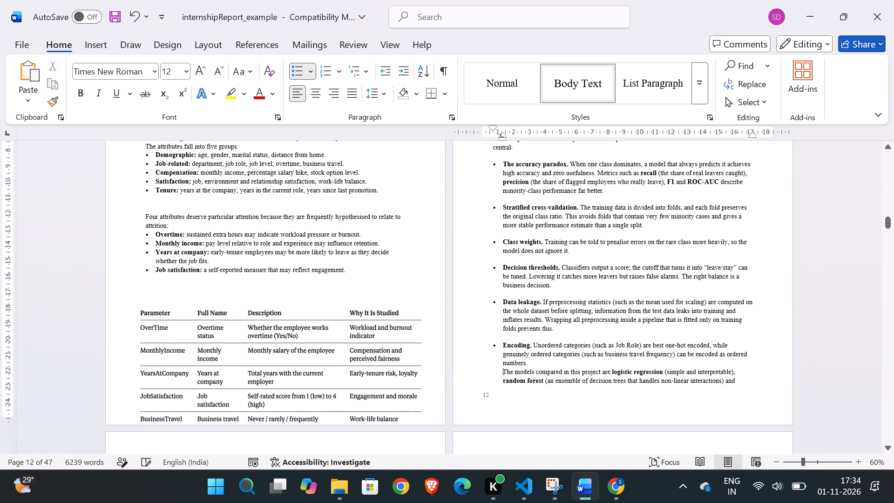
# Remove the empty paragraph above the section 4.3 heading and put a single line break after the section 4.2 text instead.
pyautogui.scroll(-1, 617, 323)
pyautogui.scroll(1, 617, 323)
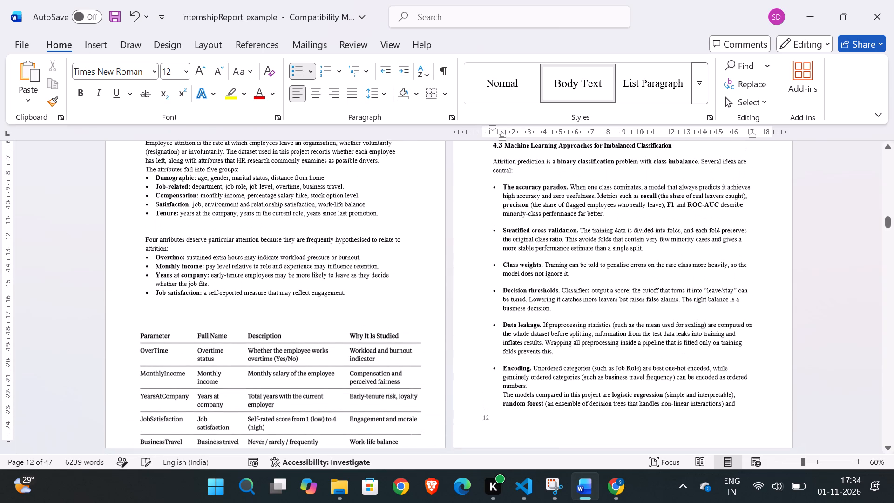
pyautogui.scroll(1, 540, 238)
pyautogui.click(500, 194)
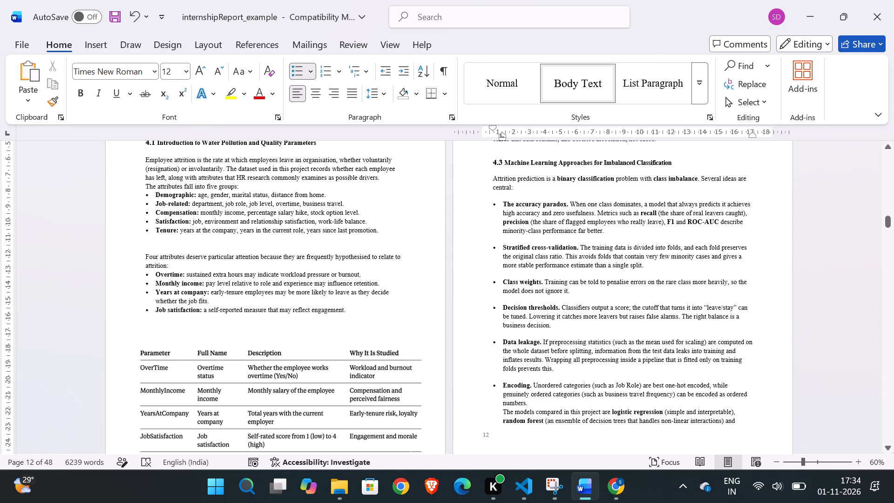
pyautogui.click(496, 193)
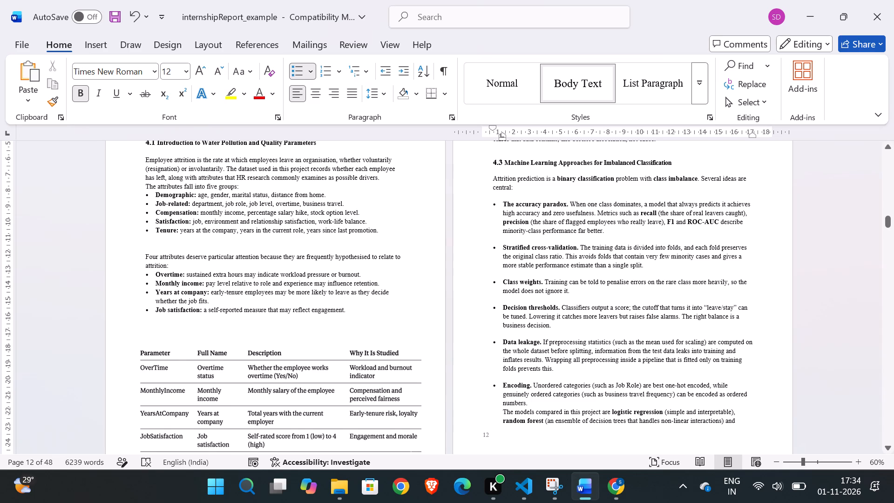
pyautogui.click(516, 187)
pyautogui.click(504, 172)
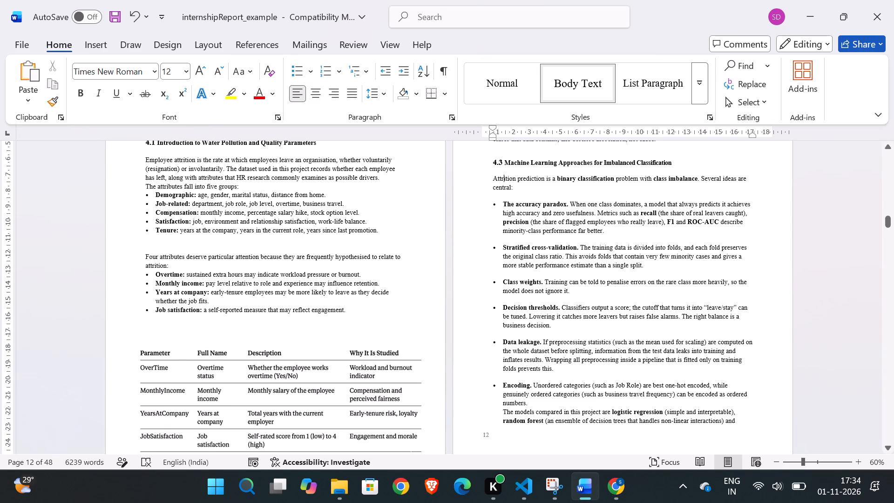
pyautogui.click(498, 168)
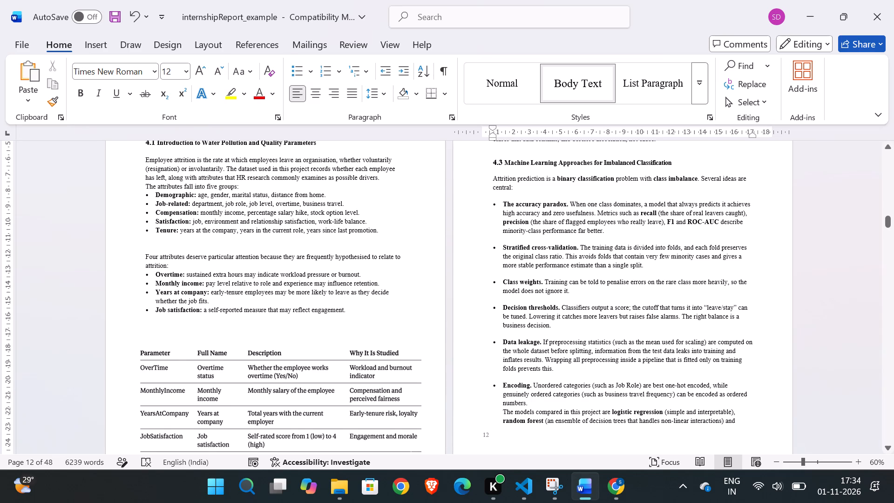
pyautogui.click(492, 173)
pyautogui.scroll(1, 492, 173)
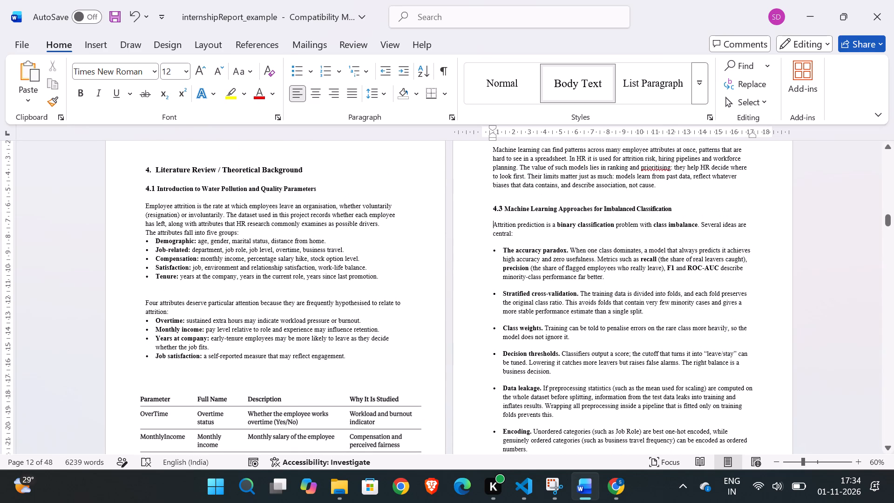
pyautogui.click(494, 199)
pyautogui.press('BackSpace')
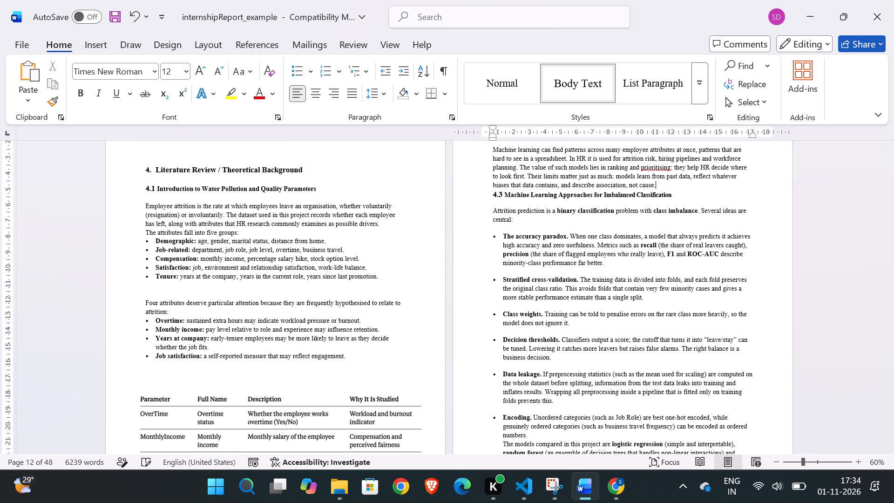
pyautogui.hotkey('shift', 'Return')
# Delete the closing text of section 4.2, from "Their limits matter just as much" to "not cause.".
pyautogui.scroll(1, 494, 199)
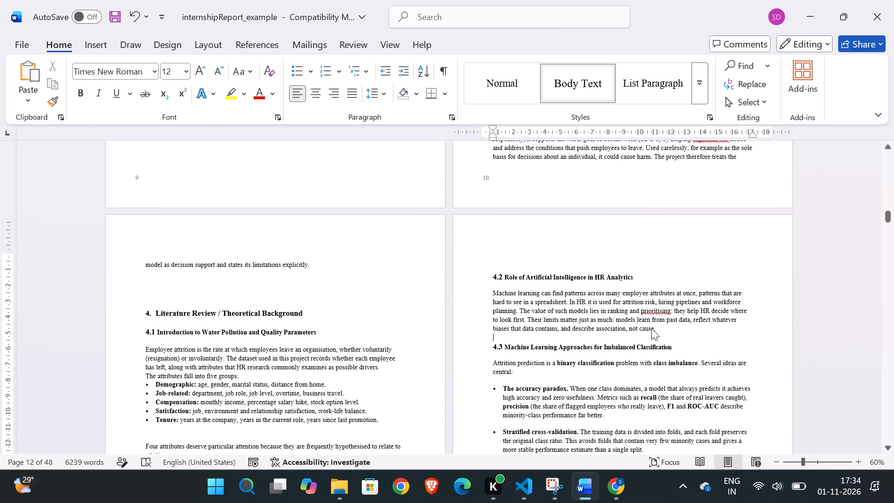
pyautogui.click(657, 329)
pyautogui.moveTo(657, 329); pyautogui.dragTo(535, 325)
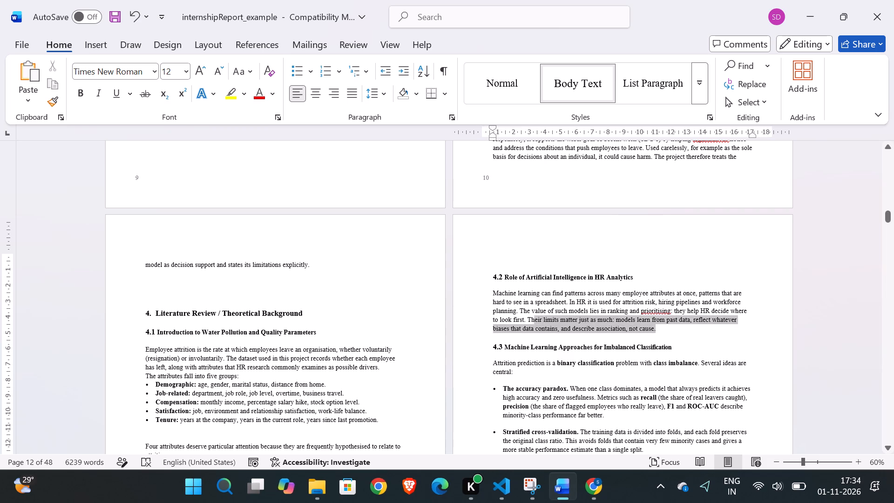
pyautogui.moveTo(535, 325); pyautogui.dragTo(527, 321)
pyautogui.press('BackSpace')
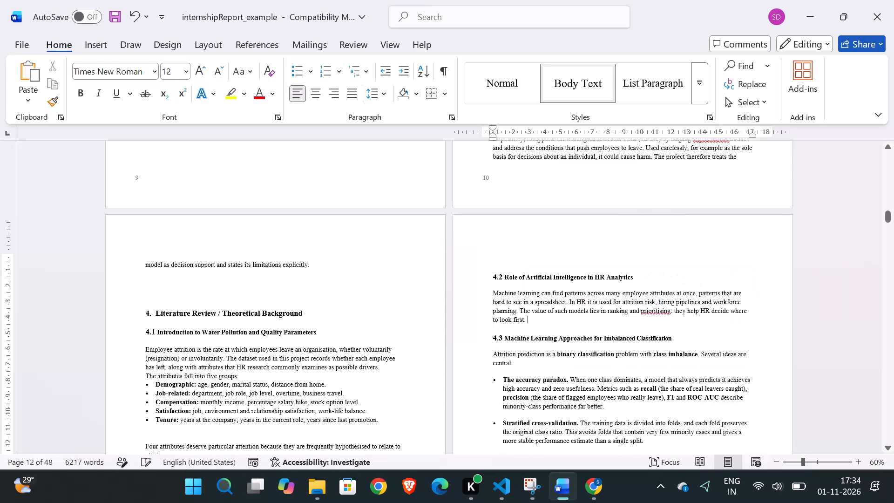
# Widen the Encoding bullet, including its models text, by extending its right indent to about 18 on the ruler.
pyautogui.scroll(-2, 527, 321)
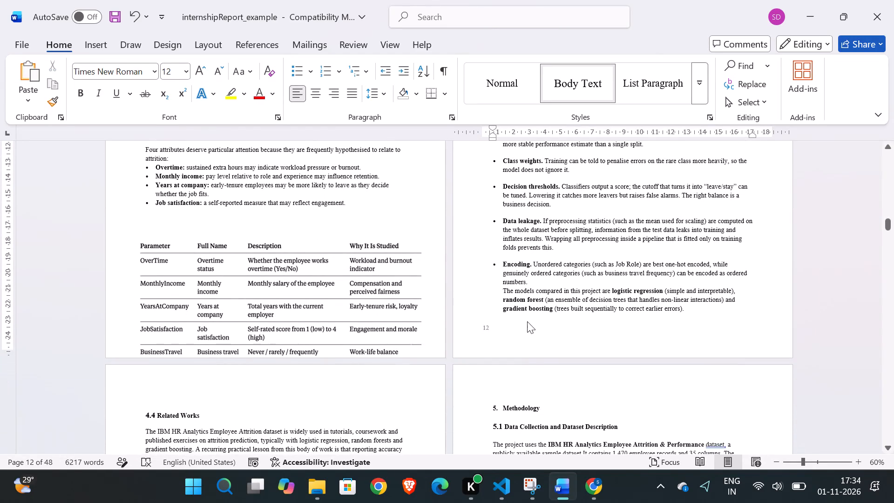
pyautogui.scroll(-1, 527, 321)
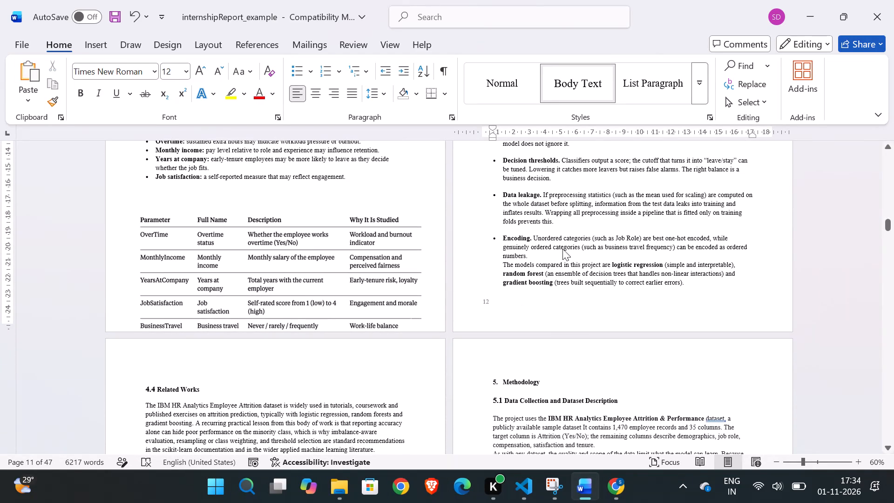
pyautogui.click(647, 263)
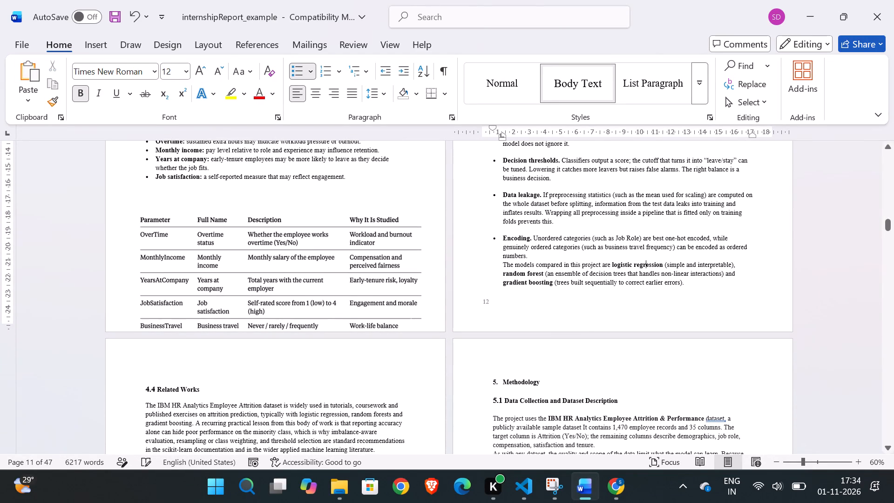
pyautogui.click(735, 269)
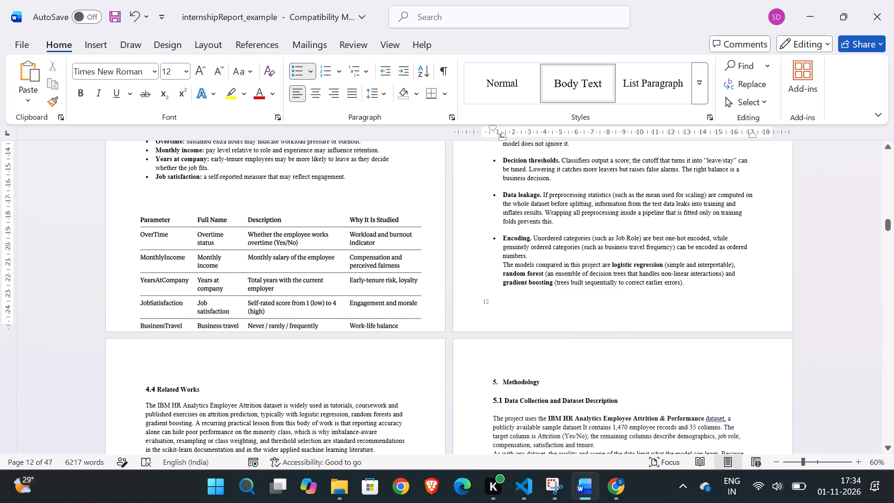
pyautogui.moveTo(751, 136); pyautogui.dragTo(767, 135)
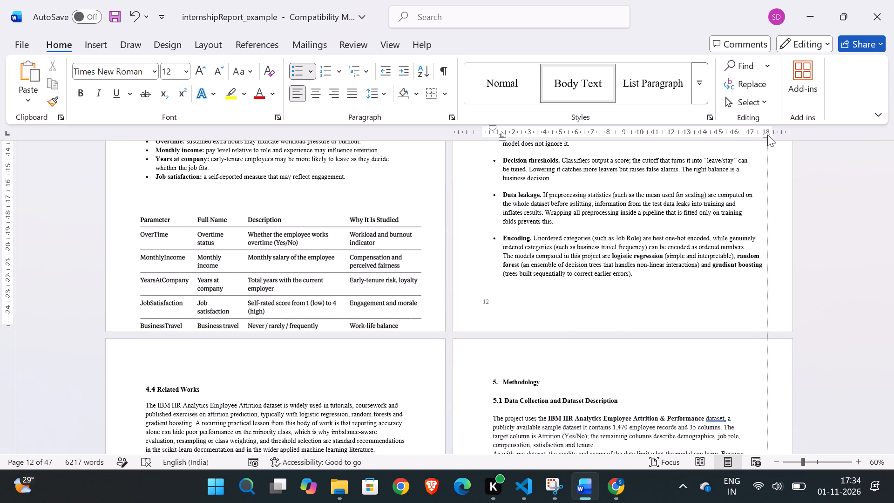
pyautogui.moveTo(767, 135); pyautogui.dragTo(765, 142)
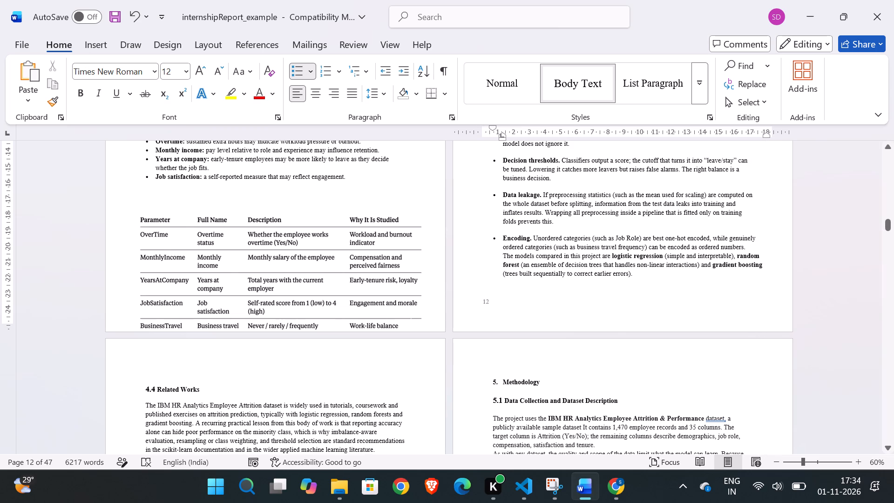
# Add a blank line in the Encoding bullet above "The models compared in this project" and end the preceding sentence with a period after "ordered numbers".
pyautogui.click(744, 246)
pyautogui.hotkey('shift', 'Return')
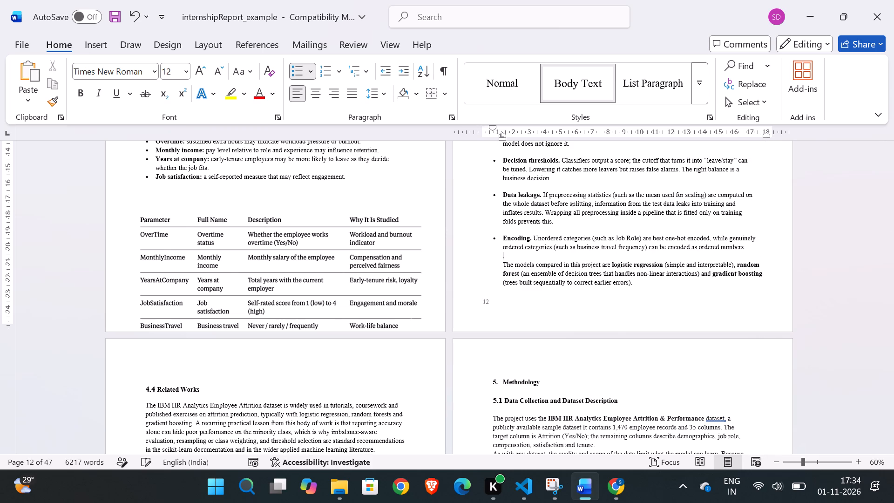
pyautogui.click(559, 258)
pyautogui.press('BackSpace')
pyautogui.click(745, 247)
pyautogui.press('.')
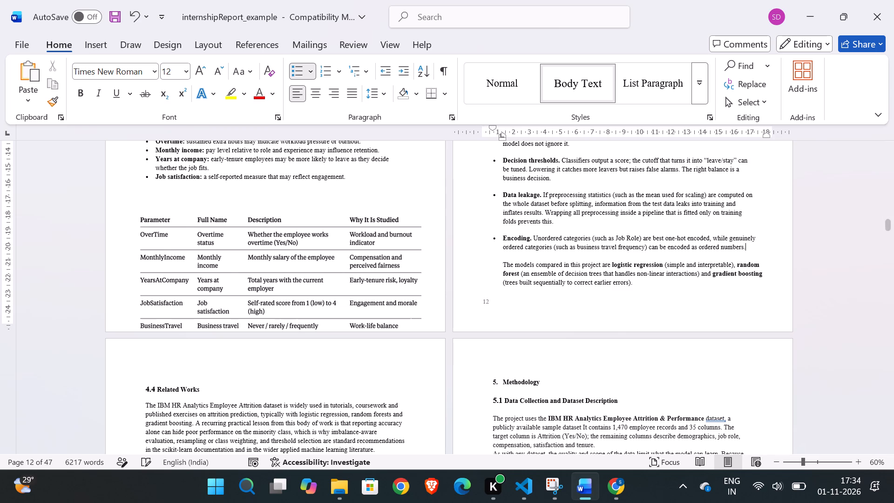
# Look over the report pages from section 4.1 through the Dataset Summary Statistics table in section 5.1.
pyautogui.scroll(2, 745, 247)
pyautogui.rightClick(745, 247)
pyautogui.scroll(1, 745, 247)
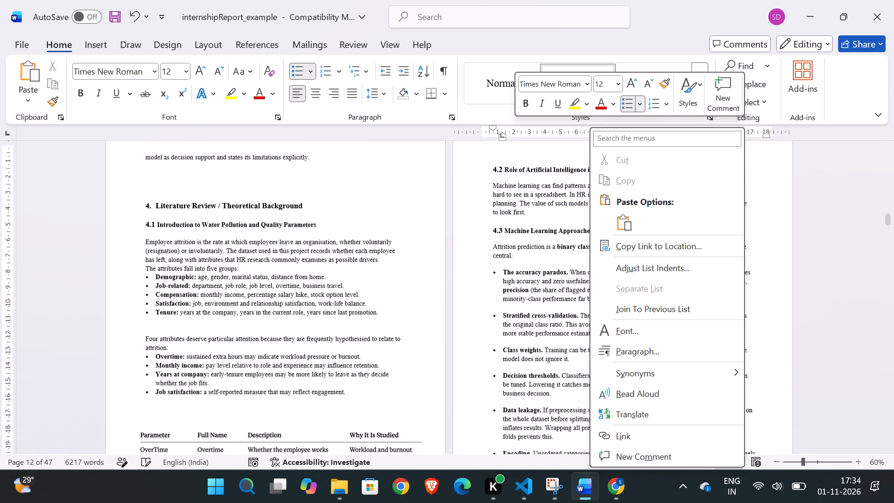
pyautogui.click(473, 218)
pyautogui.scroll(-3, 473, 218)
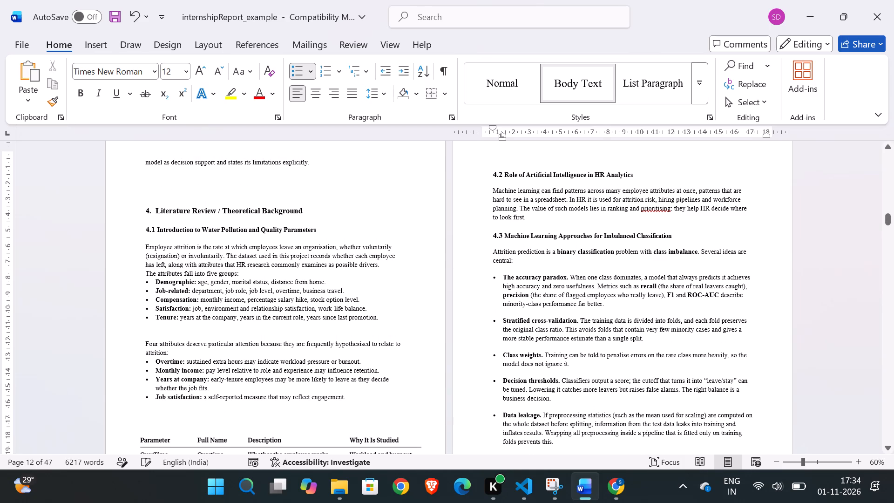
pyautogui.scroll(-2, 568, 313)
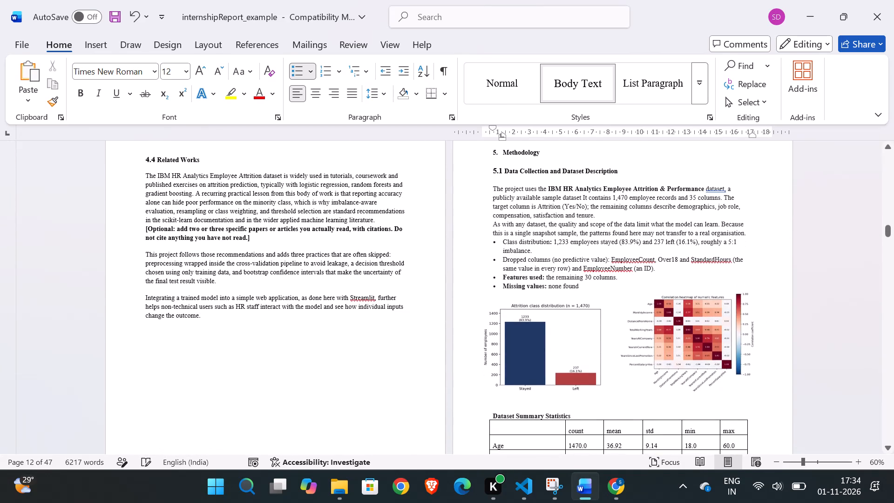
pyautogui.scroll(-1, 568, 313)
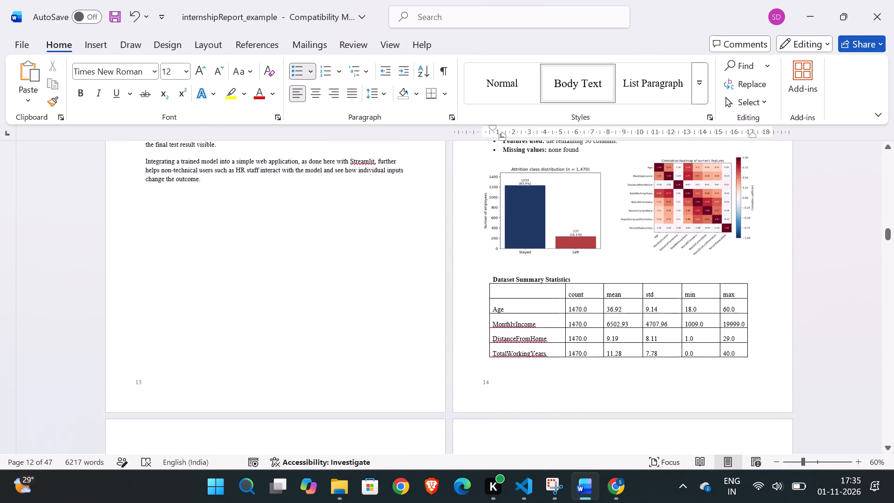
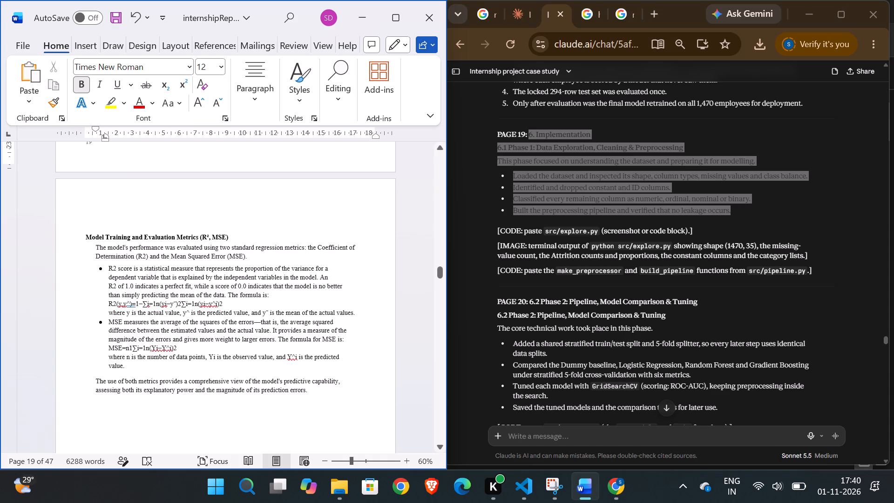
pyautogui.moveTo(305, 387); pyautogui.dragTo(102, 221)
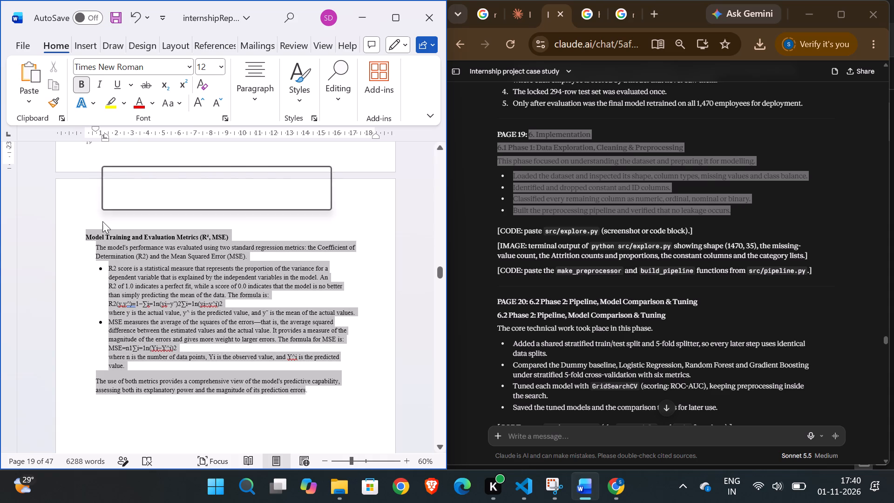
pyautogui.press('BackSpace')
# Minimise the browser and show the Word report maximised at 70% zoom.
pyautogui.scroll(2, 102, 221)
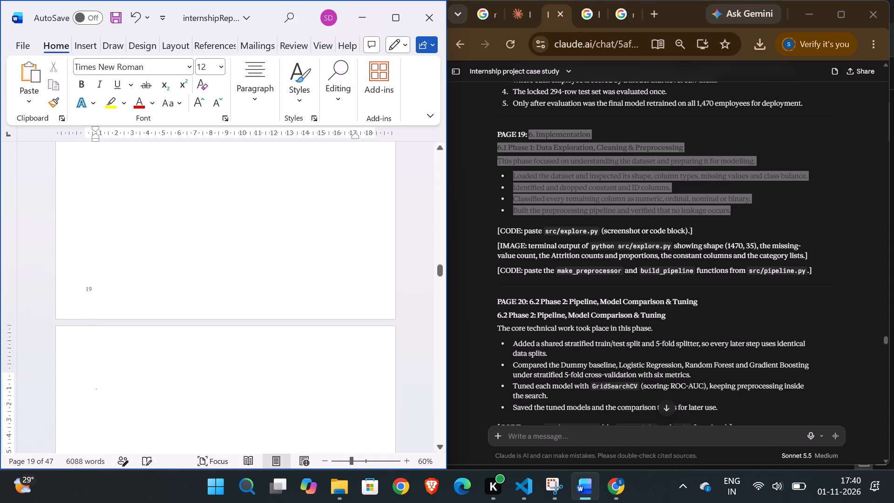
pyautogui.scroll(1, 102, 221)
pyautogui.scroll(1, 197, 243)
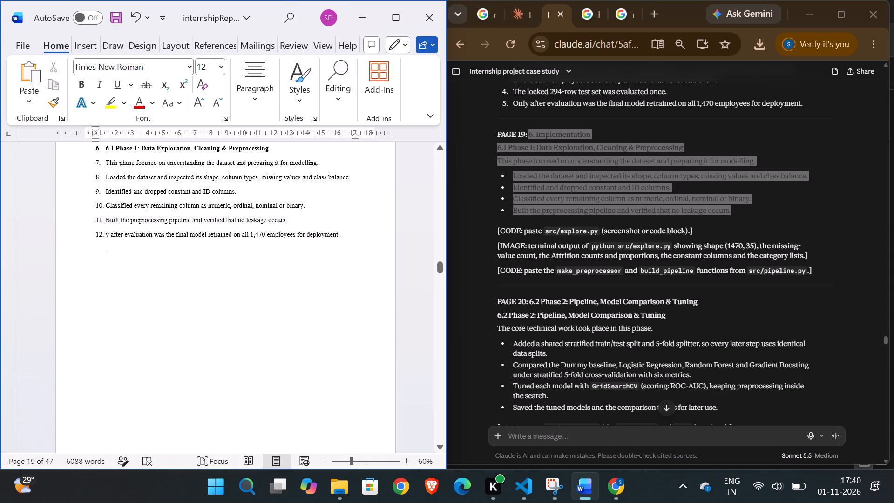
pyautogui.click(804, 21)
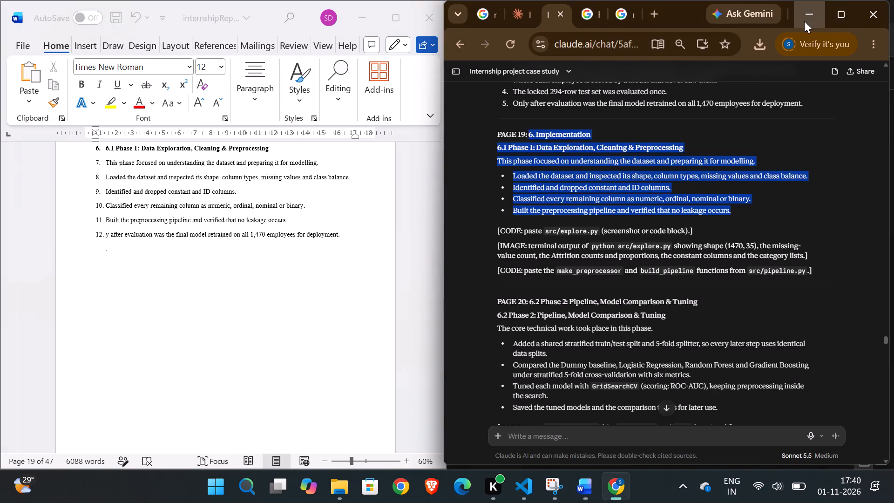
pyautogui.click(766, 129)
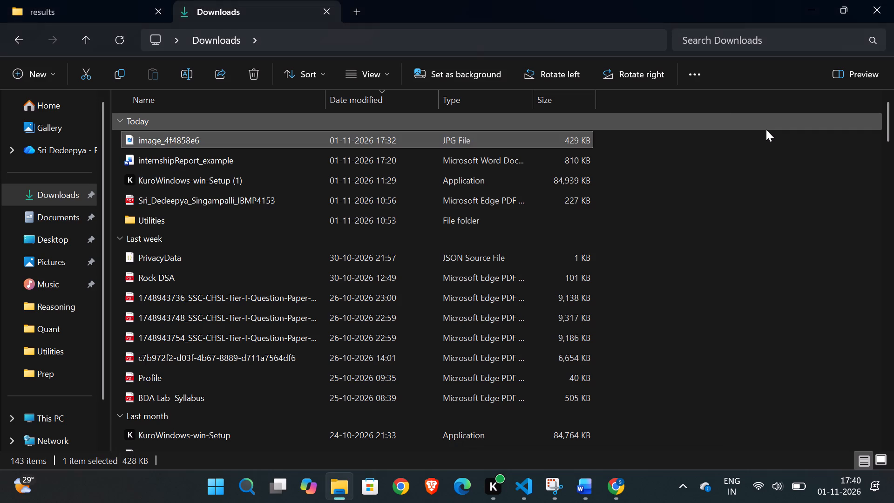
pyautogui.click(582, 489)
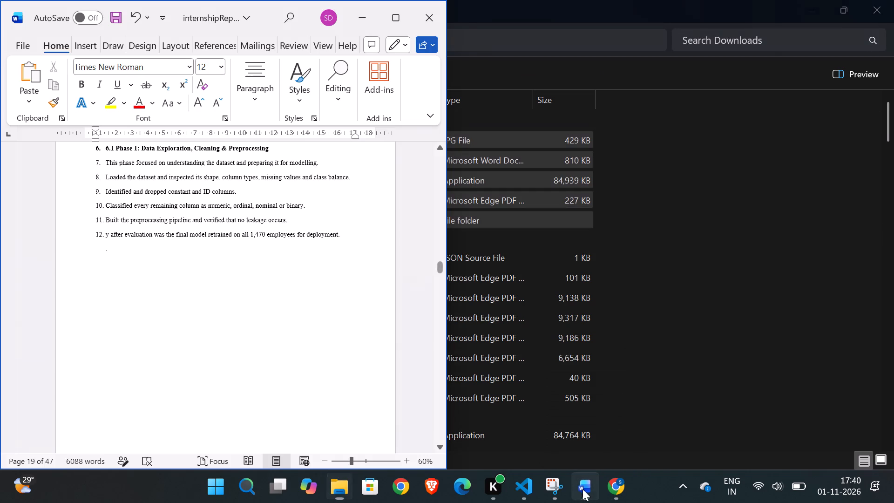
pyautogui.click(397, 16)
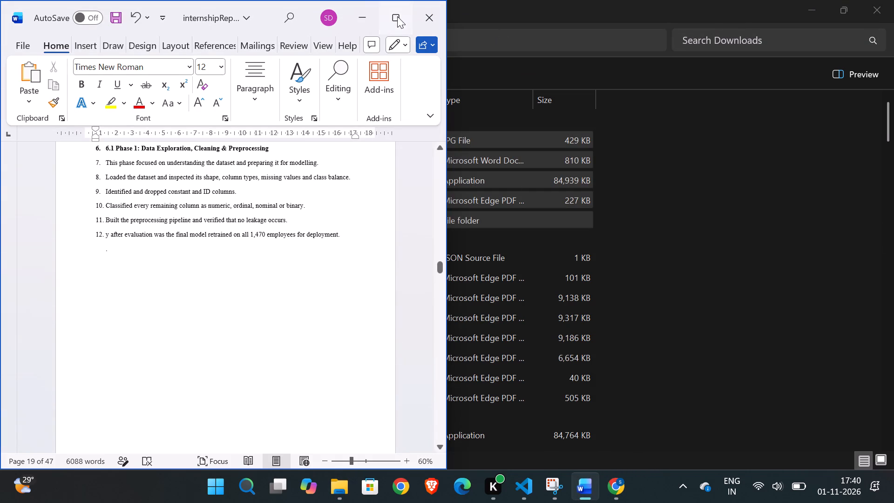
pyautogui.scroll(3, 470, 265)
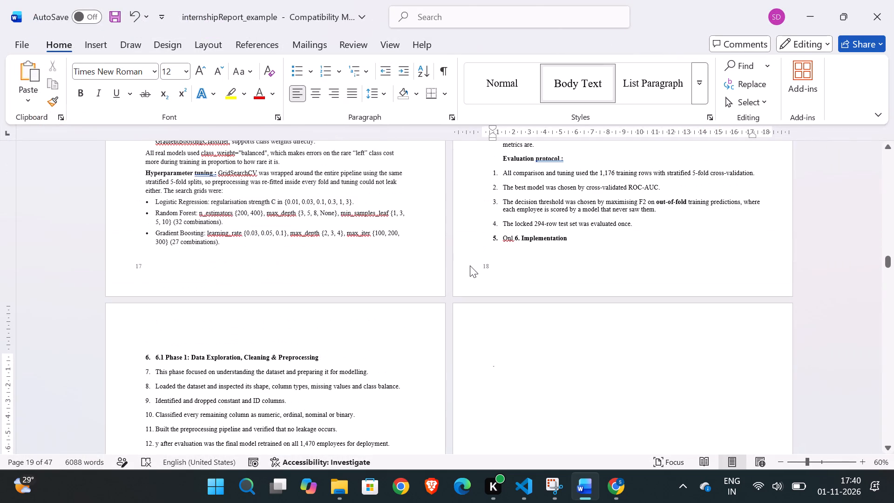
pyautogui.hotkey('ctrl', '=')
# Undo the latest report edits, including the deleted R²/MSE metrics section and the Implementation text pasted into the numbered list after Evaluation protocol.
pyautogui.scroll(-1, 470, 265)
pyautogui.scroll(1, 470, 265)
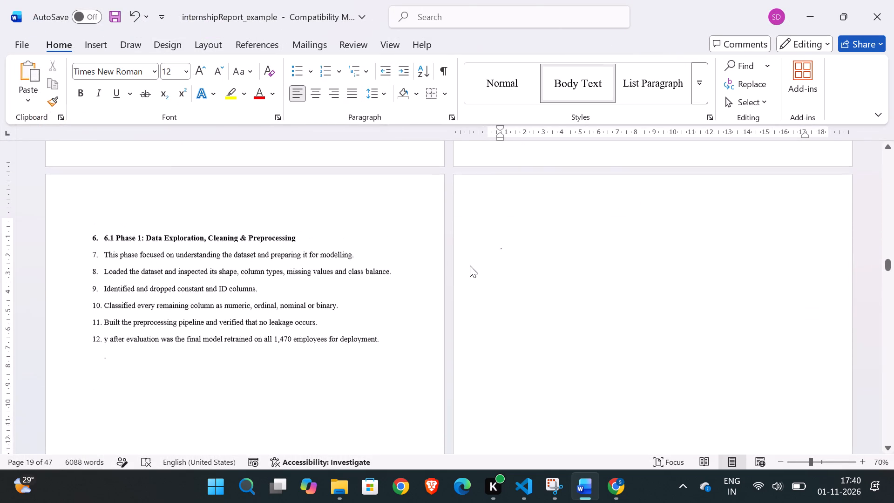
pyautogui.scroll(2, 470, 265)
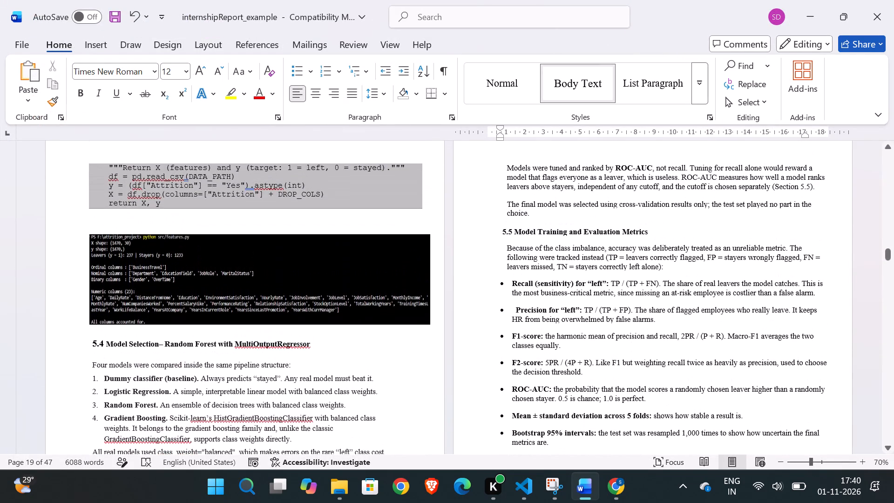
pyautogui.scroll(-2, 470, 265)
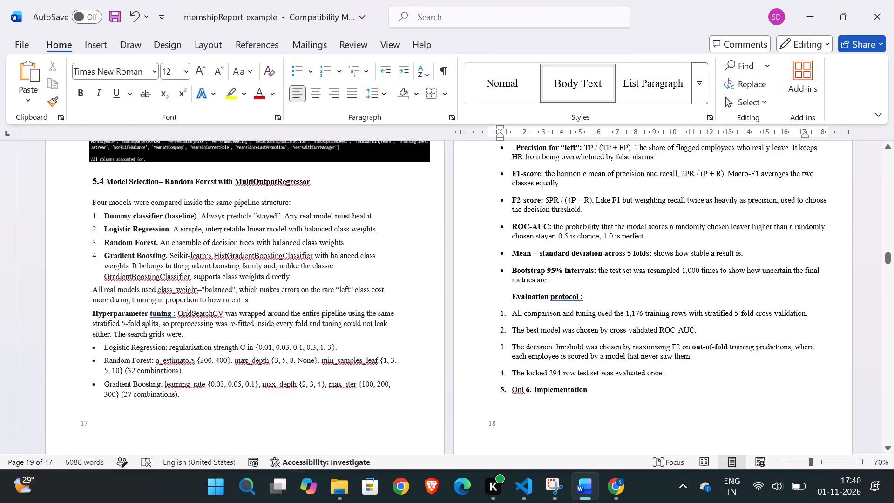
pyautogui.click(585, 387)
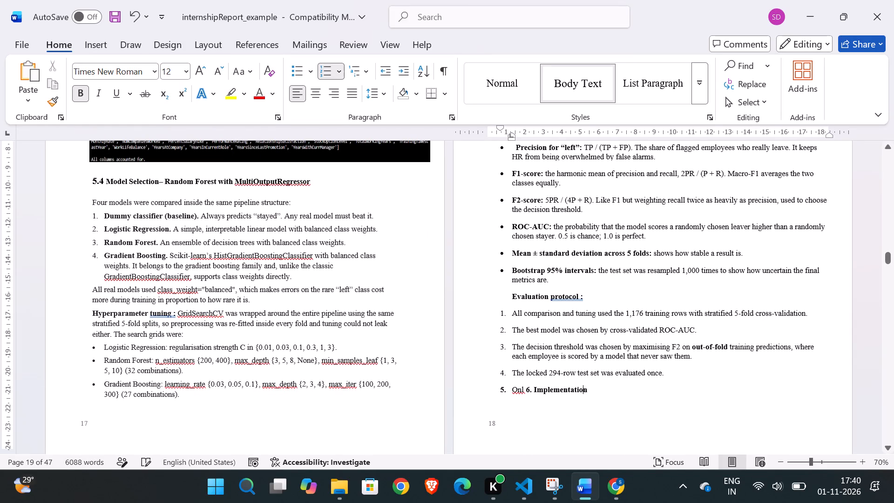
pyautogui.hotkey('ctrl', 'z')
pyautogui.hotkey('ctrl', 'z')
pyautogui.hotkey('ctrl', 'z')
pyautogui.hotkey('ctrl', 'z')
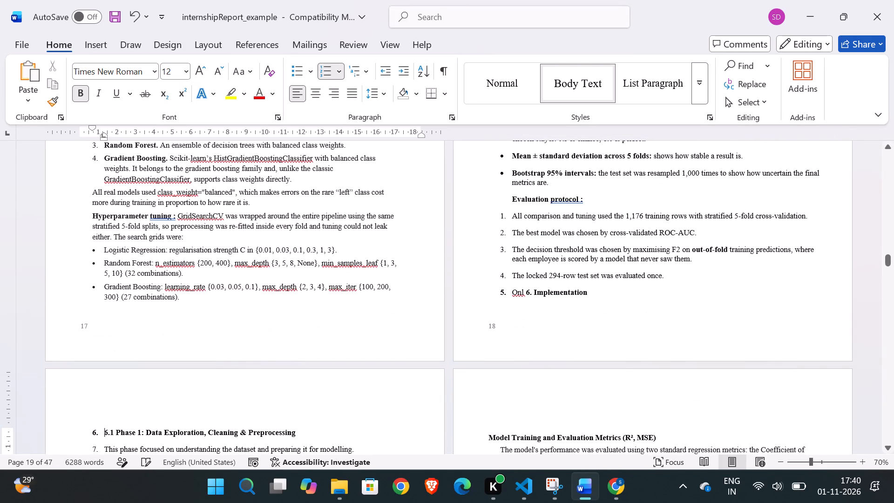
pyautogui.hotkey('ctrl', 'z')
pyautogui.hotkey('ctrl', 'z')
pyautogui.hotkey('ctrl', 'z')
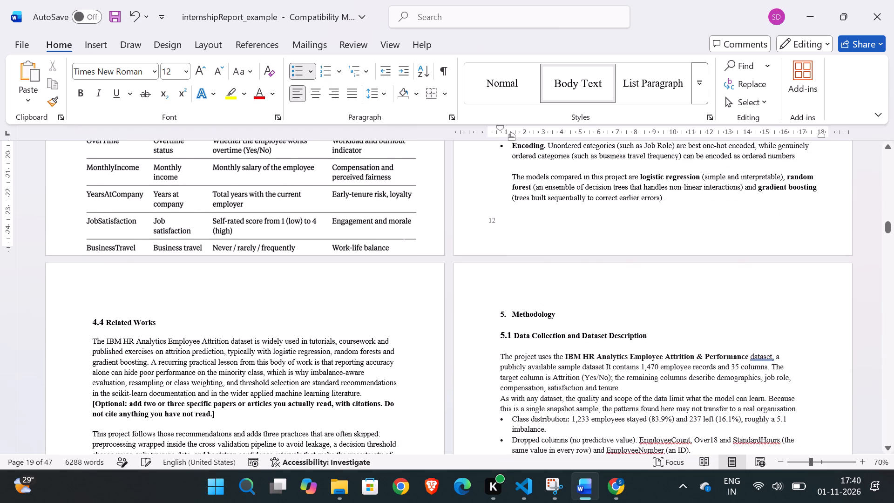
# Move the picture of the attrition parameter table on page 12 up, directly beneath the Job satisfaction bullet.
pyautogui.scroll(-1, 585, 387)
pyautogui.scroll(1, 585, 387)
pyautogui.scroll(-1, 585, 387)
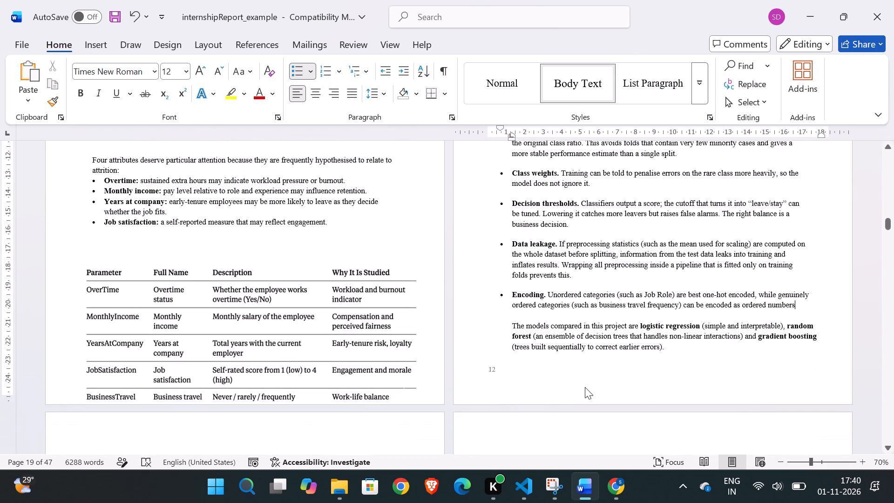
pyautogui.click(269, 334)
pyautogui.moveTo(267, 329); pyautogui.dragTo(267, 301)
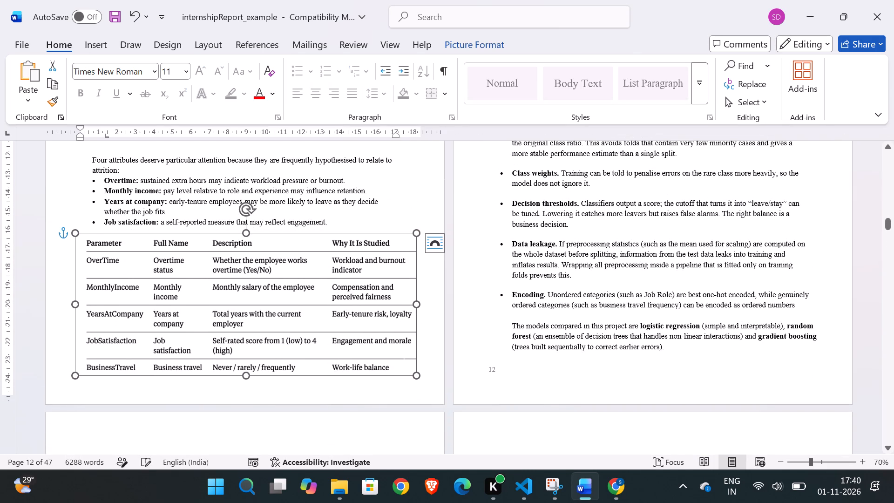
pyautogui.click(523, 348)
# Look through the updated report from 4.4 Related Works to the Evaluation protocol list in section 5.5, checking text, tables and charts.
pyautogui.scroll(-3, 523, 348)
pyautogui.scroll(1, 523, 348)
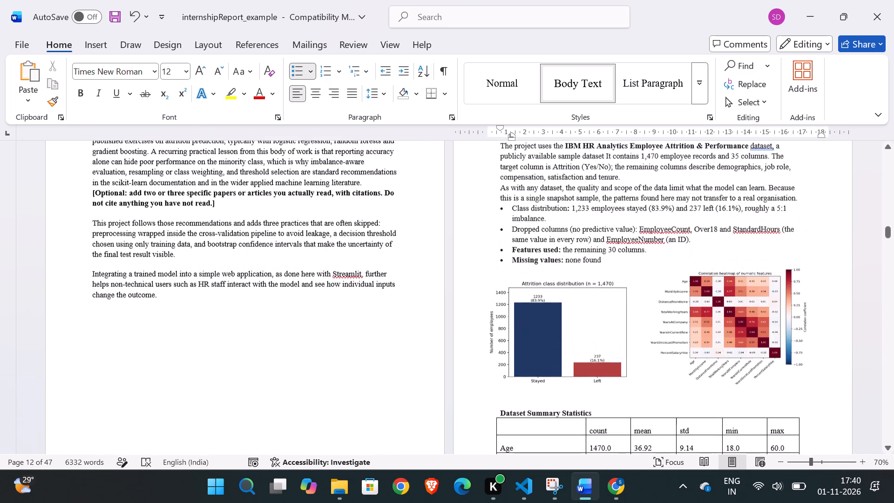
pyautogui.scroll(1, 523, 348)
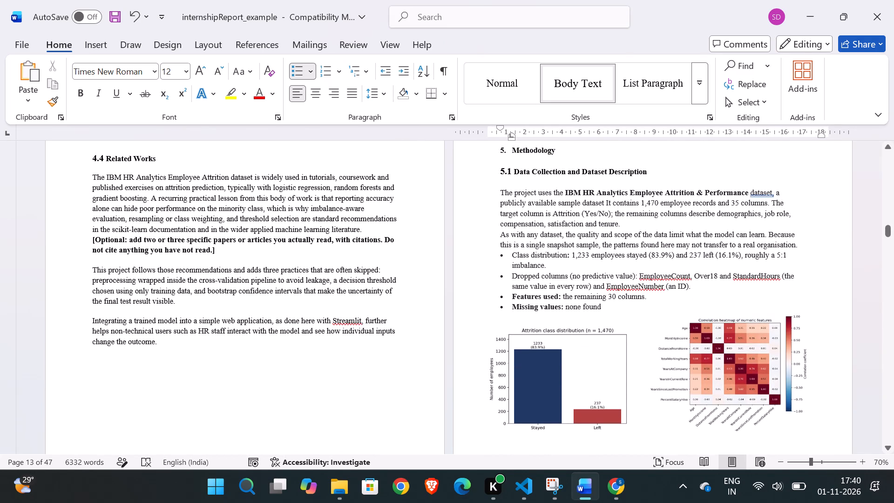
pyautogui.scroll(-3, 523, 348)
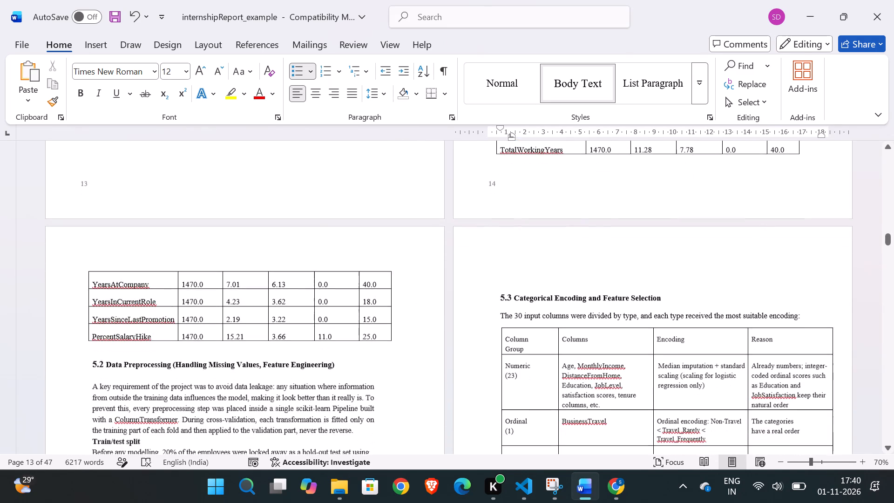
pyautogui.scroll(-3, 523, 348)
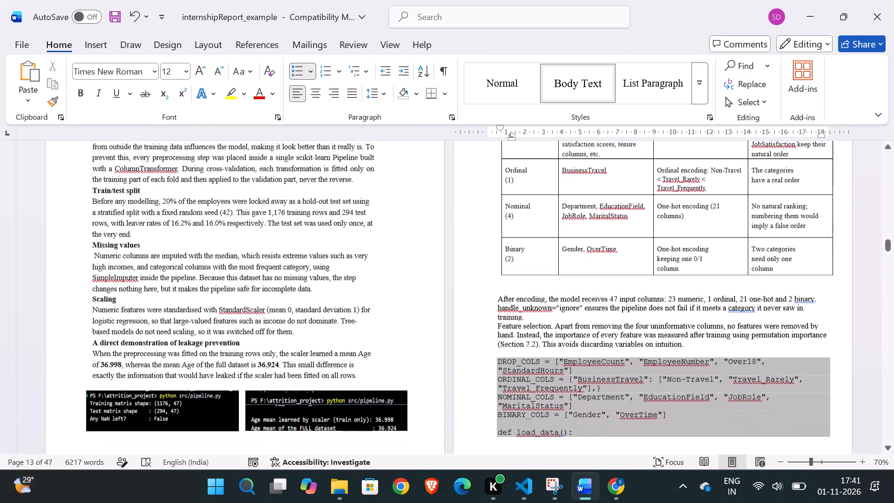
pyautogui.scroll(-4, 523, 348)
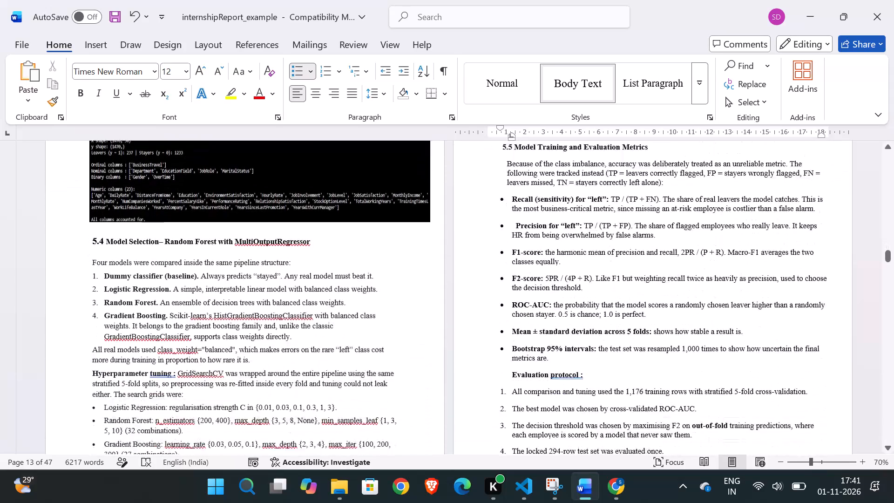
pyautogui.scroll(-1, 564, 325)
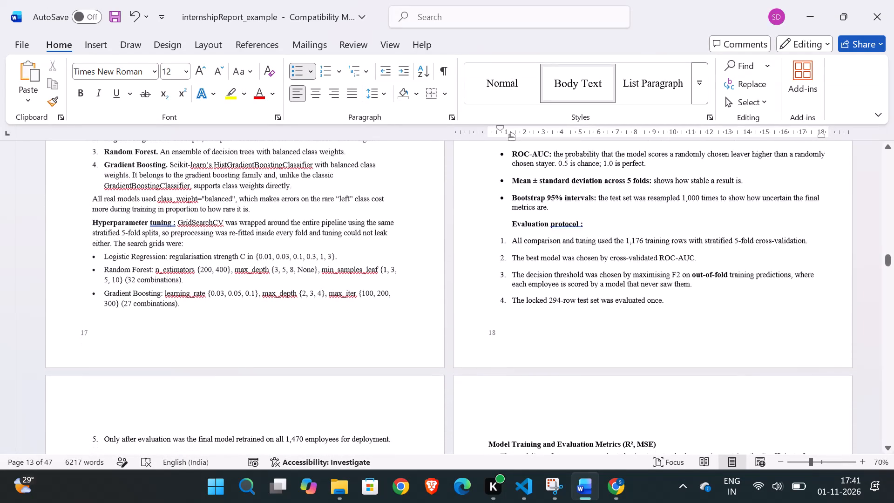
# Insert a blank unbulleted line between the Bootstrap 95% intervals bullet and the Evaluation protocol heading in section 5.5.
pyautogui.click(557, 206)
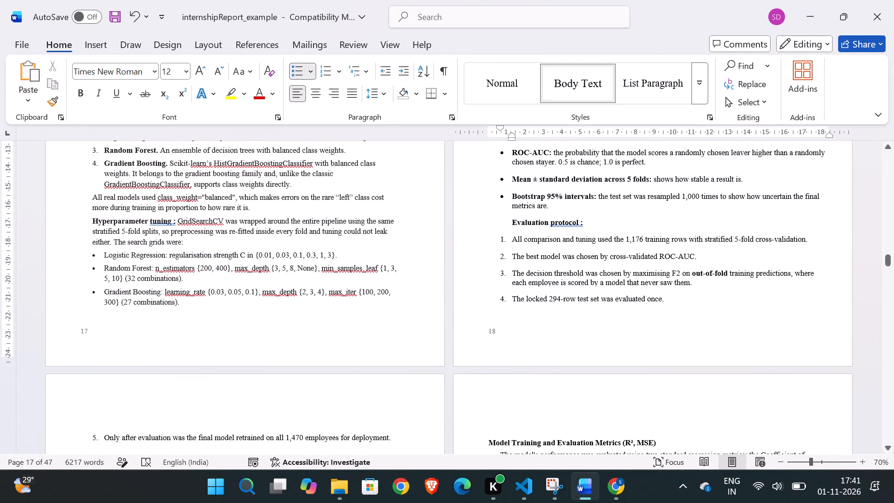
pyautogui.press('Return')
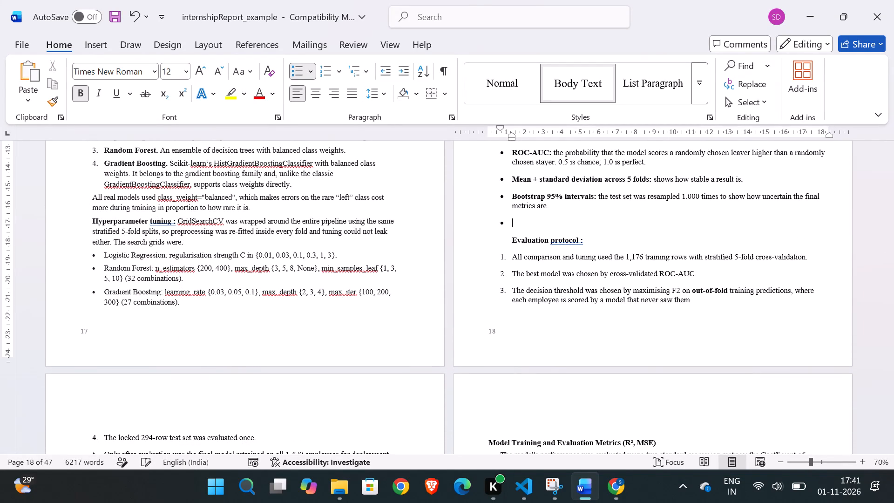
pyautogui.press('BackSpace')
# Review sections 5.2 to 5.5 again and the old Implementation pages with the data-loading code after them.
pyautogui.scroll(1, 557, 206)
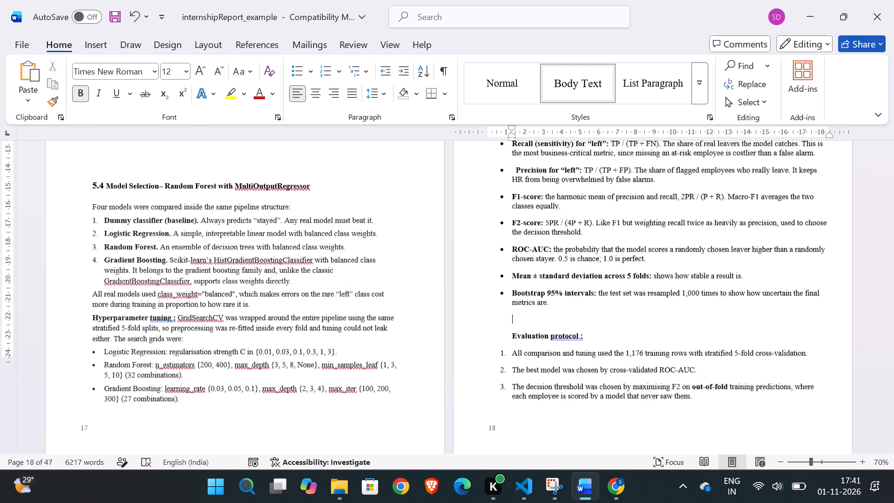
pyautogui.scroll(5, 557, 206)
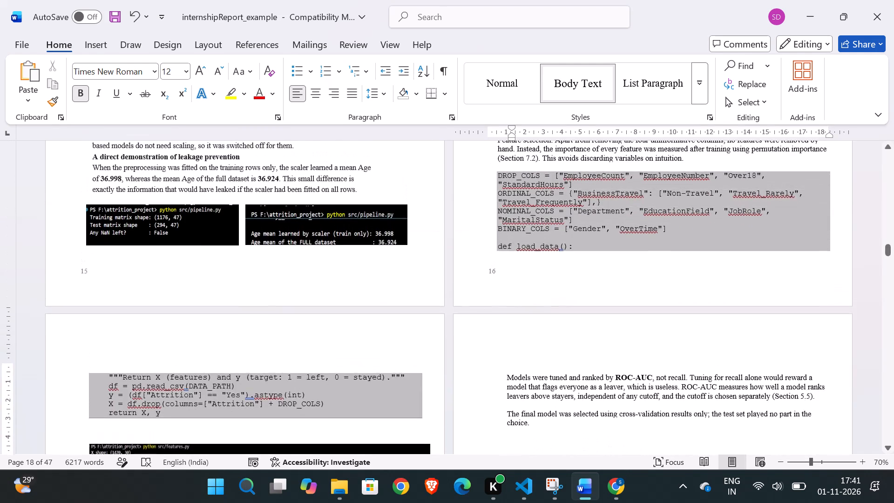
pyautogui.scroll(1, 557, 206)
pyautogui.scroll(-3, 557, 206)
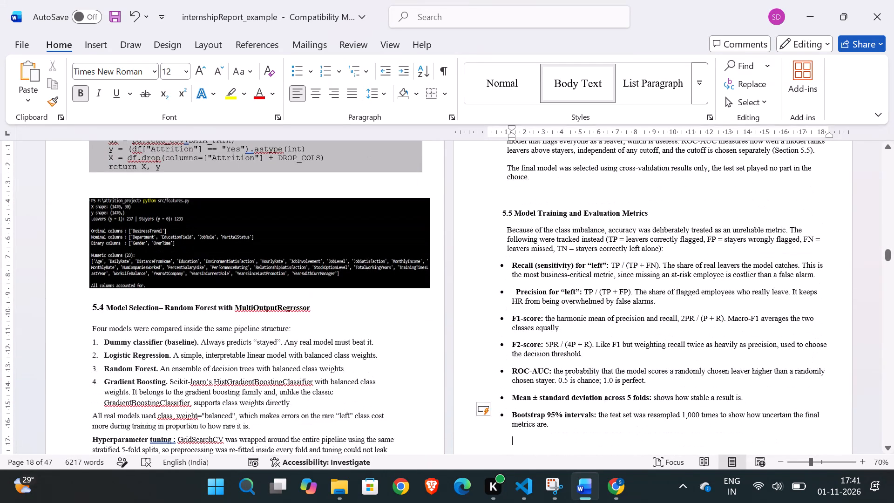
pyautogui.scroll(-6, 557, 206)
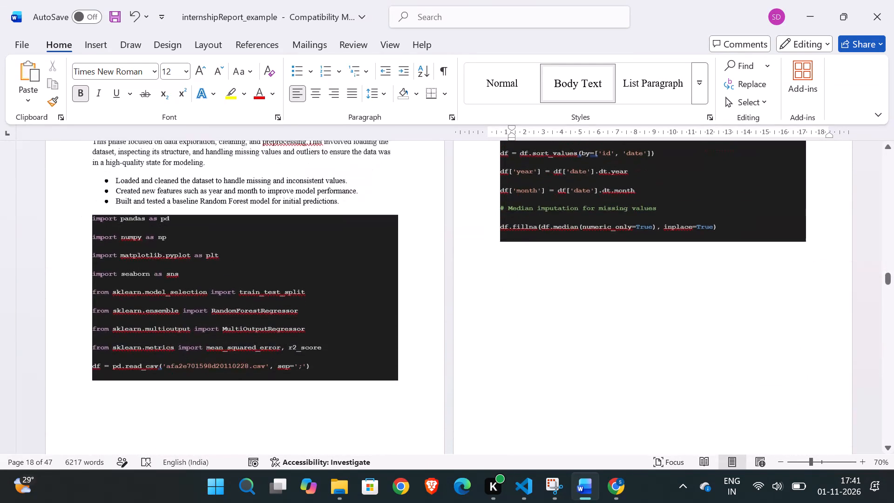
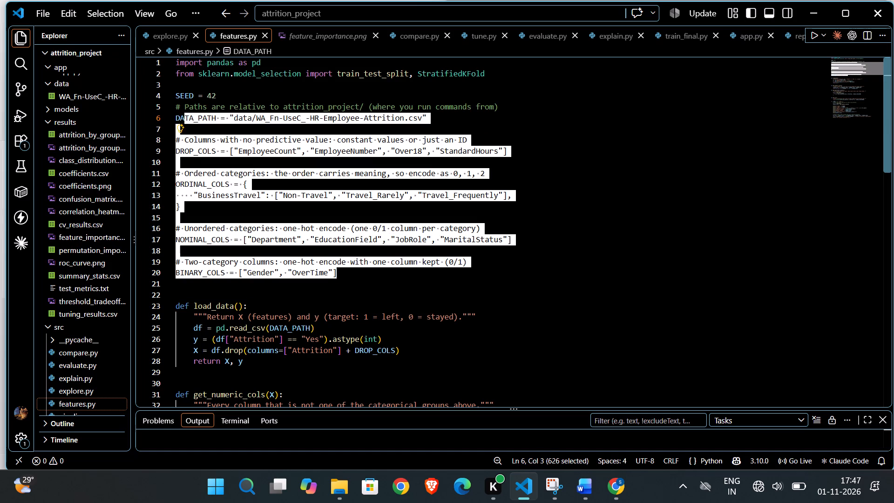
pyautogui.moveTo(179, 129); pyautogui.dragTo(176, 138)
pyautogui.hotkey('ctrl', 'c')
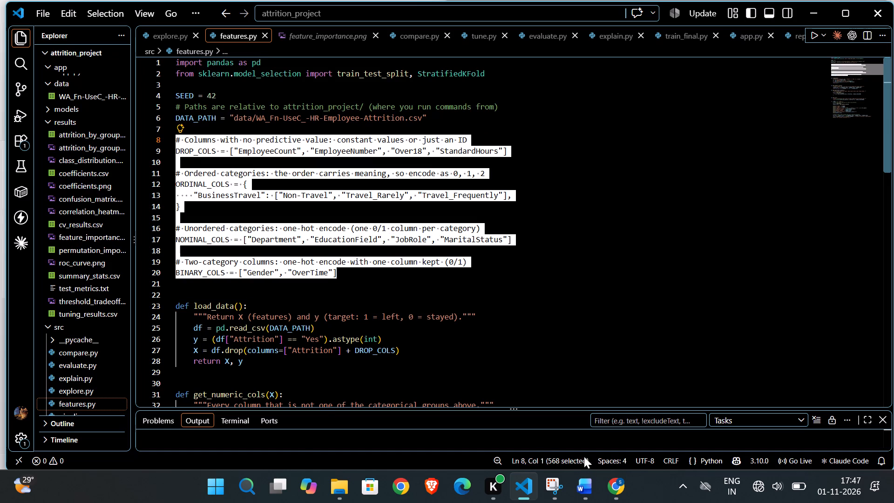
pyautogui.click(592, 489)
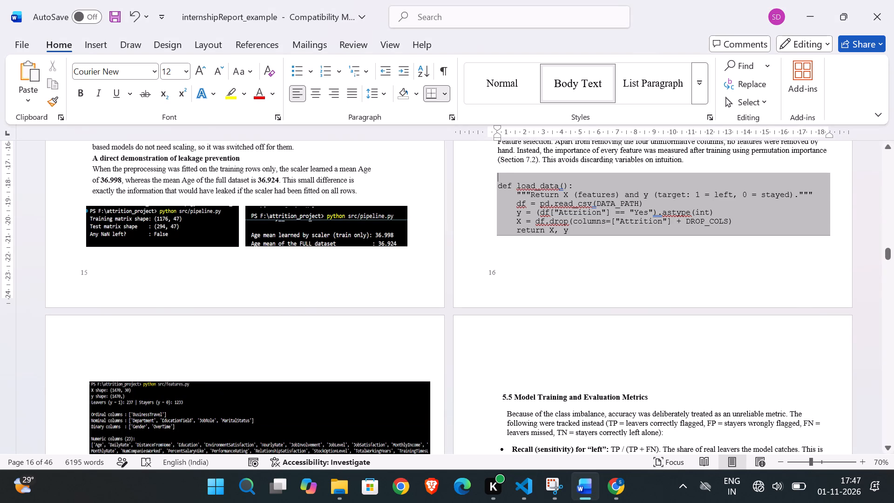
pyautogui.hotkey('ctrl', 'v')
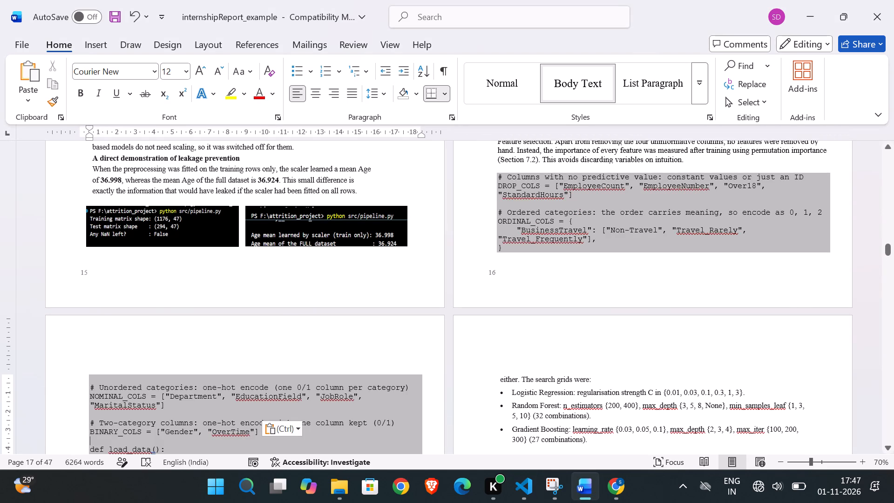
# Insert a line break after each of the four comment lines in the pasted code block, above DROP_COLS, ORDINAL_COLS, NOMINAL_COLS and BINARY_COLS.
pyautogui.click(813, 177)
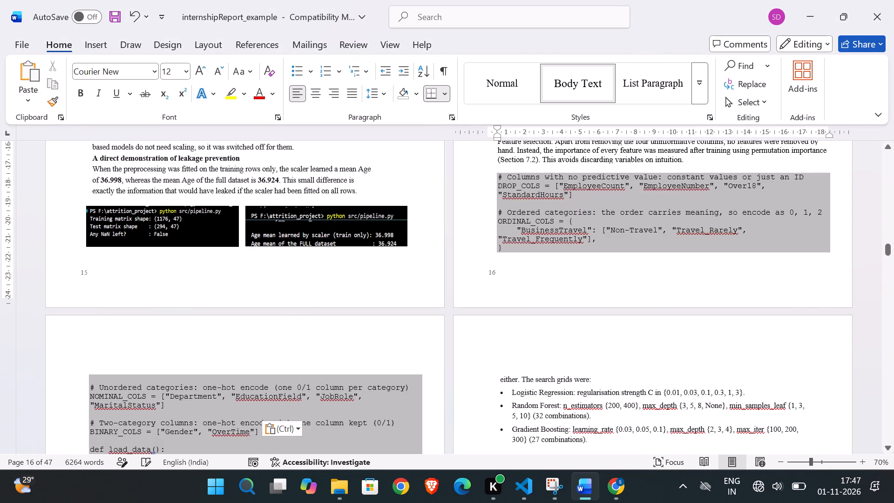
pyautogui.hotkey('shift', 'Return')
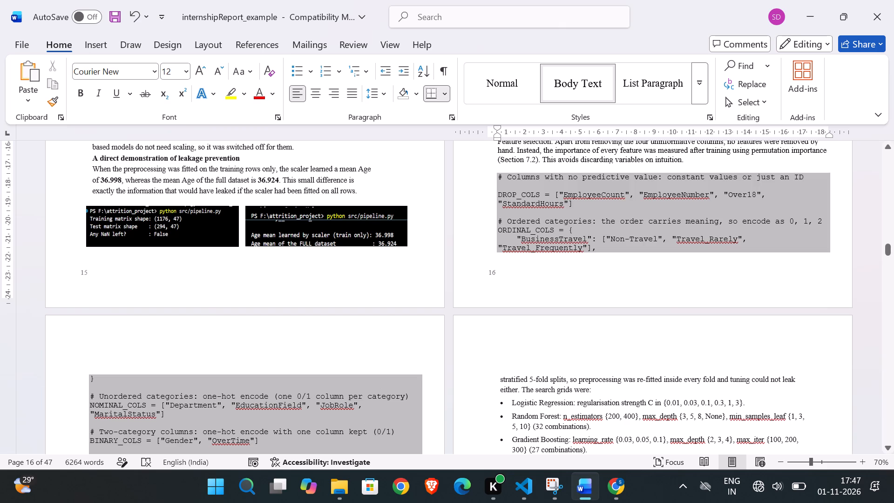
pyautogui.click(574, 231)
pyautogui.click(822, 218)
pyautogui.hotkey('shift', 'Return')
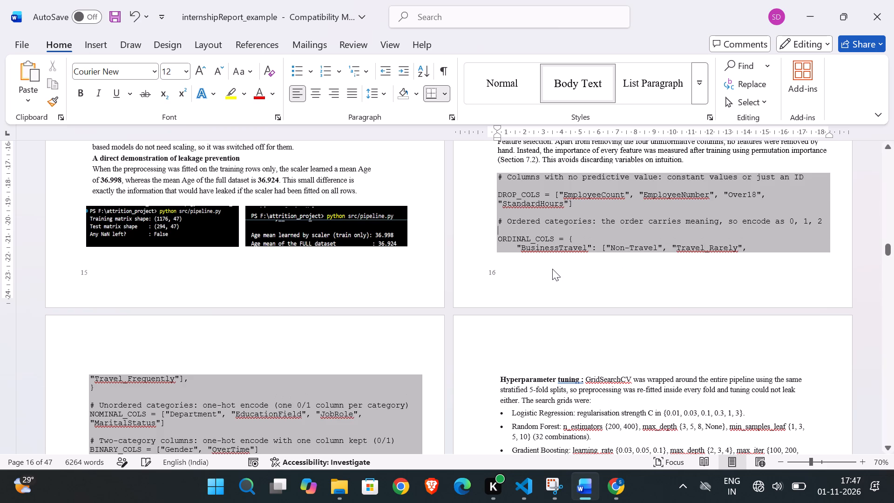
pyautogui.scroll(-1, 456, 284)
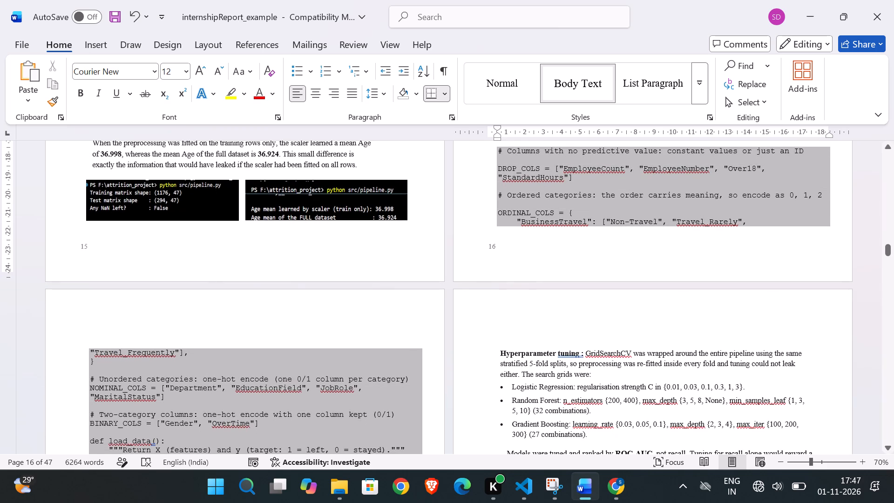
pyautogui.click(406, 379)
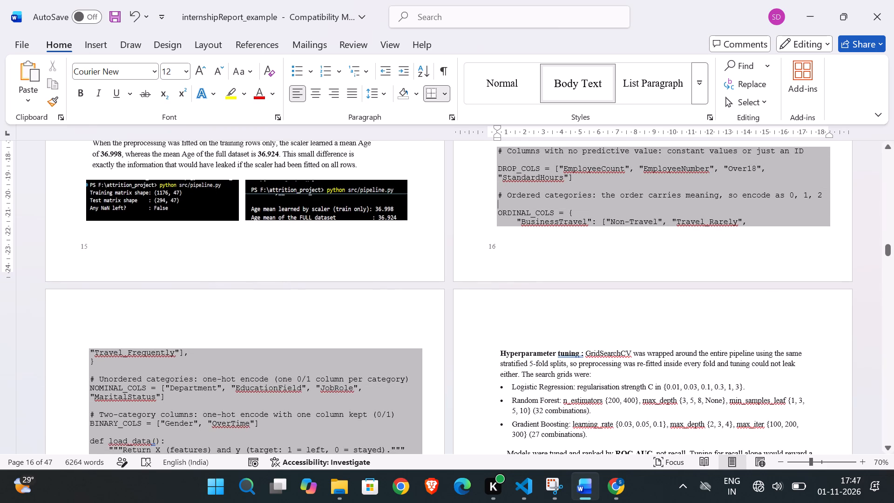
pyautogui.click(409, 379)
pyautogui.hotkey('shift', 'Return')
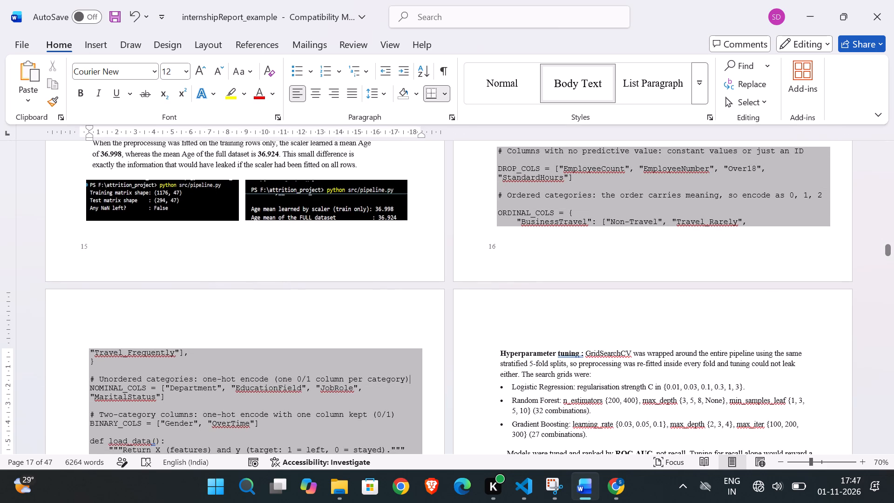
pyautogui.scroll(-1, 339, 402)
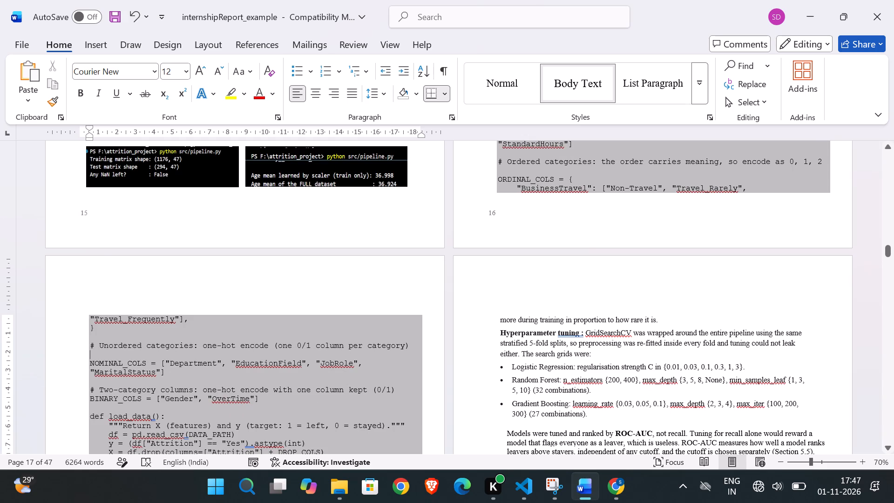
pyautogui.click(413, 387)
pyautogui.hotkey('shift', 'Return')
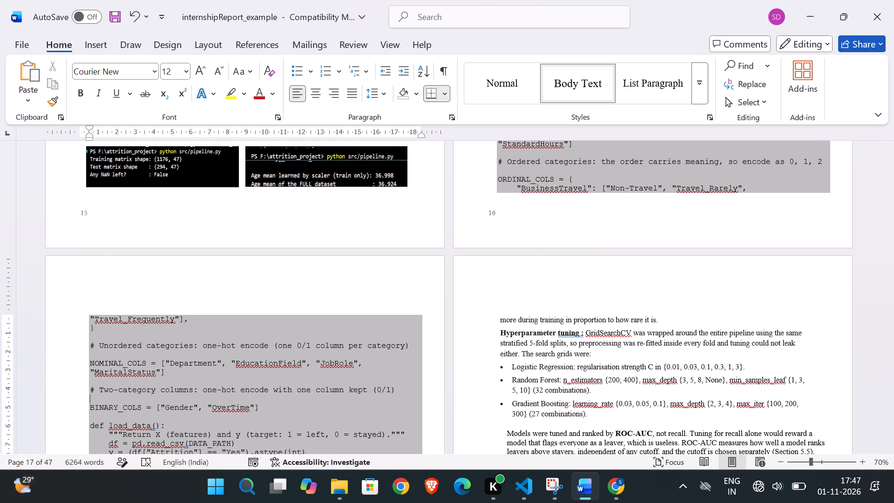
# Add a blank unnumbered line after the Gradient Boosting item in section 5.4's model list.
pyautogui.scroll(-1, 413, 387)
pyautogui.scroll(-2, 360, 373)
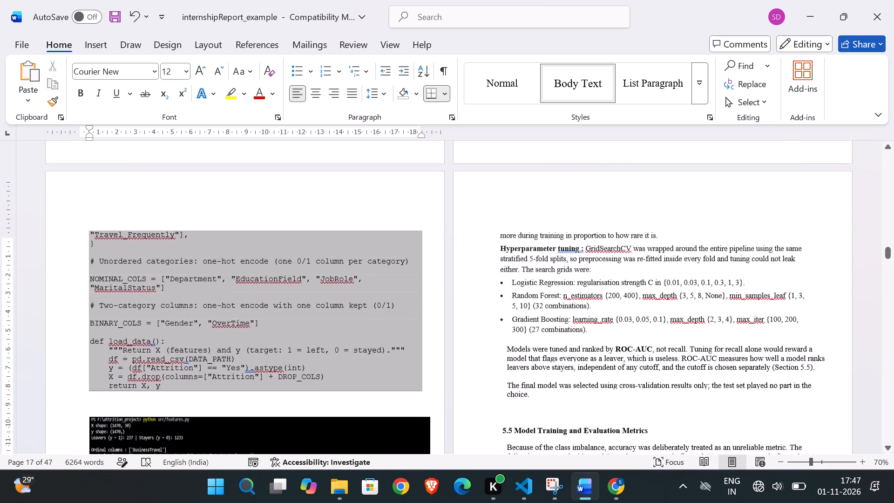
pyautogui.scroll(-1, 360, 373)
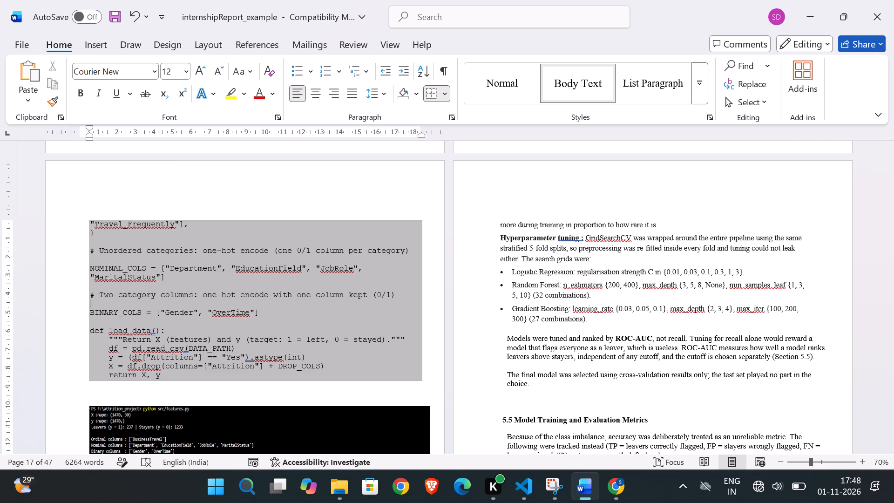
pyautogui.scroll(-1, 360, 373)
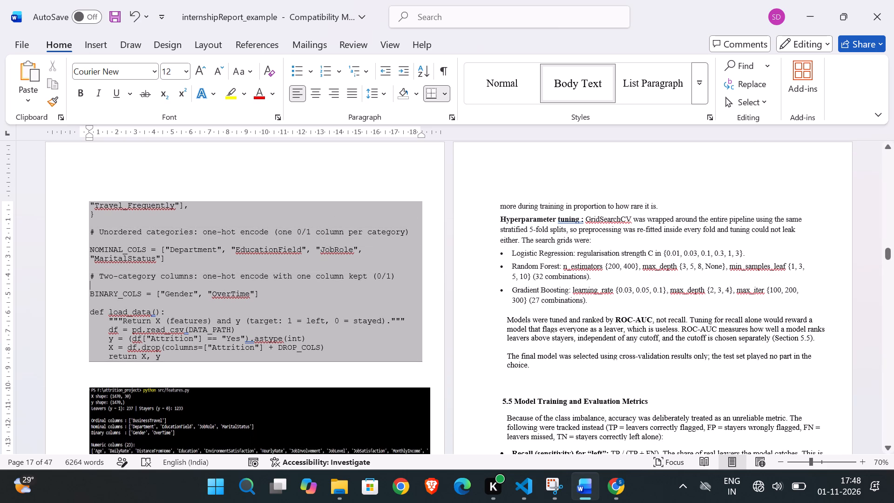
pyautogui.scroll(-1, 331, 374)
pyautogui.scroll(1, 331, 374)
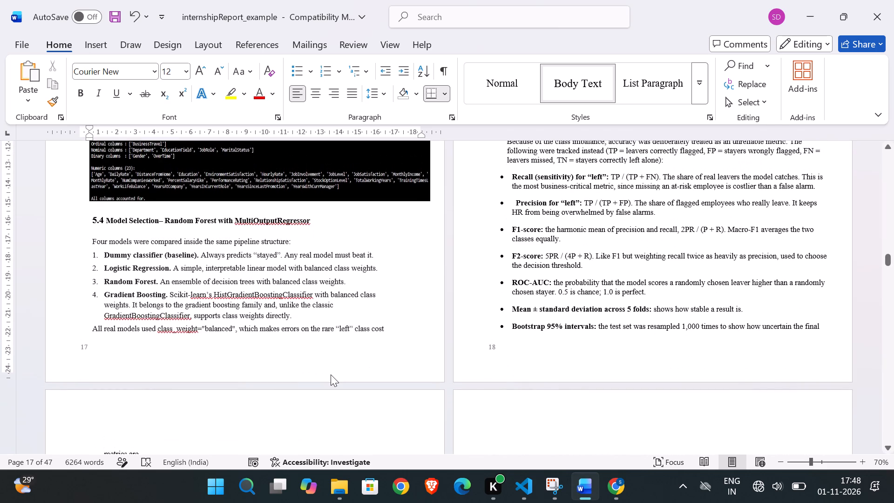
pyautogui.scroll(2, 331, 374)
pyautogui.scroll(-1, 331, 374)
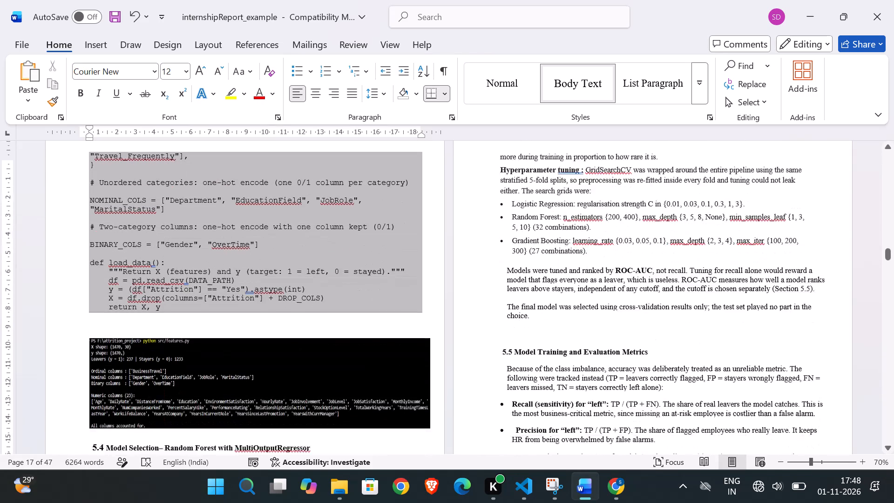
pyautogui.scroll(-1, 282, 420)
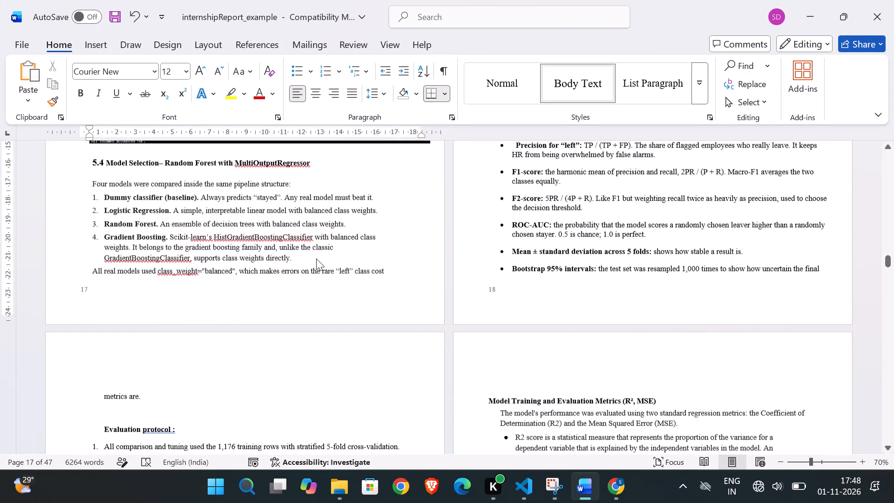
pyautogui.click(309, 254)
pyautogui.press('Return')
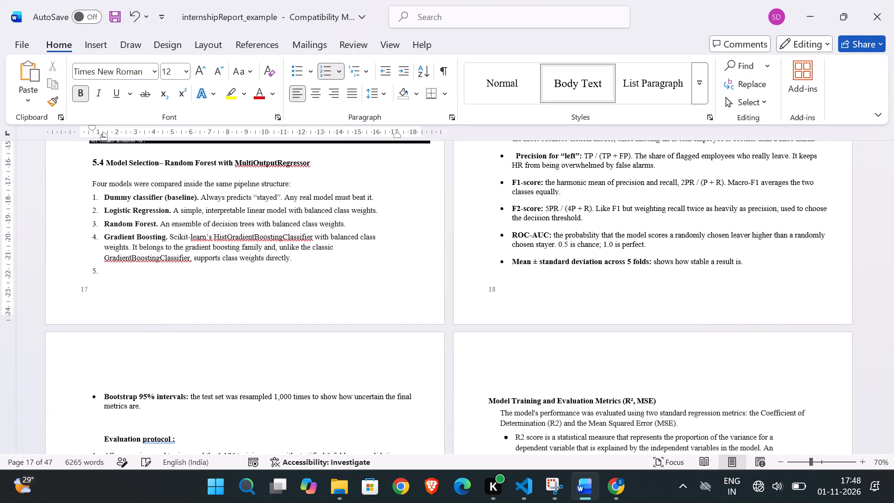
pyautogui.press('BackSpace')
# Add a blank unbulleted line after the ROC-AUC item in section 5.5, before the "Mean ± standard deviation across 5 folds" bullet.
pyautogui.scroll(1, 309, 254)
pyautogui.scroll(-1, 535, 266)
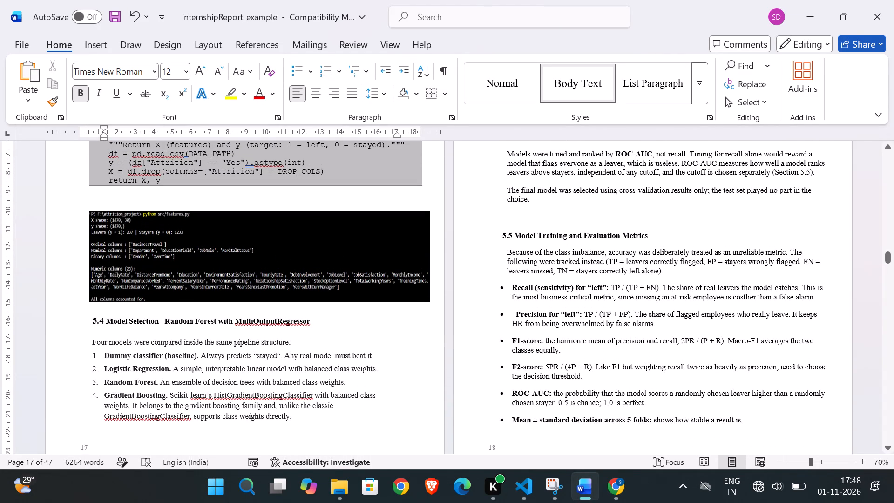
pyautogui.scroll(-1, 535, 266)
pyautogui.scroll(1, 615, 259)
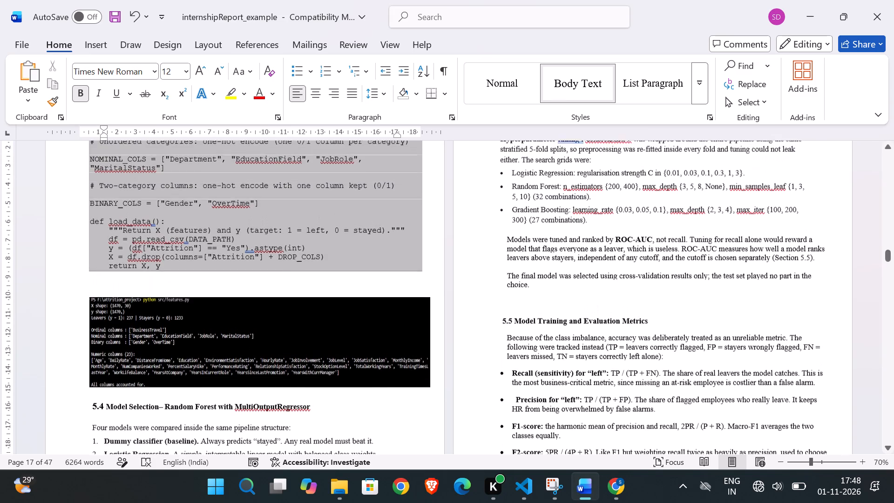
pyautogui.scroll(-2, 615, 259)
pyautogui.scroll(1, 389, 308)
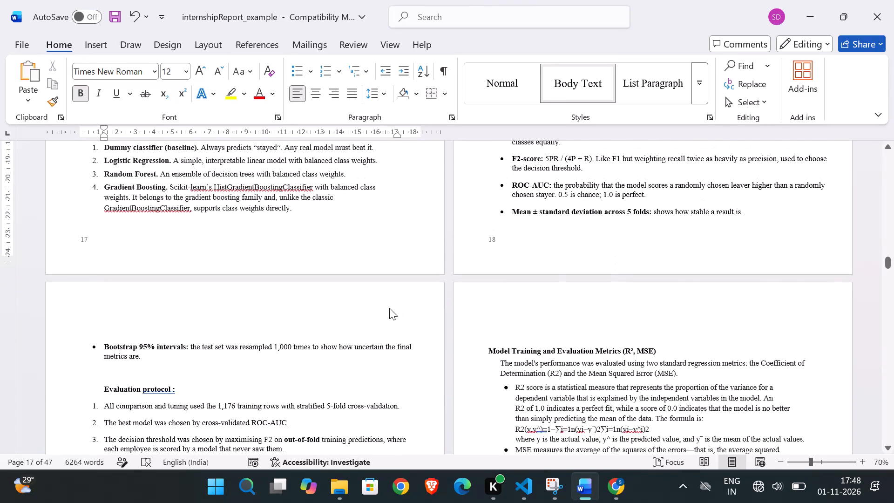
pyautogui.scroll(1, 389, 308)
pyautogui.click(652, 211)
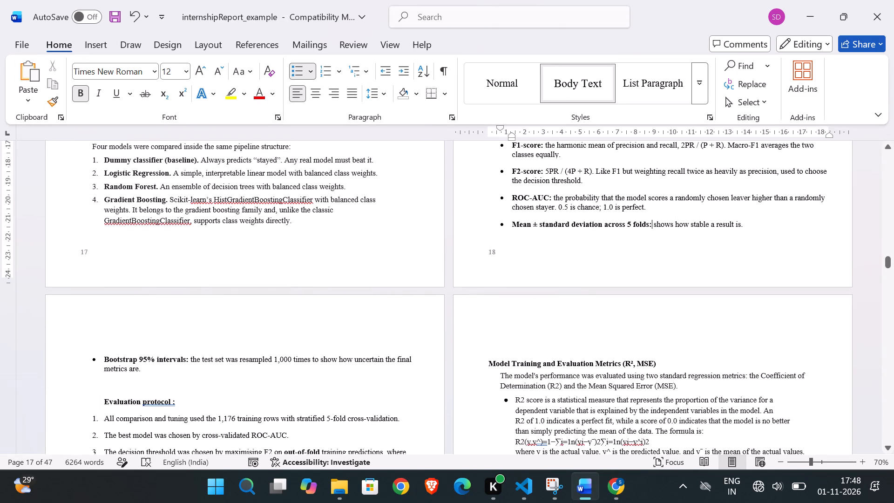
pyautogui.click(652, 211)
pyautogui.click(652, 206)
pyautogui.press('Return')
pyautogui.press('BackSpace')
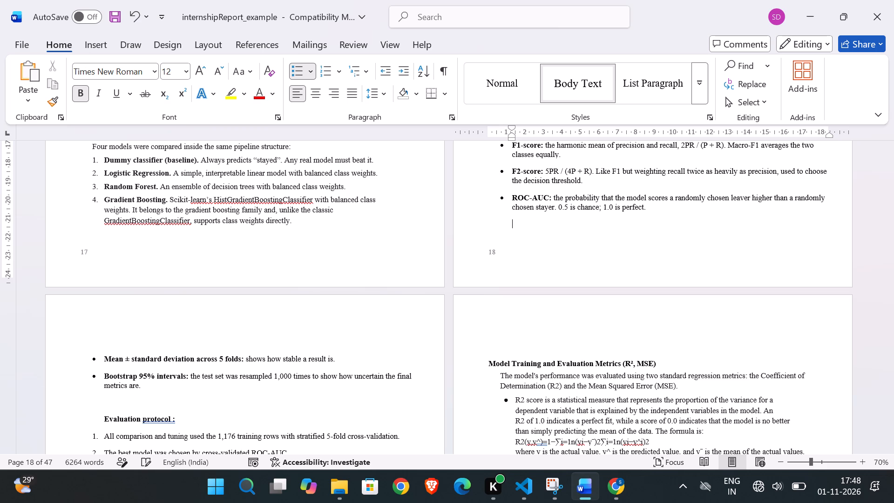
pyautogui.scroll(-2, 407, 290)
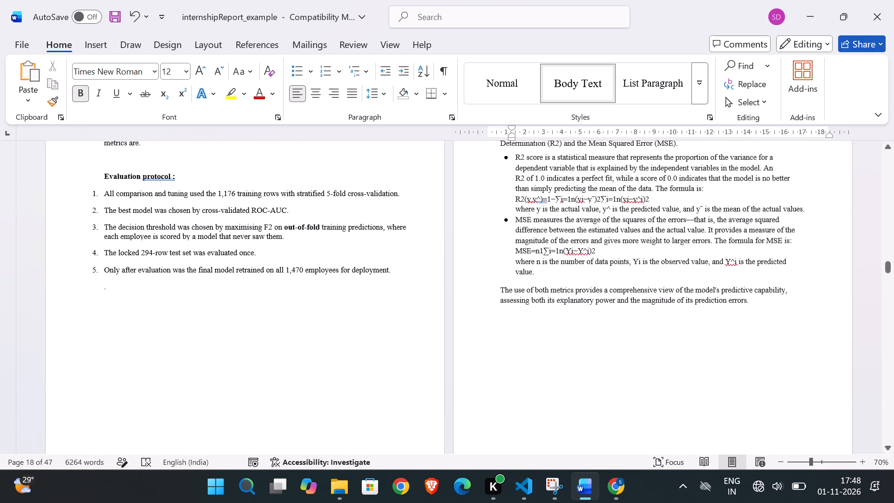
pyautogui.scroll(-1, 407, 290)
pyautogui.scroll(1, 407, 290)
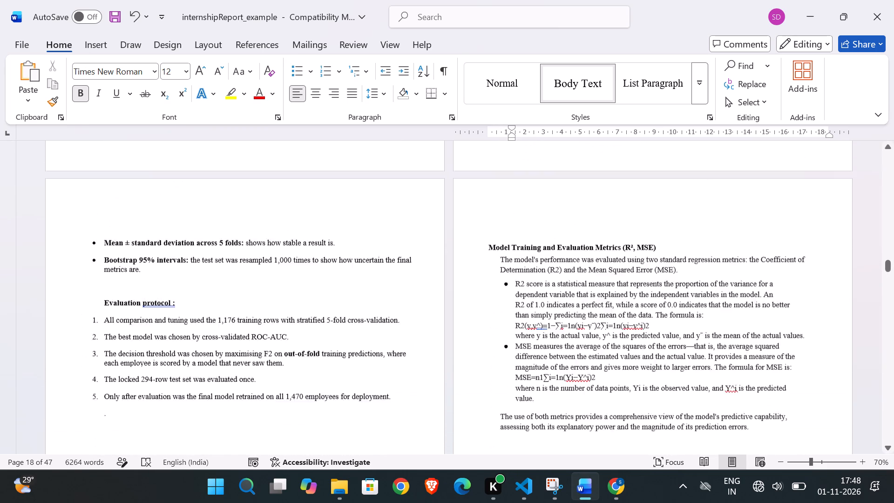
pyautogui.scroll(1, 407, 290)
pyautogui.scroll(-1, 407, 290)
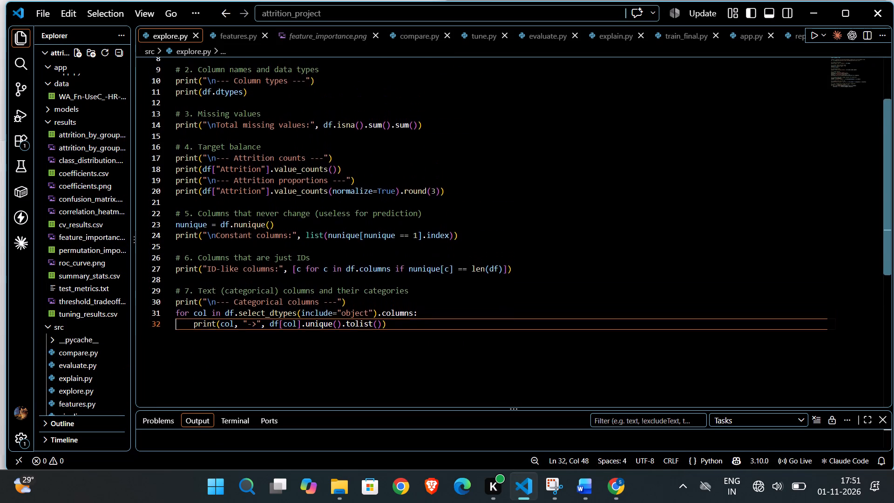
pyautogui.scroll(1, 372, 221)
pyautogui.scroll(-1, 372, 221)
pyautogui.scroll(1, 372, 221)
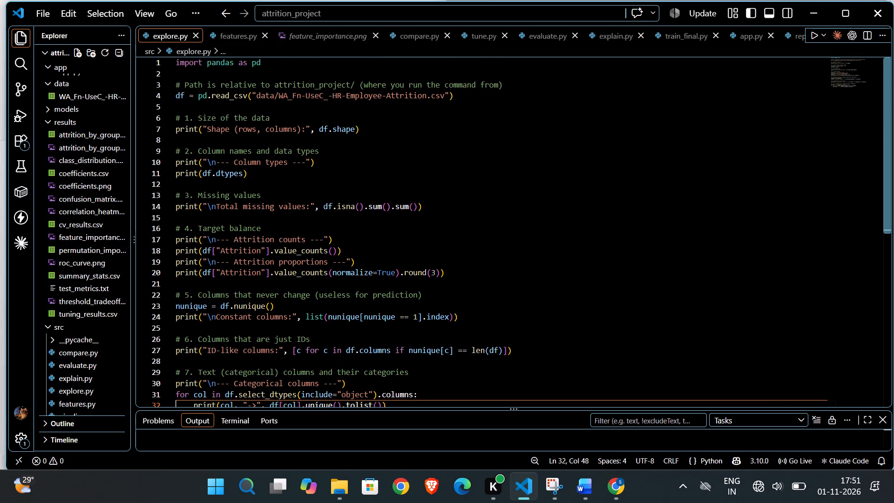
pyautogui.hotkey('ctrl', '-')
pyautogui.scroll(1, 372, 221)
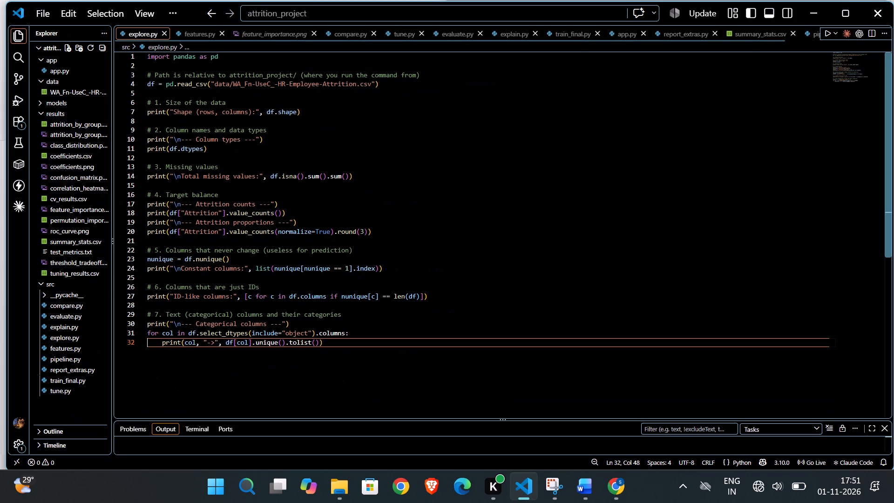
pyautogui.hotkey('ctrl', '=')
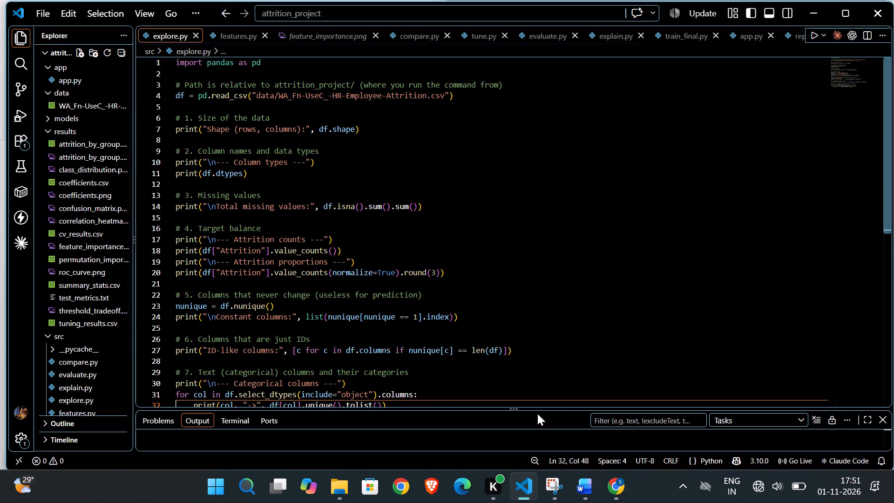
pyautogui.click(882, 420)
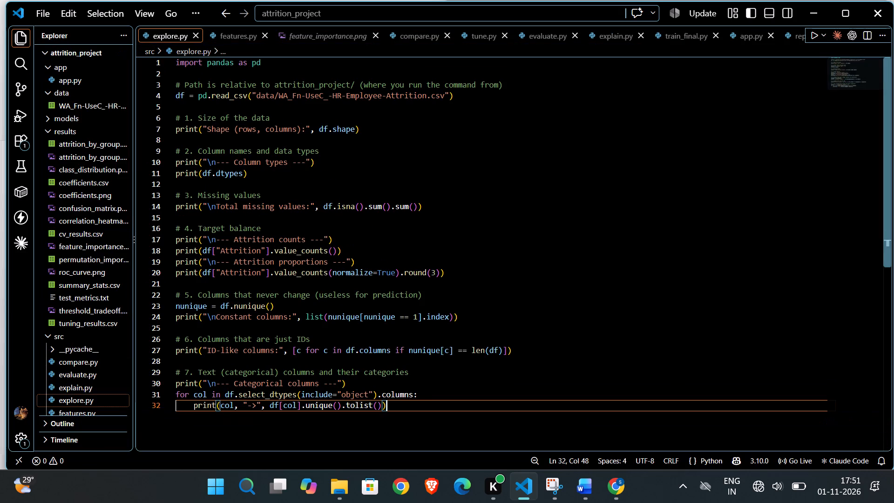
# Add five blank lines after the final print statement of explore.py and return to the start of the script.
pyautogui.scroll(1, 669, 384)
pyautogui.click(669, 384)
pyautogui.click(674, 263)
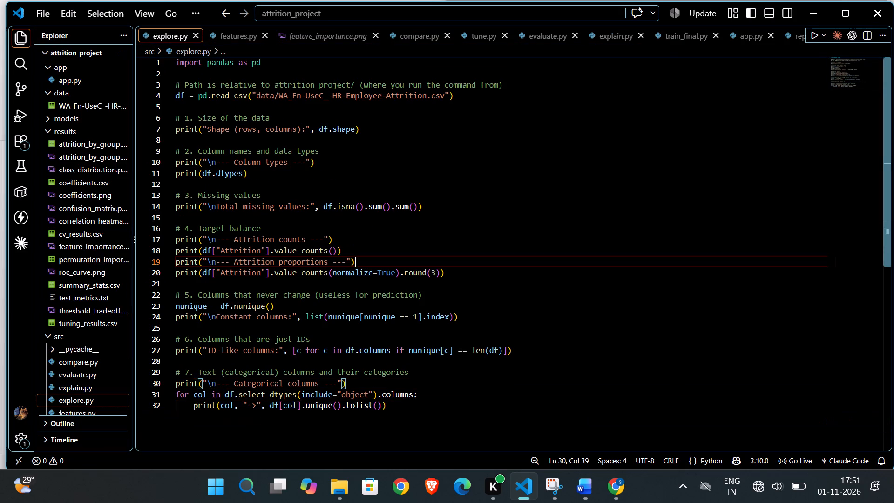
pyautogui.click(374, 440)
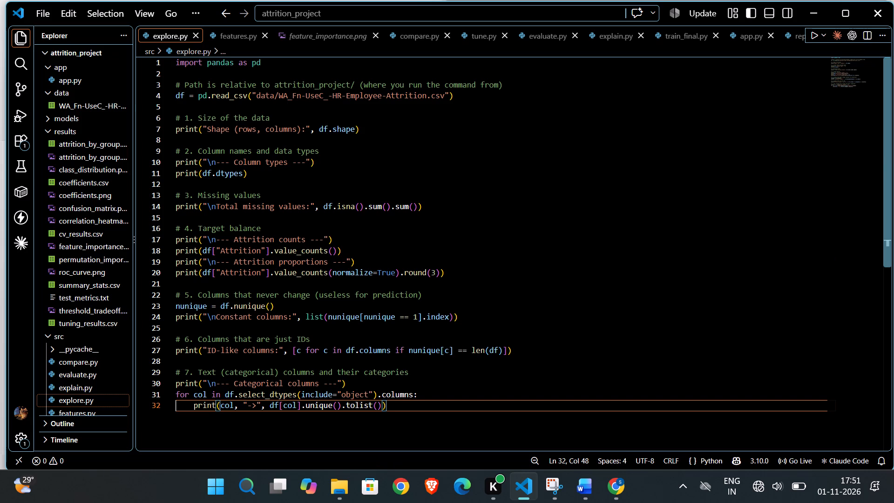
pyautogui.press('Return')
pyautogui.press('Return')
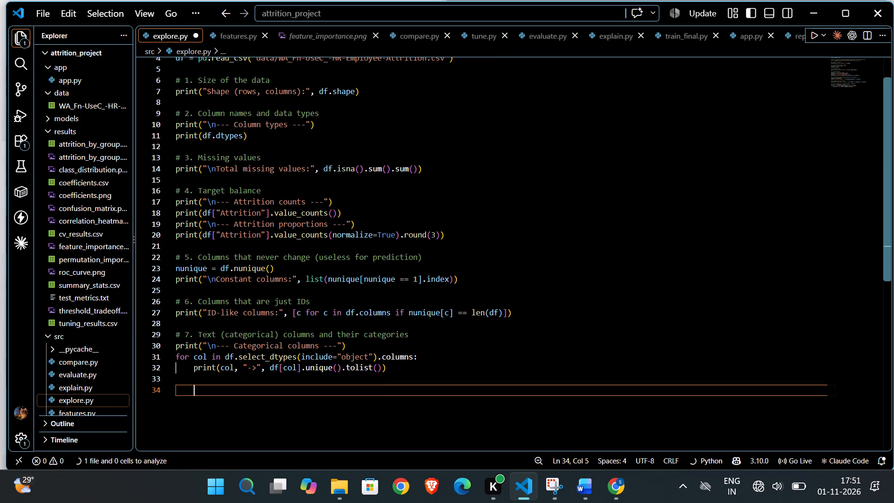
pyautogui.press('Return')
pyautogui.press('Return')
pyautogui.press('Return')
pyautogui.scroll(2, 374, 440)
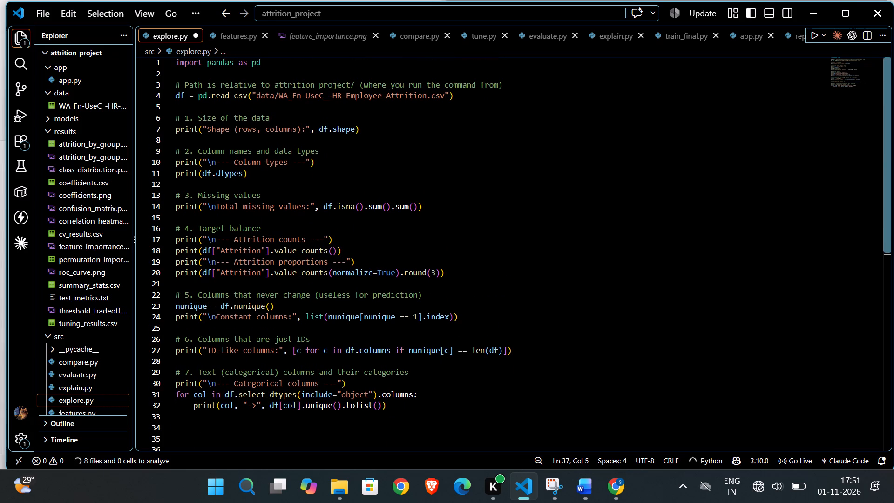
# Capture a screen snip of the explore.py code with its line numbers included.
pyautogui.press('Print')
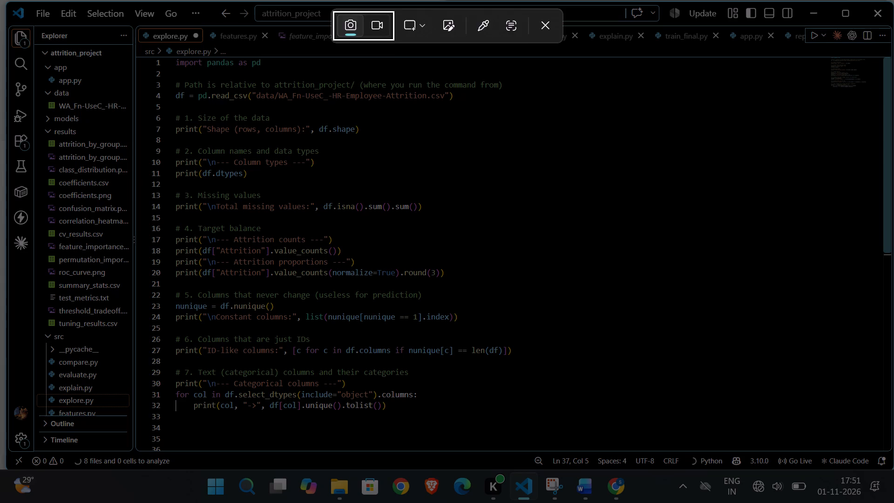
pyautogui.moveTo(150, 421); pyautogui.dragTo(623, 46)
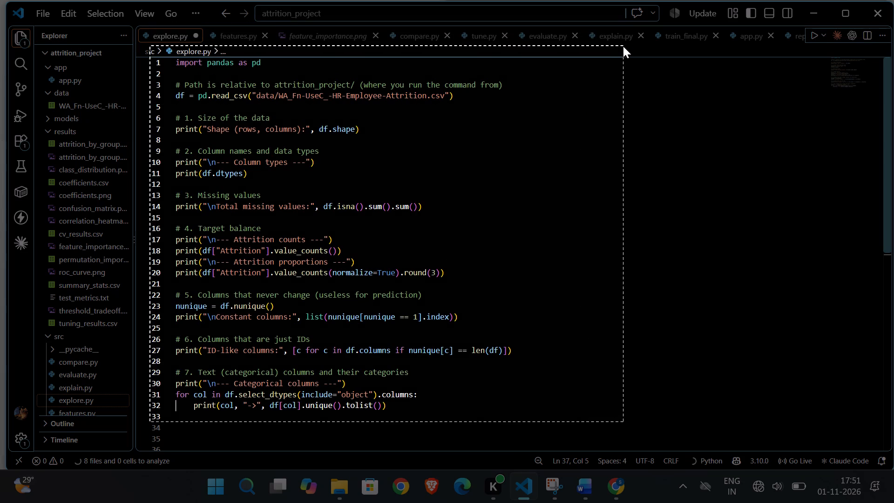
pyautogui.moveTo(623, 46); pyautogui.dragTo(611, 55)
# Capture a screen snip of the explore.py code, lines 1 to 32, cropped to leave out the line numbers.
pyautogui.press('Print')
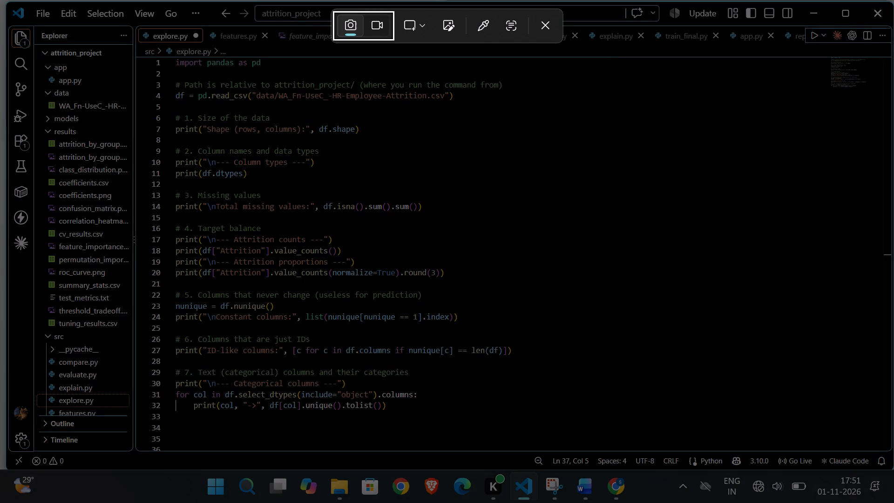
pyautogui.moveTo(170, 423); pyautogui.dragTo(506, 193)
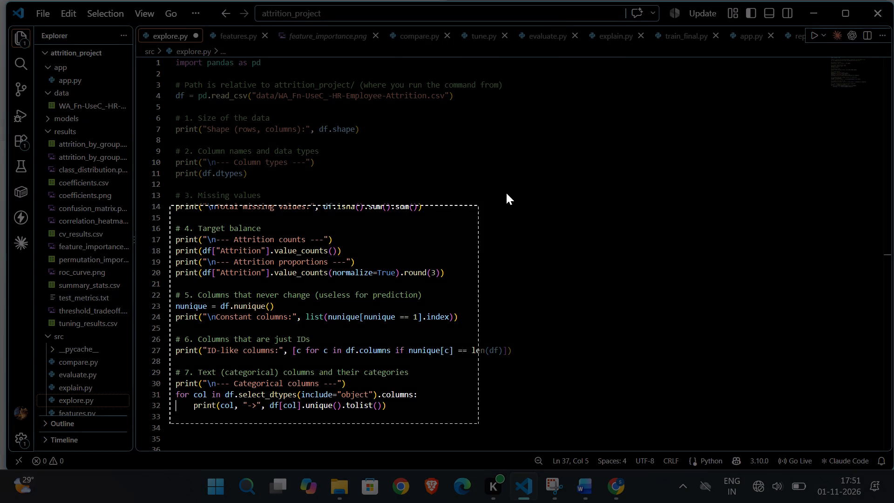
pyautogui.moveTo(506, 193); pyautogui.dragTo(623, 25)
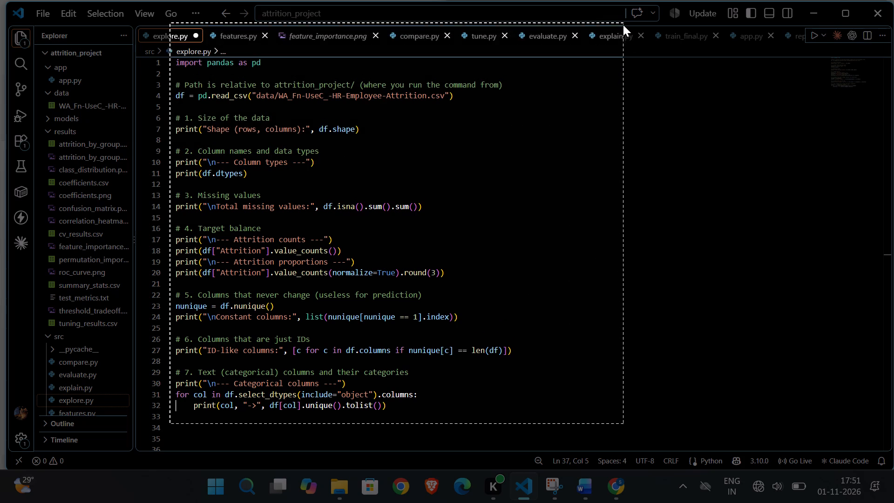
pyautogui.moveTo(623, 25); pyautogui.dragTo(588, 57)
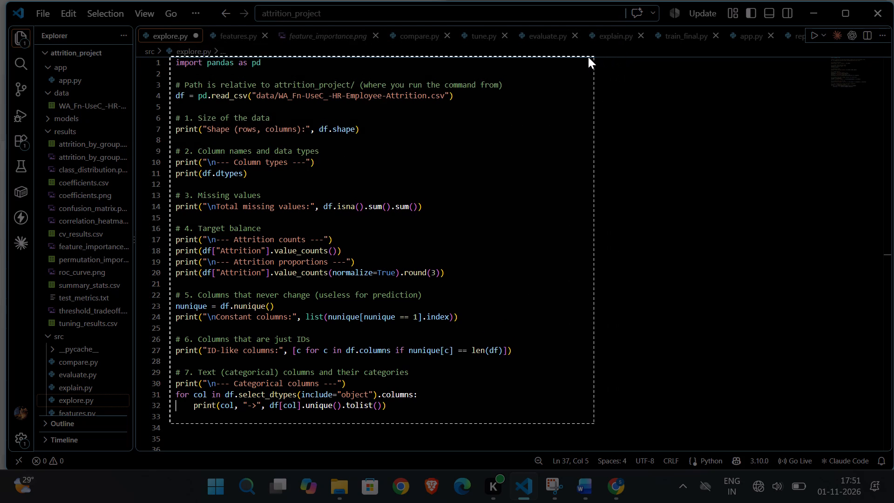
pyautogui.moveTo(588, 57); pyautogui.dragTo(515, 58)
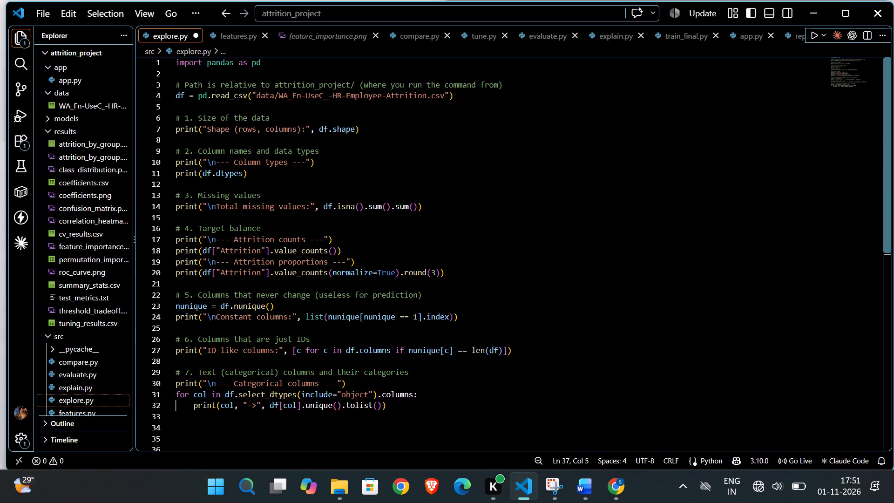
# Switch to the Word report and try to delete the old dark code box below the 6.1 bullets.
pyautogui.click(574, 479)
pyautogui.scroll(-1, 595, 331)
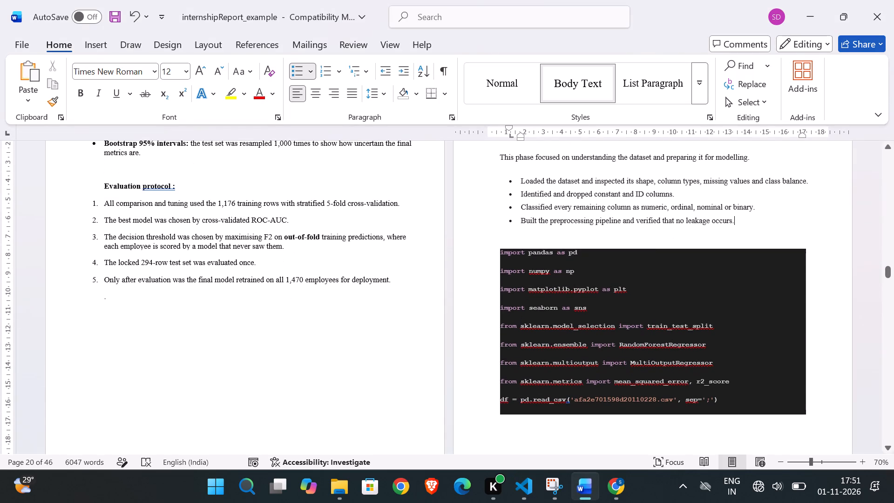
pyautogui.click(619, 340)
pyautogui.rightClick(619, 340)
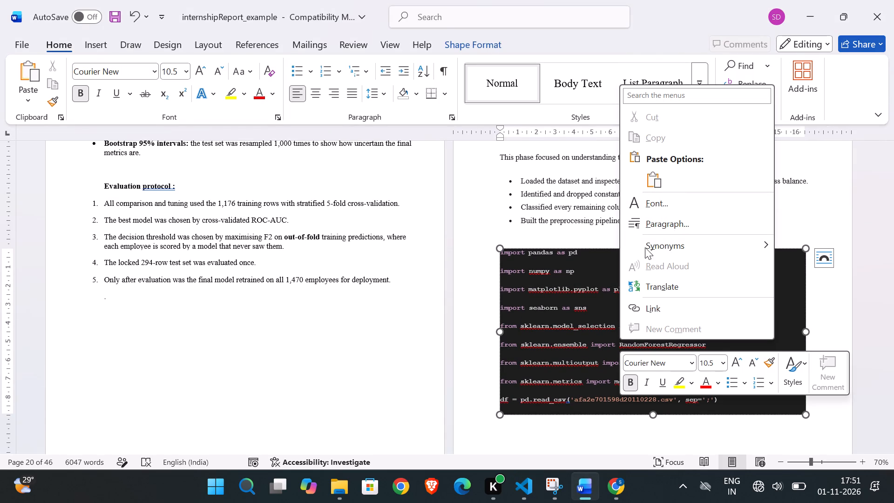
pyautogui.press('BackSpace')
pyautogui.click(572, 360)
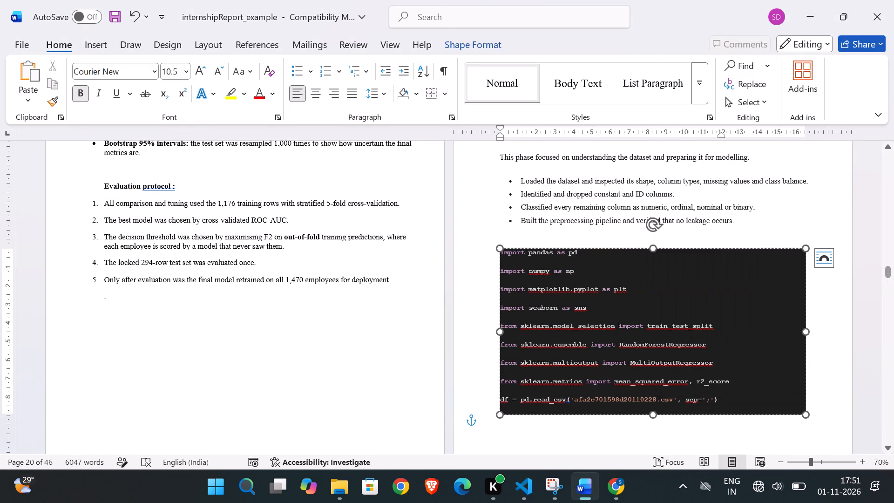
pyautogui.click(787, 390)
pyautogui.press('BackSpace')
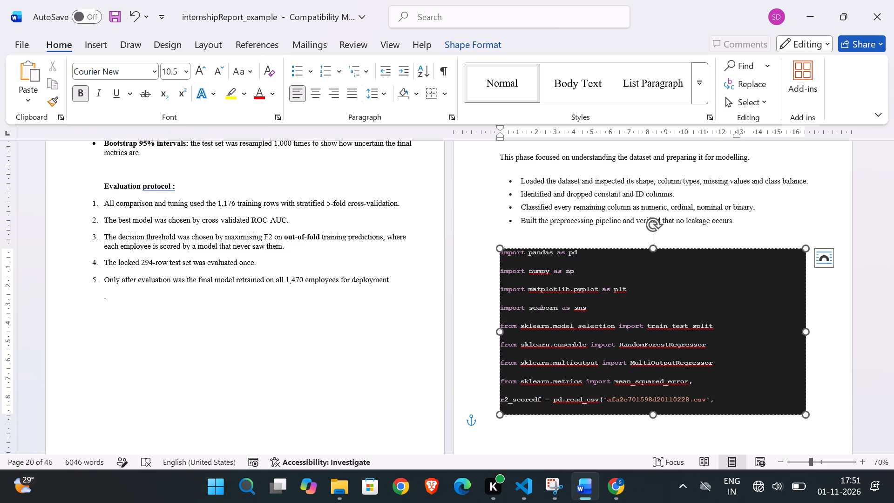
# Open the Selection pane to list the objects on the report page.
pyautogui.click(756, 102)
pyautogui.click(729, 188)
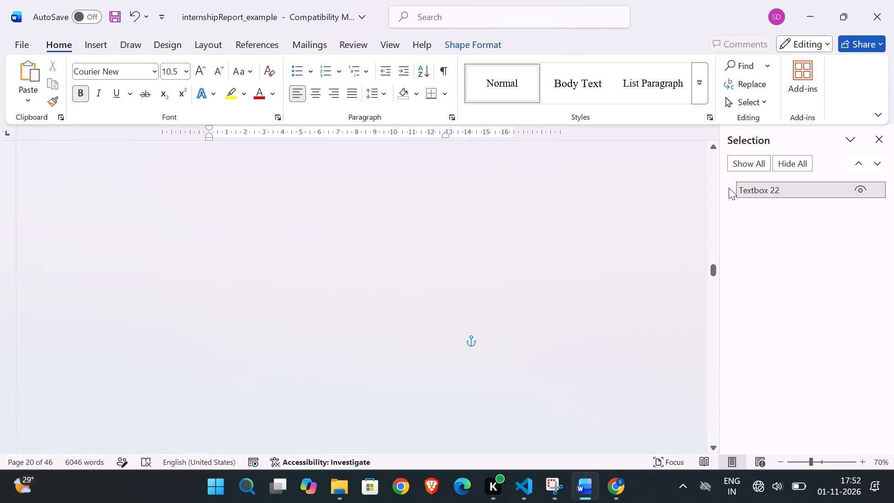
# Delete all the old import and read_csv code from the dark text box under 6.1, leaving the box empty.
pyautogui.scroll(1, 596, 213)
pyautogui.scroll(-1, 596, 213)
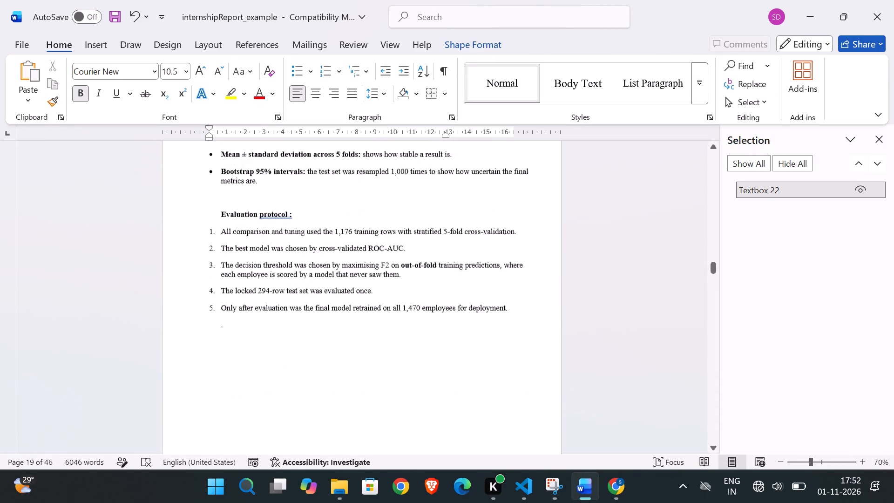
pyautogui.scroll(-3, 596, 213)
pyautogui.click(445, 251)
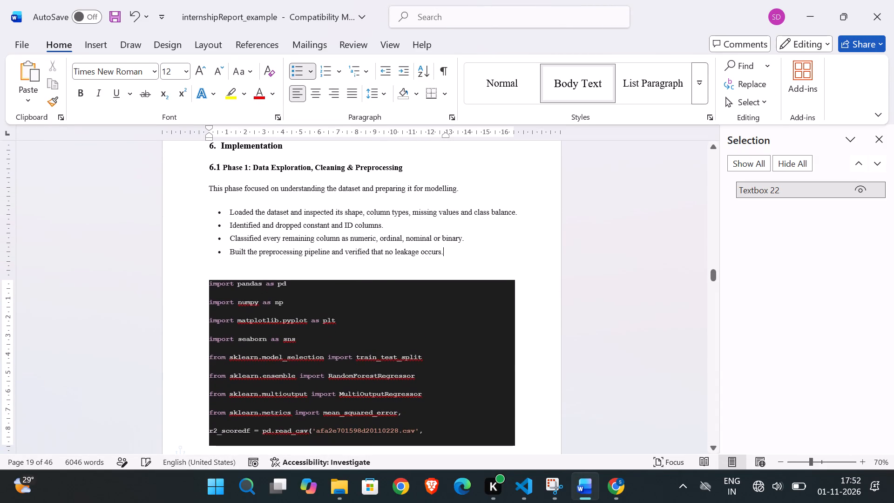
pyautogui.click(437, 333)
pyautogui.scroll(-1, 533, 297)
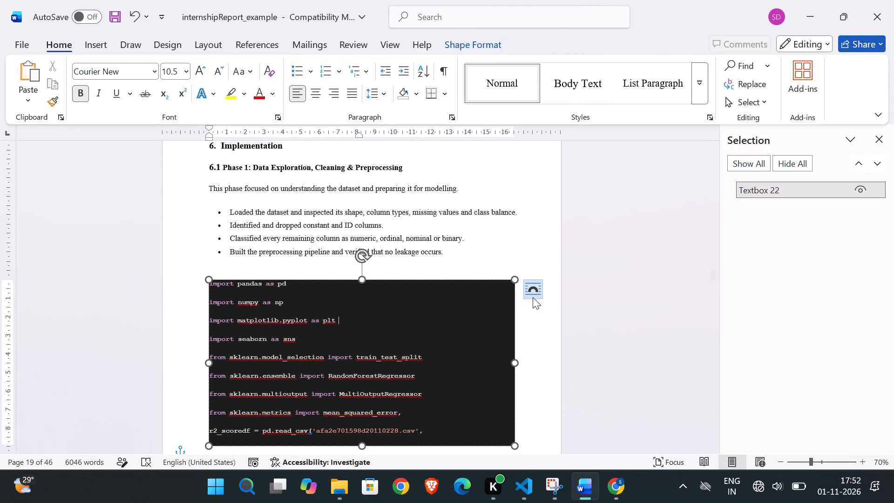
pyautogui.click(463, 318)
pyautogui.moveTo(463, 318); pyautogui.dragTo(324, 304)
pyautogui.press('BackSpace')
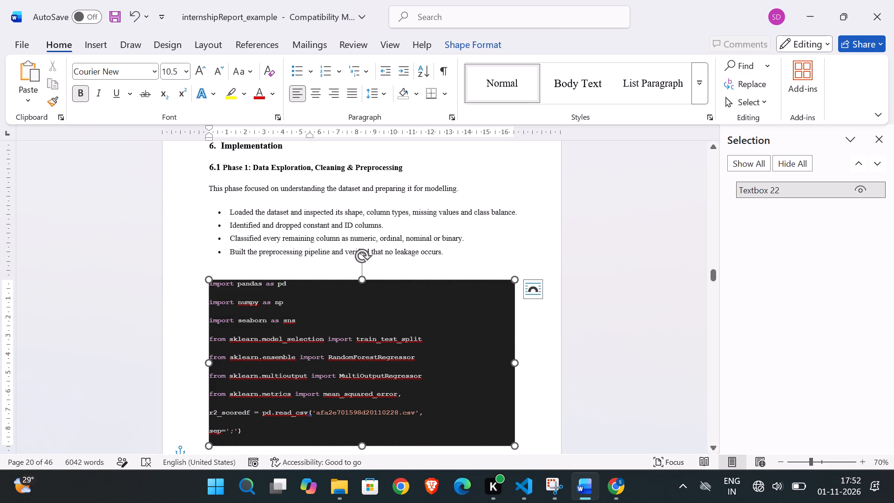
pyautogui.moveTo(246, 435); pyautogui.dragTo(217, 286)
pyautogui.press('BackSpace')
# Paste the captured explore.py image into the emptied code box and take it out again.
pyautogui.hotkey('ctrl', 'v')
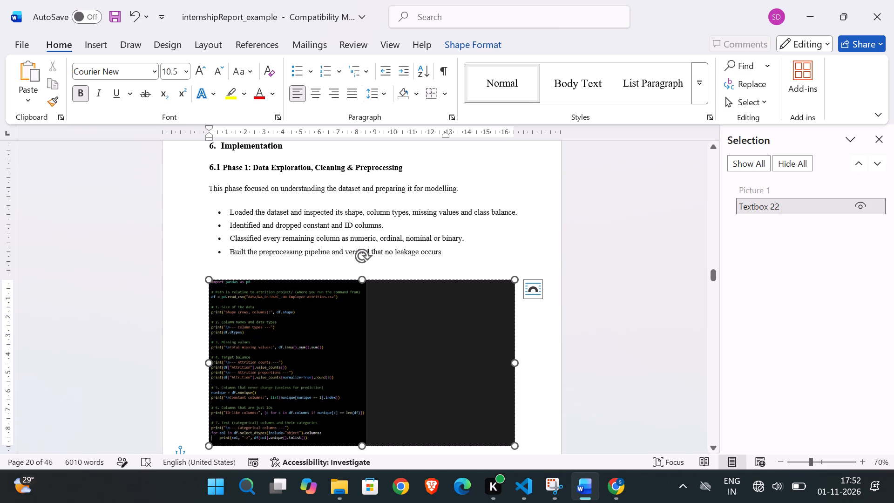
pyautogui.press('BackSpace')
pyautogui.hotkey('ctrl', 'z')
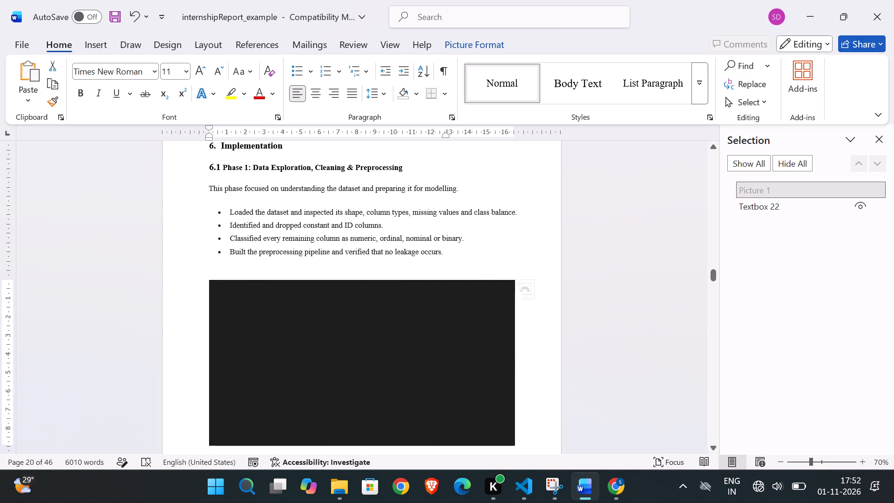
pyautogui.scroll(-1, 421, 366)
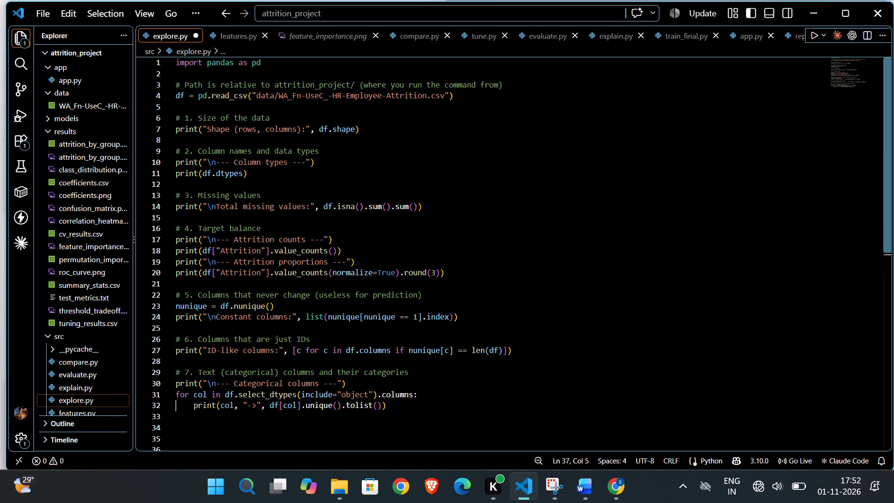
pyautogui.click(619, 489)
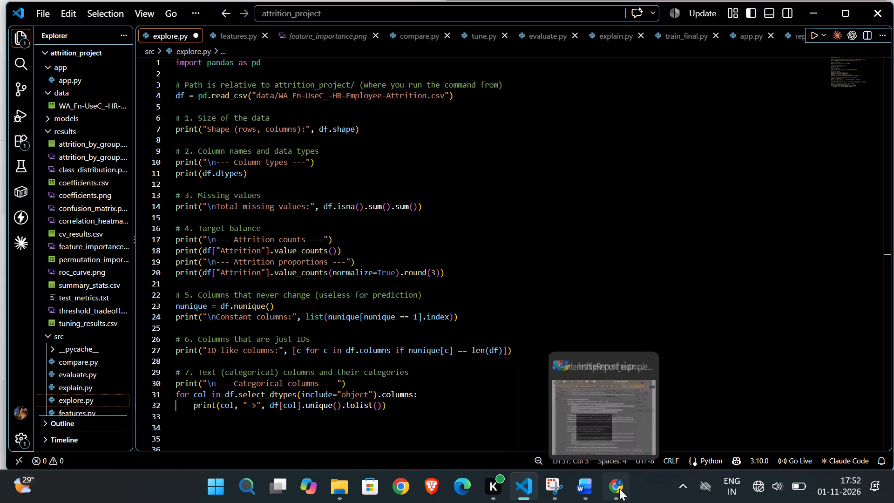
pyautogui.click(589, 490)
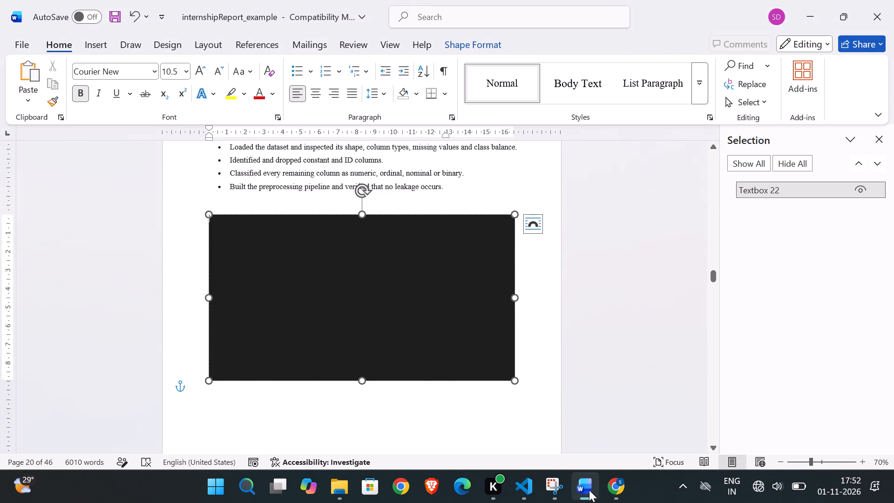
# Undo the deletion of the old import and read_csv code in the dark text box under 6.1.
pyautogui.hotkey('ctrl', 'z')
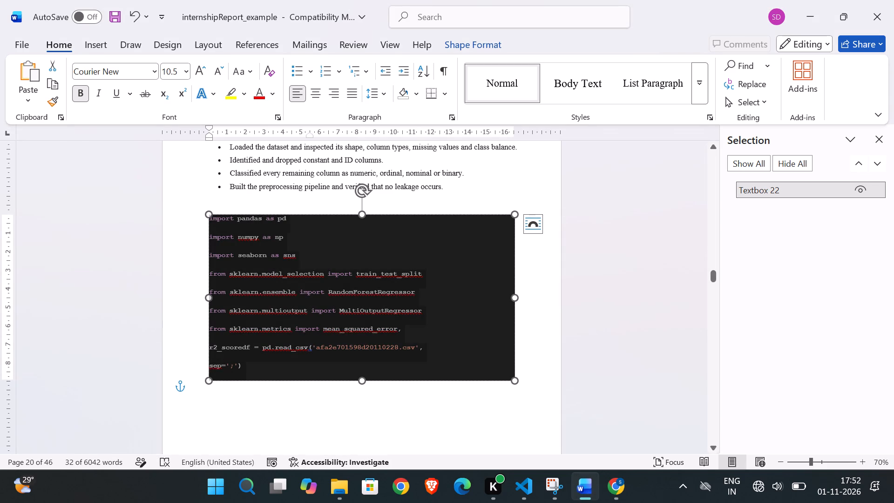
# Look through the old code boxes and charts of section 6.1, down to the 6.2 Week 2 heading.
pyautogui.scroll(-2, 479, 394)
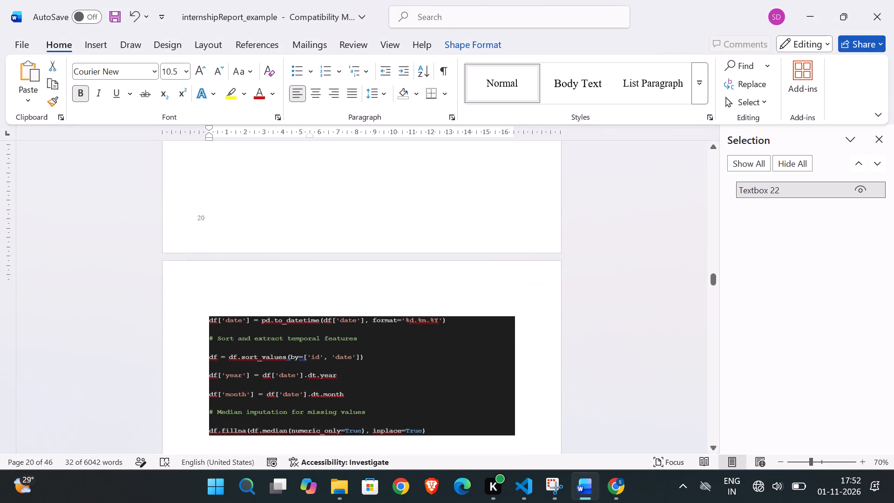
pyautogui.scroll(-1, 479, 394)
pyautogui.scroll(1, 479, 394)
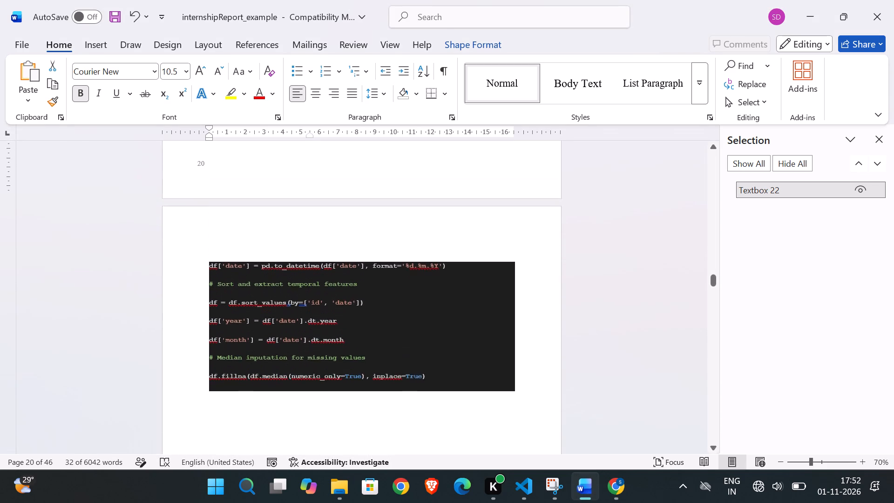
pyautogui.scroll(1, 440, 393)
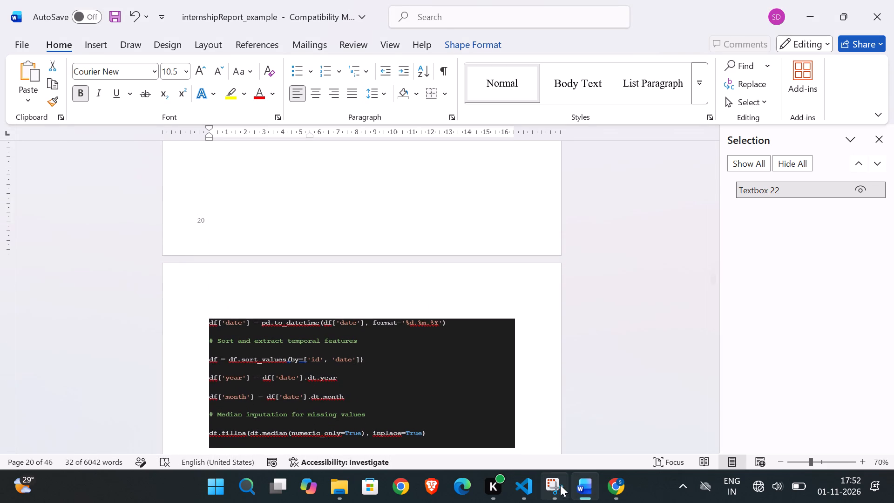
pyautogui.scroll(2, 602, 466)
pyautogui.scroll(2, 466, 371)
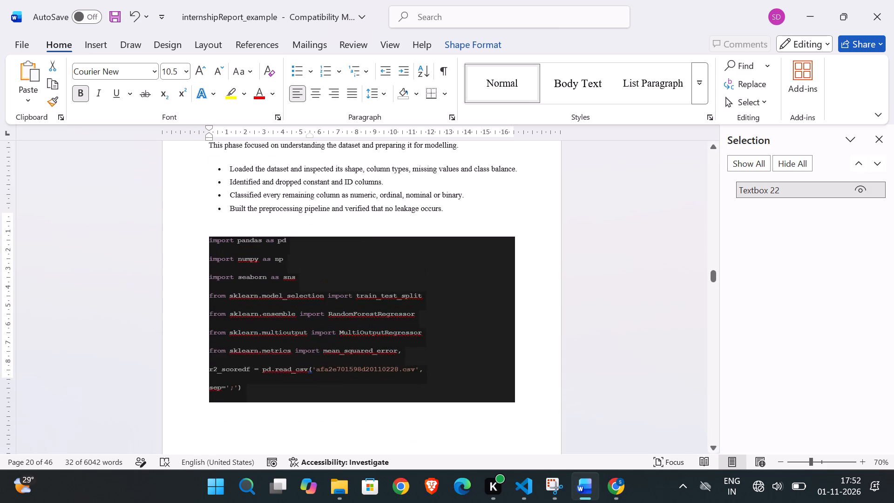
pyautogui.scroll(-3, 466, 371)
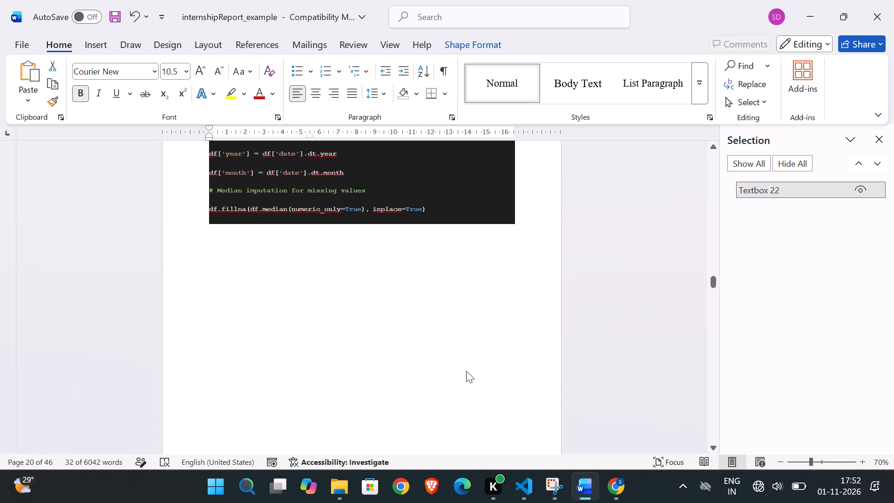
pyautogui.scroll(-2, 466, 371)
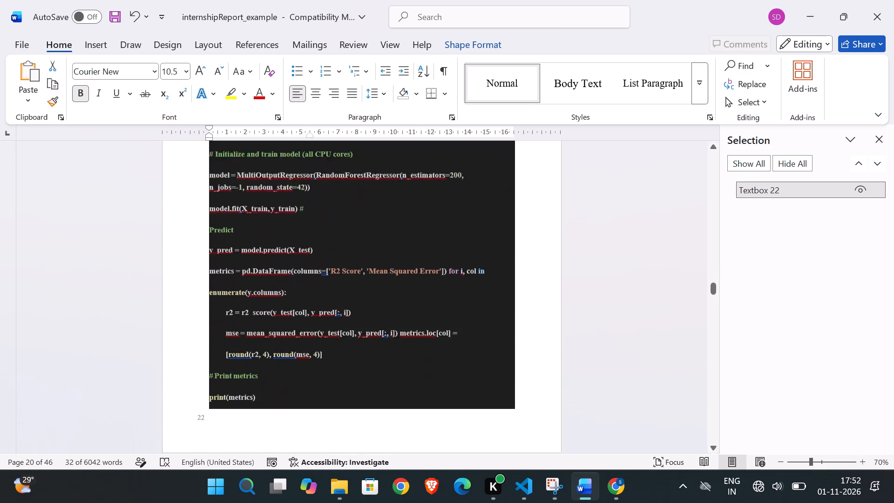
pyautogui.scroll(-2, 466, 371)
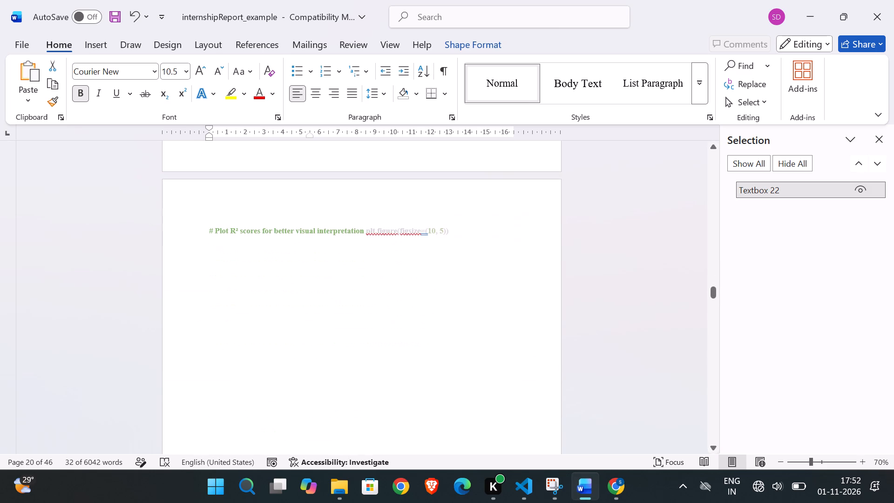
pyautogui.scroll(-1, 466, 371)
pyautogui.scroll(-4, 609, 222)
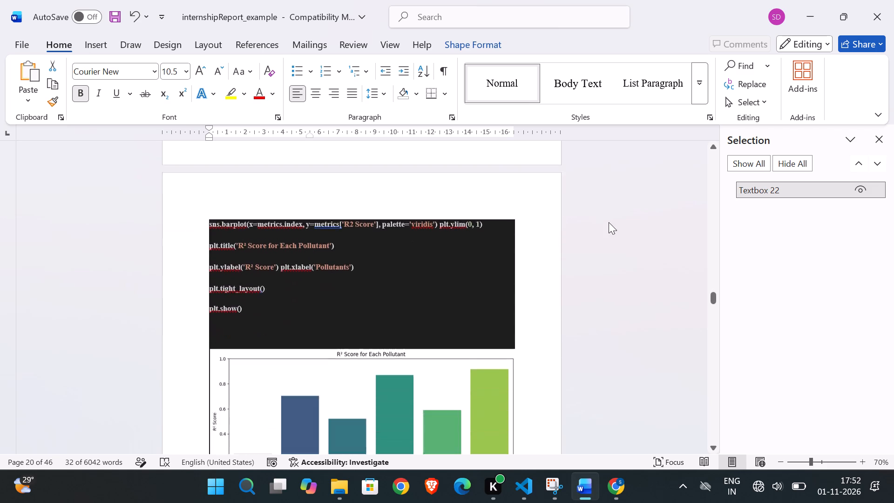
pyautogui.scroll(-1, 609, 222)
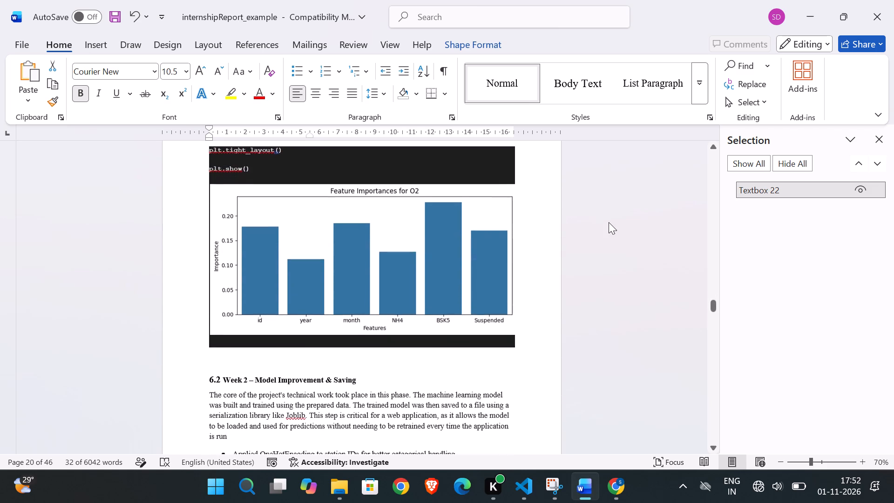
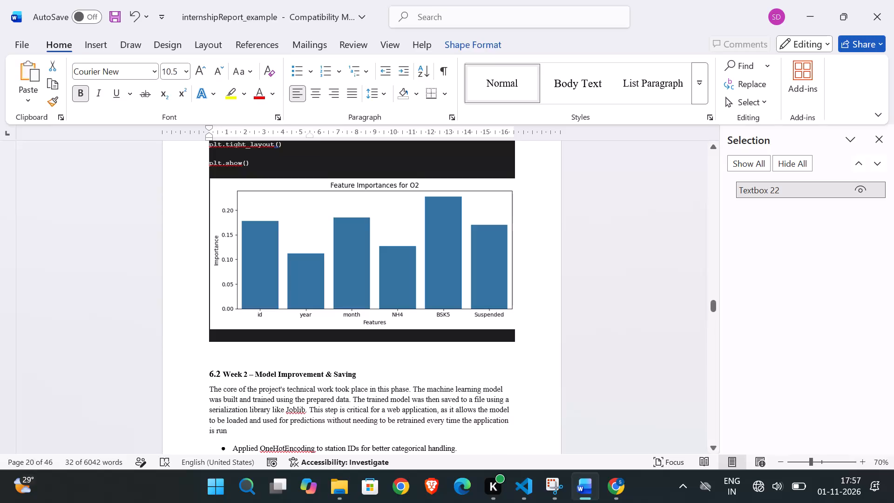
# Delete the old import lines through r2_scoredf from the first dark code box under 6.1.
pyautogui.scroll(-1, 649, 339)
pyautogui.scroll(2, 649, 339)
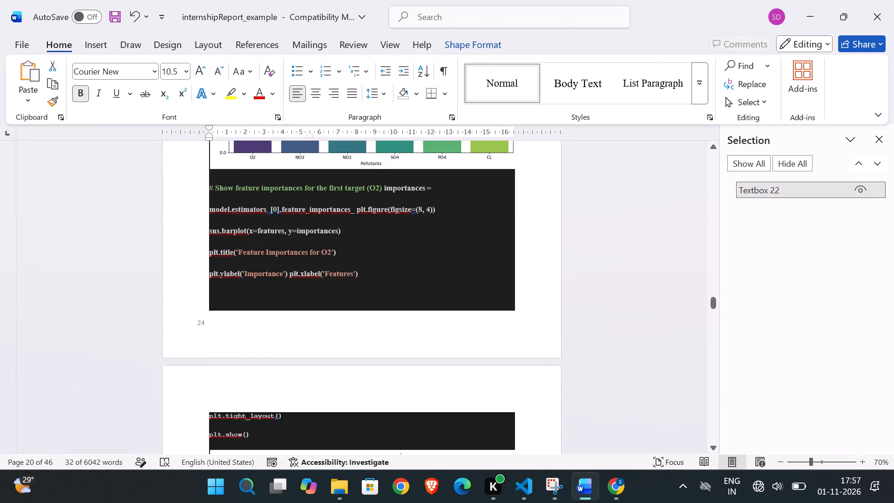
pyautogui.scroll(4, 649, 339)
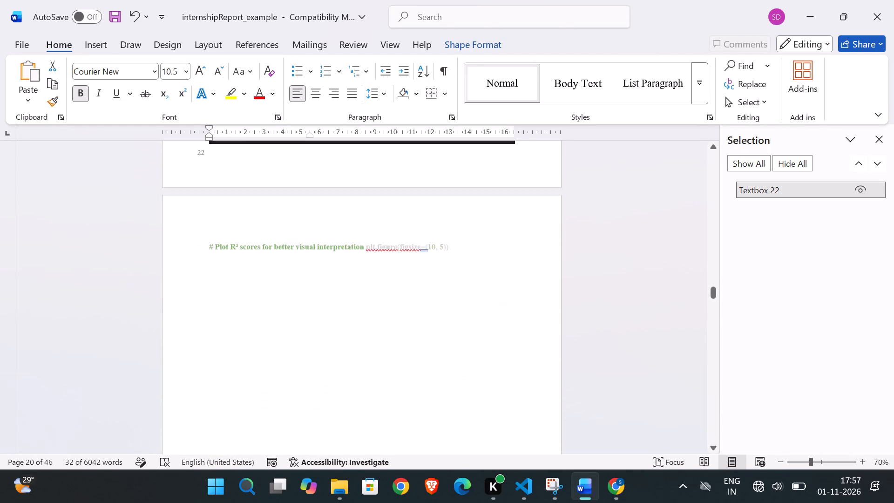
pyautogui.scroll(1, 649, 339)
pyautogui.scroll(3, 532, 361)
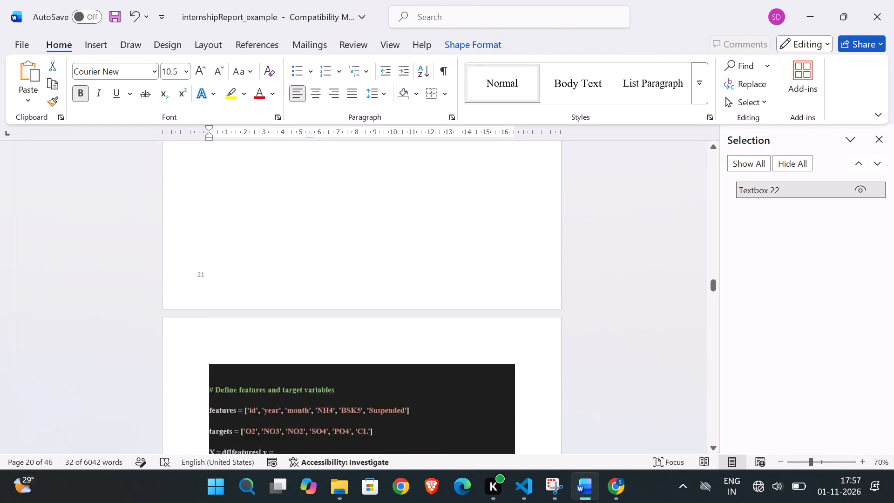
pyautogui.scroll(2, 532, 361)
pyautogui.scroll(1, 434, 350)
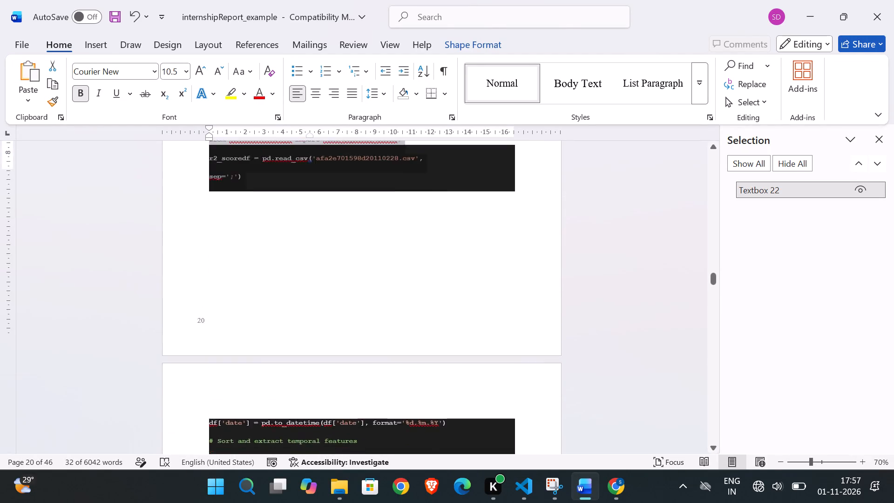
pyautogui.scroll(1, 434, 350)
pyautogui.scroll(-1, 395, 415)
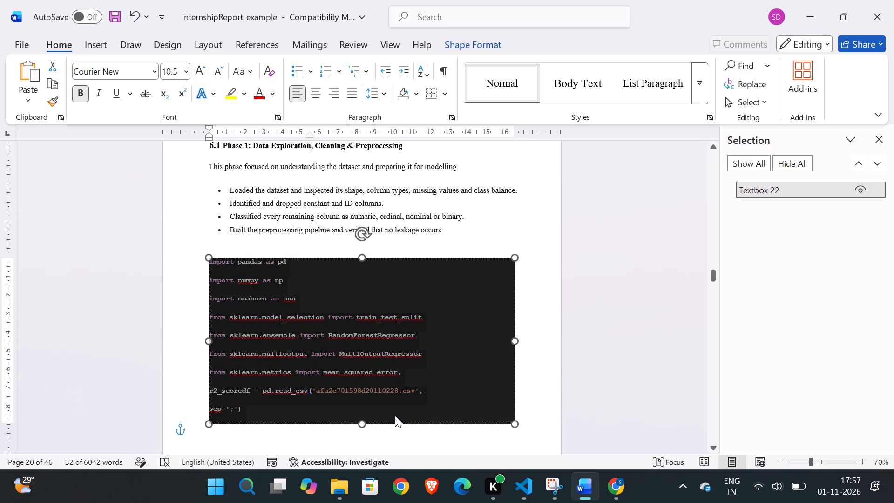
pyautogui.click(253, 405)
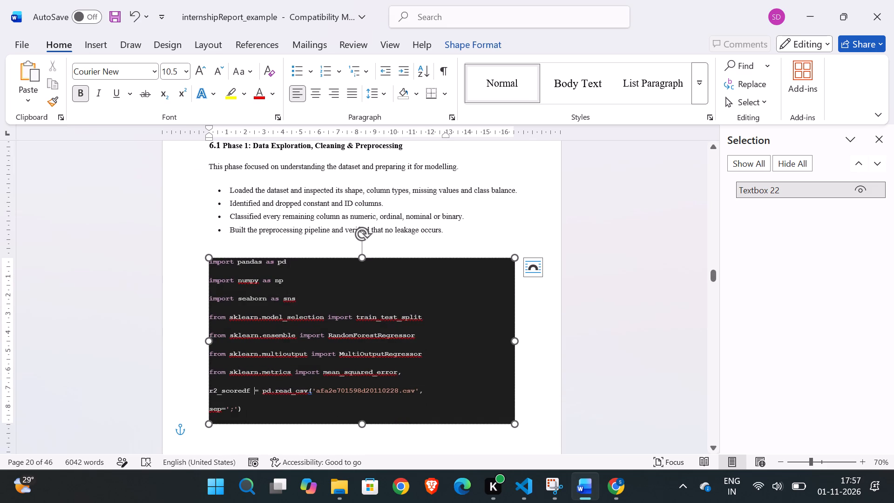
pyautogui.moveTo(253, 405); pyautogui.dragTo(216, 272)
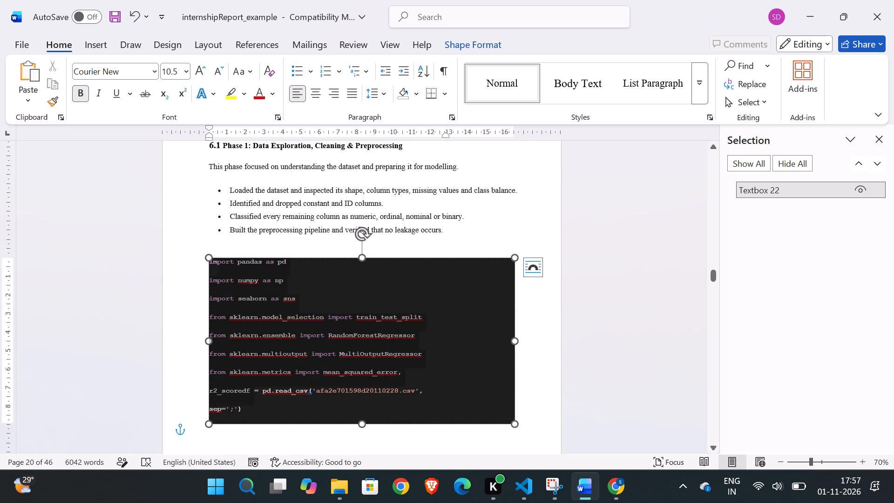
pyautogui.moveTo(216, 272); pyautogui.dragTo(214, 269)
pyautogui.press('BackSpace')
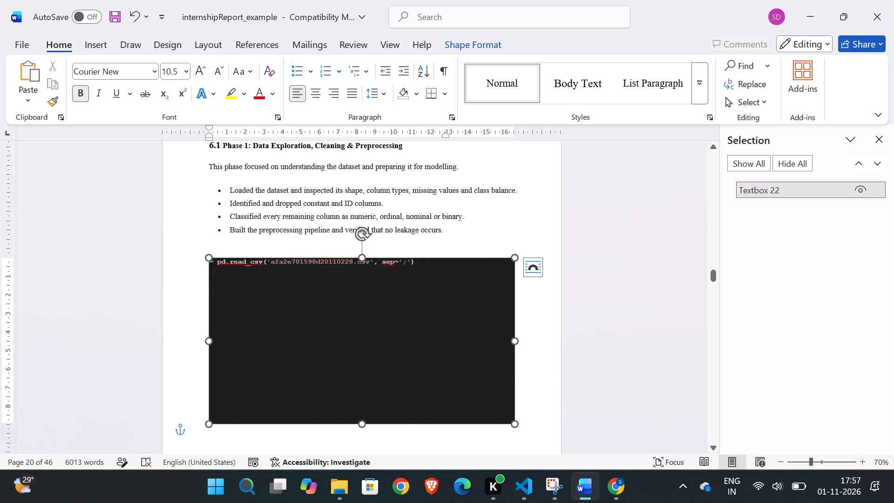
pyautogui.press('BackSpace')
# Stretch the 6.1 code box's top edge upward to sit just below the last bullet.
pyautogui.moveTo(214, 269); pyautogui.dragTo(390, 272)
pyautogui.click(390, 272)
pyautogui.moveTo(420, 265); pyautogui.dragTo(257, 256)
pyautogui.click(257, 256)
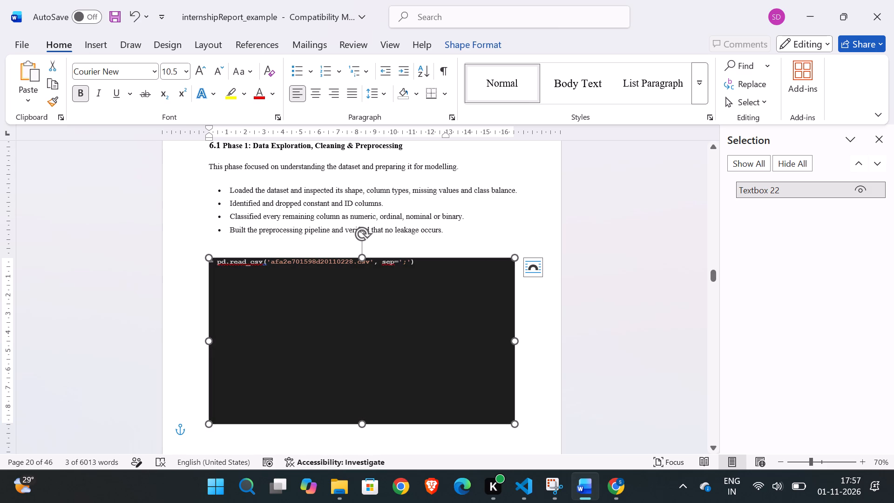
pyautogui.click(424, 259)
pyautogui.moveTo(363, 258); pyautogui.dragTo(362, 242)
pyautogui.click(422, 250)
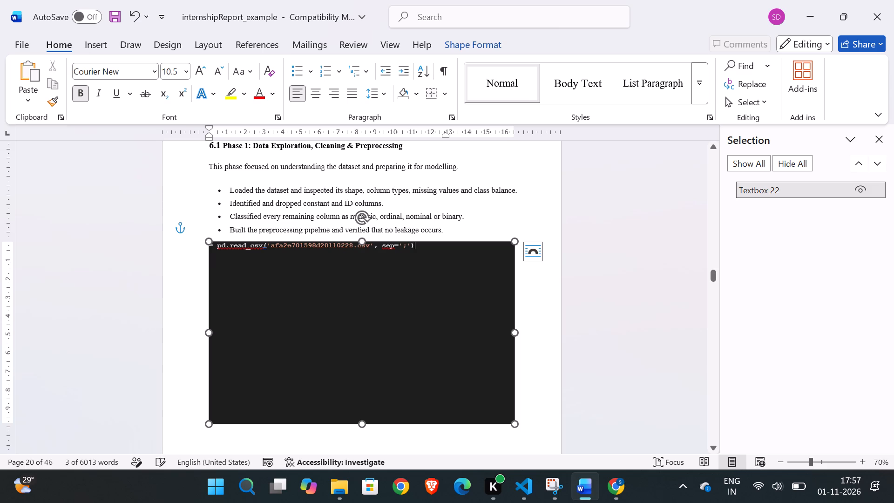
# Delete the remaining old pd.read_csv call after the equals sign in the 6.1 code box.
pyautogui.moveTo(422, 250); pyautogui.dragTo(291, 238)
pyautogui.press('BackSpace')
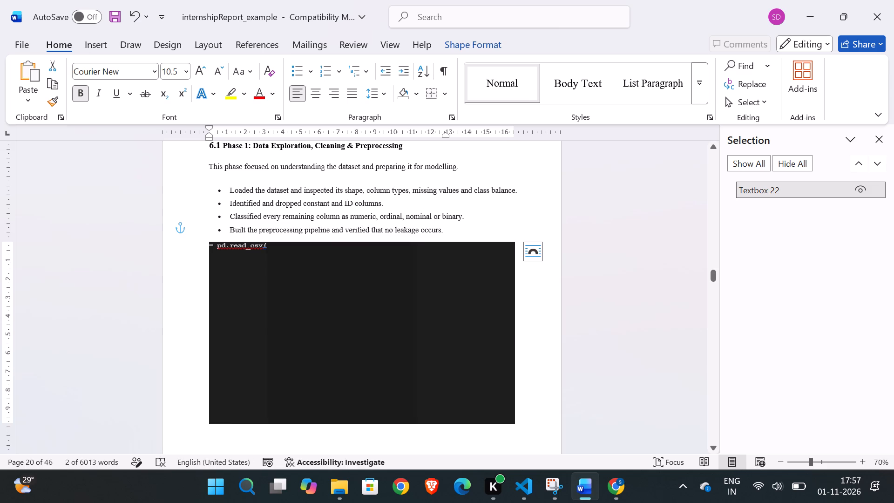
pyautogui.press('BackSpace')
pyautogui.press('BackSpace')
pyautogui.press('BackSpace')
pyautogui.press('BackSpace')
pyautogui.press('BackSpace')
pyautogui.press('BackSpace')
pyautogui.press('BackSpace')
pyautogui.press('BackSpace')
pyautogui.press('BackSpace')
pyautogui.press('BackSpace')
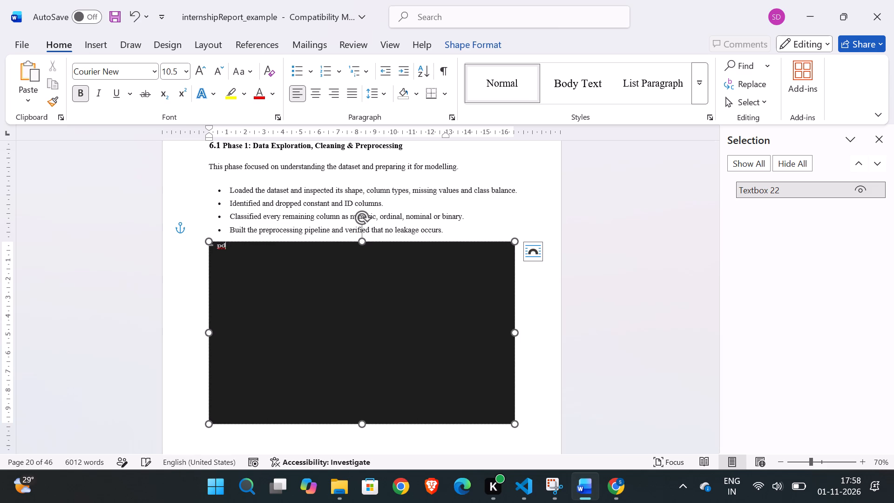
pyautogui.press('BackSpace')
pyautogui.press('BackSpace')
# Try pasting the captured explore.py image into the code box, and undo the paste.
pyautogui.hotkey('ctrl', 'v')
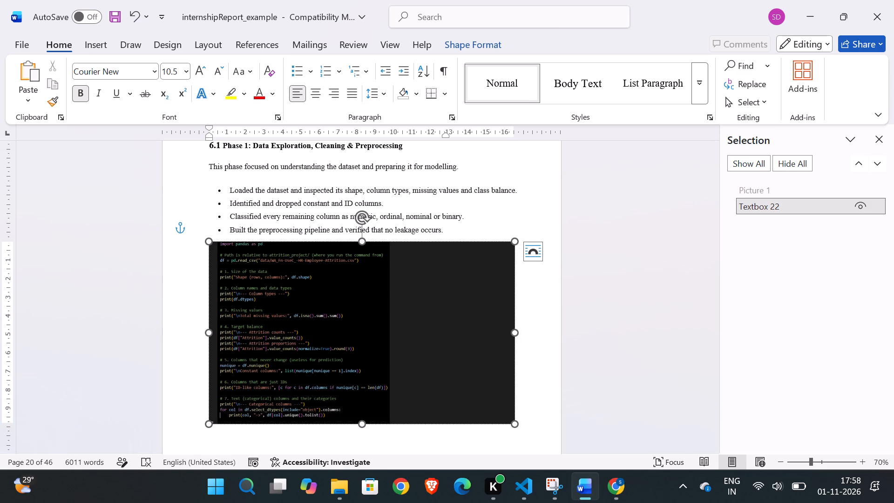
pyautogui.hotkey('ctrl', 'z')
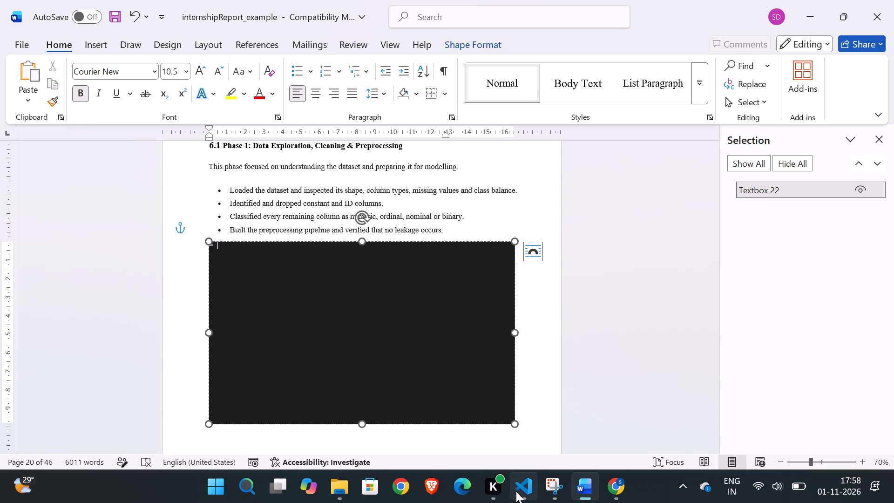
# Copy the entire explore.py code from VS Code and paste it as text into the 6.1 code box in Word.
pyautogui.click(516, 491)
pyautogui.click(416, 360)
pyautogui.hotkey('ctrl', 'a')
pyautogui.hotkey('ctrl', 'c')
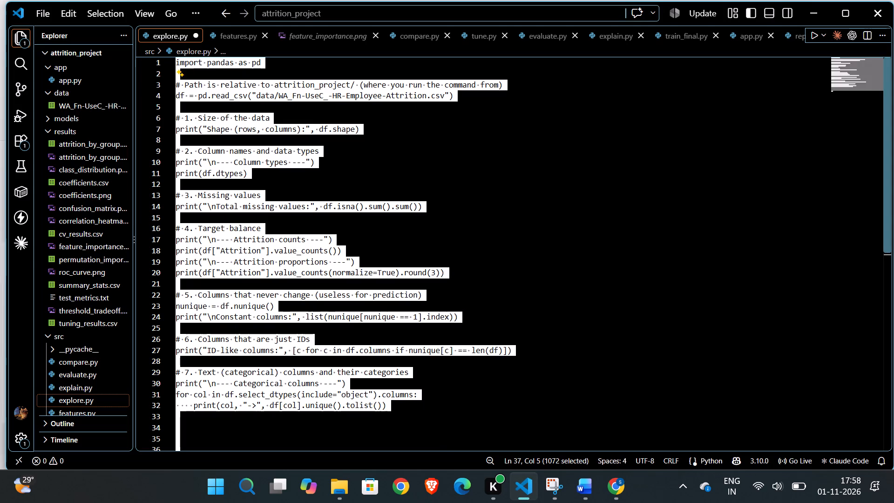
pyautogui.click(587, 485)
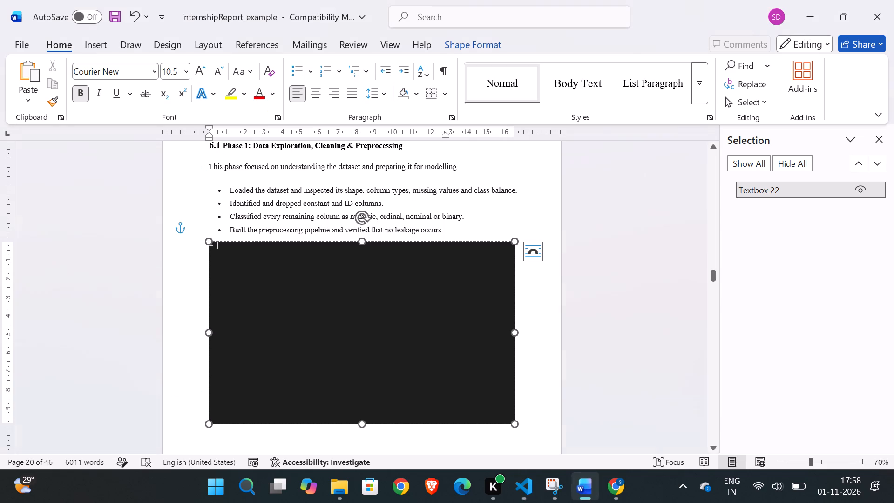
pyautogui.hotkey('ctrl', 'v')
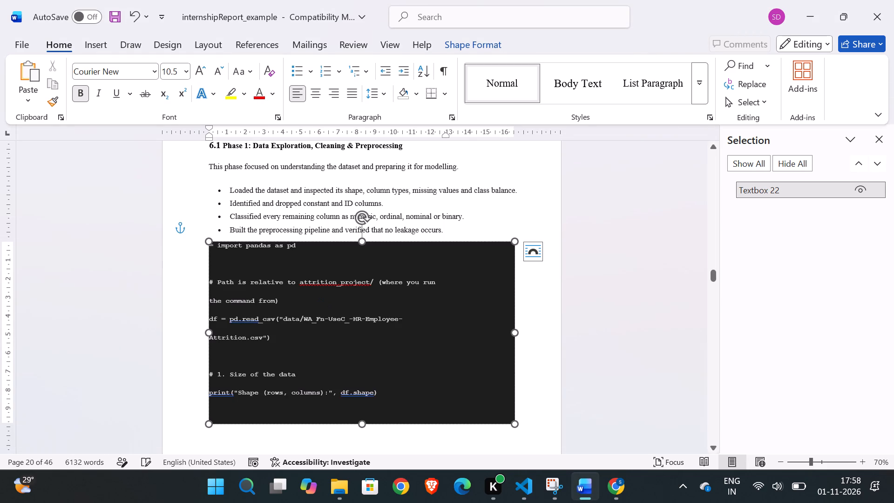
# Extend the right indent of the "# Path is relative to attrition_project/" comment to about 16 cm so it fits on one line.
pyautogui.scroll(-1, 377, 314)
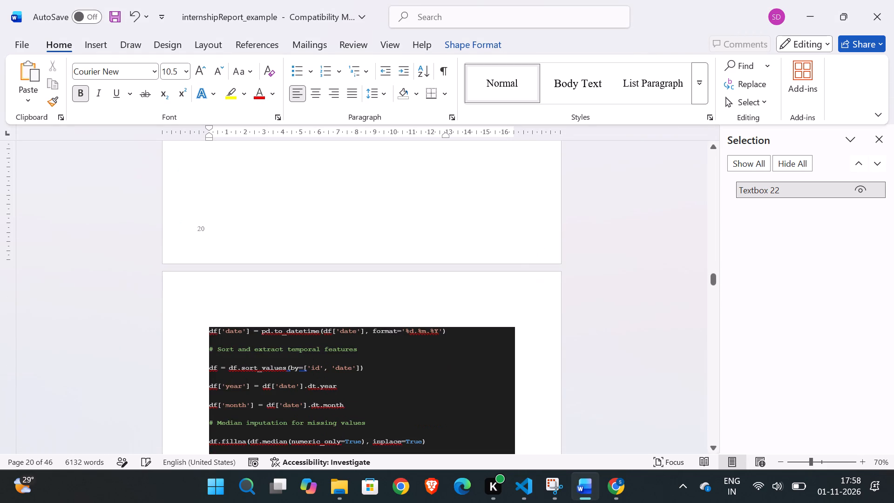
pyautogui.scroll(-1, 377, 314)
pyautogui.scroll(1, 377, 314)
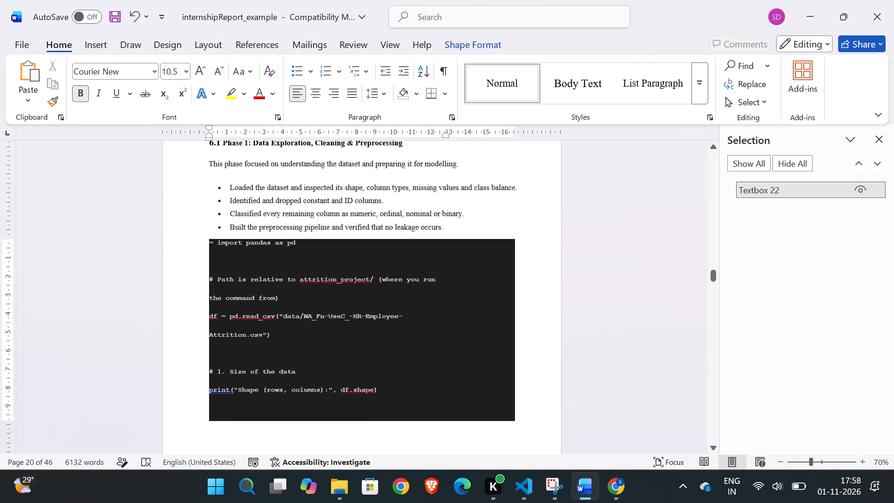
pyautogui.click(334, 330)
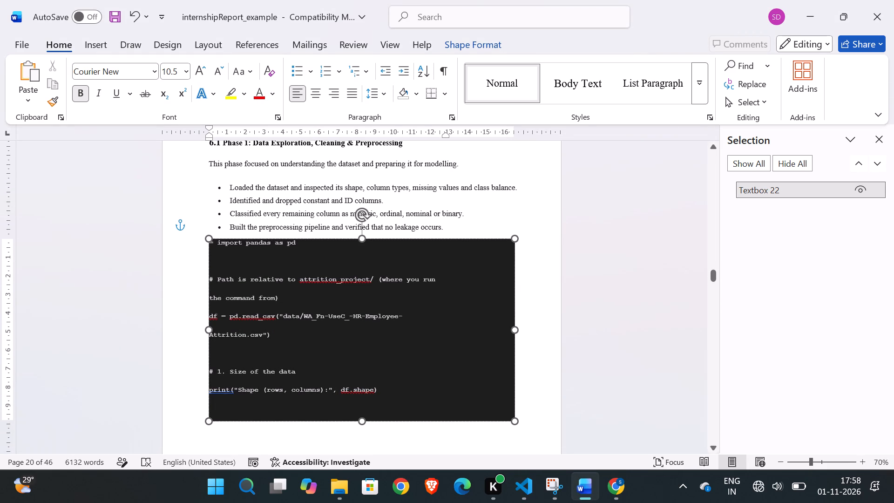
pyautogui.click(436, 284)
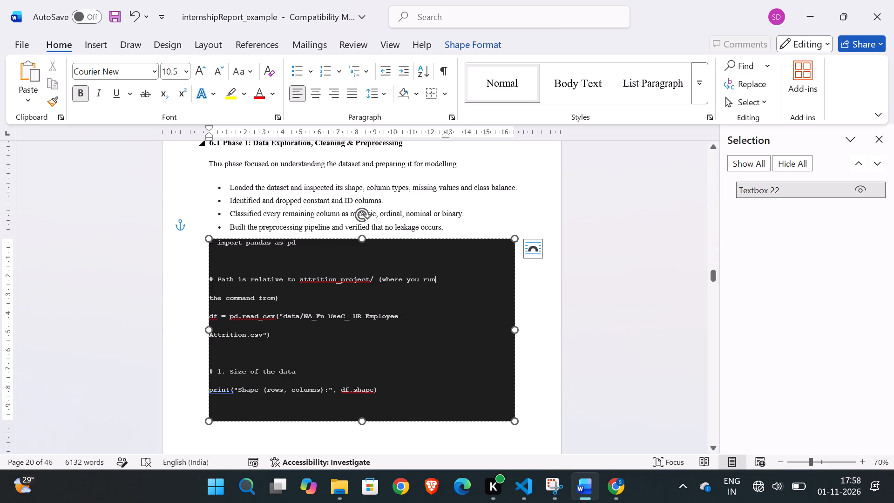
pyautogui.moveTo(444, 136); pyautogui.dragTo(515, 138)
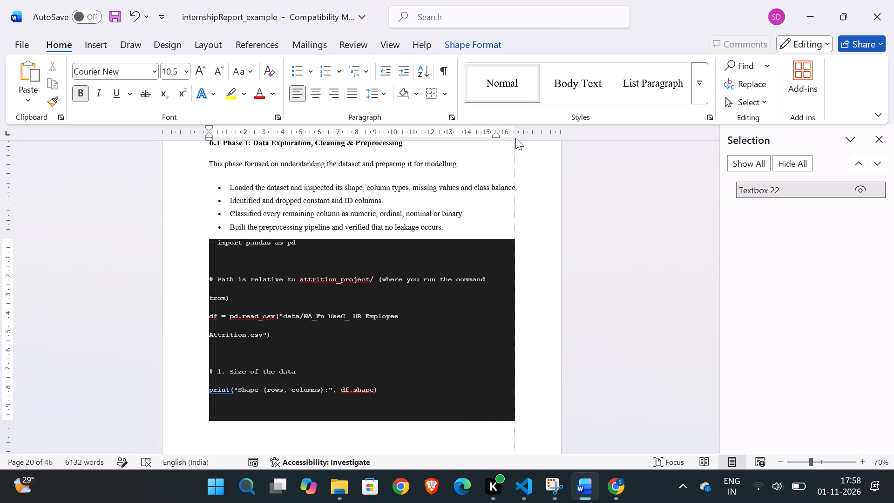
pyautogui.moveTo(515, 138); pyautogui.dragTo(517, 138)
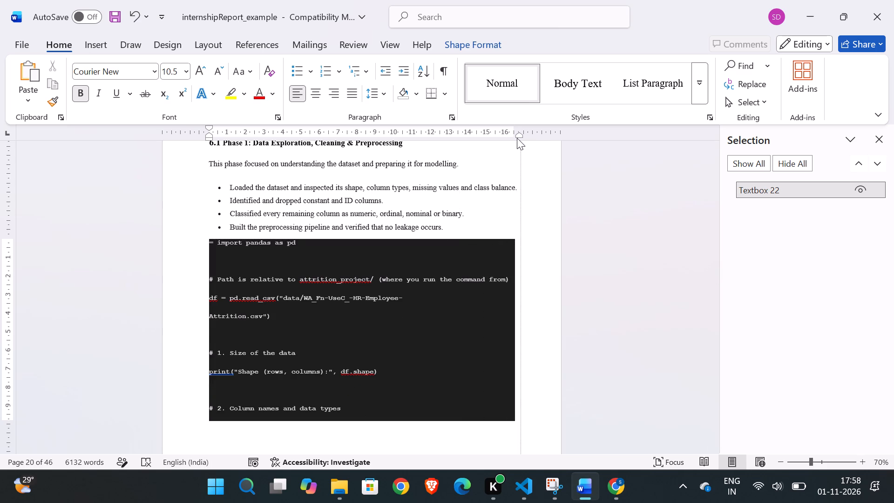
pyautogui.moveTo(517, 138); pyautogui.dragTo(512, 138)
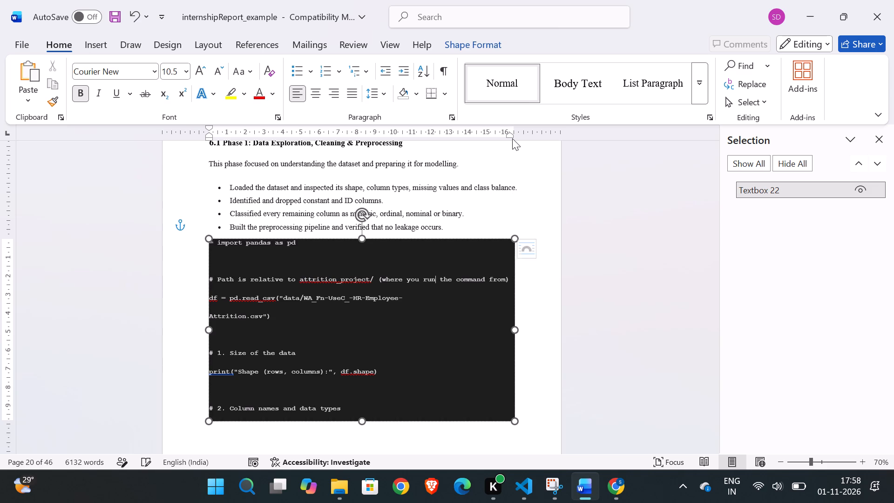
# Remove the blank line above "# 1. Size of the data" in the code box.
pyautogui.click(277, 340)
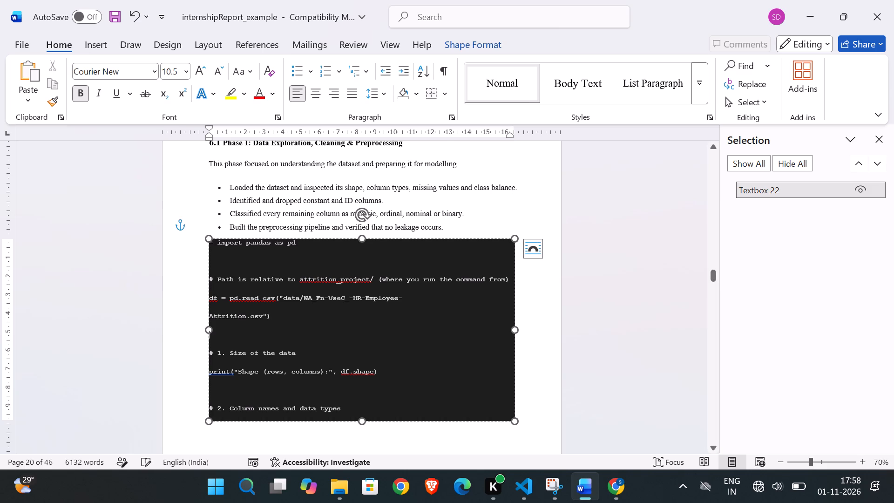
pyautogui.press('BackSpace')
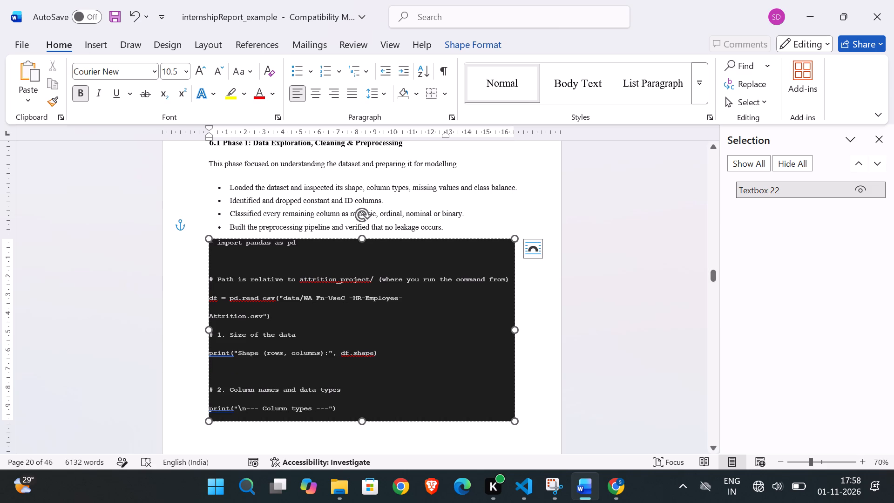
# Extend the right indent of the df = pd.read_csv line to about 16 cm so it fits on one line.
pyautogui.click(400, 299)
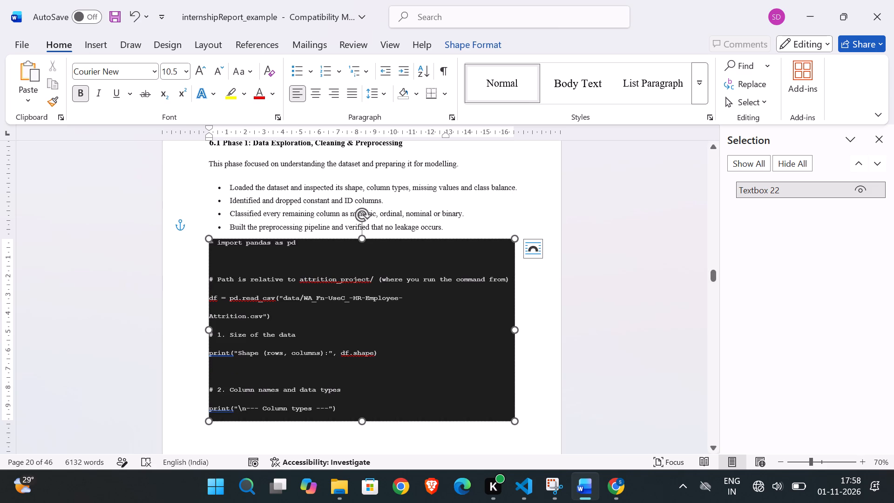
pyautogui.click(403, 298)
pyautogui.moveTo(447, 135); pyautogui.dragTo(501, 136)
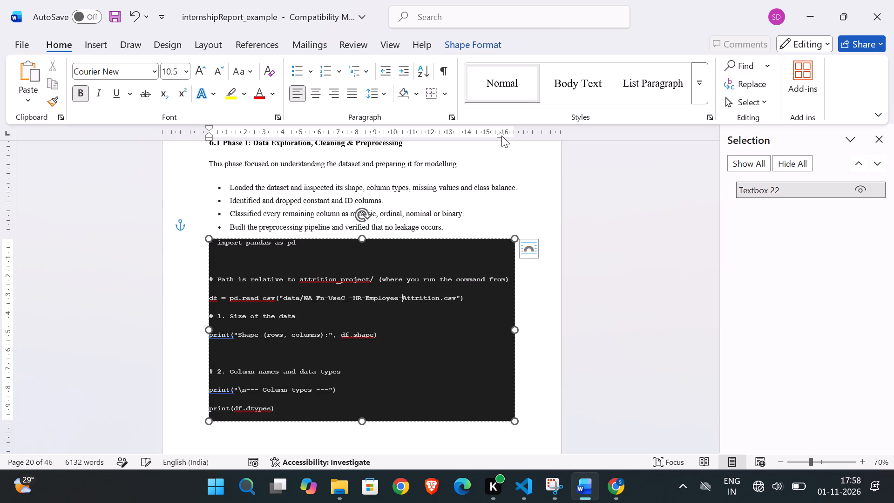
pyautogui.click(427, 312)
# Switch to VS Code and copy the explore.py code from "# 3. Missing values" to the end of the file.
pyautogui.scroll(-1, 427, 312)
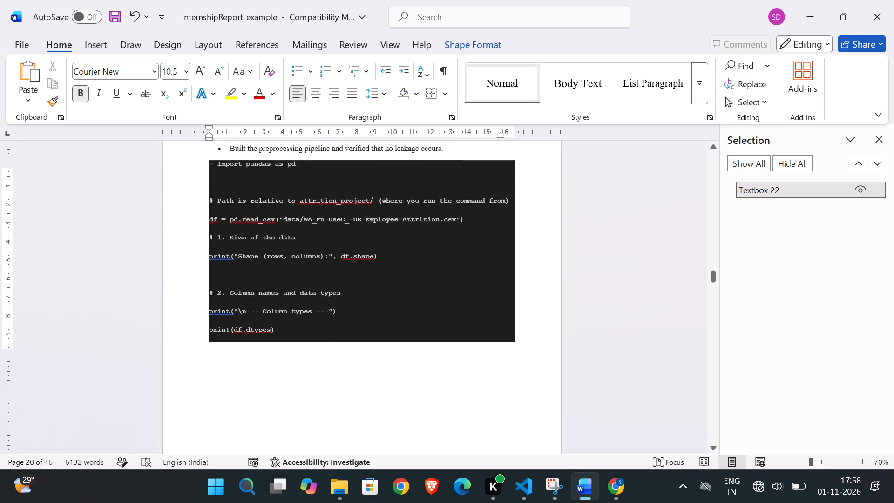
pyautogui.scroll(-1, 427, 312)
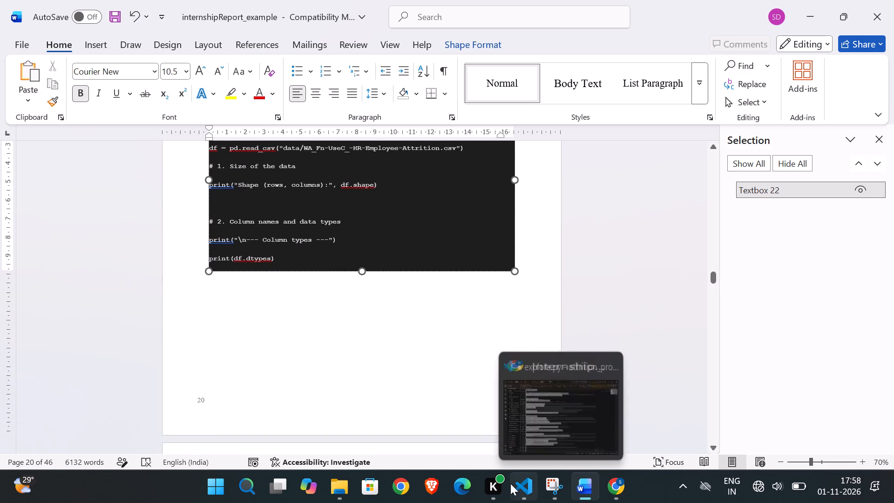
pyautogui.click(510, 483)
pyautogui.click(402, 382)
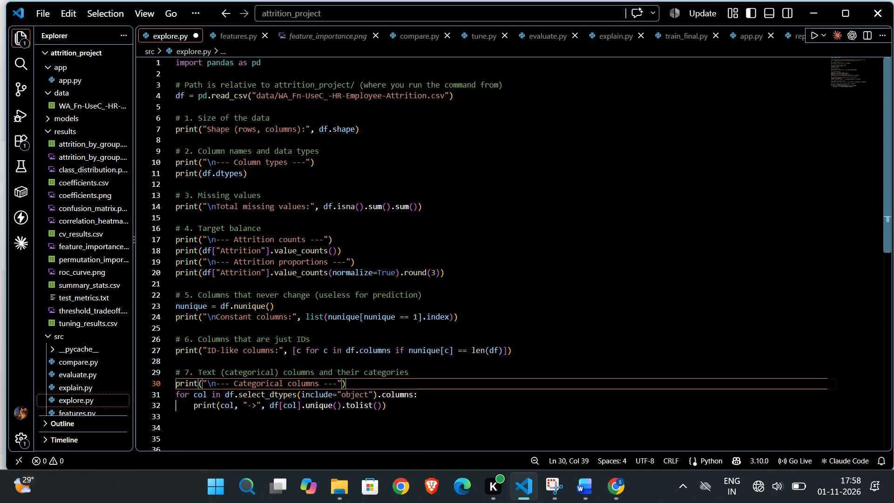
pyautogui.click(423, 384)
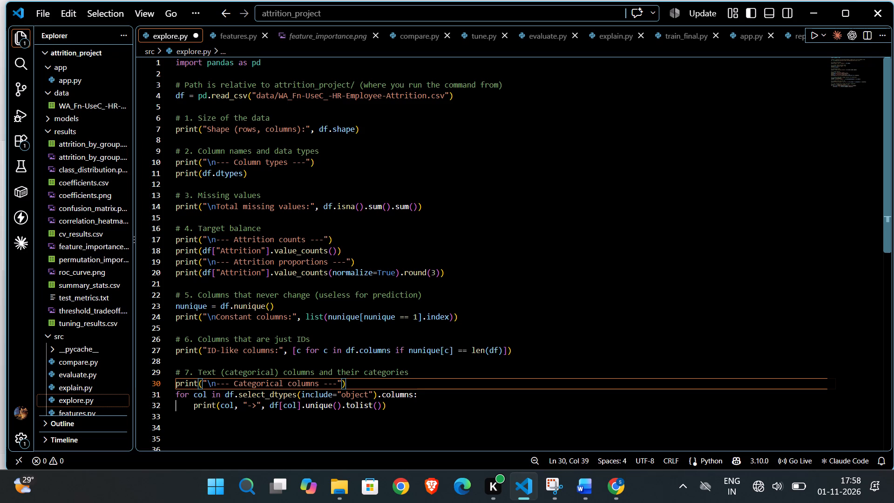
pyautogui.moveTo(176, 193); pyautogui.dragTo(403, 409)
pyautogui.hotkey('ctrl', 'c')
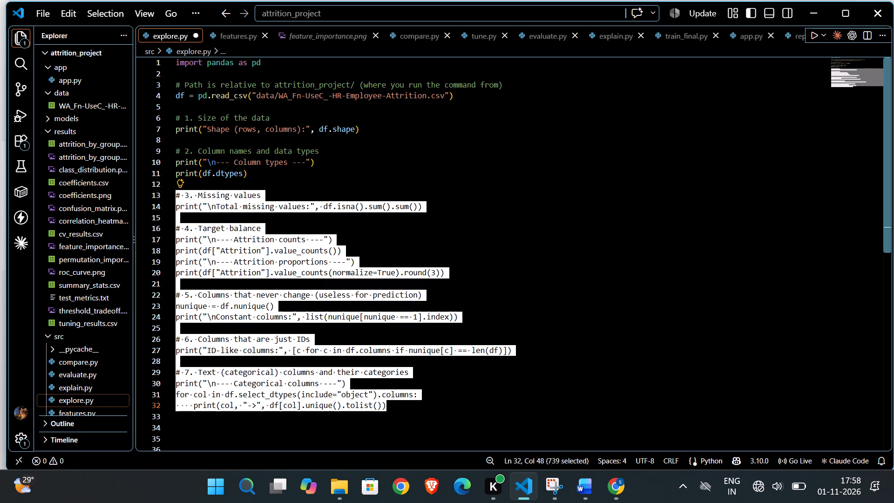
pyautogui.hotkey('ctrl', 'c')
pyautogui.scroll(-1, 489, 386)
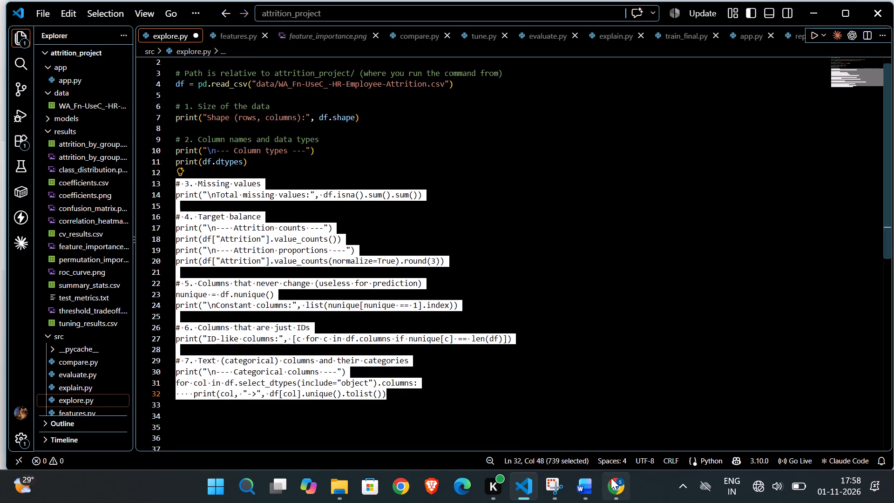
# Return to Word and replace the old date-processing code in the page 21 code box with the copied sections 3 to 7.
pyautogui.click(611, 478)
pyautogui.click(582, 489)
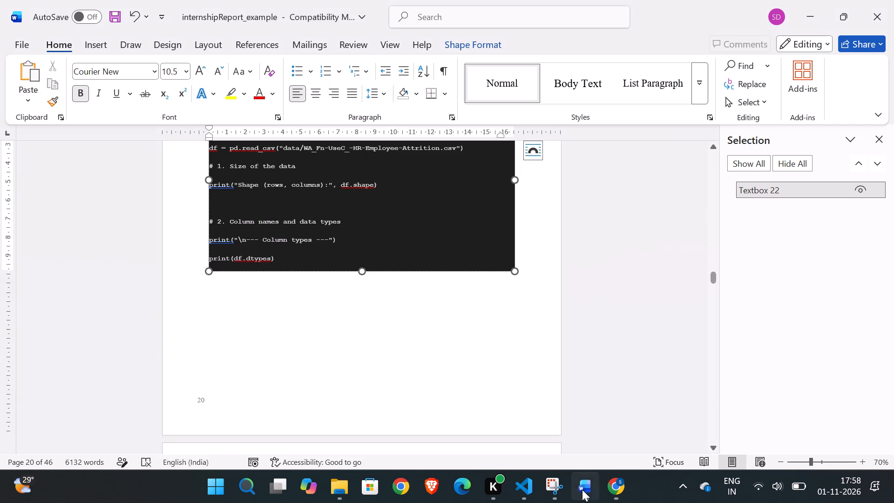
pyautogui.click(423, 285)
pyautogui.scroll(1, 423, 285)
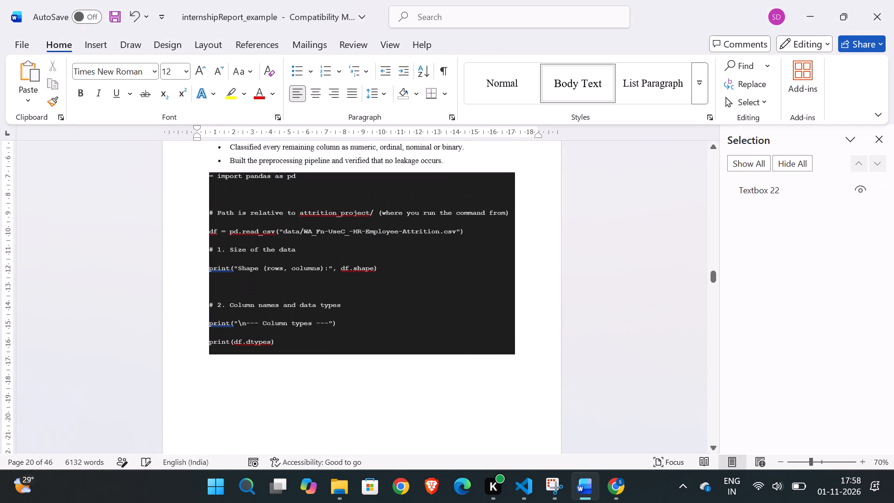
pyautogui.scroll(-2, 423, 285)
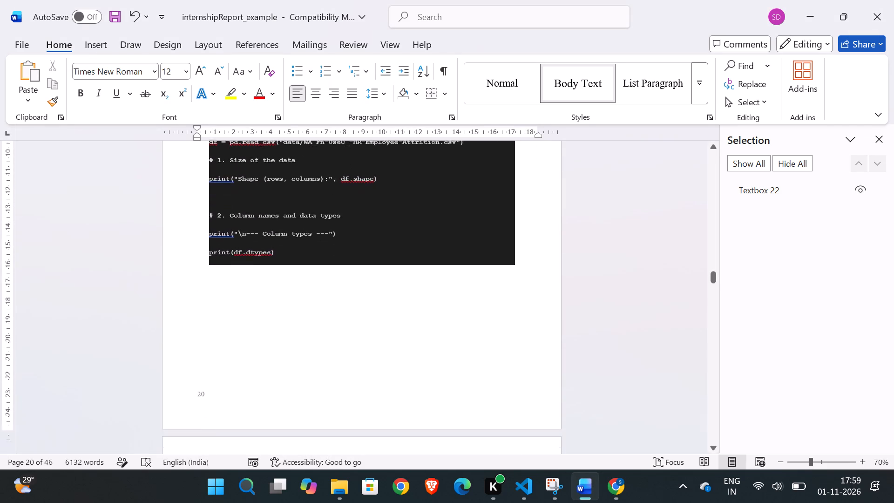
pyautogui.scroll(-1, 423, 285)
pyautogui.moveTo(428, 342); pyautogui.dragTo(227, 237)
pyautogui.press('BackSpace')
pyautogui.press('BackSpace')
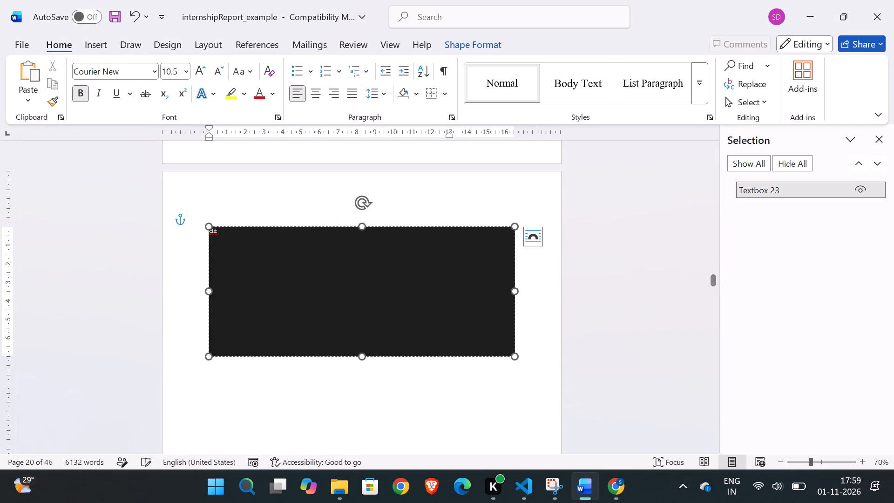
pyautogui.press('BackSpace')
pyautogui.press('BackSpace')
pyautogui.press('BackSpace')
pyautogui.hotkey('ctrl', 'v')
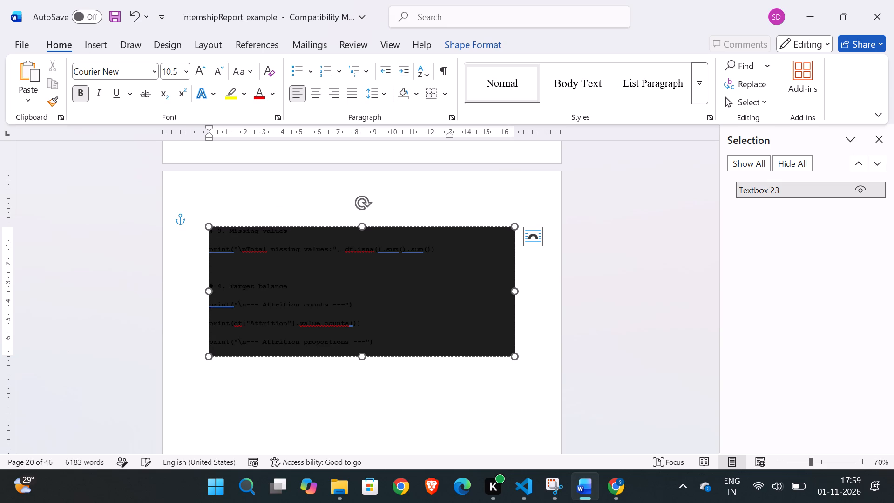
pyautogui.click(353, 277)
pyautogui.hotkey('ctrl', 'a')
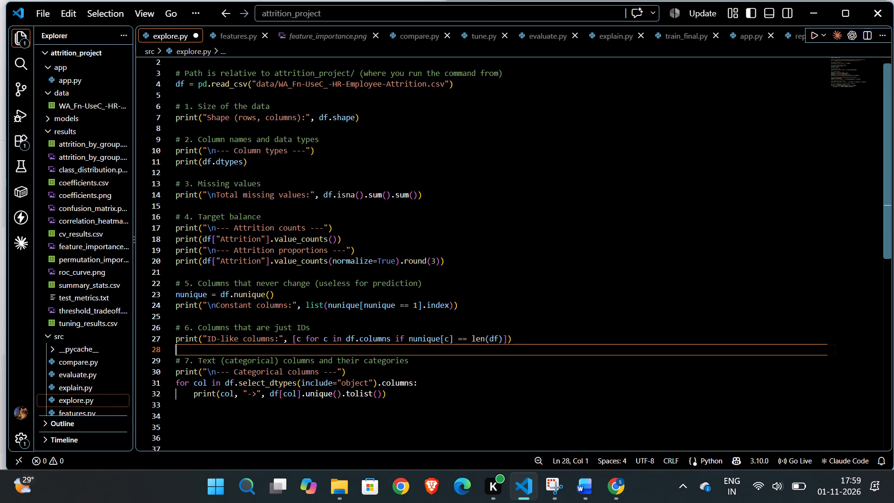
pyautogui.moveTo(445, 265); pyautogui.dragTo(195, 194)
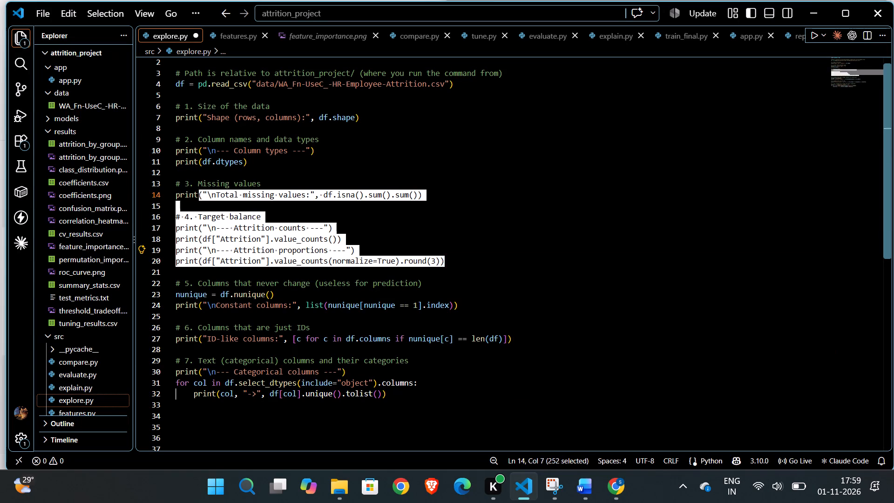
pyautogui.moveTo(195, 194); pyautogui.dragTo(176, 185)
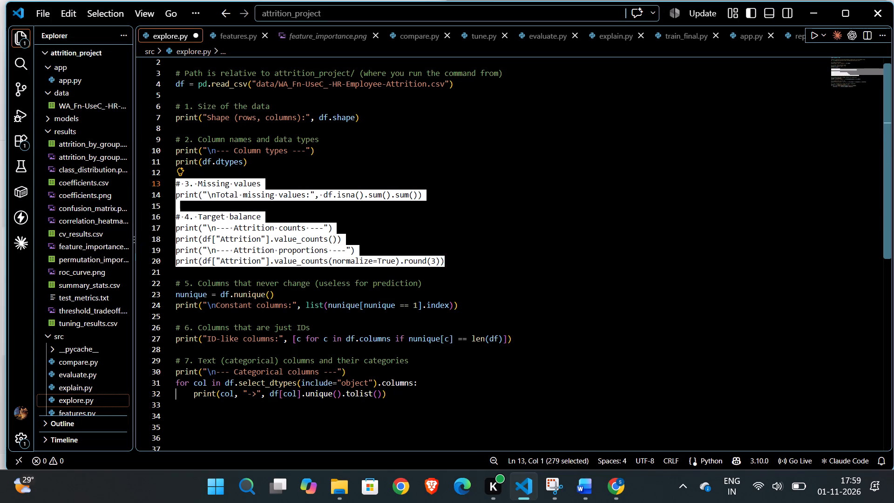
pyautogui.hotkey('ctrl', 'c')
pyautogui.hotkey('ctrl', 'c')
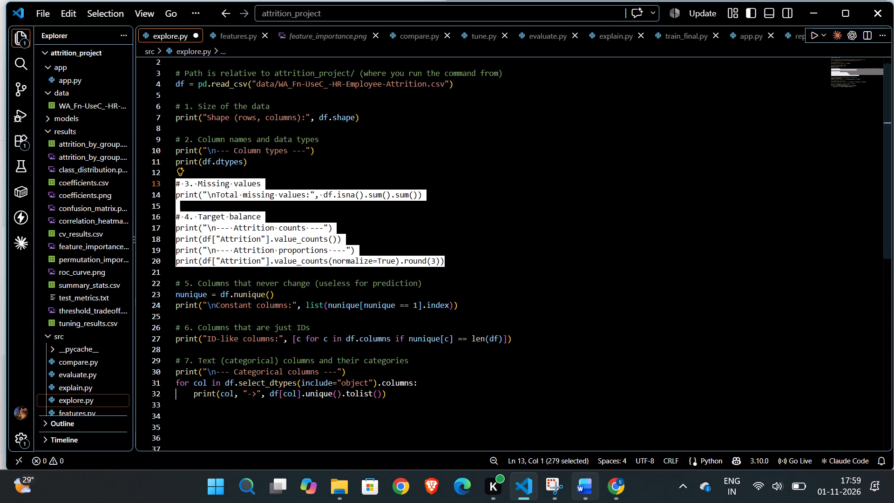
# Return to Word and delete the old code in the page 21 code box after the opening "df['date".
pyautogui.click(620, 492)
pyautogui.click(590, 488)
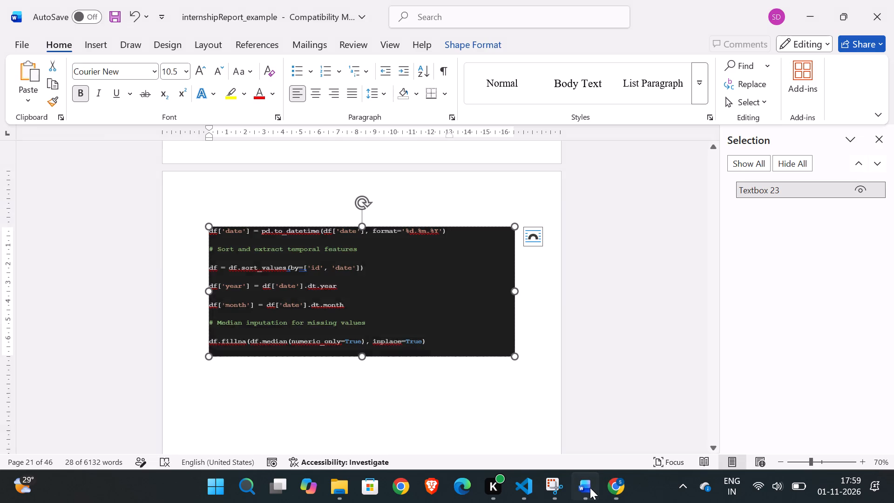
pyautogui.scroll(1, 338, 272)
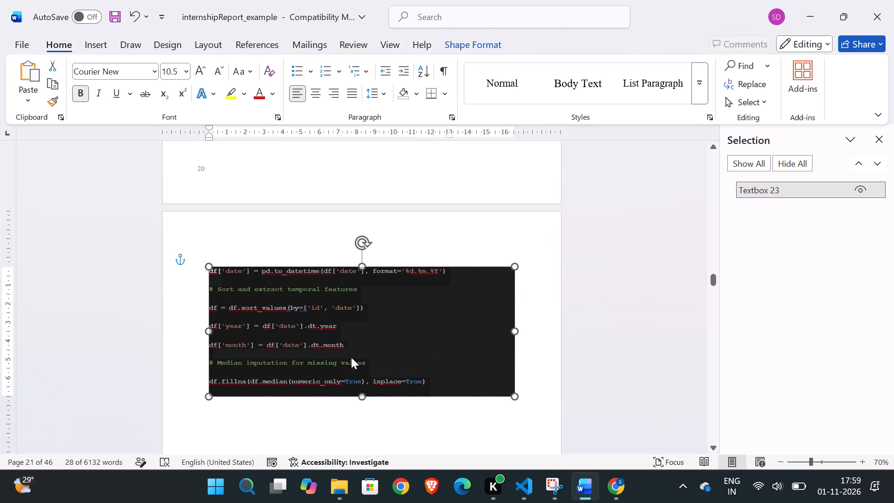
pyautogui.click(428, 379)
pyautogui.moveTo(426, 382); pyautogui.dragTo(409, 376)
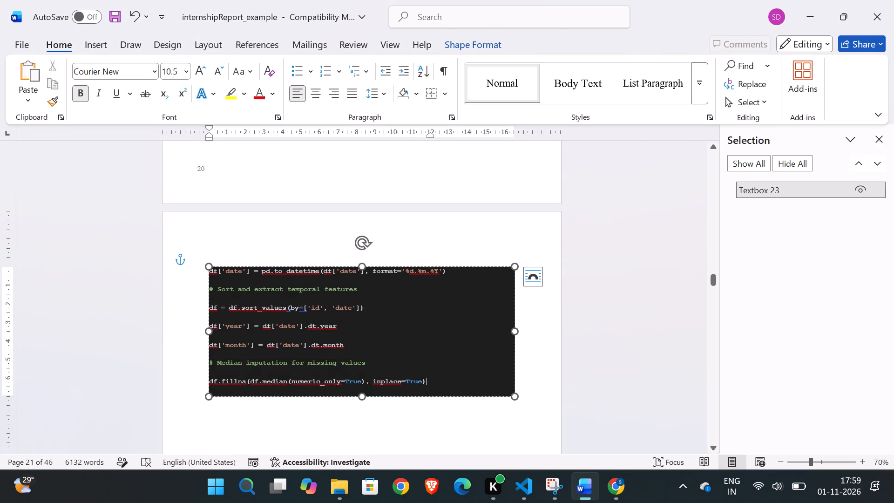
pyautogui.moveTo(409, 376); pyautogui.dragTo(240, 273)
pyautogui.press('BackSpace')
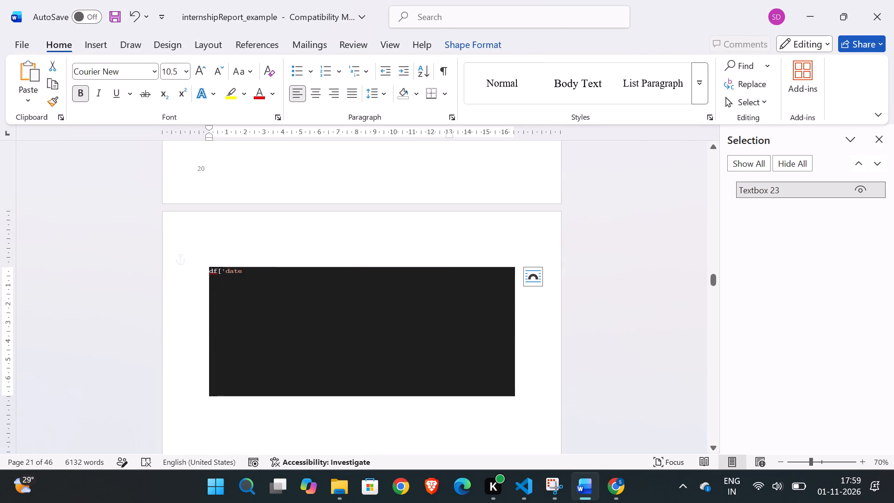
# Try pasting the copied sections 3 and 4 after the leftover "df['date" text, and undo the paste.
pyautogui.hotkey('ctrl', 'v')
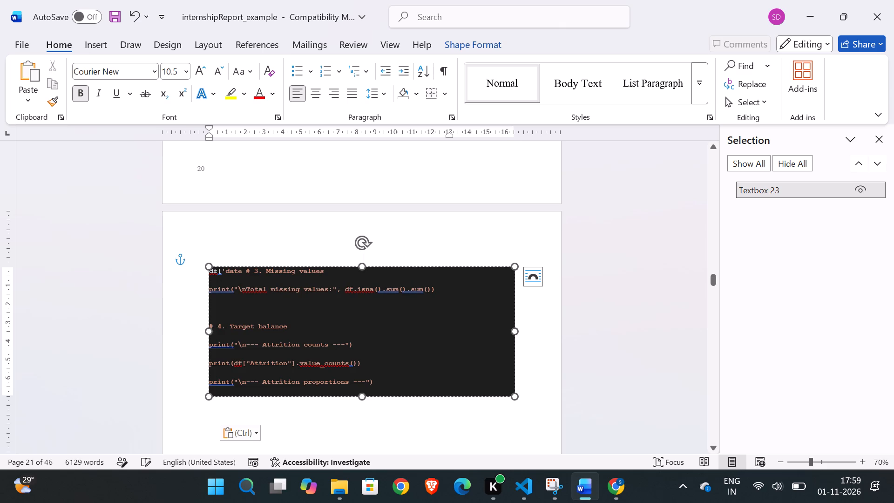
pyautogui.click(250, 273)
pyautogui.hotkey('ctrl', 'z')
# Trim the leftover text in the page 21 code box to "d" and paste explore.py sections 3 and 4 after it.
pyautogui.press('BackSpace')
pyautogui.press('BackSpace')
pyautogui.press('BackSpace')
pyautogui.press('BackSpace')
pyautogui.press('BackSpace')
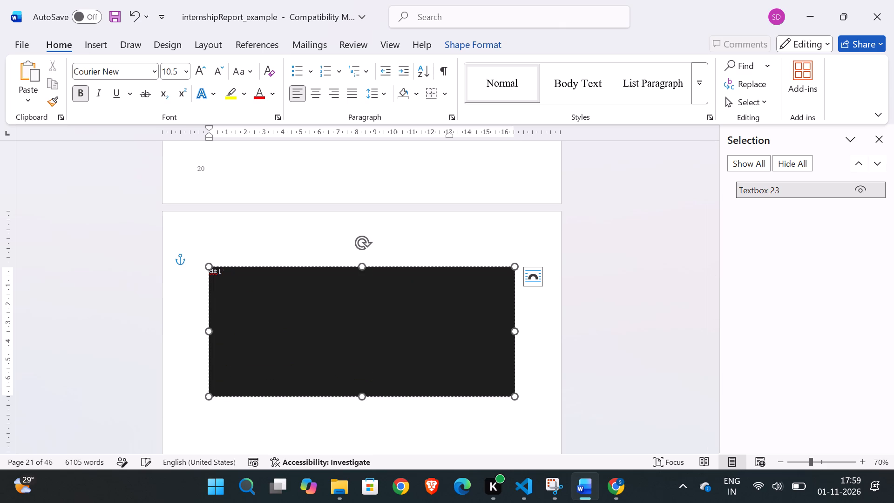
pyautogui.press('BackSpace')
pyautogui.press('BackSpace')
pyautogui.hotkey('ctrl', 'v')
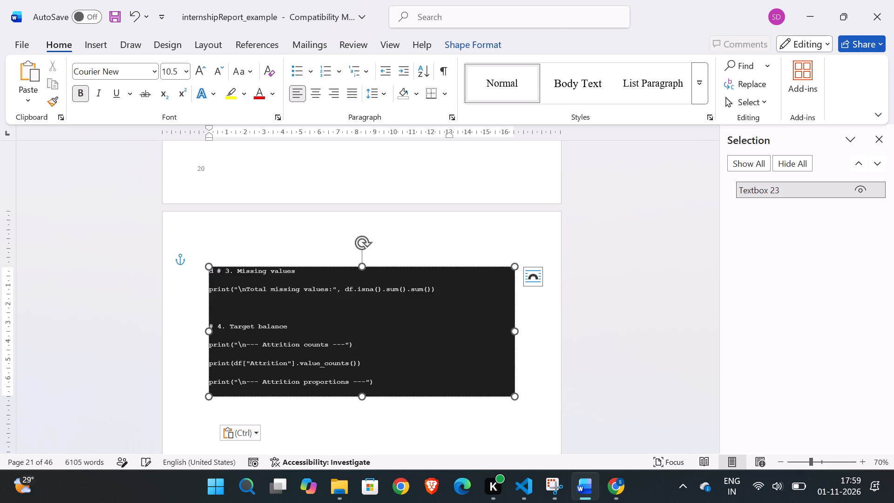
# Replace the stray "d # " before "3. Missing values" in the page 21 code box with "#".
pyautogui.scroll(2, 238, 289)
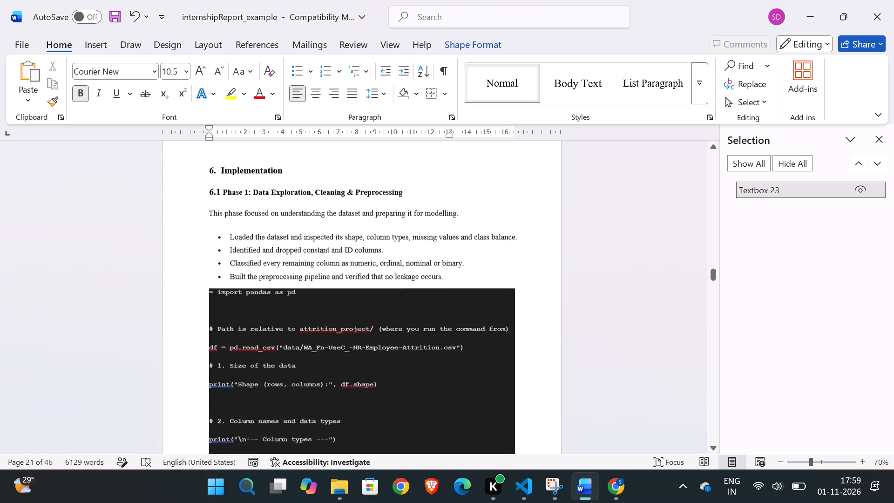
pyautogui.scroll(-1, 238, 289)
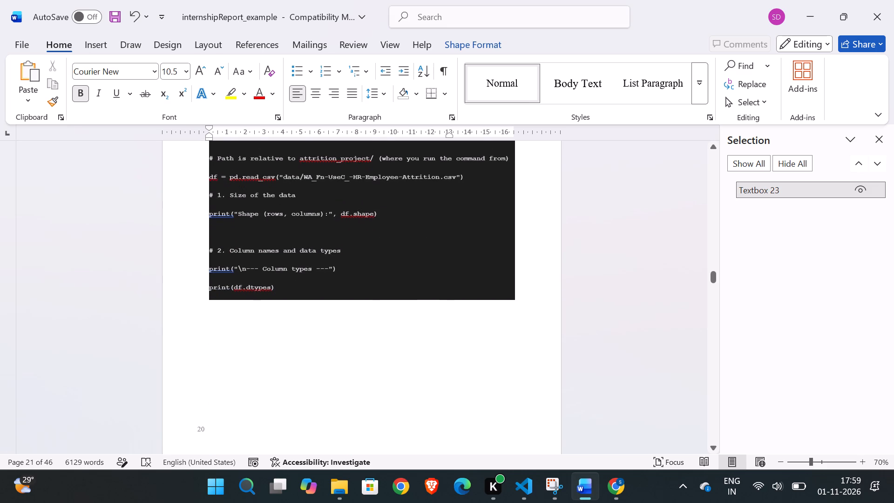
pyautogui.scroll(-1, 238, 289)
pyautogui.scroll(-1, 258, 364)
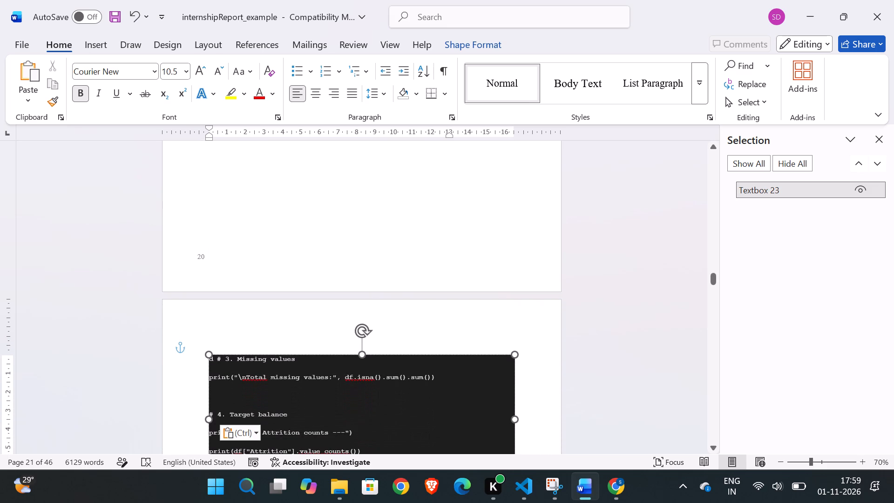
pyautogui.scroll(-1, 298, 392)
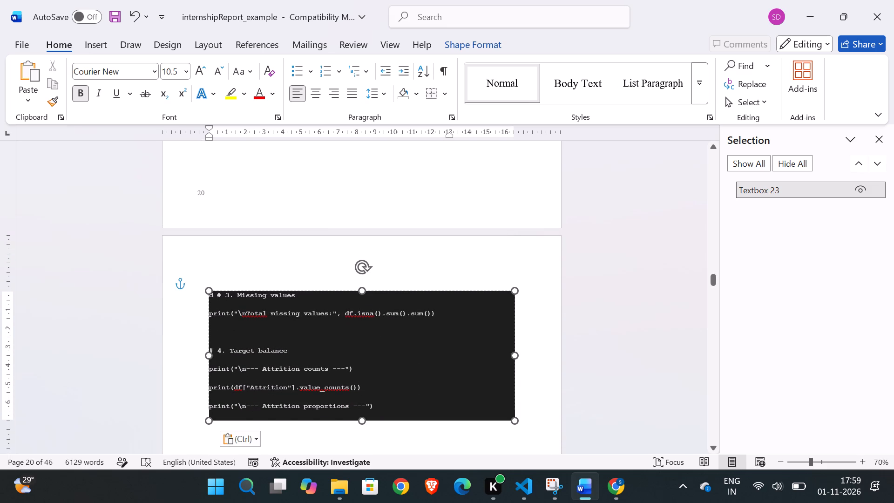
pyautogui.click(224, 298)
pyautogui.press('BackSpace')
pyautogui.press('BackSpace')
pyautogui.press('BackSpace')
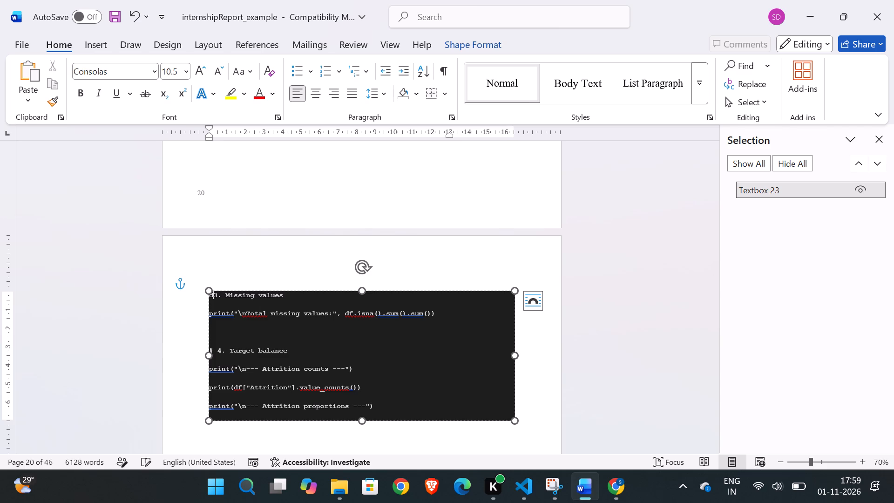
pyautogui.press('BackSpace')
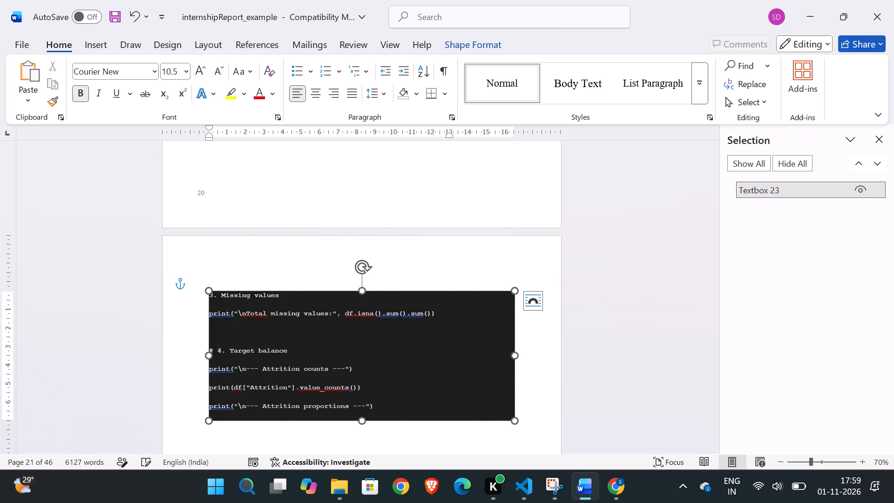
pyautogui.hotkey('shift', '#')
pyautogui.click(280, 322)
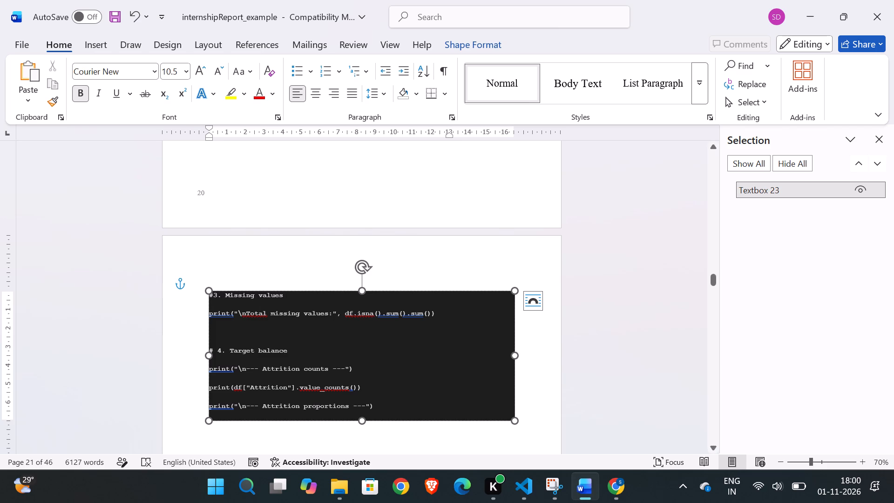
# Extend the page 21 code box downward to fit all of section 4, leaving empty space below the code.
pyautogui.scroll(1, 280, 322)
pyautogui.scroll(-1, 280, 322)
pyautogui.scroll(-1, 549, 424)
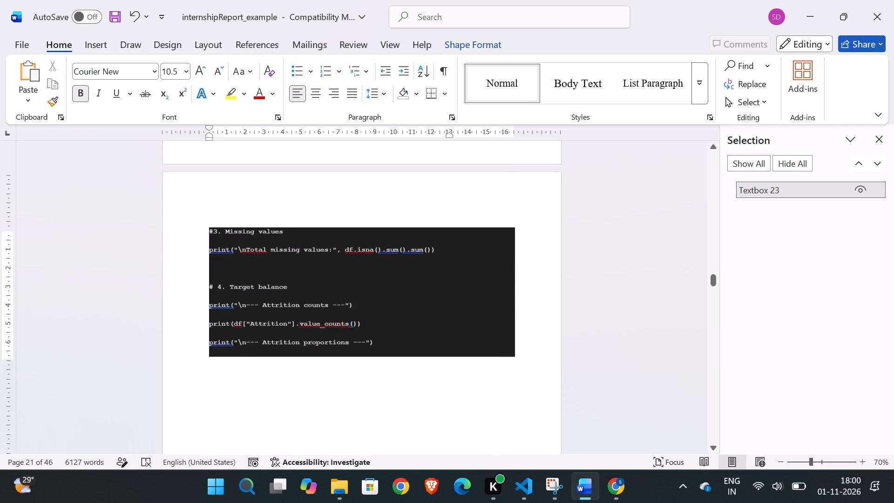
pyautogui.click(456, 238)
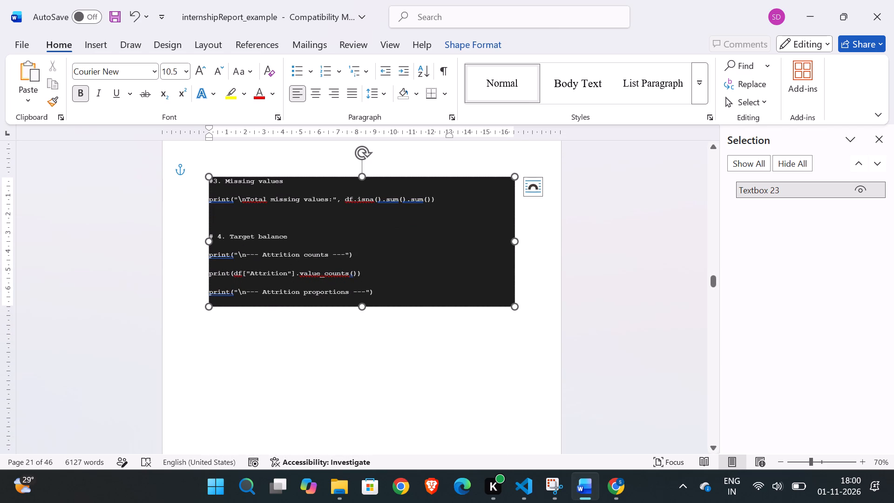
pyautogui.moveTo(364, 309); pyautogui.dragTo(372, 456)
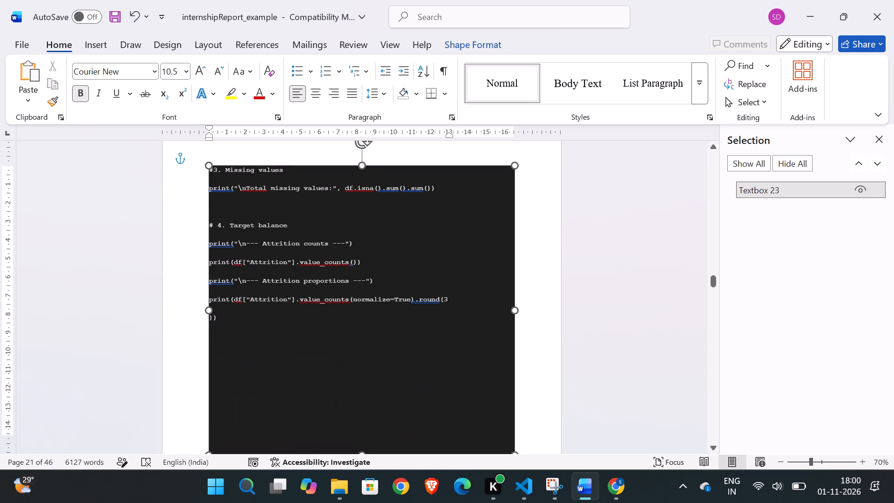
pyautogui.moveTo(372, 456); pyautogui.dragTo(372, 464)
# Switch to VS Code, copy sections 5 to 7 of explore.py, and paste them after section 4 in Word's page 21 code box.
pyautogui.click(521, 497)
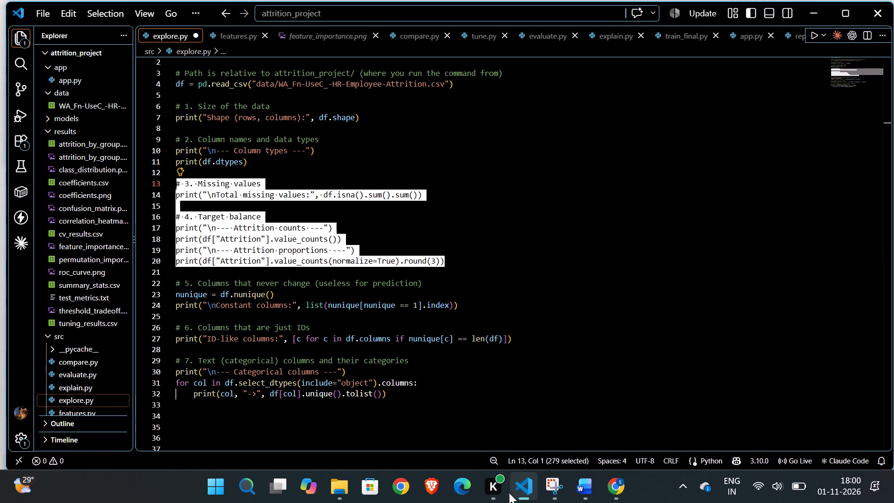
pyautogui.click(339, 347)
pyautogui.moveTo(391, 399); pyautogui.dragTo(182, 277)
pyautogui.hotkey('ctrl', 'c')
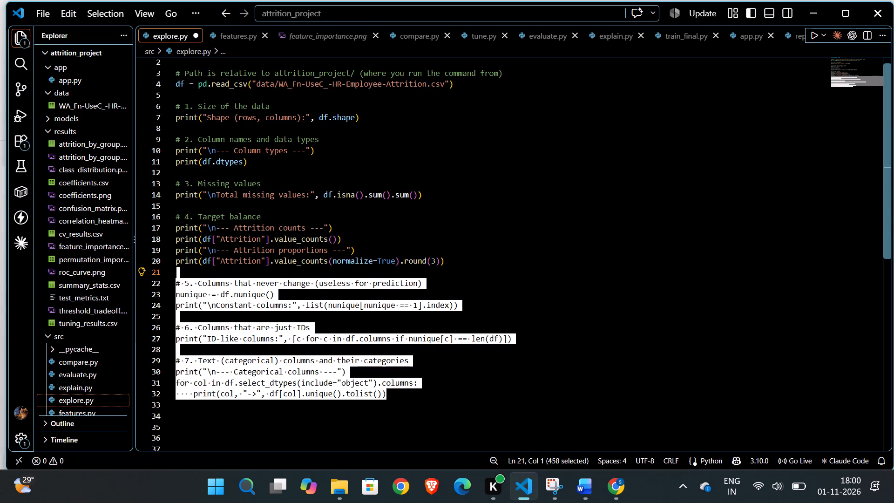
pyautogui.hotkey('ctrl', 'c')
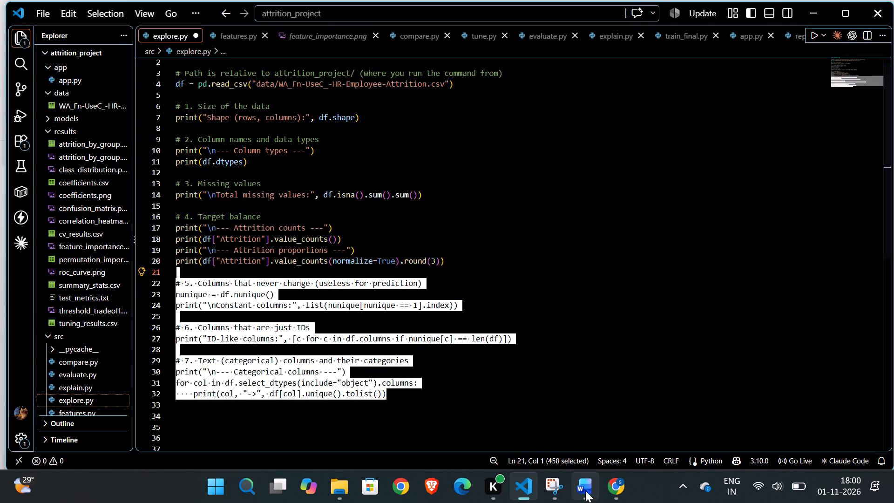
pyautogui.click(585, 490)
pyautogui.click(242, 331)
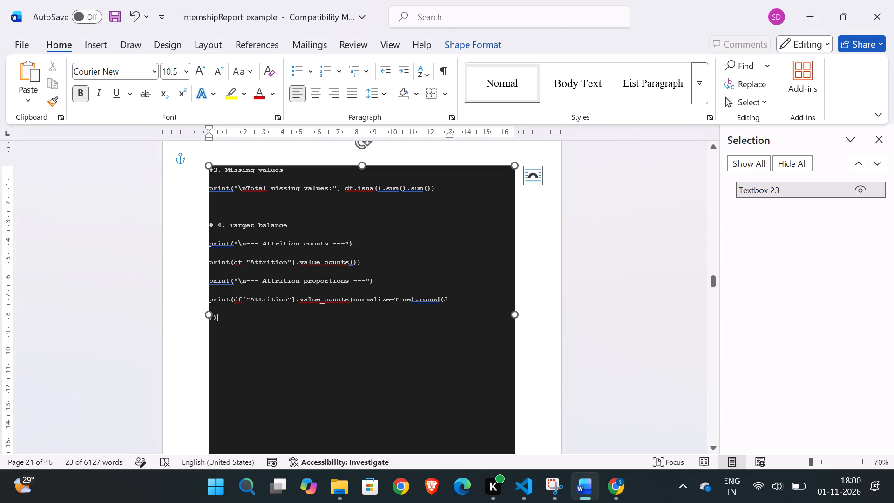
pyautogui.hotkey('ctrl', 'v')
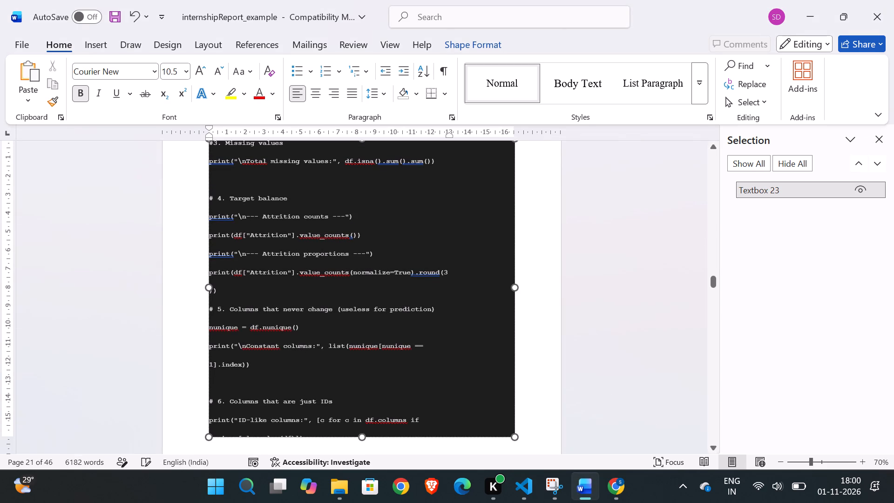
# Extend the page 21 code box further toward the page bottom to make room for section 7's code.
pyautogui.scroll(-1, 283, 332)
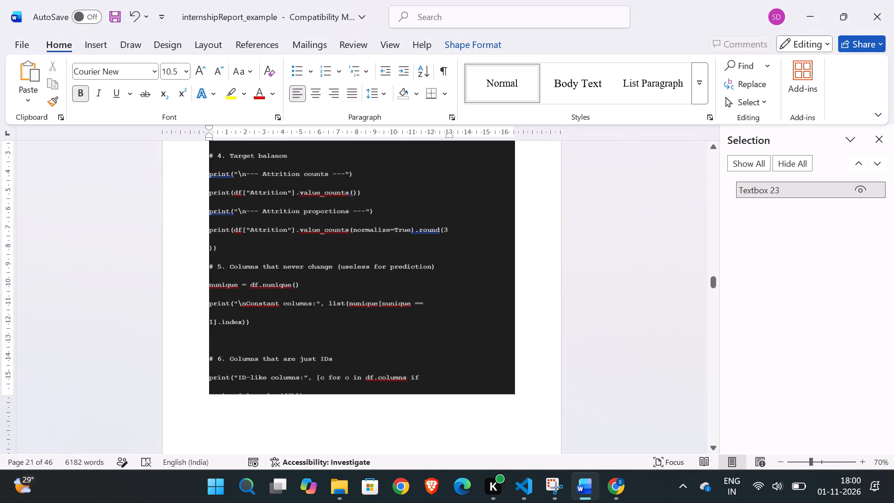
pyautogui.moveTo(360, 395); pyautogui.dragTo(365, 473)
pyautogui.scroll(-2, 405, 361)
pyautogui.scroll(-1, 552, 316)
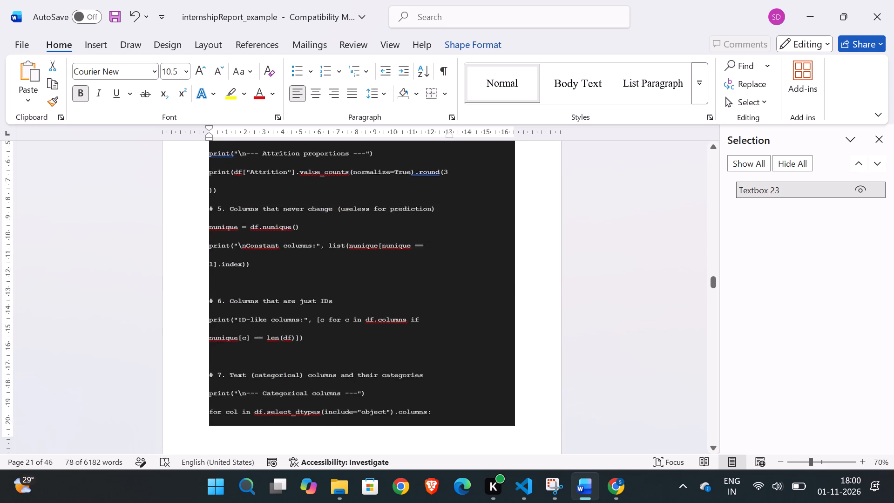
pyautogui.scroll(-1, 552, 316)
pyautogui.click(424, 313)
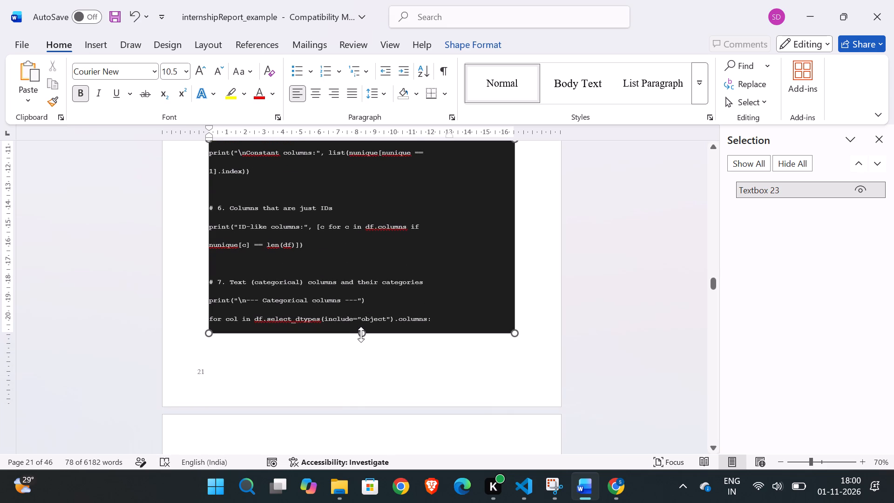
pyautogui.moveTo(361, 334); pyautogui.dragTo(360, 361)
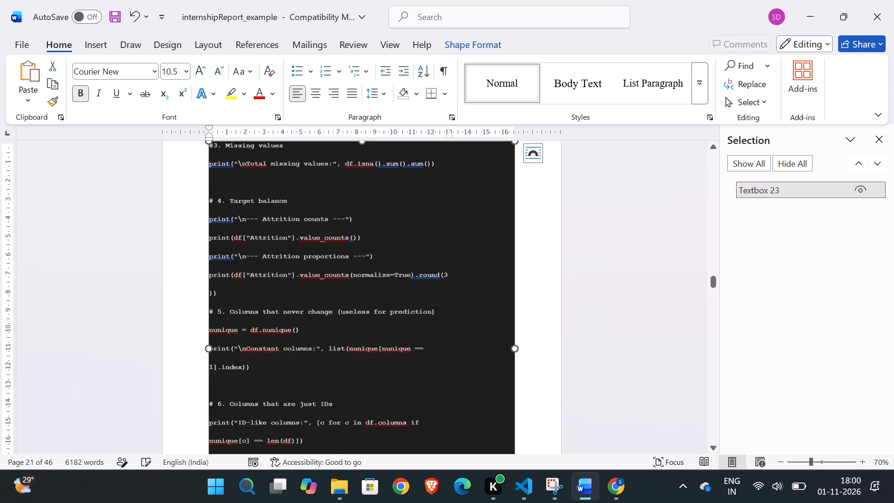
# Move the page 20 code box down slightly to leave a gap below section 6.1's bullet list.
pyautogui.scroll(-1, 508, 419)
pyautogui.scroll(1, 508, 419)
pyautogui.scroll(1, 603, 333)
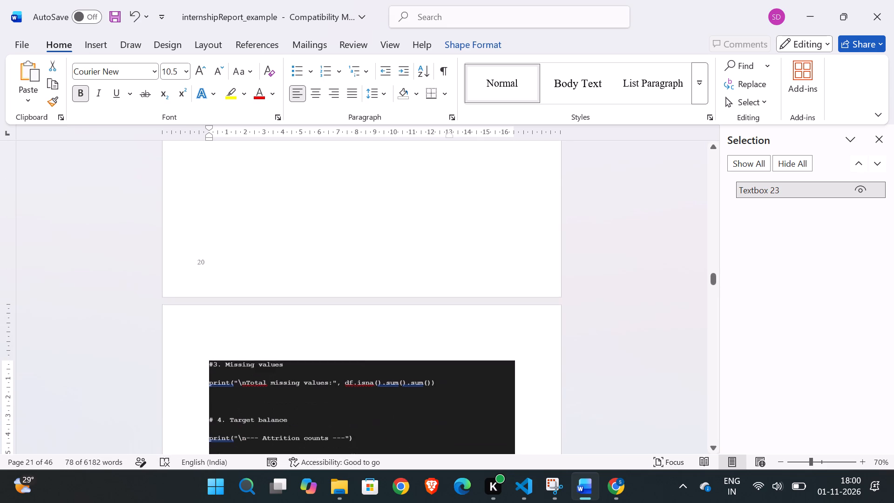
pyautogui.scroll(2, 603, 333)
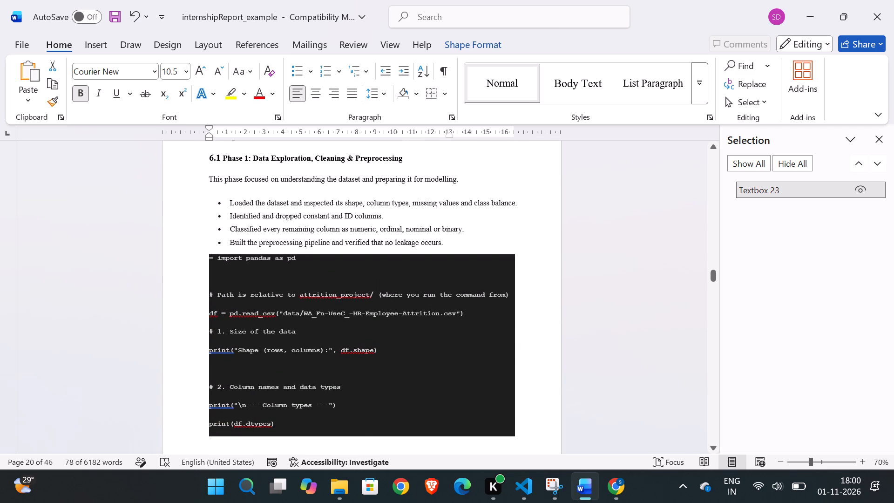
pyautogui.moveTo(380, 272); pyautogui.dragTo(380, 291)
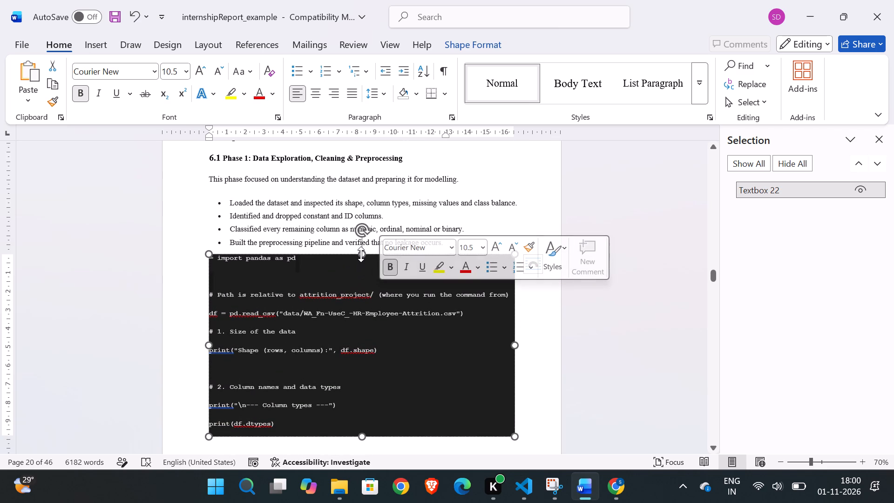
pyautogui.moveTo(339, 253); pyautogui.dragTo(341, 290)
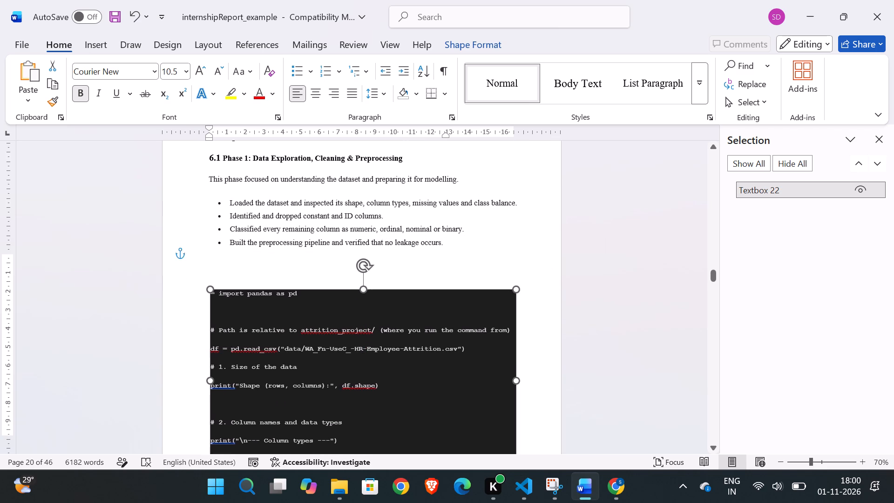
pyautogui.moveTo(341, 290); pyautogui.dragTo(343, 296)
pyautogui.click(630, 238)
pyautogui.scroll(-1, 630, 238)
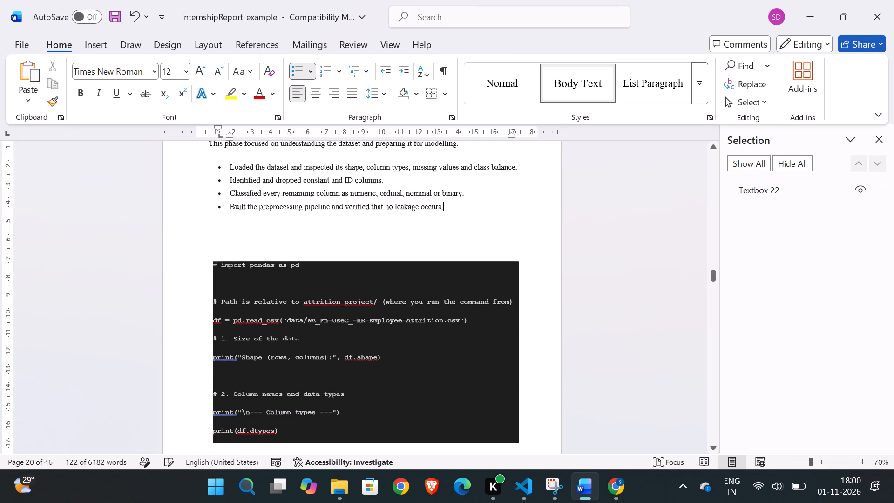
pyautogui.scroll(-3, 630, 238)
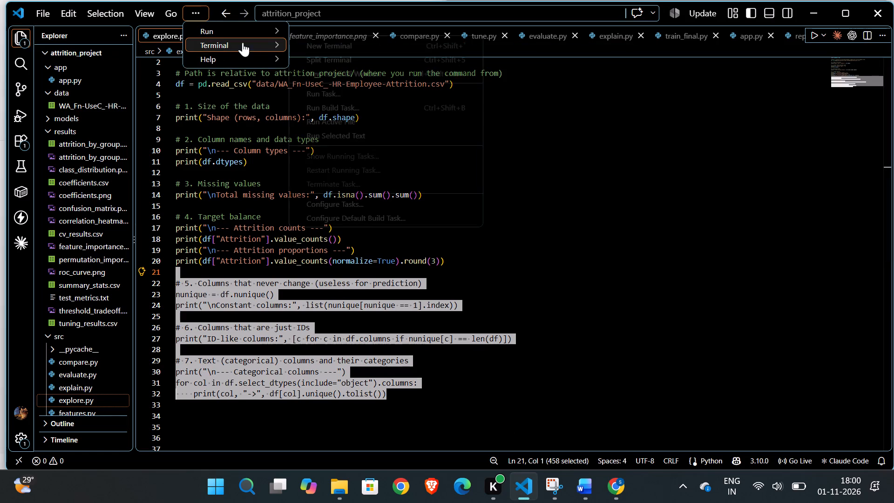
pyautogui.click(340, 47)
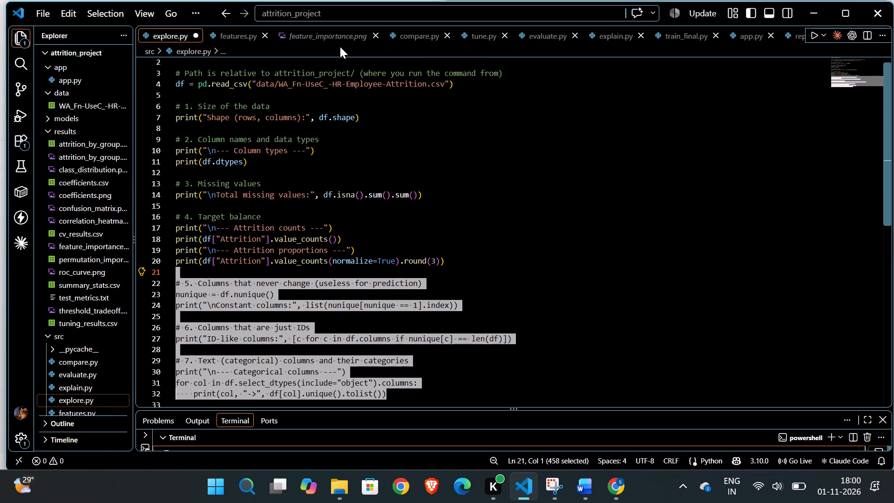
# Enlarge the terminal pane and run "python src/explore.py" to produce the output for section 6.1.
pyautogui.write('py')
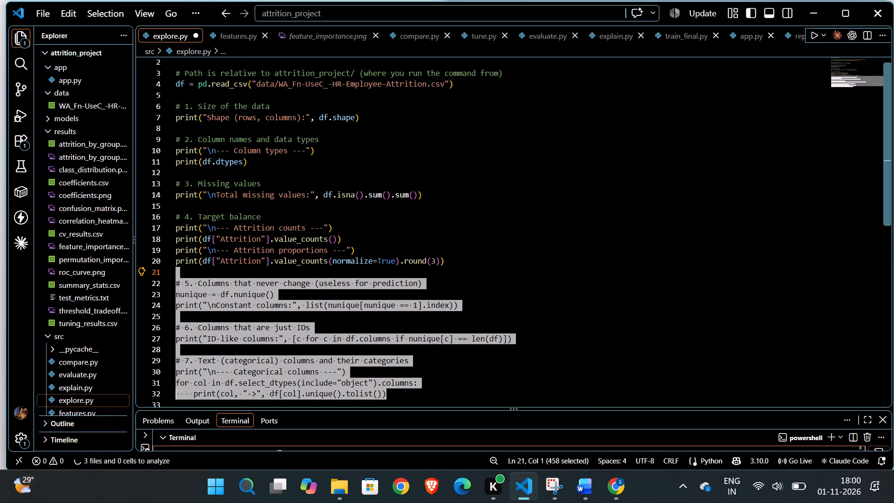
pyautogui.moveTo(446, 409); pyautogui.dragTo(447, 232)
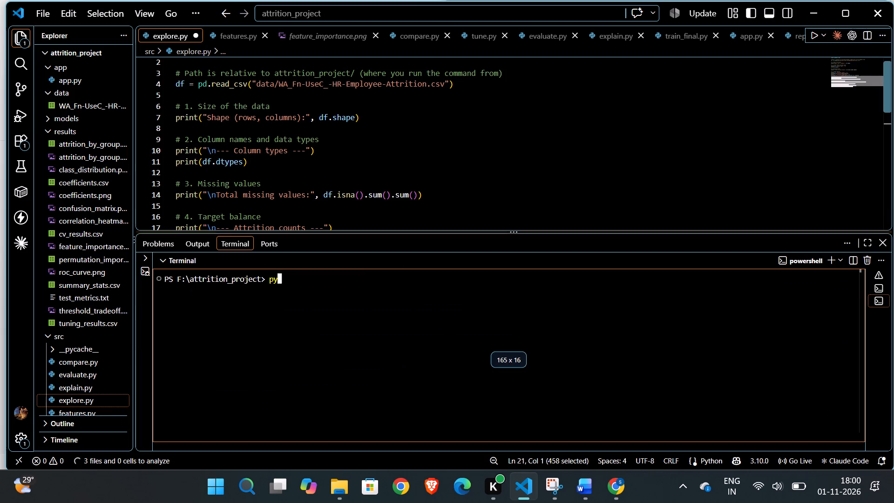
pyautogui.write('thon src/epx')
pyautogui.write('plore')
pyautogui.press('BackSpace')
pyautogui.press('BackSpace')
pyautogui.press('BackSpace')
pyautogui.press('BackSpace')
pyautogui.press('BackSpace')
pyautogui.press('BackSpace')
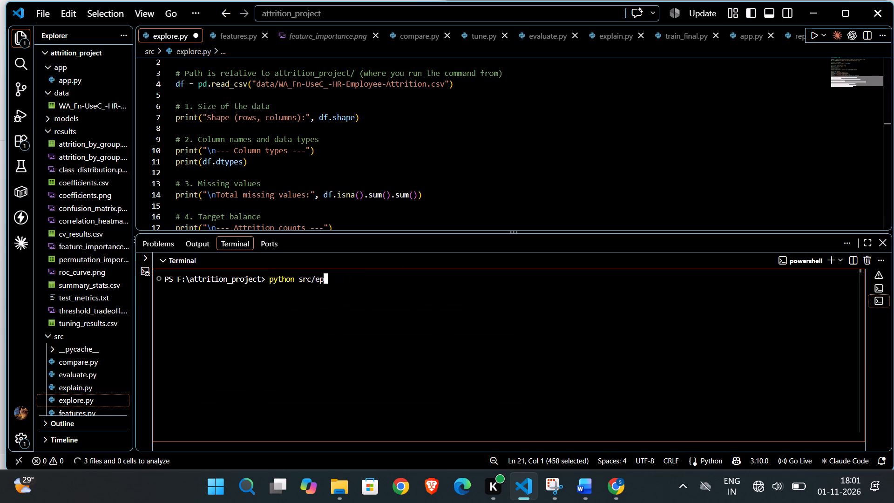
pyautogui.press('BackSpace')
pyautogui.write('xplore.py')
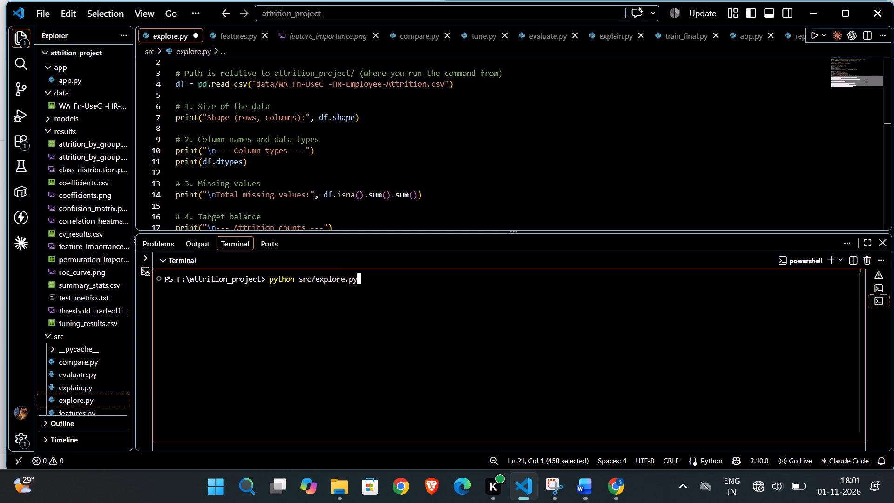
pyautogui.press('Return')
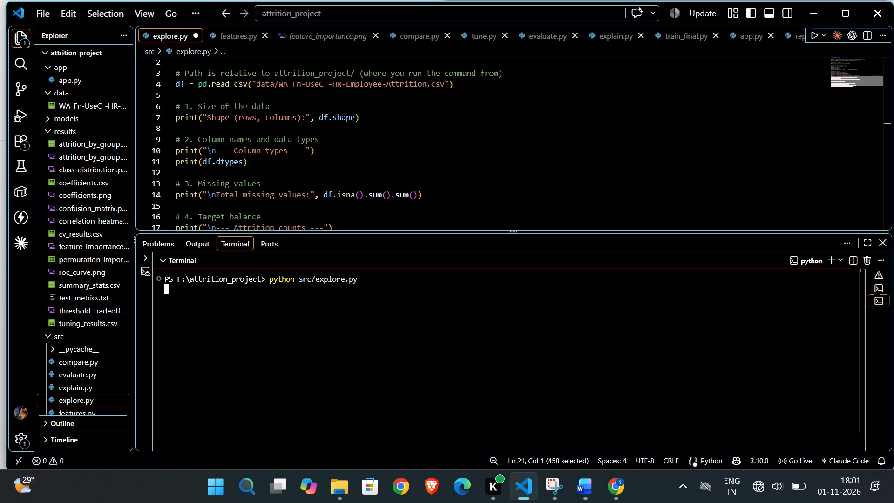
pyautogui.scroll(2, 369, 360)
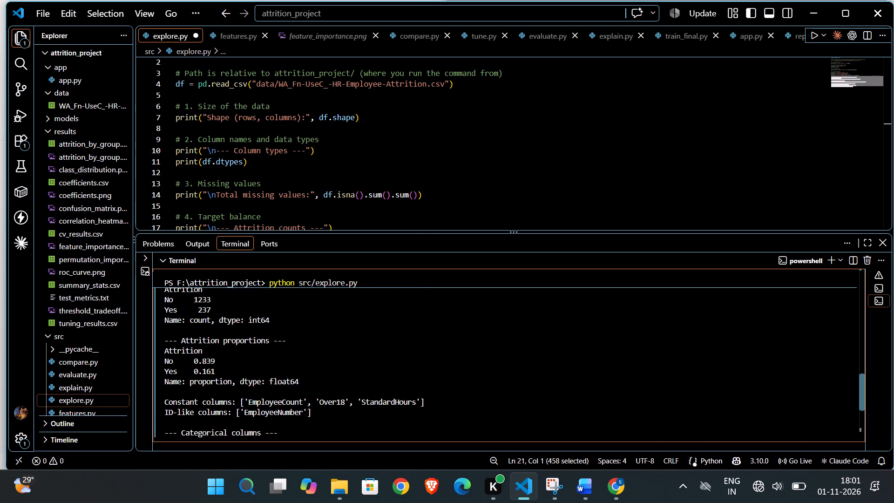
# Enlarge the terminal pane further and review the explore.py output from the dataset shape through the categorical columns.
pyautogui.scroll(4, 369, 360)
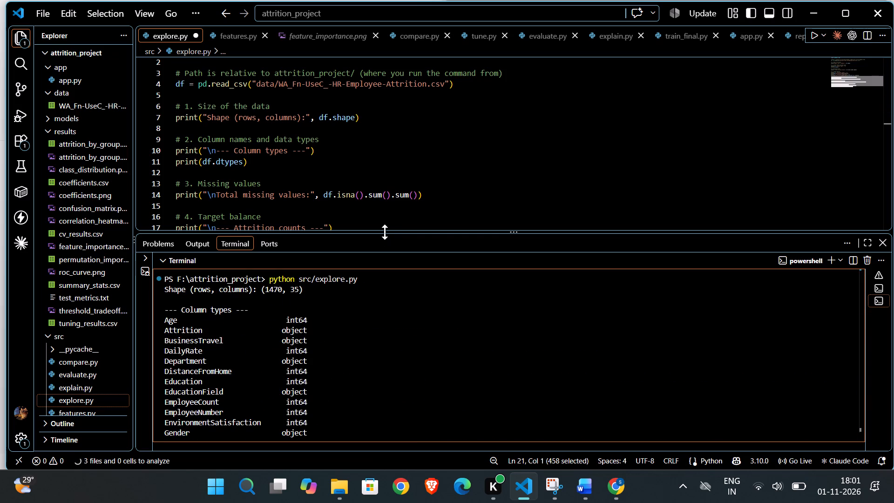
pyautogui.moveTo(385, 232); pyautogui.dragTo(433, 99)
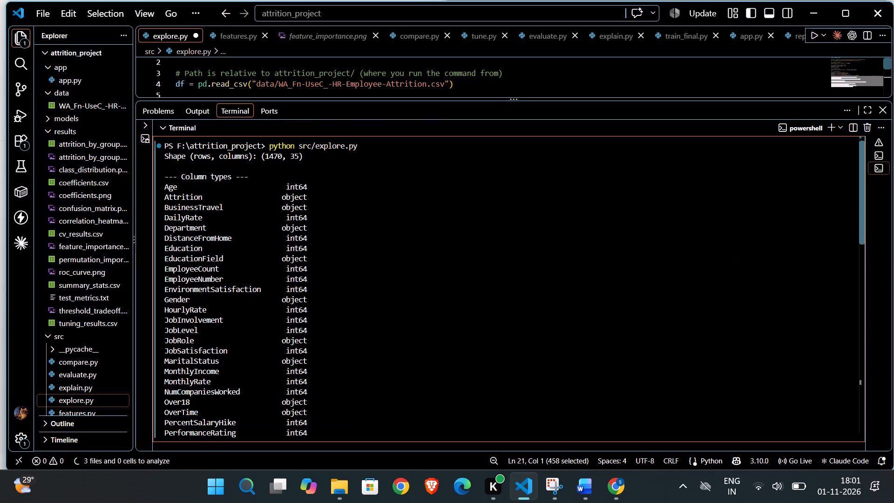
pyautogui.scroll(-4, 423, 306)
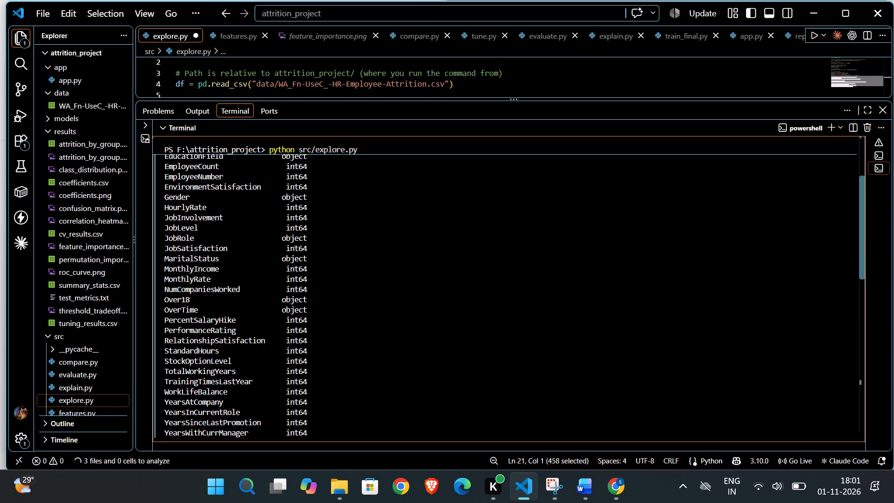
pyautogui.scroll(-3, 423, 306)
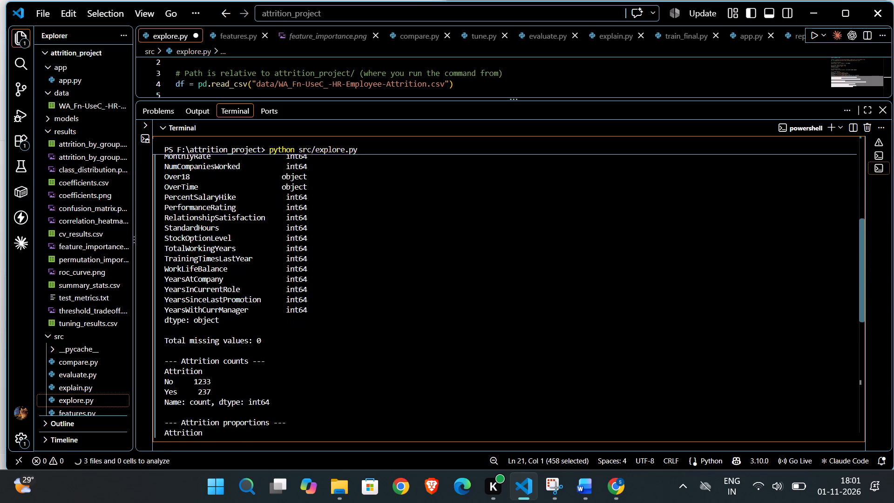
pyautogui.scroll(-3, 410, 279)
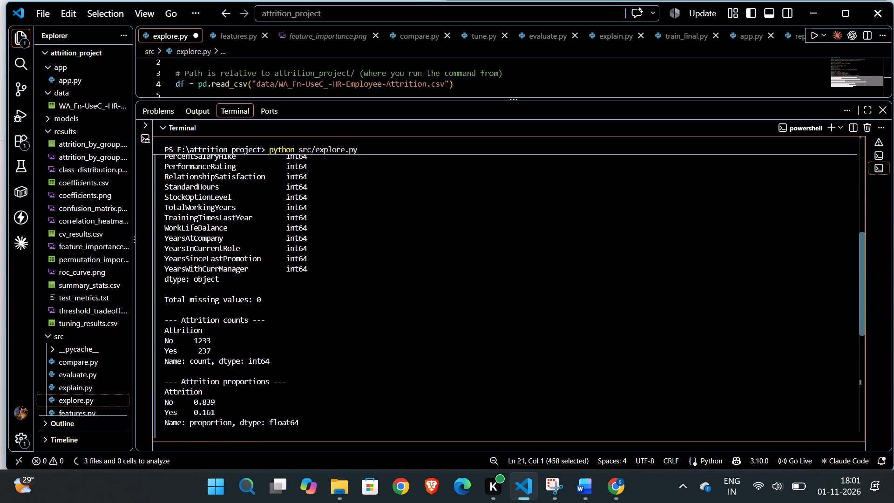
pyautogui.scroll(-2, 410, 279)
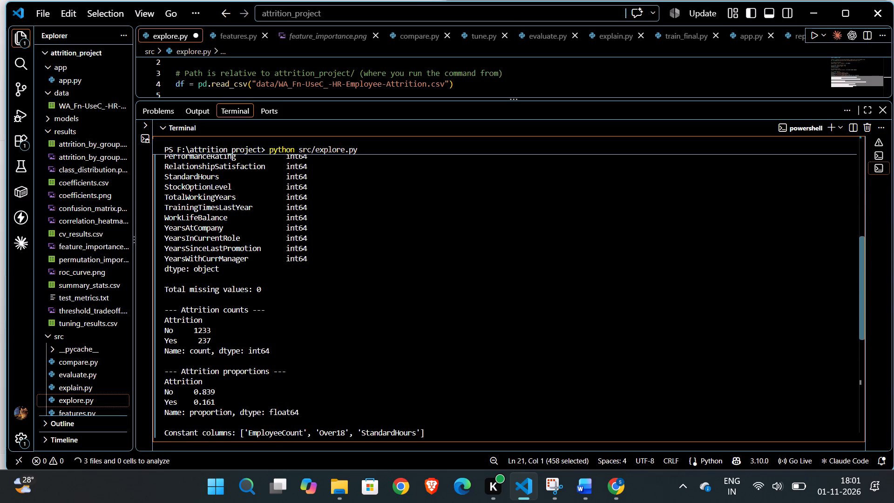
pyautogui.scroll(-2, 410, 279)
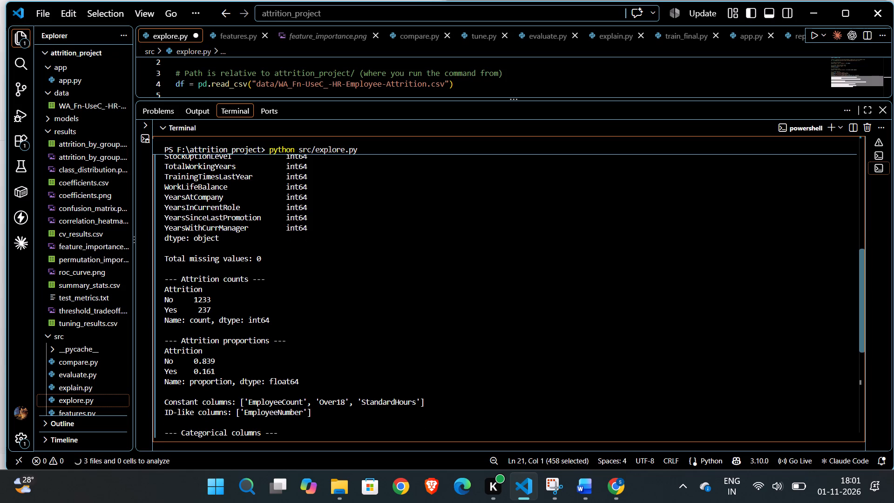
pyautogui.scroll(-1, 410, 279)
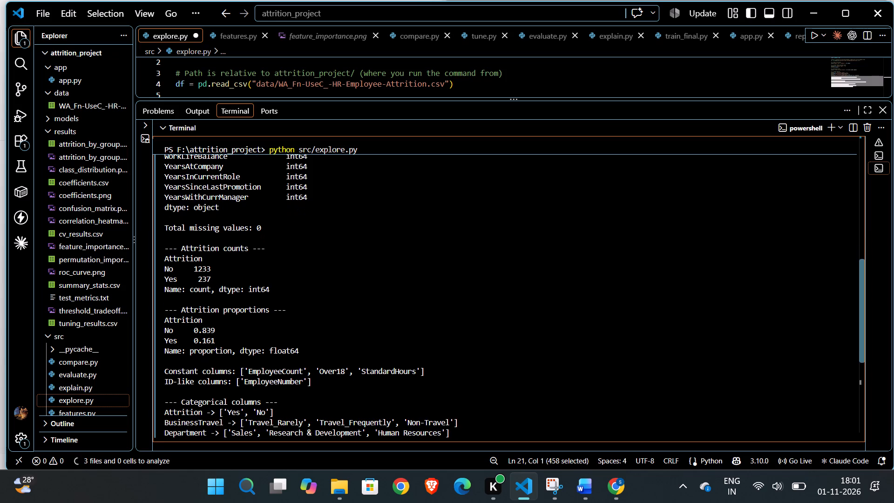
pyautogui.scroll(-1, 410, 279)
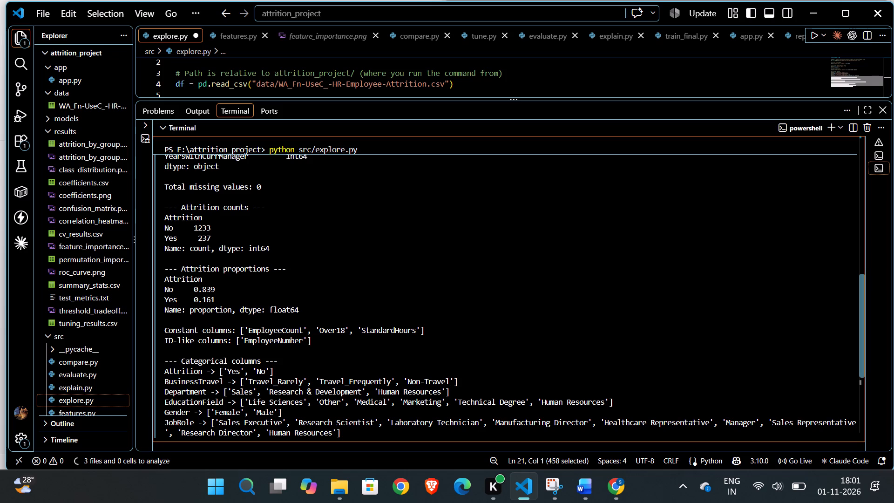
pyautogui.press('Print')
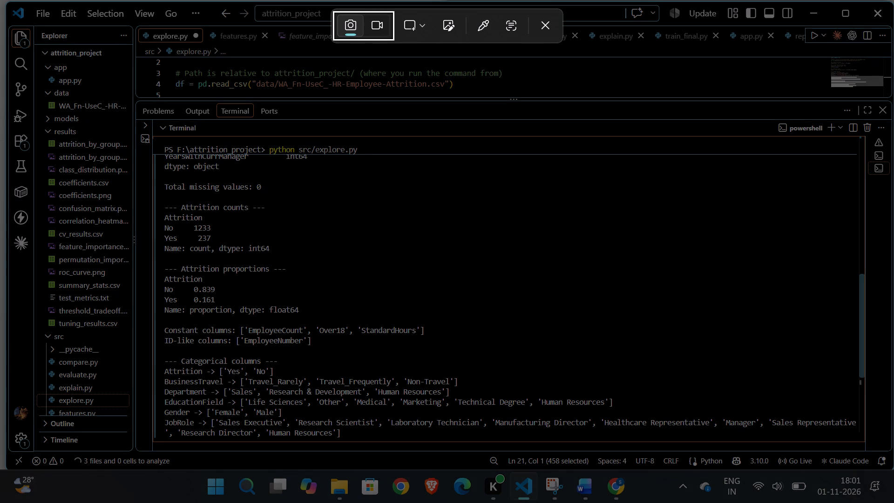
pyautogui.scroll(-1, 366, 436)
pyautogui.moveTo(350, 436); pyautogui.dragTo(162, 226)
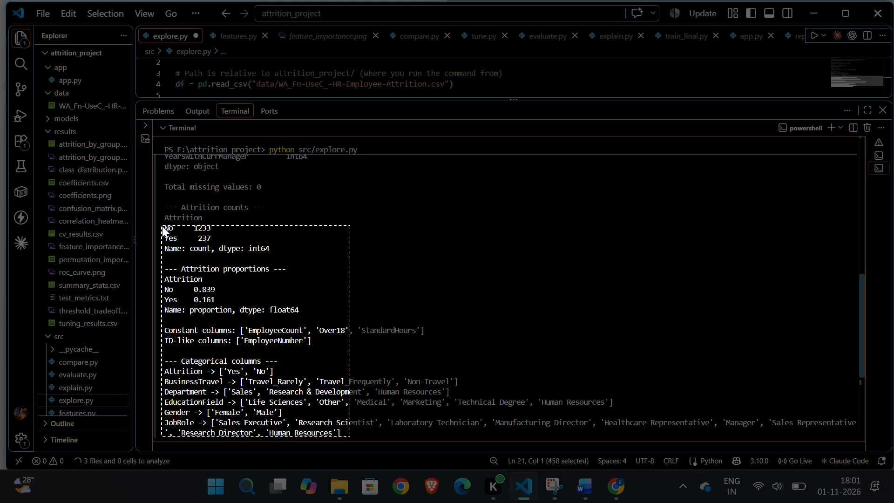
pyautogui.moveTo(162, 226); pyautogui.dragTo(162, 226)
# Snip the full-width terminal output from "Total missing values" through the JobRole categories and switch to the Word report.
pyautogui.press('Print')
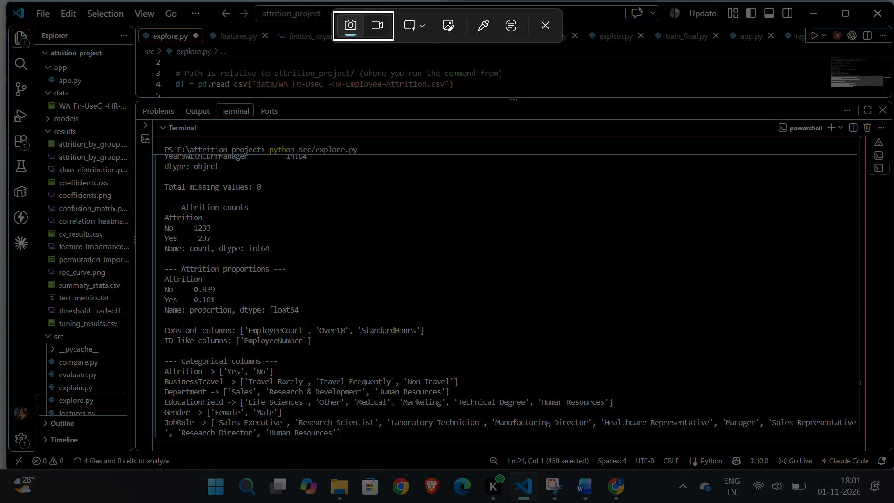
pyautogui.moveTo(160, 438); pyautogui.dragTo(631, 296)
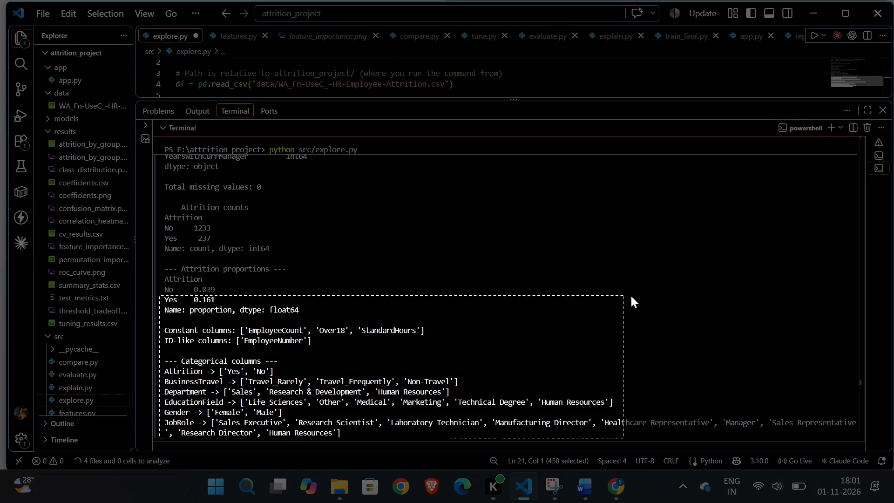
pyautogui.moveTo(631, 296); pyautogui.dragTo(879, 204)
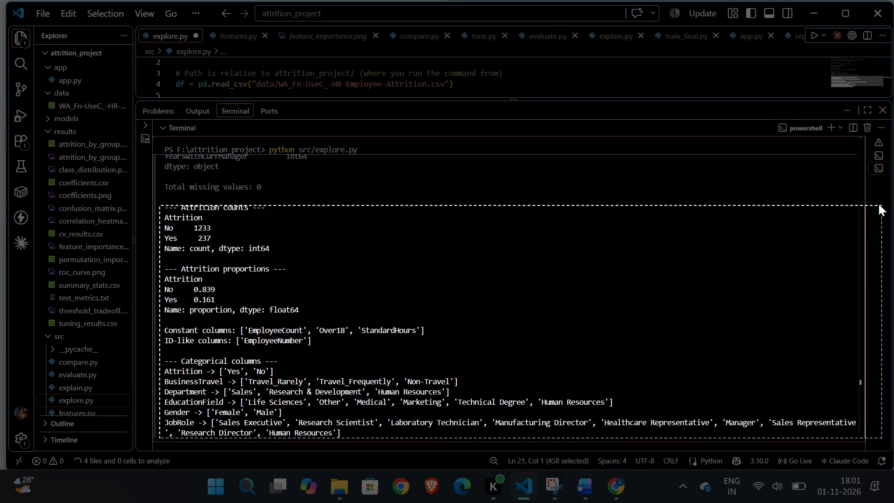
pyautogui.moveTo(879, 204); pyautogui.dragTo(856, 184)
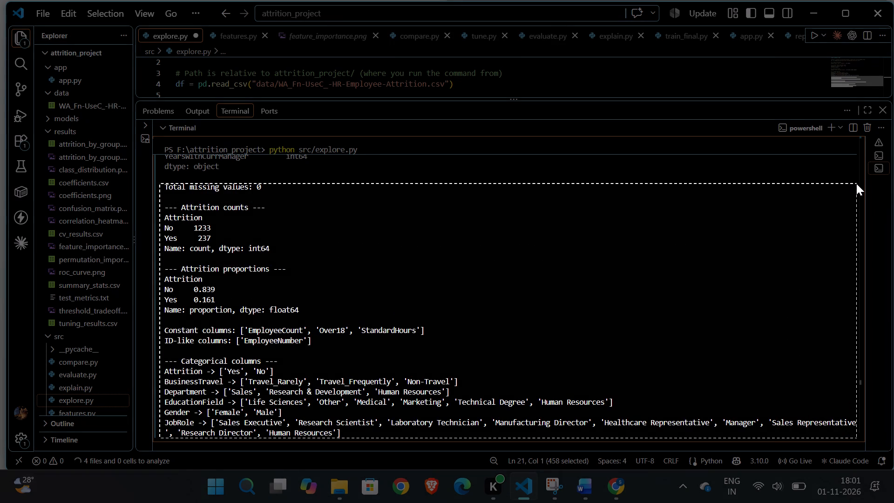
pyautogui.moveTo(856, 184); pyautogui.dragTo(857, 171)
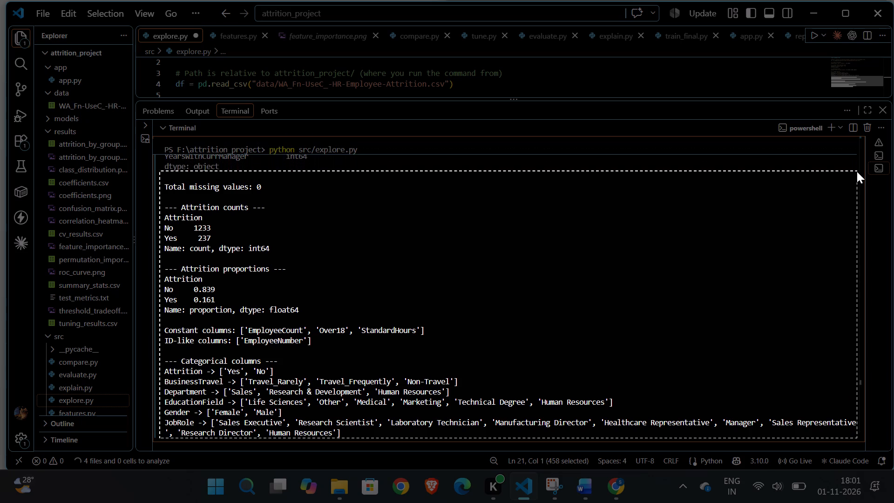
pyautogui.moveTo(857, 171); pyautogui.dragTo(860, 171)
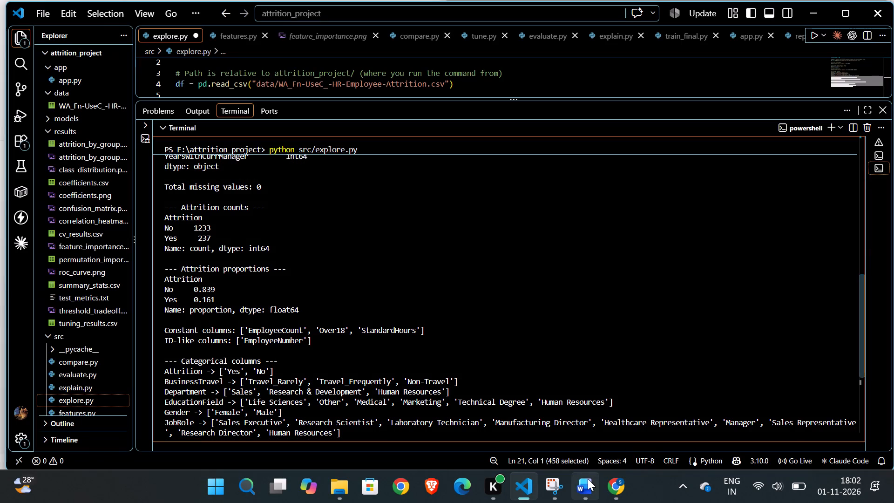
pyautogui.click(588, 479)
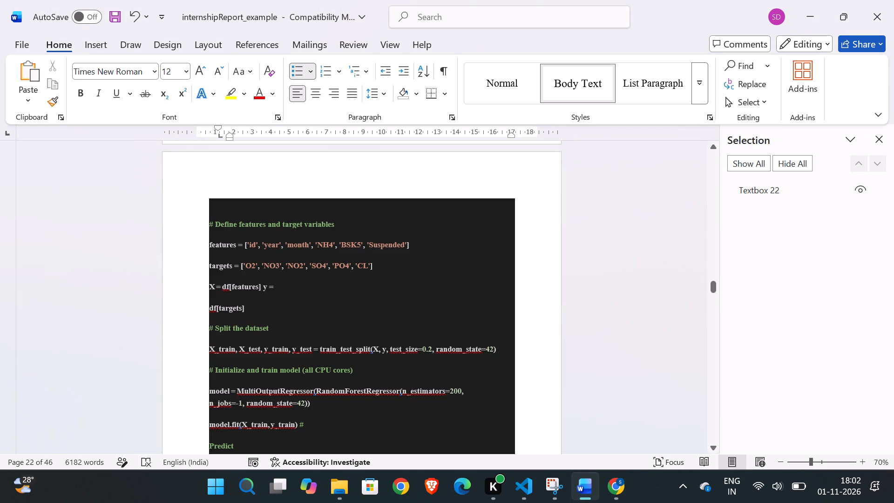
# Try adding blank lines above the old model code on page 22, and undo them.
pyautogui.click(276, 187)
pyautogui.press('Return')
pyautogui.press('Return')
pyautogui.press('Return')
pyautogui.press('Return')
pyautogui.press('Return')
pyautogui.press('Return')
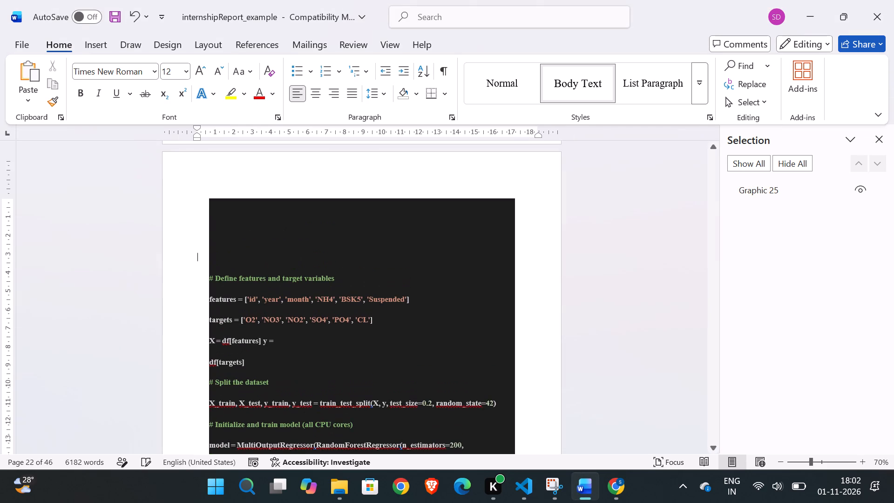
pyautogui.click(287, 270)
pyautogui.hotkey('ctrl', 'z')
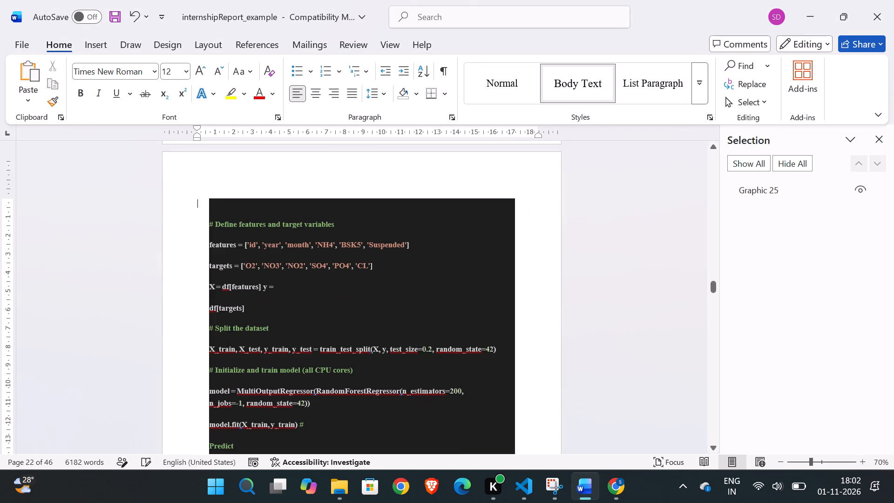
# Shrink page 22's dark code background from its top edge down to just below the "# Initialize and train model" line.
pyautogui.click(342, 202)
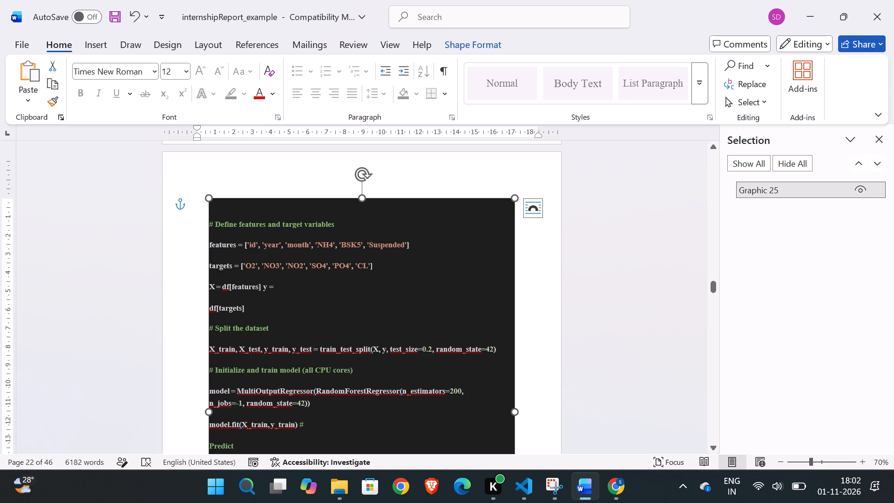
pyautogui.moveTo(365, 198); pyautogui.dragTo(348, 378)
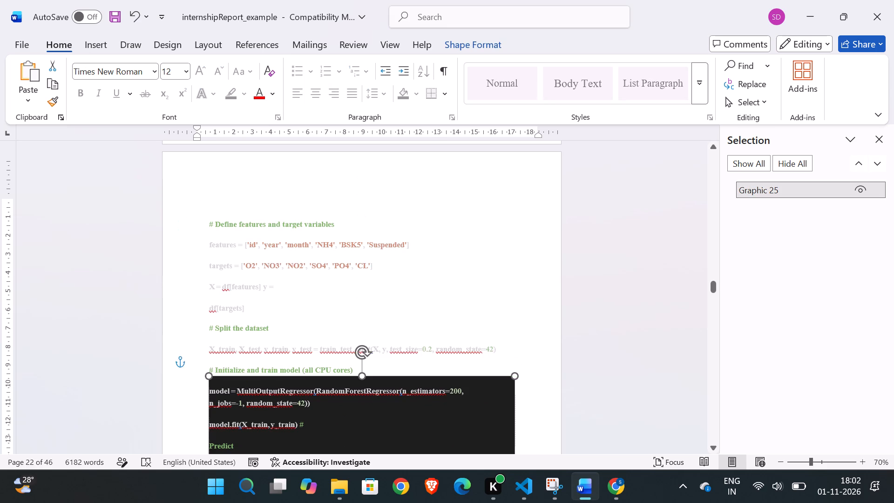
pyautogui.moveTo(348, 378); pyautogui.dragTo(351, 391)
# Delete page 22's old code lines from "# Define features and target variables" through "# Initialize and train model (all CPU cores)".
pyautogui.scroll(1, 344, 233)
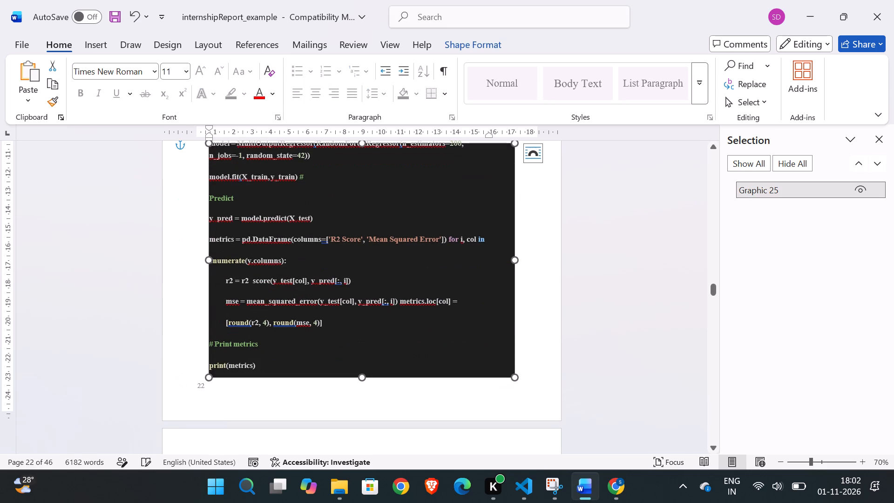
pyautogui.scroll(1, 344, 233)
pyautogui.scroll(1, 565, 245)
pyautogui.click(372, 329)
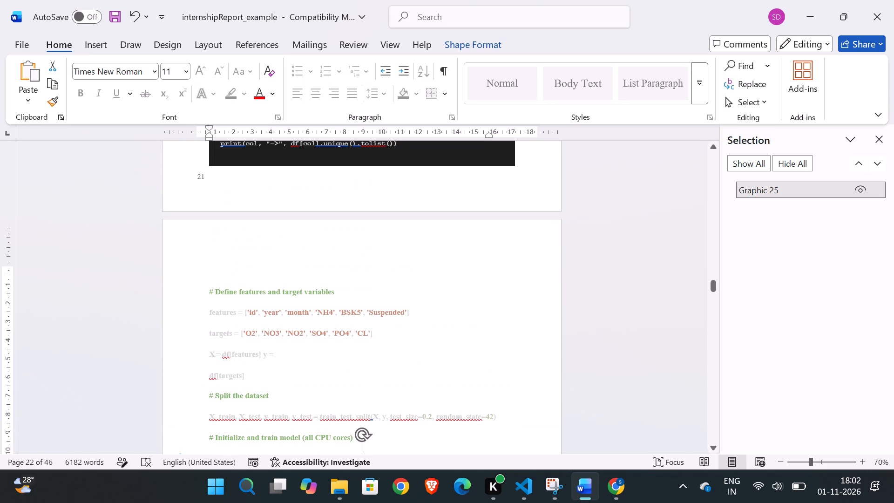
pyautogui.scroll(-1, 372, 329)
pyautogui.moveTo(352, 438); pyautogui.dragTo(204, 289)
pyautogui.press('BackSpace')
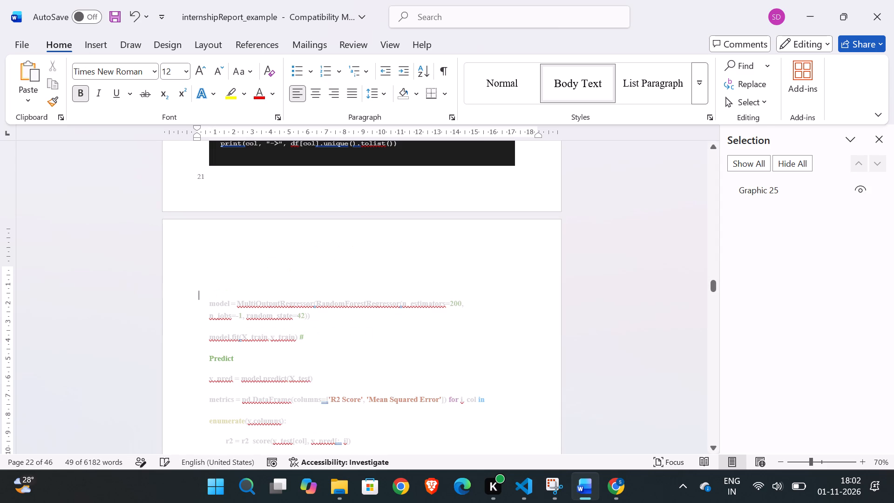
# Add two blank lines above the remaining page 22 code and paste the explore.py terminal screenshot there.
pyautogui.press('Return')
pyautogui.press('Return')
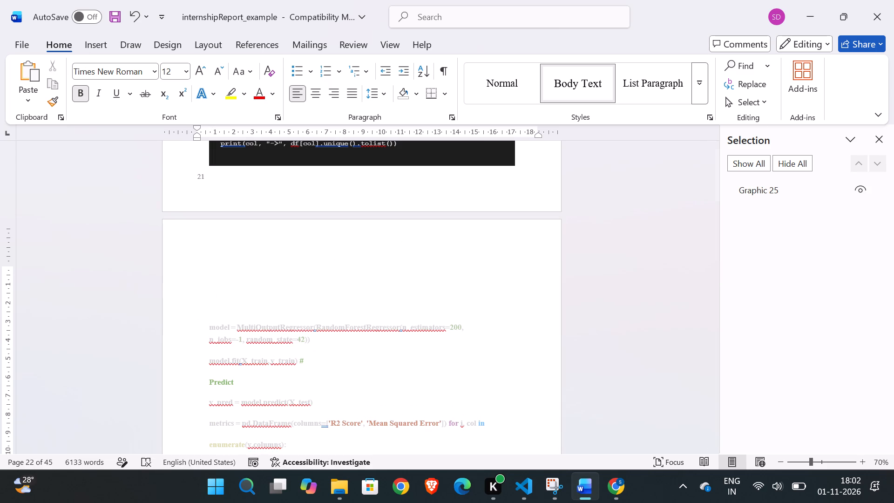
pyautogui.click(217, 305)
pyautogui.hotkey('ctrl', 'v')
pyautogui.scroll(-1, 339, 355)
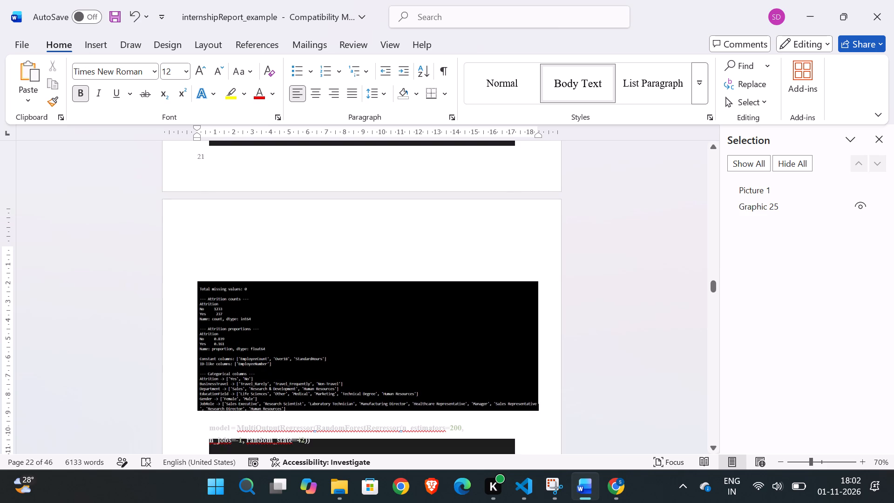
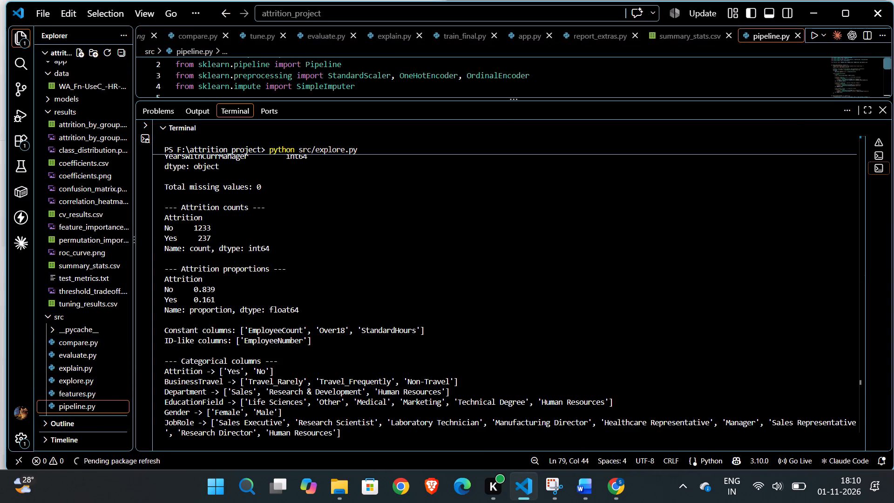
pyautogui.moveTo(464, 100); pyautogui.dragTo(393, 381)
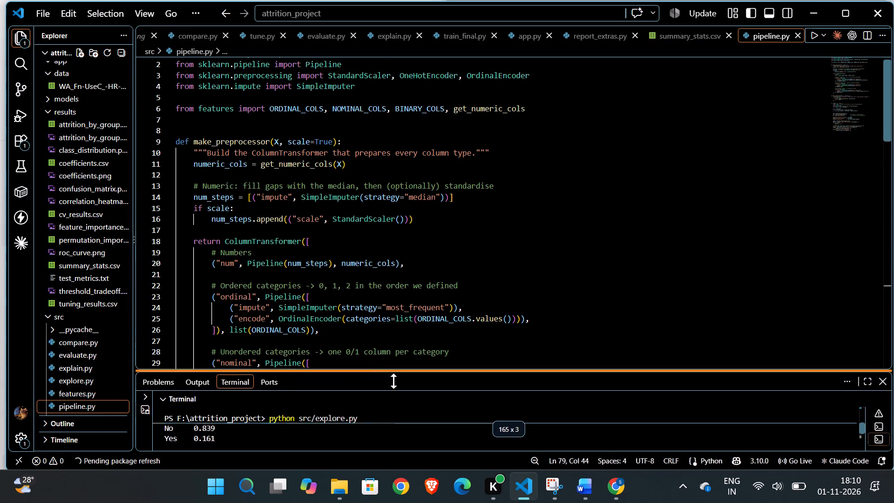
pyautogui.moveTo(393, 381); pyautogui.dragTo(392, 388)
pyautogui.scroll(-3, 481, 222)
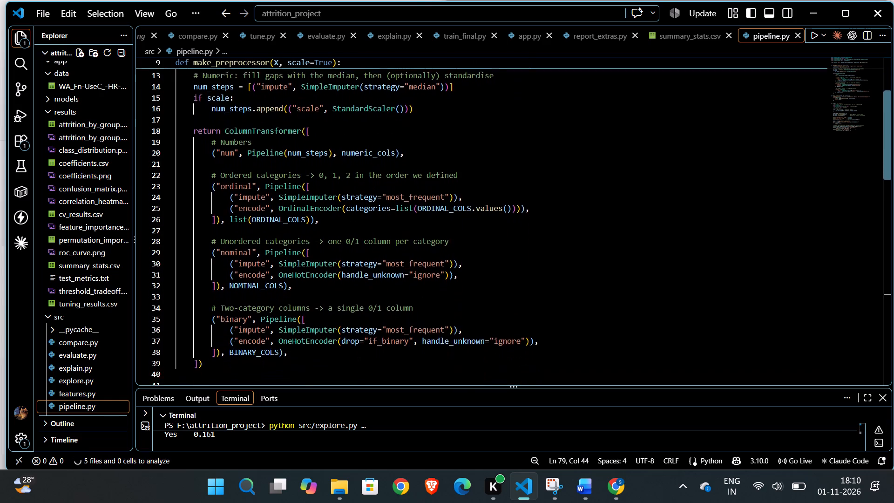
pyautogui.scroll(-2, 481, 222)
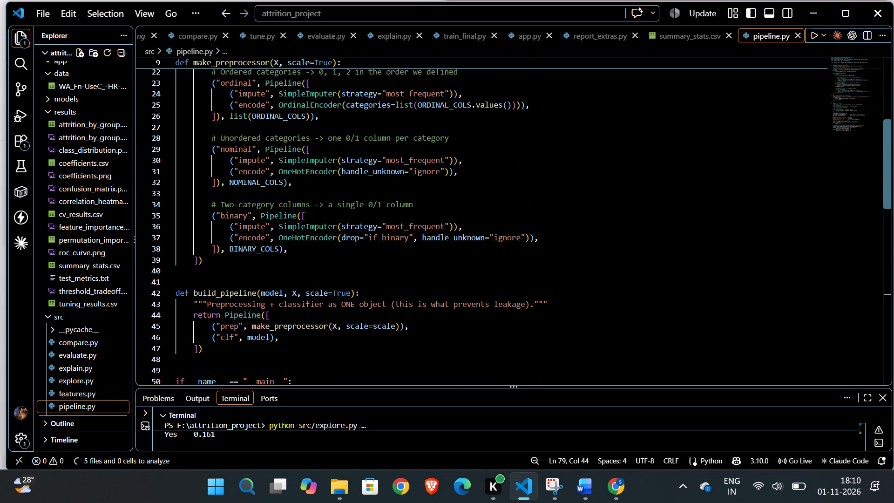
pyautogui.moveTo(212, 348); pyautogui.dragTo(186, 63)
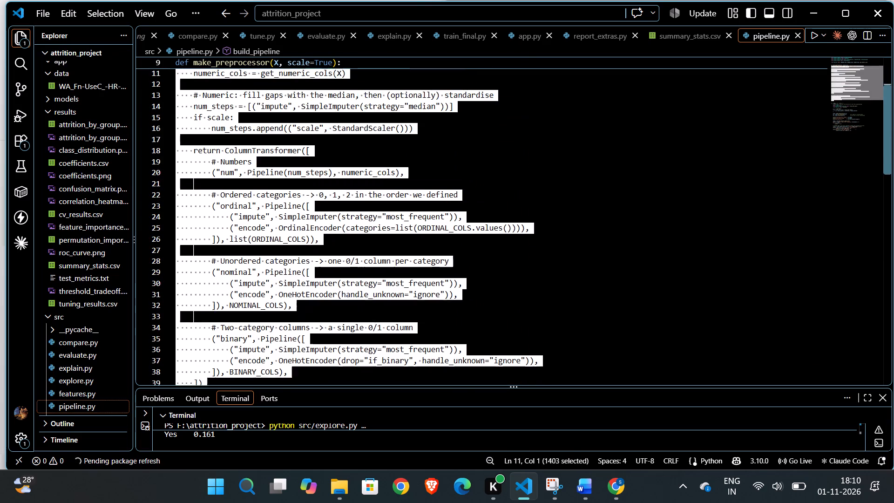
pyautogui.moveTo(186, 63); pyautogui.dragTo(175, 76)
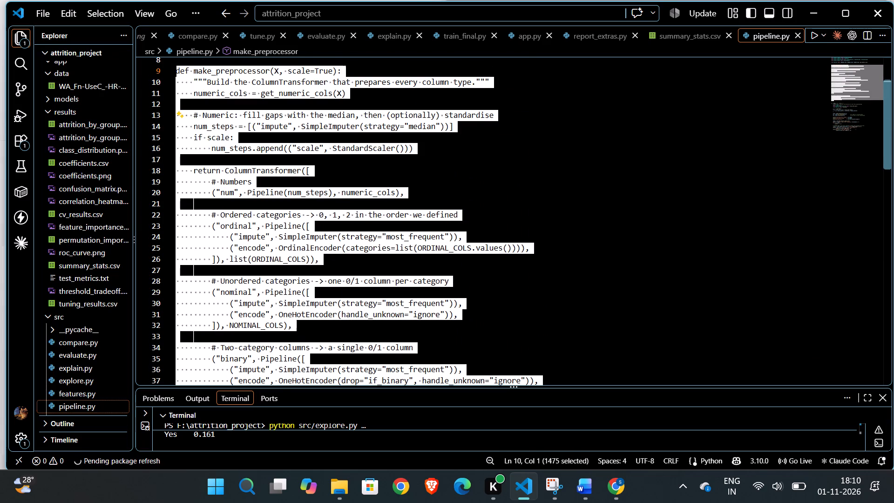
pyautogui.moveTo(175, 76); pyautogui.dragTo(175, 75)
pyautogui.hotkey('ctrl', 'c')
pyautogui.hotkey('ctrl', 'c')
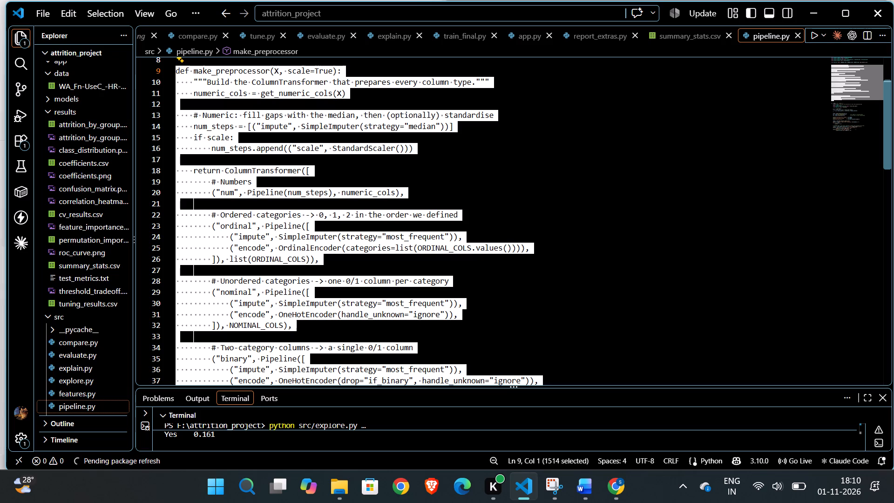
# In the Word report, delete the old MultiOutputRegressor model definition below the explore.py output image on page 22.
pyautogui.click(576, 488)
pyautogui.scroll(-1, 446, 327)
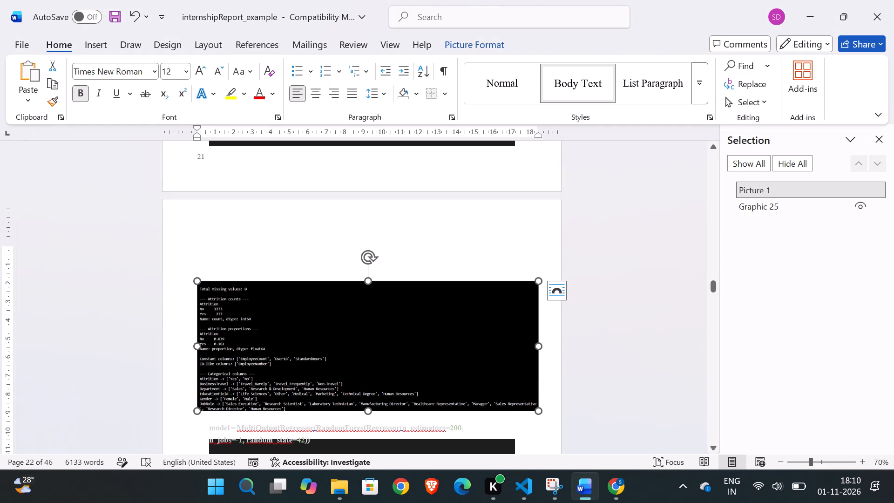
pyautogui.scroll(-2, 446, 327)
pyautogui.scroll(-1, 410, 414)
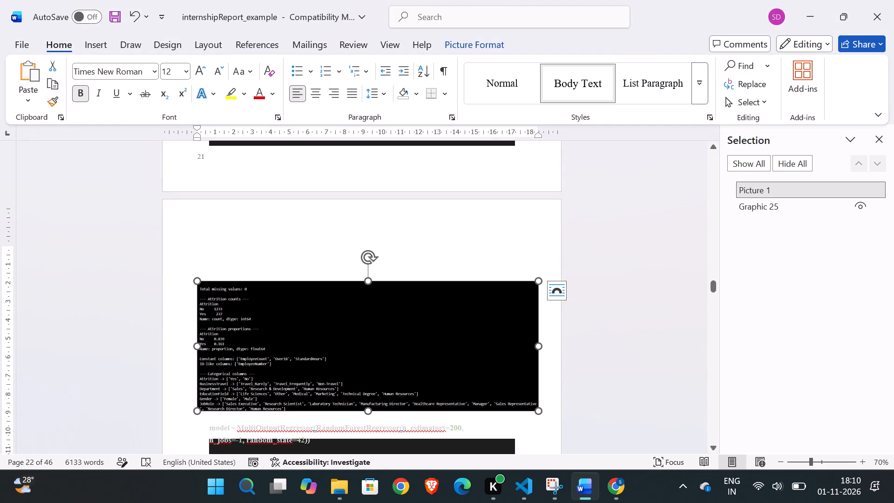
pyautogui.click(380, 426)
pyautogui.moveTo(313, 440); pyautogui.dragTo(228, 428)
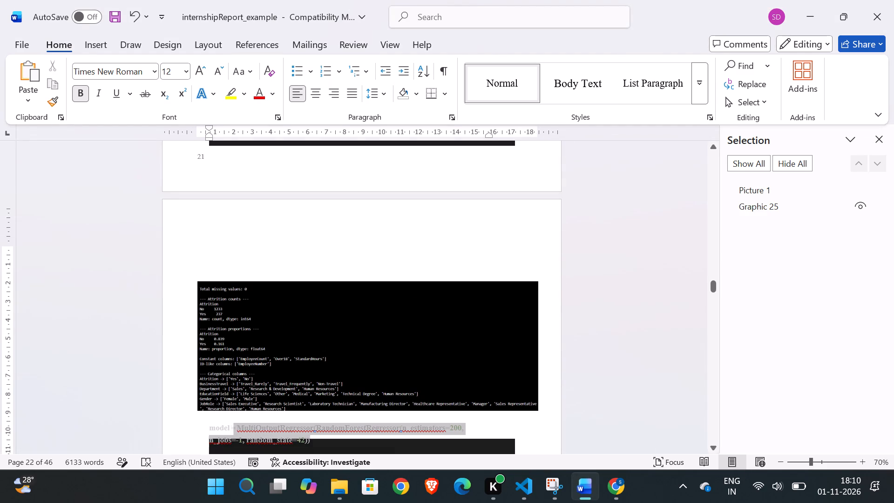
pyautogui.moveTo(228, 428); pyautogui.dragTo(212, 428)
pyautogui.press('BackSpace')
# Delete the remaining old code on page 22, from the model.fit line through the R² plot's plt.figure line.
pyautogui.scroll(-1, 329, 431)
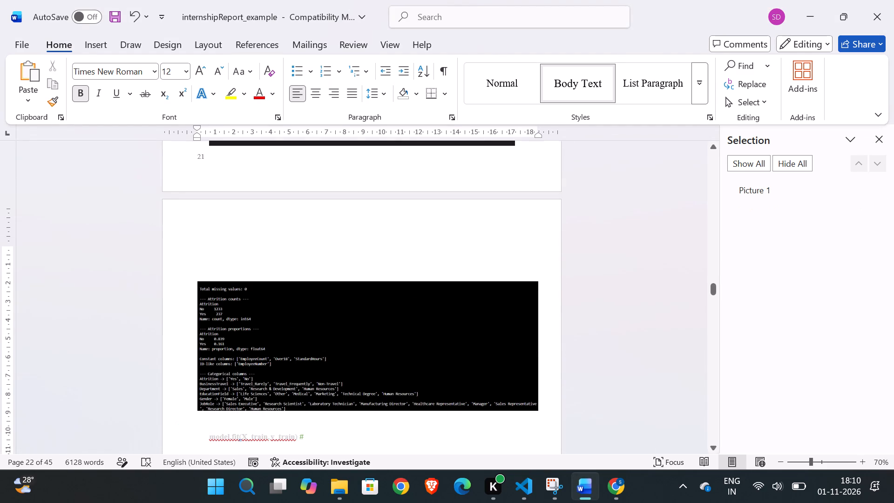
pyautogui.scroll(-1, 329, 431)
pyautogui.scroll(-2, 344, 376)
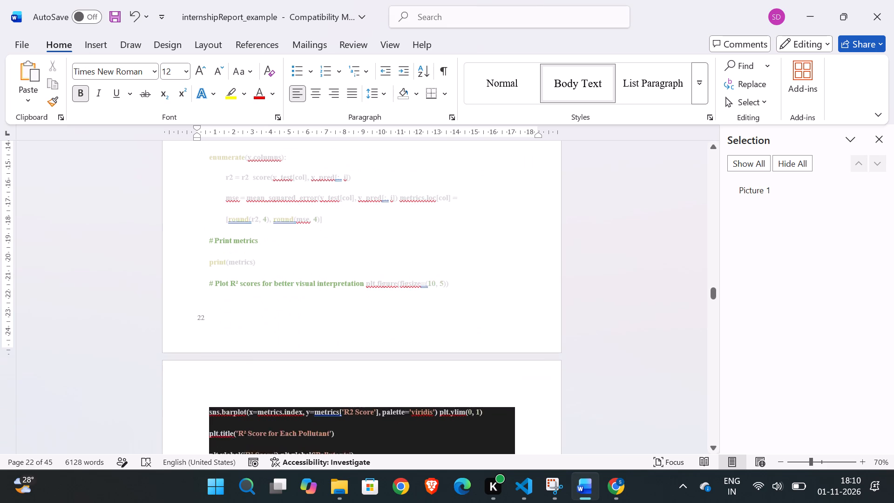
pyautogui.scroll(1, 344, 376)
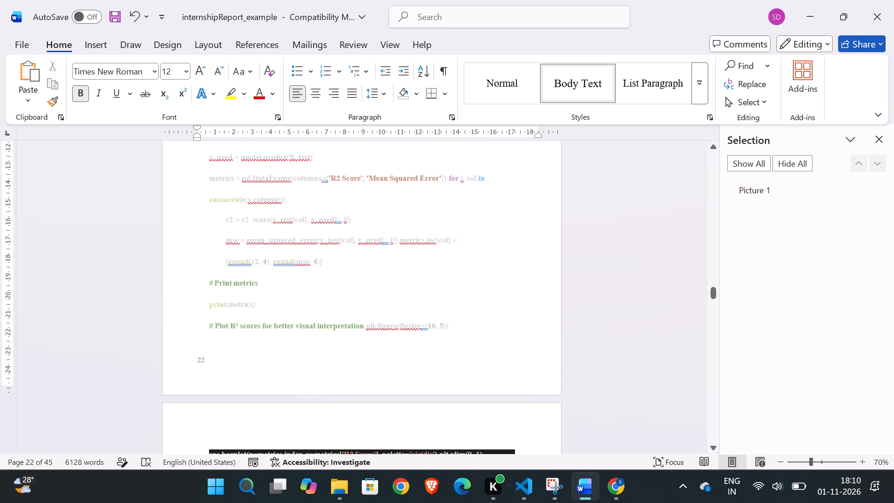
pyautogui.moveTo(453, 321); pyautogui.dragTo(216, 136)
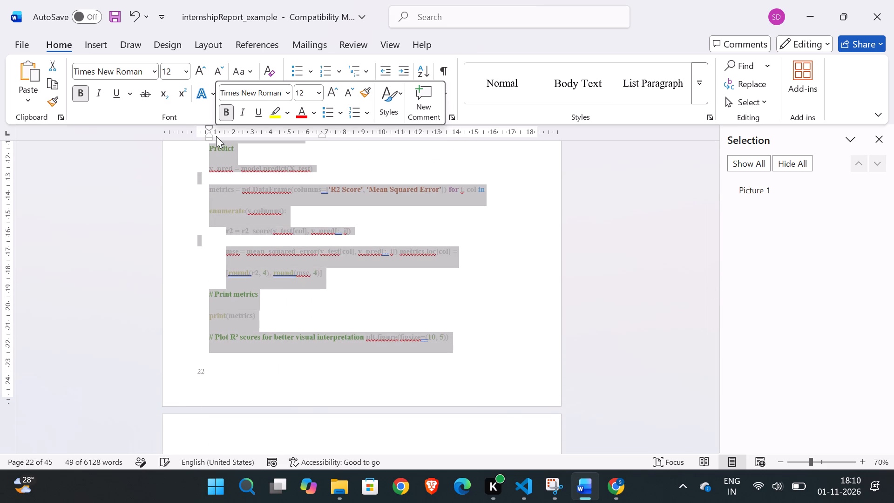
pyautogui.press('BackSpace')
pyautogui.scroll(1, 285, 263)
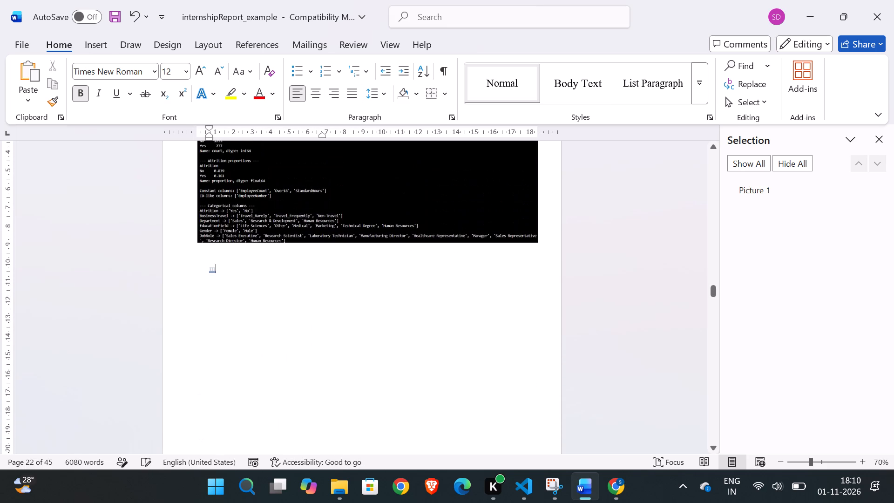
pyautogui.press('BackSpace')
# Paste the copied make_preprocessor and build_pipeline code below the explore.py output image.
pyautogui.hotkey('ctrl', 'v')
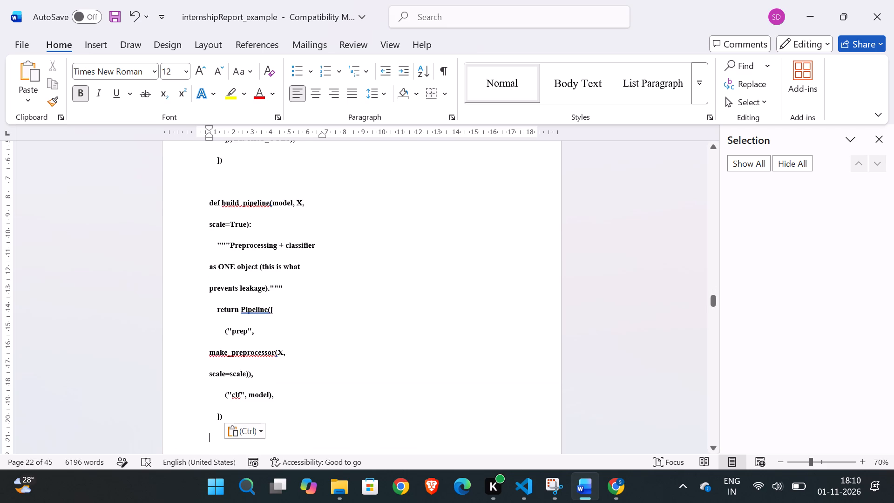
# Undo the paste of the make_preprocessor and build_pipeline code below the explore.py output image.
pyautogui.moveTo(318, 135); pyautogui.dragTo(324, 135)
pyautogui.moveTo(324, 135); pyautogui.dragTo(333, 135)
pyautogui.hotkey('ctrl', 'z')
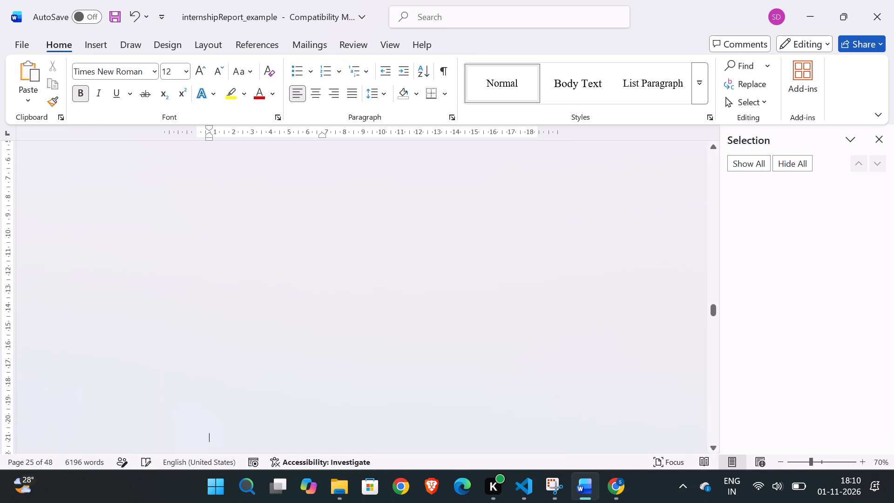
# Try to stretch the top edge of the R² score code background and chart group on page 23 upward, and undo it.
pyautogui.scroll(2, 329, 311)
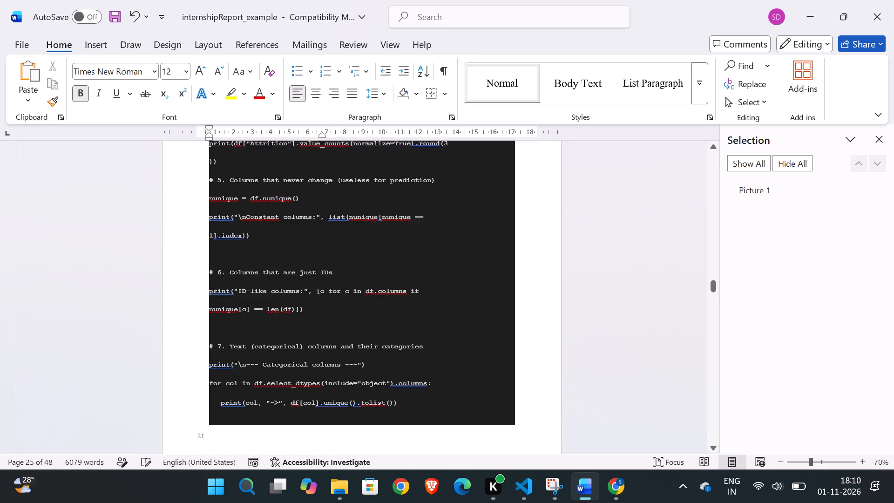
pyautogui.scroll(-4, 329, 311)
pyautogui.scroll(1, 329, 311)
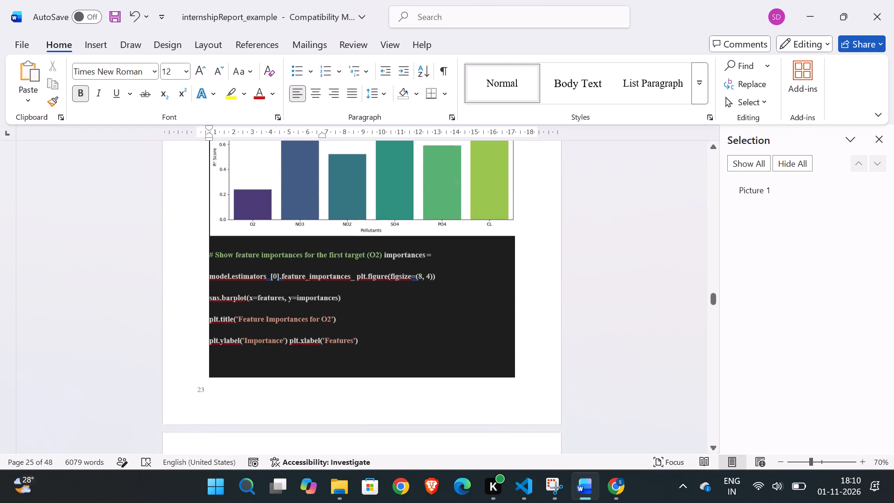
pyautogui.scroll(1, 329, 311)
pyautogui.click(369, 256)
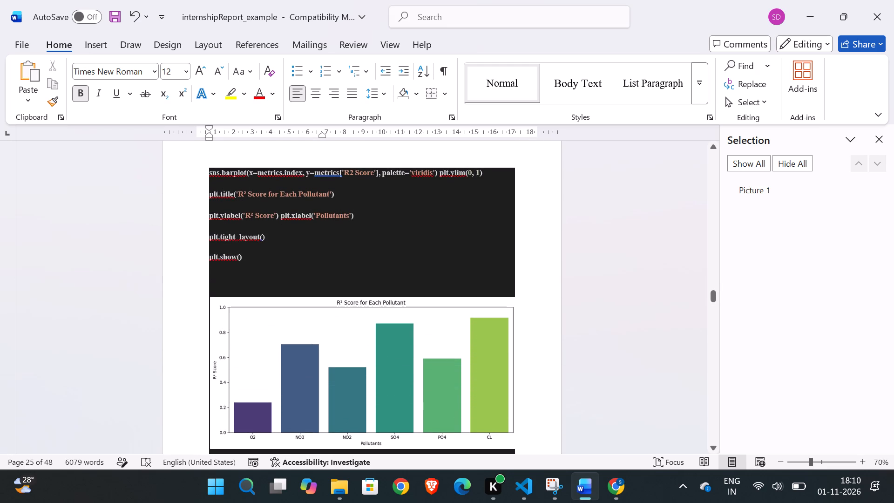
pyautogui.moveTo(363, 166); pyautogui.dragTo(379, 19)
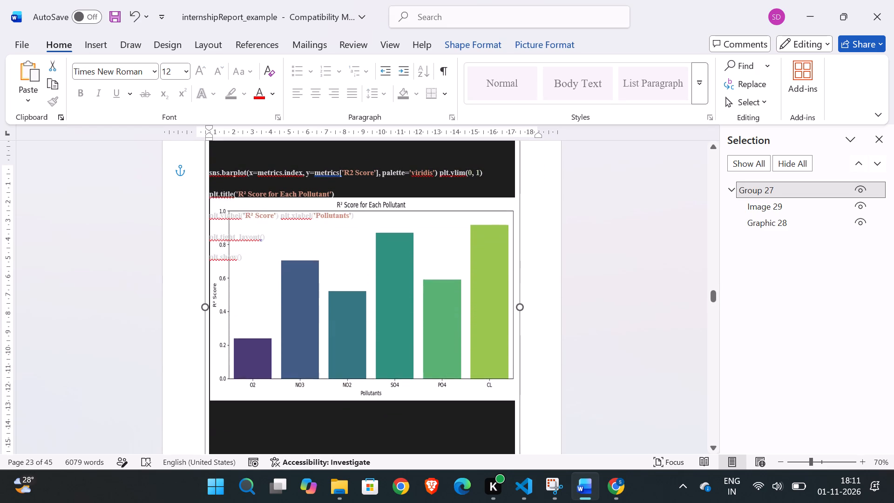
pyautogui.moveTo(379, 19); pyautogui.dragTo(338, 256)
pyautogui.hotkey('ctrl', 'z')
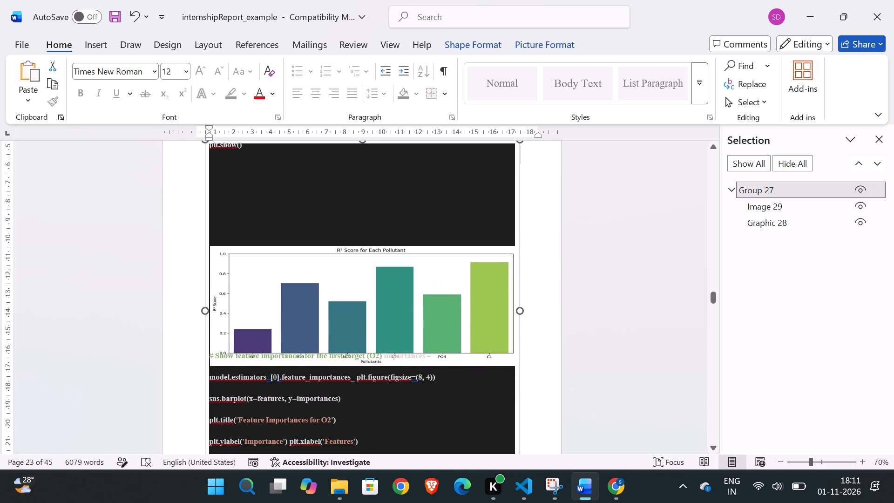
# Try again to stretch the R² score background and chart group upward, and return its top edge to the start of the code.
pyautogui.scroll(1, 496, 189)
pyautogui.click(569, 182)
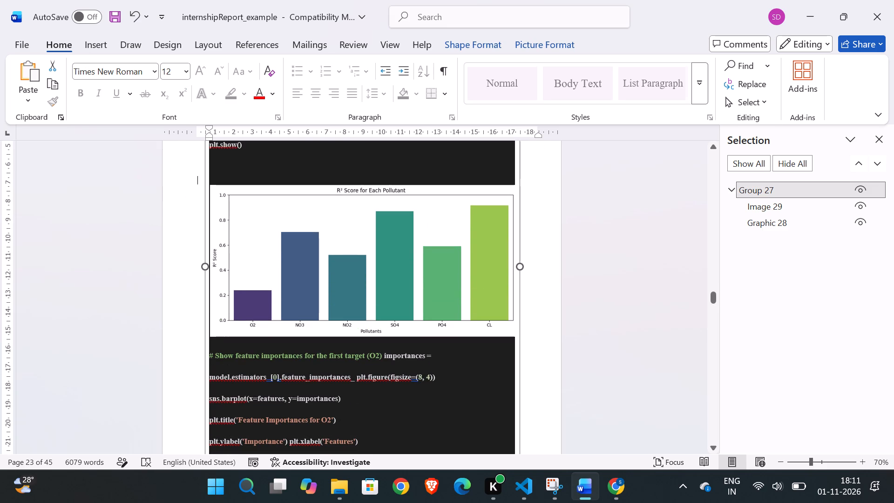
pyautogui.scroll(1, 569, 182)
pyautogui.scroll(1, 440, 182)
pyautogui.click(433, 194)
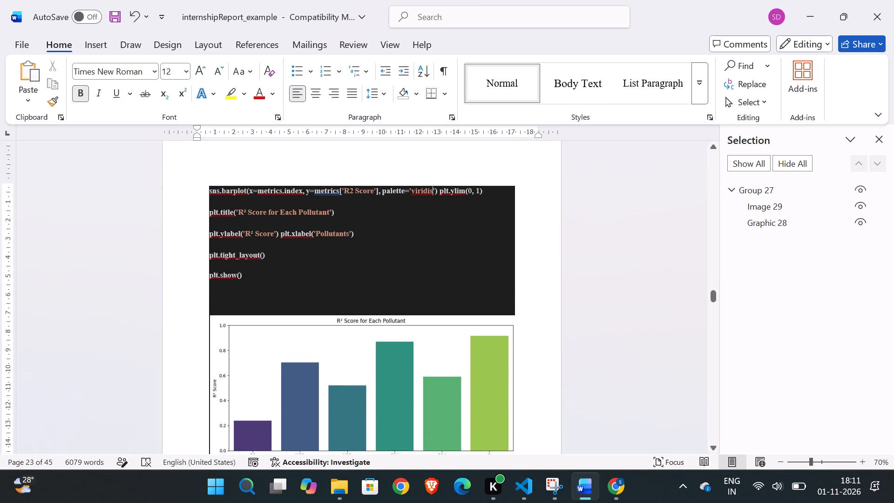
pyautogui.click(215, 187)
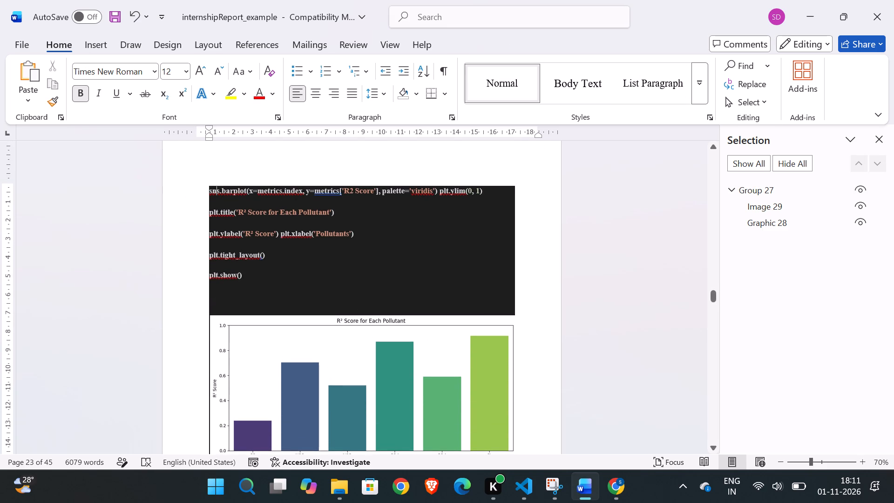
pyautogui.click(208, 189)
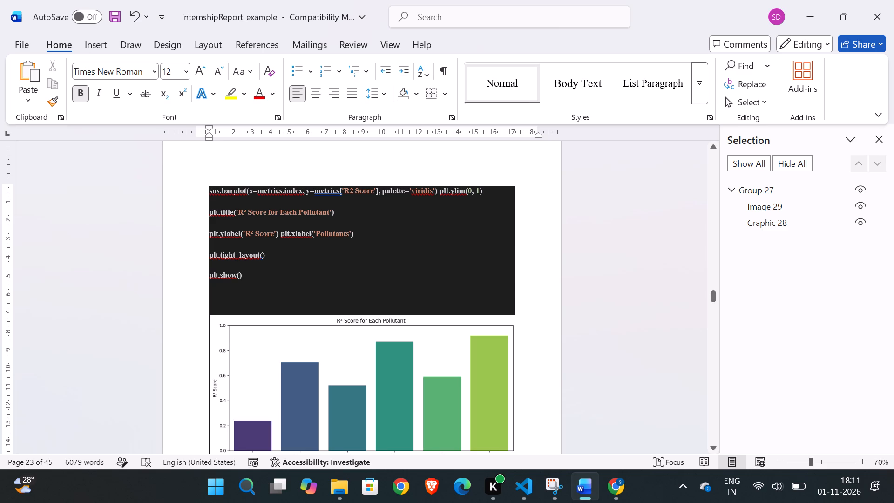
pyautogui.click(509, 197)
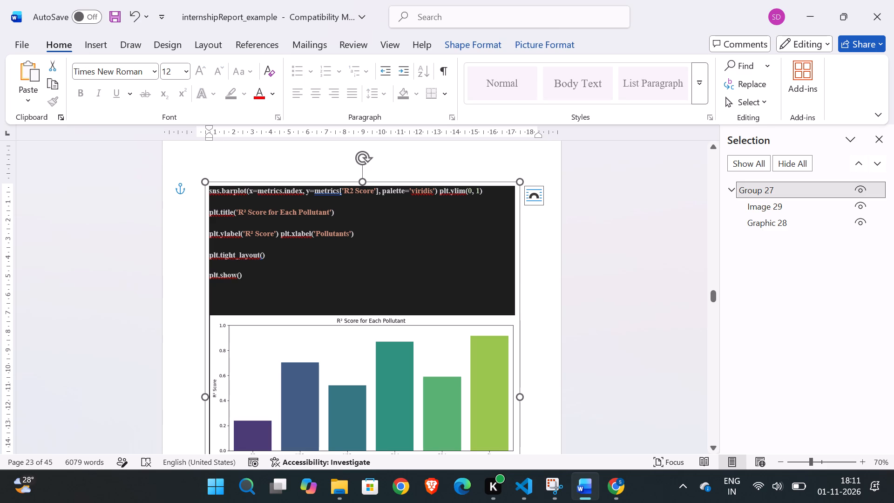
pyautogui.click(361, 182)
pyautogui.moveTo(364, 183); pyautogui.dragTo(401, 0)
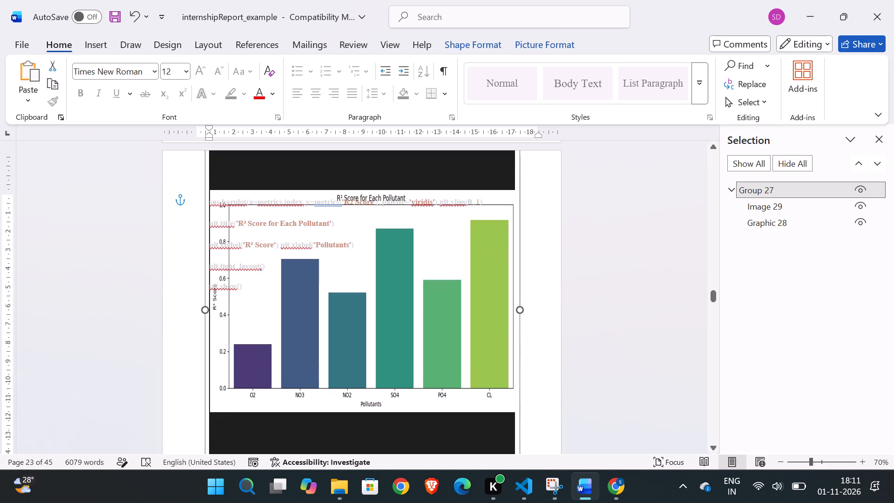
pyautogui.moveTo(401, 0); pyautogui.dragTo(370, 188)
# Delete the R² Score for Each Pollutant bar chart from the group on page 23, keeping the dark background shape.
pyautogui.click(373, 335)
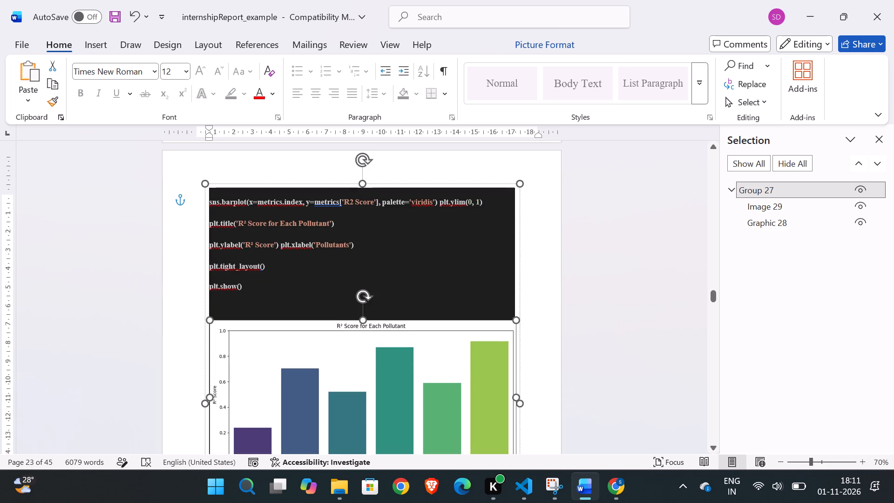
pyautogui.press('BackSpace')
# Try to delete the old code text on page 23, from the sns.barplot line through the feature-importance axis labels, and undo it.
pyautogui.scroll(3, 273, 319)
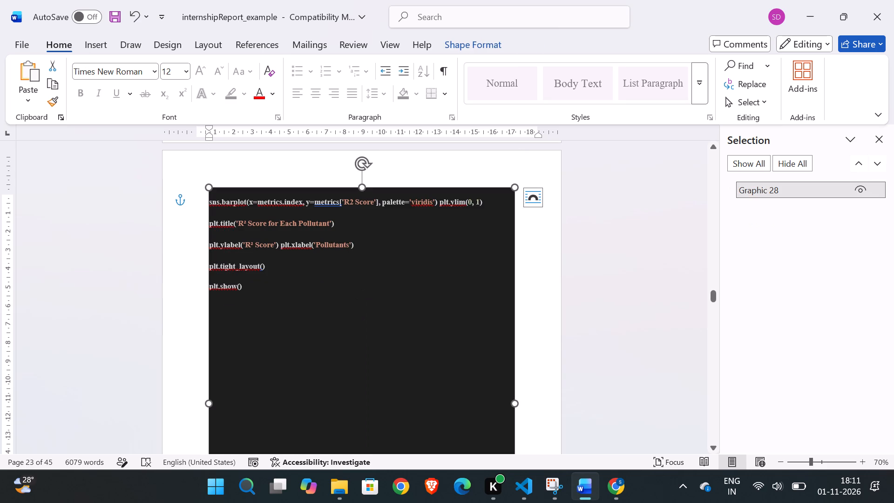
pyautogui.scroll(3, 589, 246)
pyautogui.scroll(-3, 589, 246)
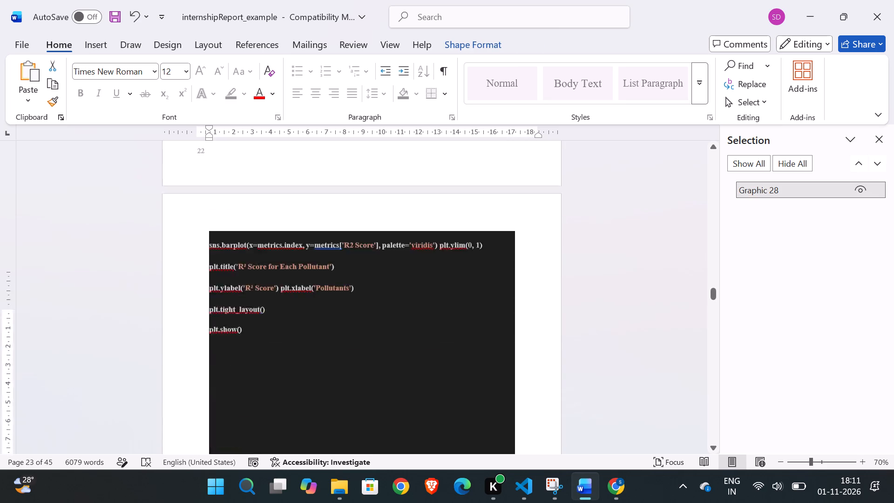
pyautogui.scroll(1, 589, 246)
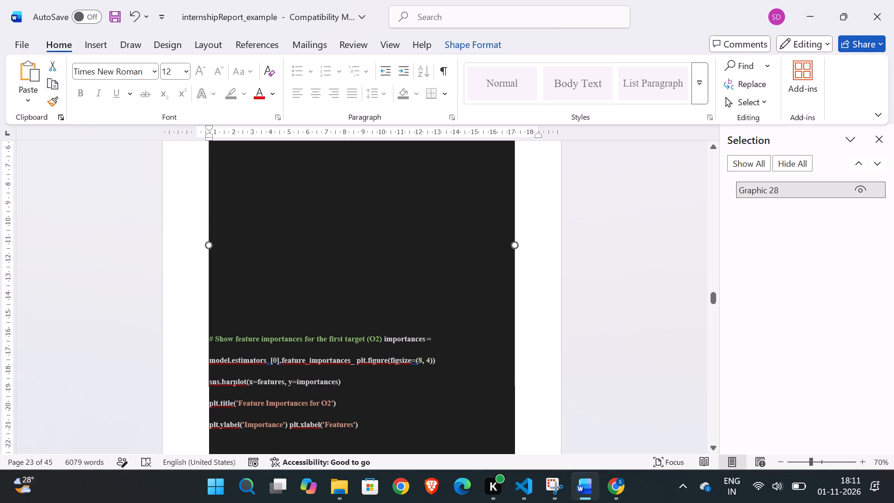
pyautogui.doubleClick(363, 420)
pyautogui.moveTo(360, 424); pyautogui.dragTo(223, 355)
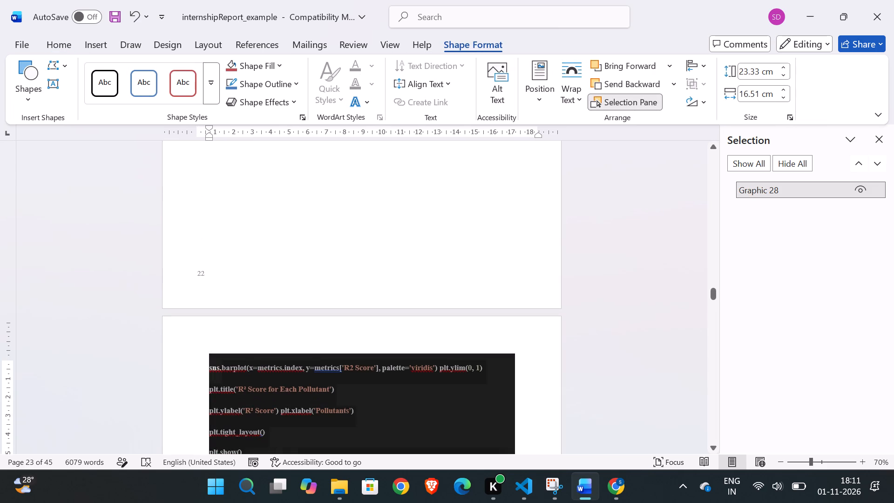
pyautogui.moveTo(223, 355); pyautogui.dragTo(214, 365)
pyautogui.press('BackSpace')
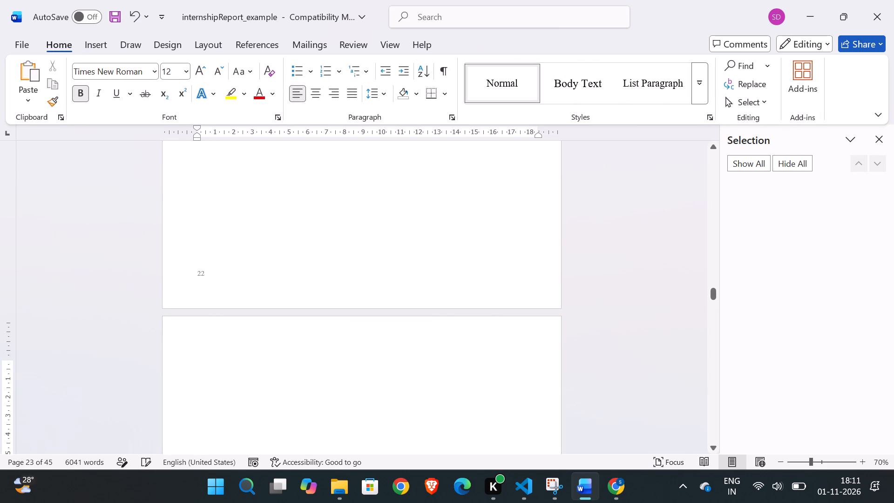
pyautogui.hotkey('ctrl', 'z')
# Copy the dark background shape from page 23 and paste it below the explore.py output image on page 22.
pyautogui.rightClick(278, 399)
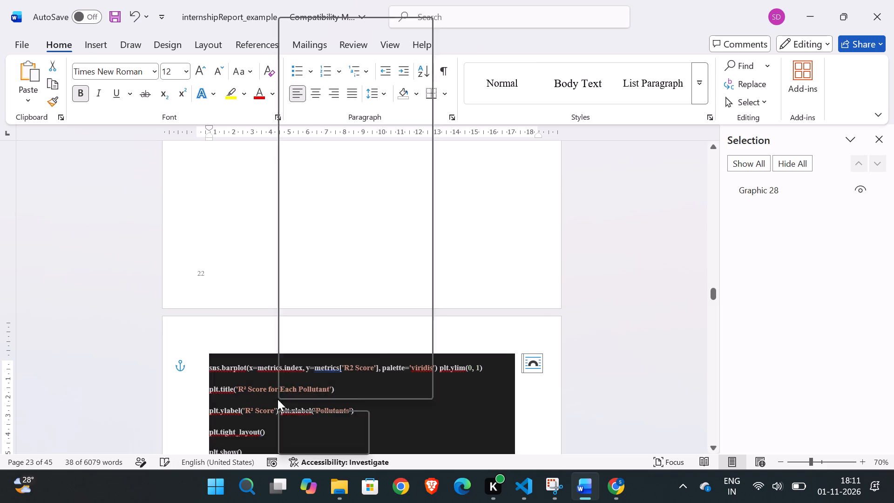
pyautogui.click(457, 426)
pyautogui.scroll(-2, 457, 426)
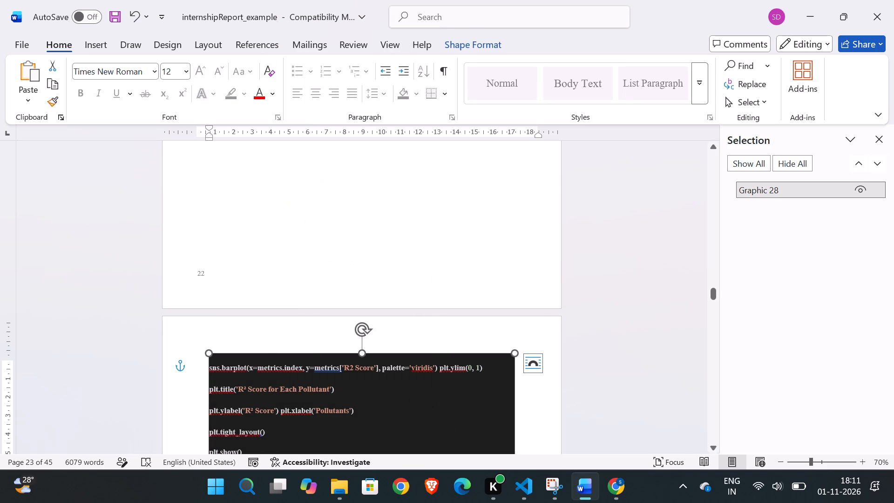
pyautogui.click(420, 397)
pyautogui.rightClick(420, 397)
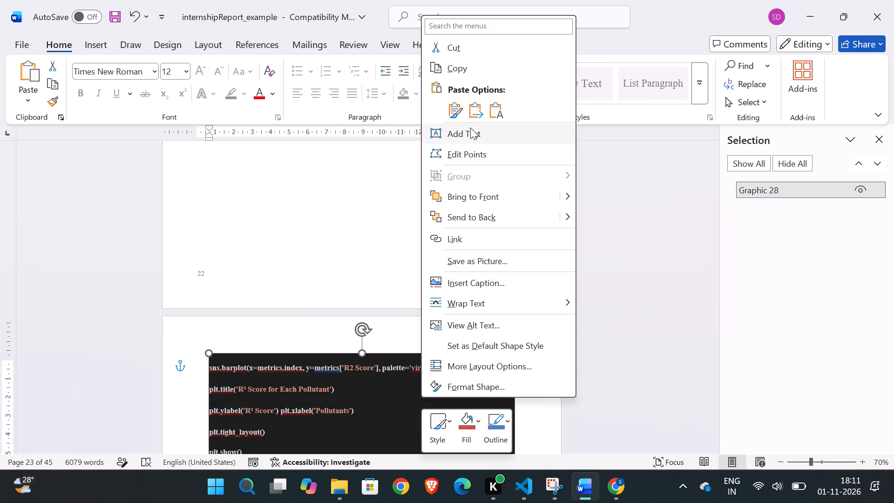
pyautogui.click(447, 70)
pyautogui.scroll(2, 305, 327)
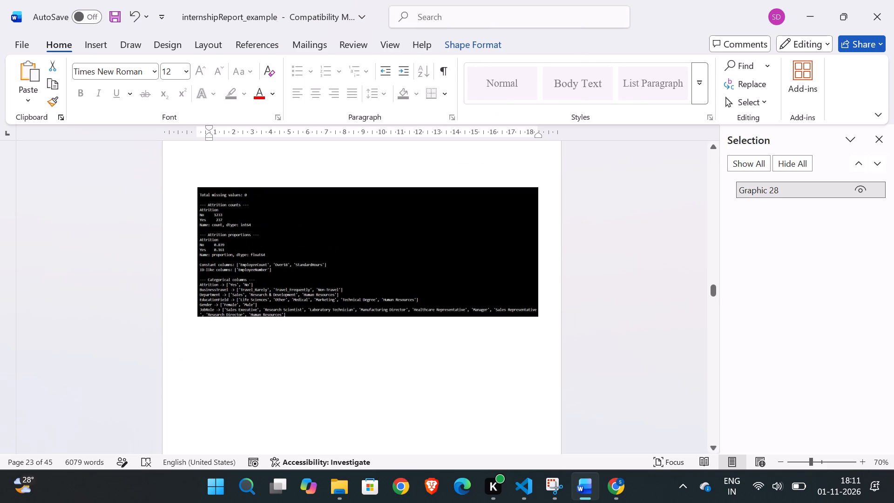
pyautogui.click(284, 356)
pyautogui.hotkey('ctrl', 'v')
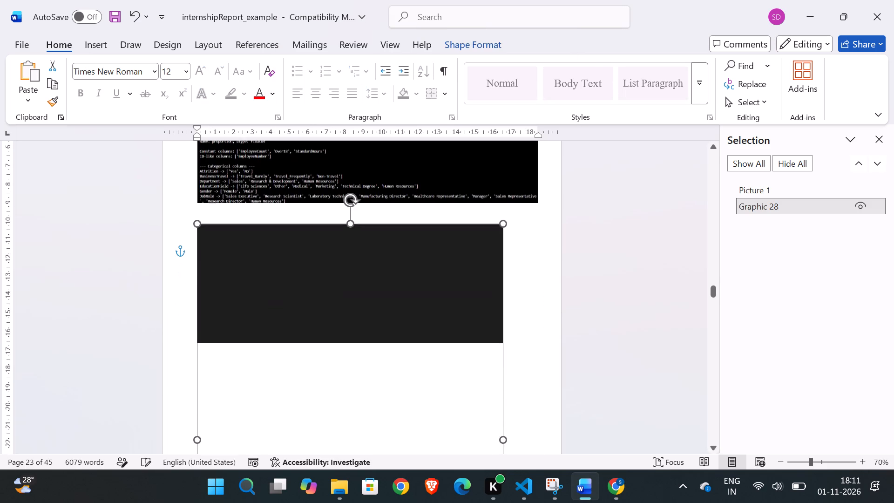
# Copy the selected make_preprocessor and build_pipeline code from pipeline.py in VS Code and paste it inside the new dark shape in the Word report.
pyautogui.click(378, 326)
pyautogui.scroll(-3, 378, 326)
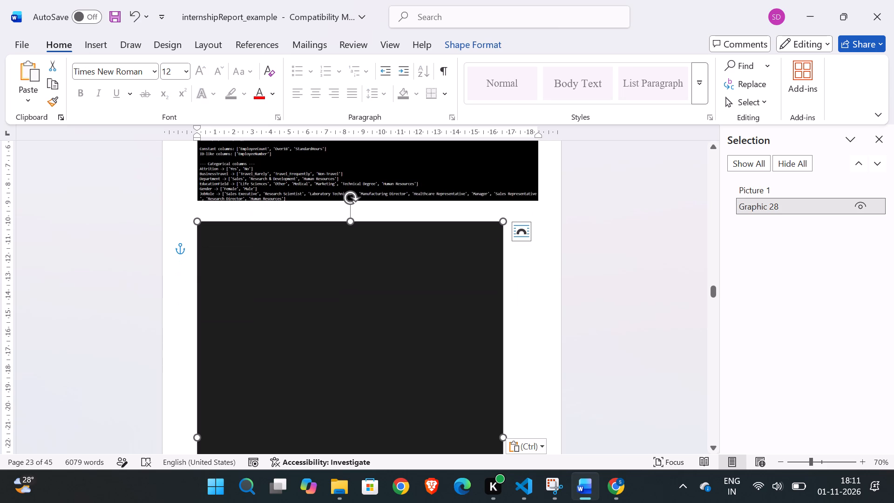
pyautogui.scroll(-2, 561, 292)
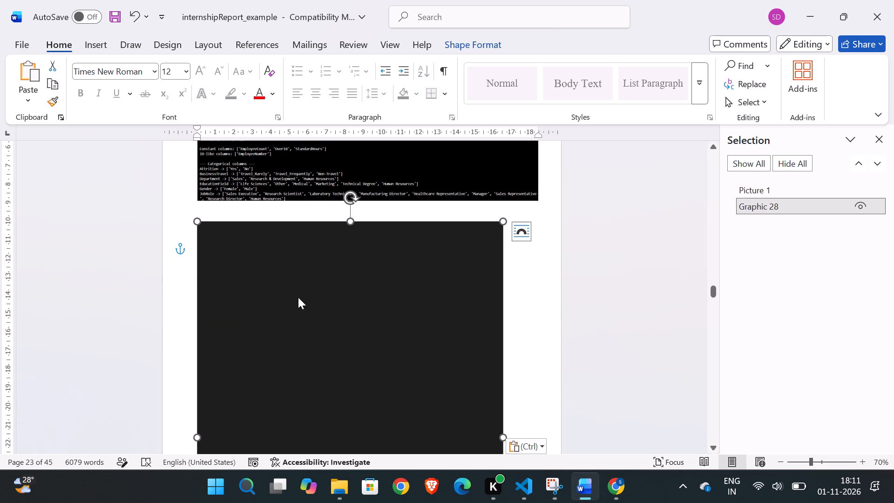
pyautogui.click(296, 294)
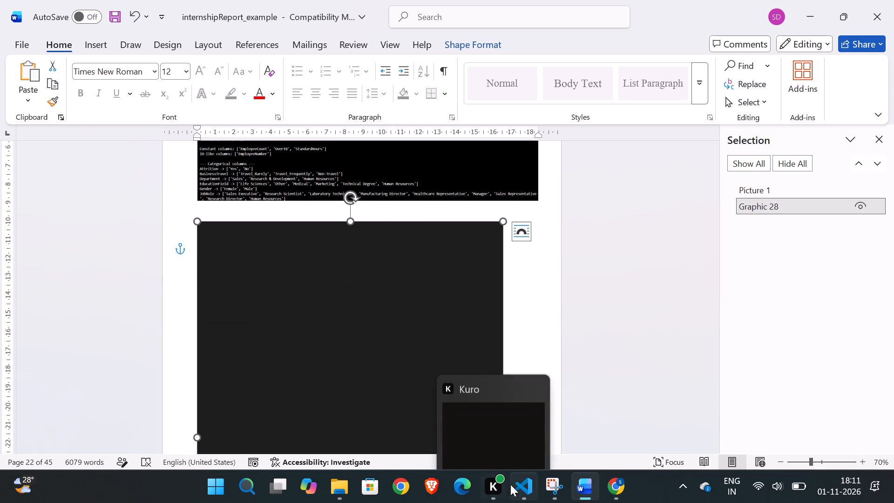
pyautogui.click(510, 484)
pyautogui.hotkey('ctrl', 'c')
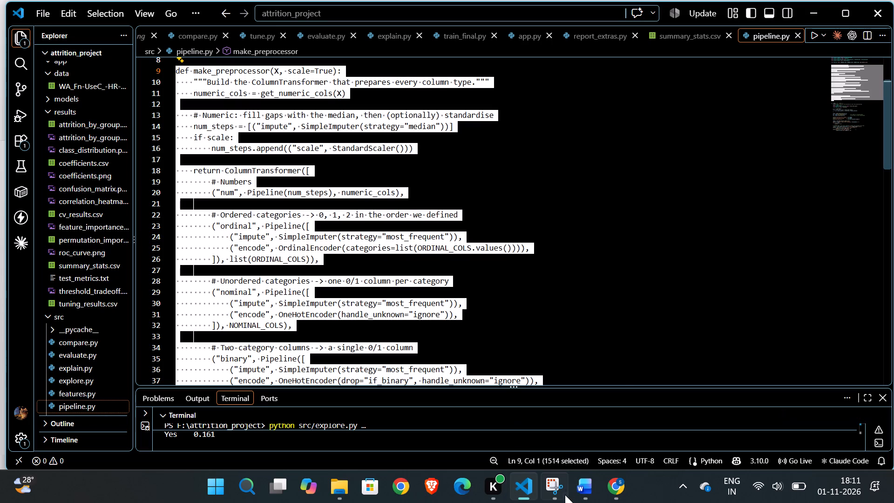
pyautogui.click(582, 487)
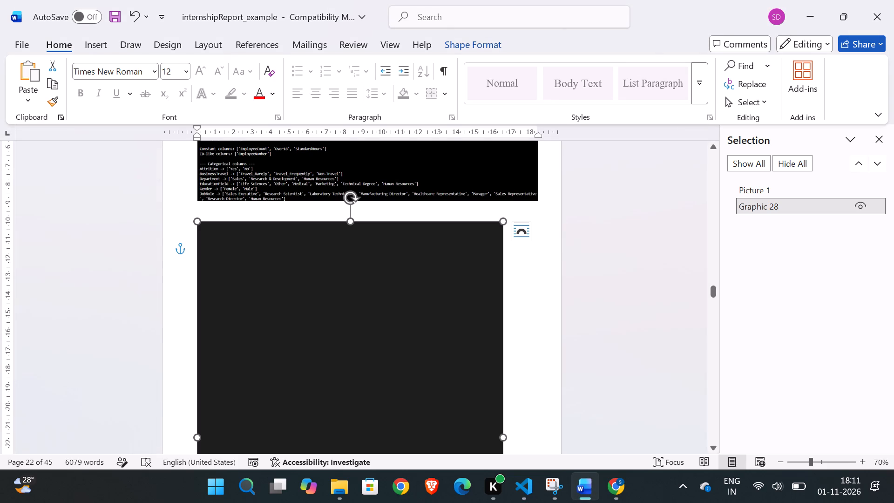
pyautogui.click(296, 267)
pyautogui.hotkey('ctrl', 'v')
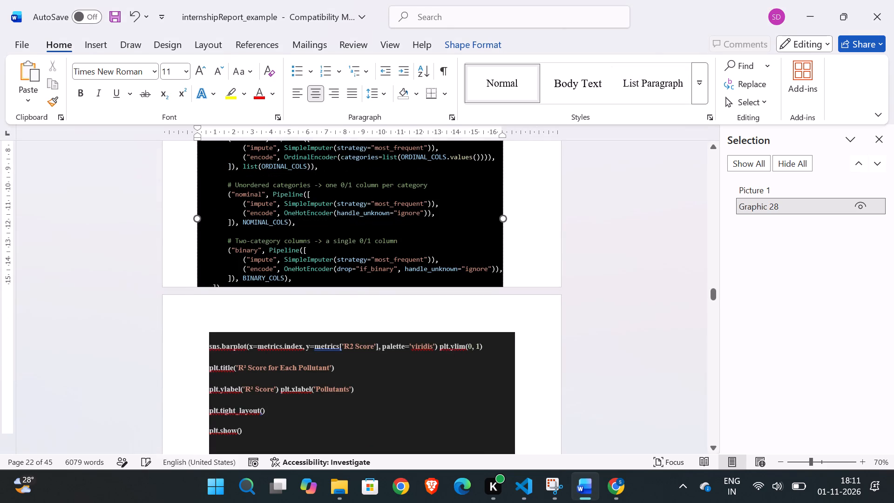
# Extend the code box on page 22 slightly upward and widen it to match the explore.py output image above it.
pyautogui.scroll(-1, 404, 287)
pyautogui.scroll(1, 404, 287)
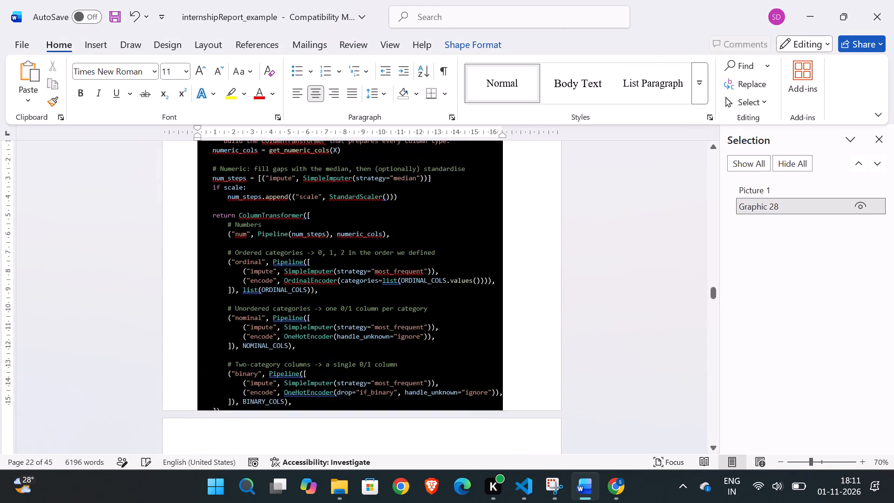
pyautogui.scroll(1, 404, 287)
pyautogui.scroll(-2, 404, 287)
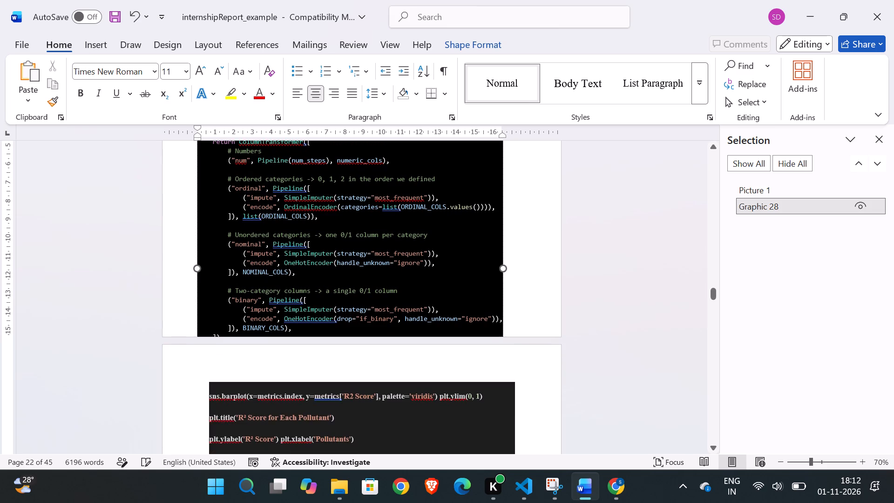
pyautogui.scroll(1, 291, 315)
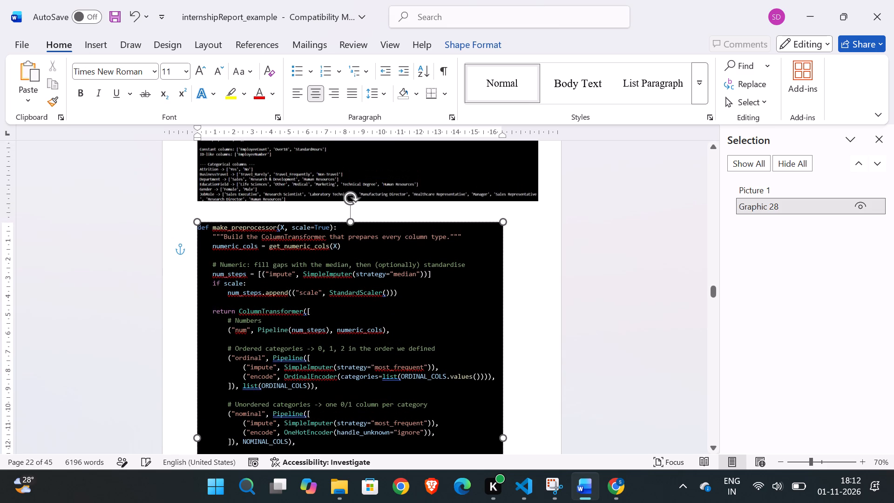
pyautogui.moveTo(349, 223); pyautogui.dragTo(351, 210)
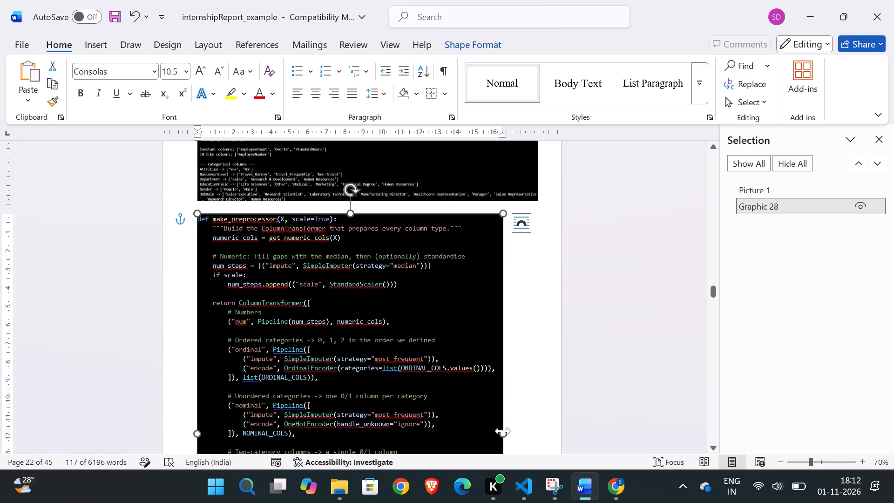
pyautogui.moveTo(503, 431); pyautogui.dragTo(542, 428)
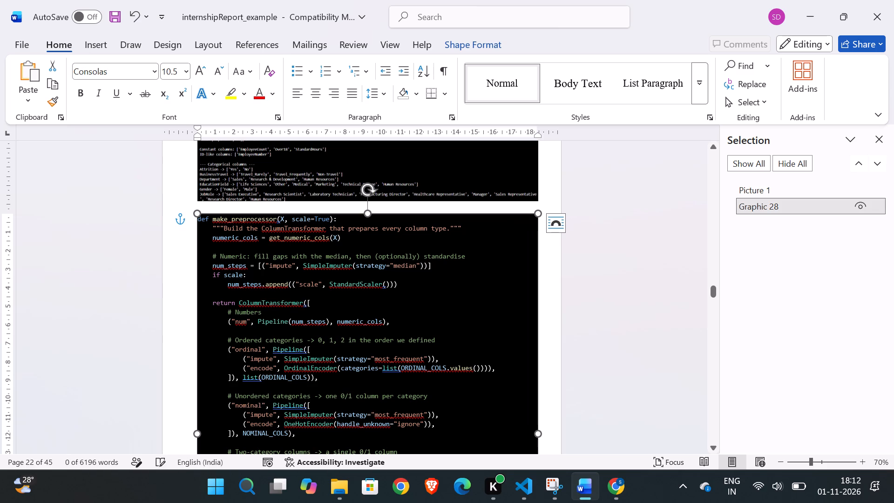
pyautogui.scroll(-2, 491, 410)
pyautogui.click(589, 369)
pyautogui.scroll(-2, 589, 369)
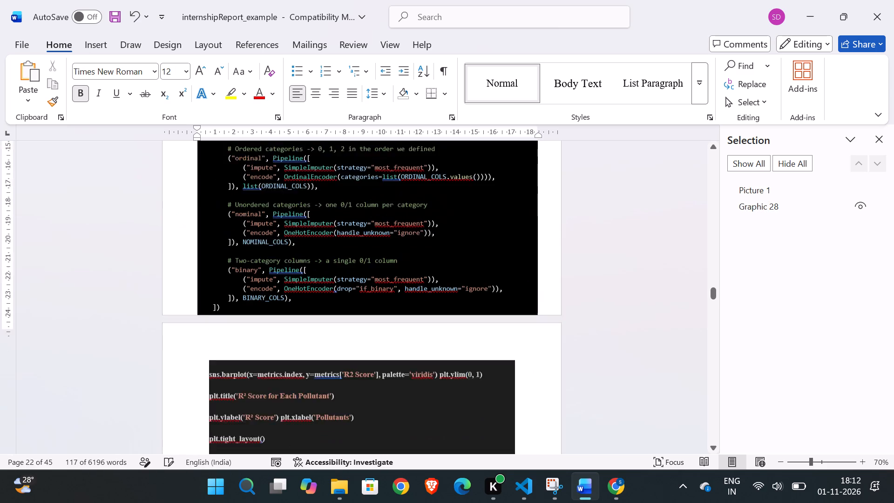
pyautogui.scroll(1, 589, 369)
pyautogui.scroll(-1, 366, 451)
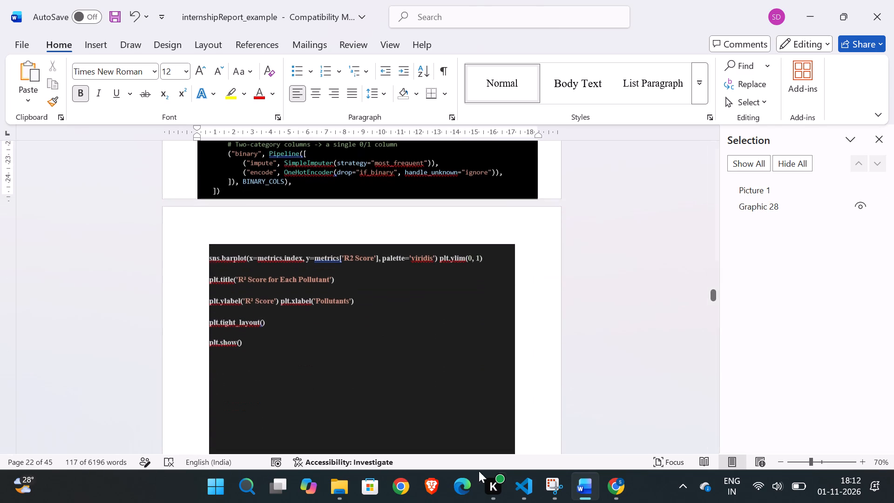
# Copy only the build_pipeline function from pipeline.py in VS Code and return to the Word report.
pyautogui.click(517, 490)
pyautogui.scroll(-4, 412, 361)
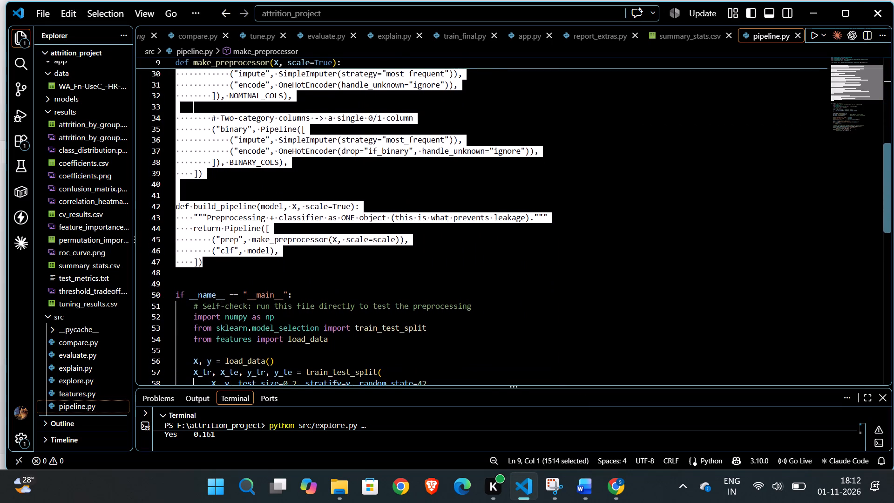
pyautogui.click(242, 282)
pyautogui.moveTo(215, 267); pyautogui.dragTo(176, 211)
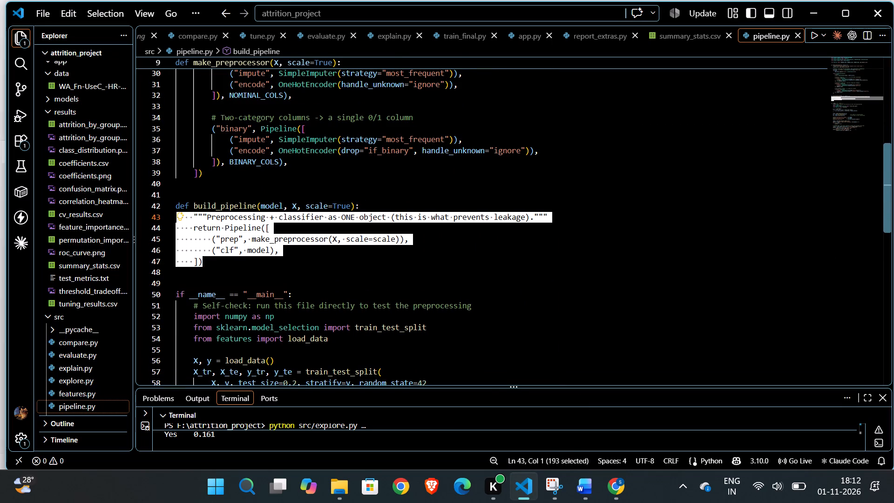
pyautogui.moveTo(176, 211); pyautogui.dragTo(174, 211)
pyautogui.hotkey('ctrl', 'c')
pyautogui.click(567, 490)
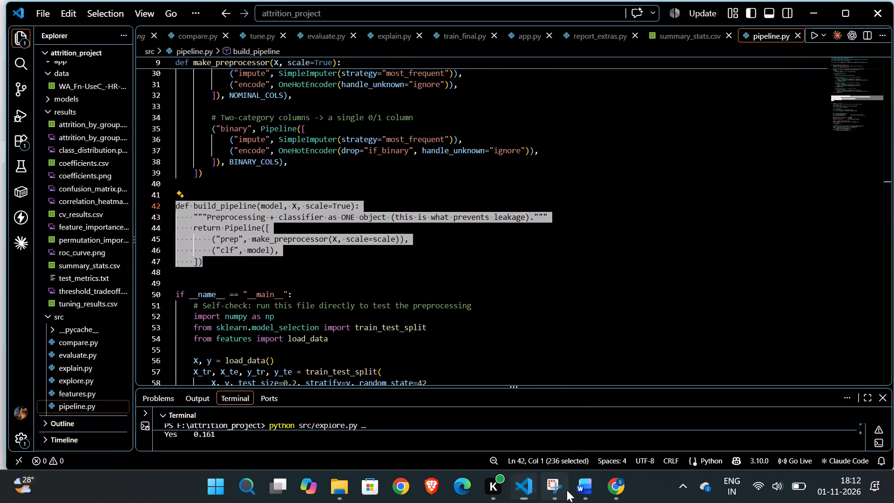
pyautogui.click(581, 488)
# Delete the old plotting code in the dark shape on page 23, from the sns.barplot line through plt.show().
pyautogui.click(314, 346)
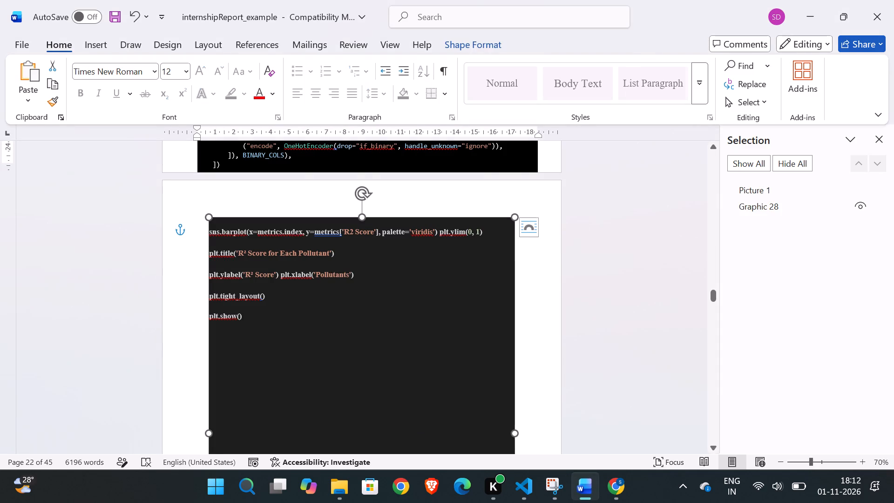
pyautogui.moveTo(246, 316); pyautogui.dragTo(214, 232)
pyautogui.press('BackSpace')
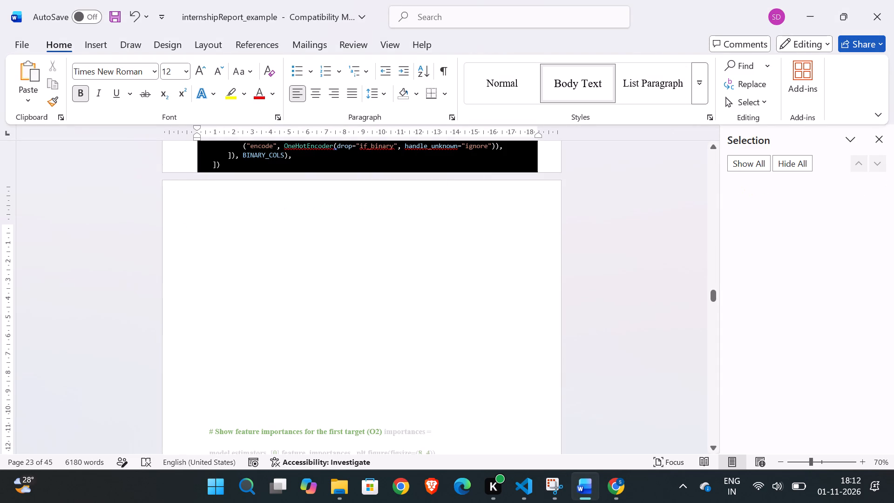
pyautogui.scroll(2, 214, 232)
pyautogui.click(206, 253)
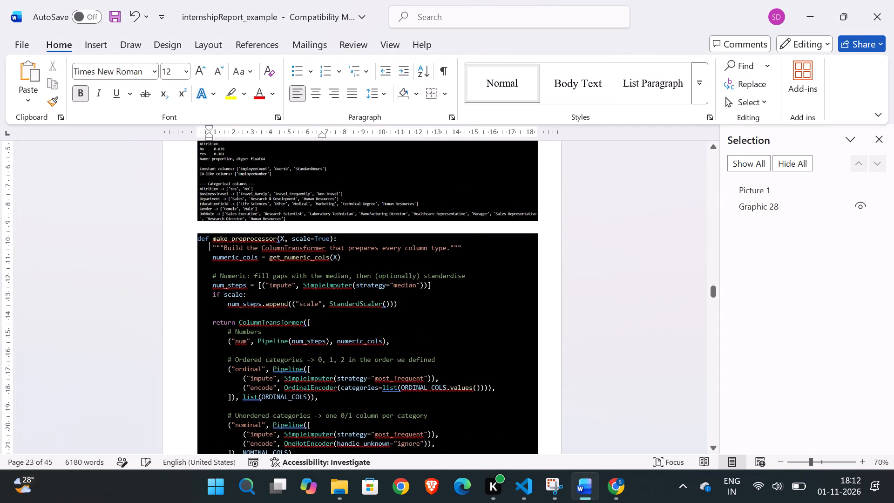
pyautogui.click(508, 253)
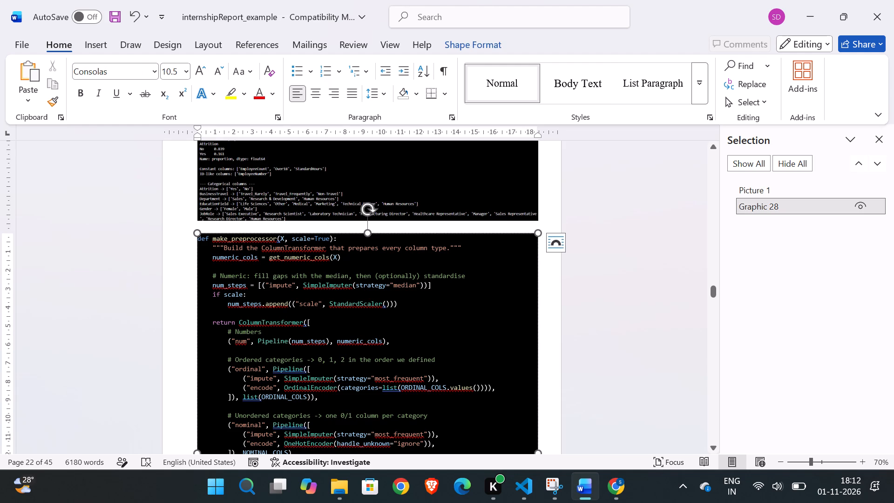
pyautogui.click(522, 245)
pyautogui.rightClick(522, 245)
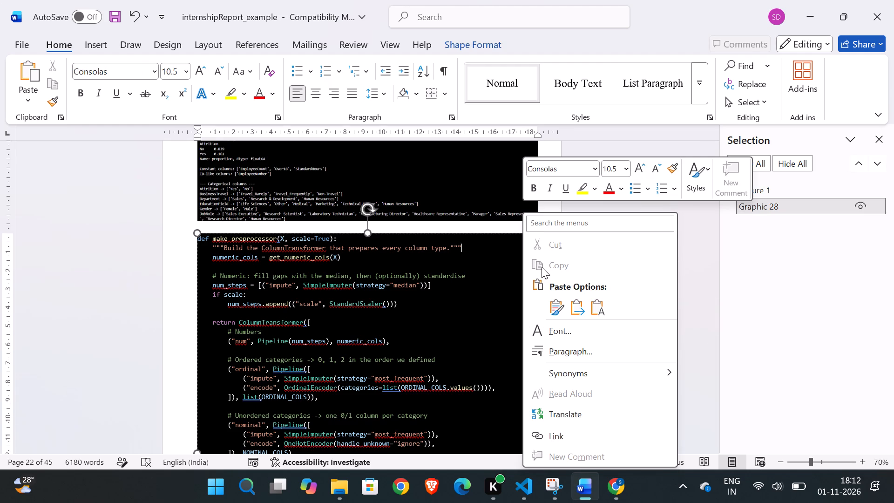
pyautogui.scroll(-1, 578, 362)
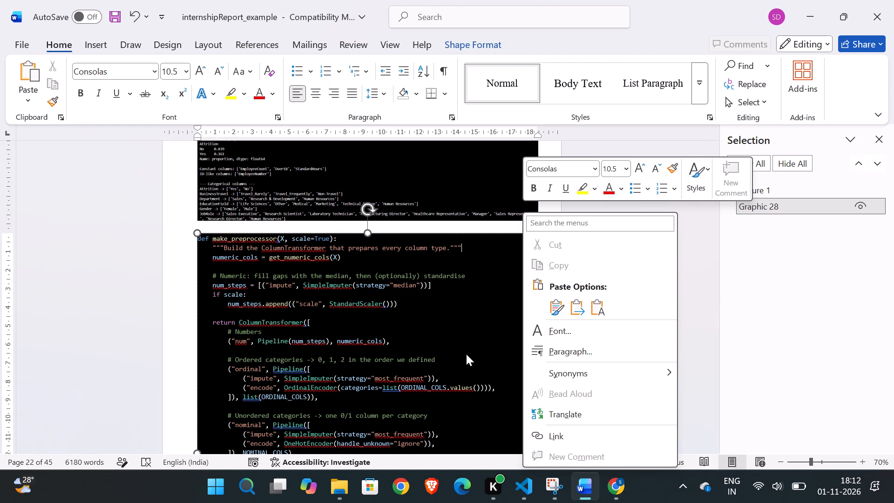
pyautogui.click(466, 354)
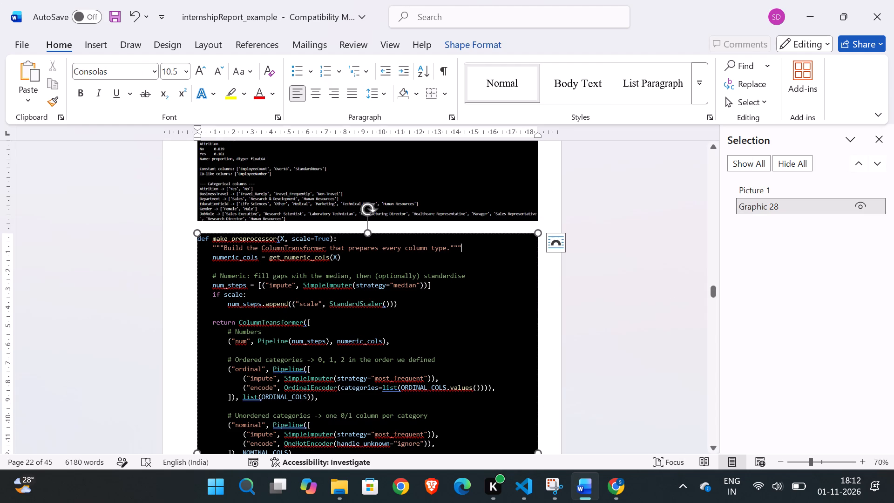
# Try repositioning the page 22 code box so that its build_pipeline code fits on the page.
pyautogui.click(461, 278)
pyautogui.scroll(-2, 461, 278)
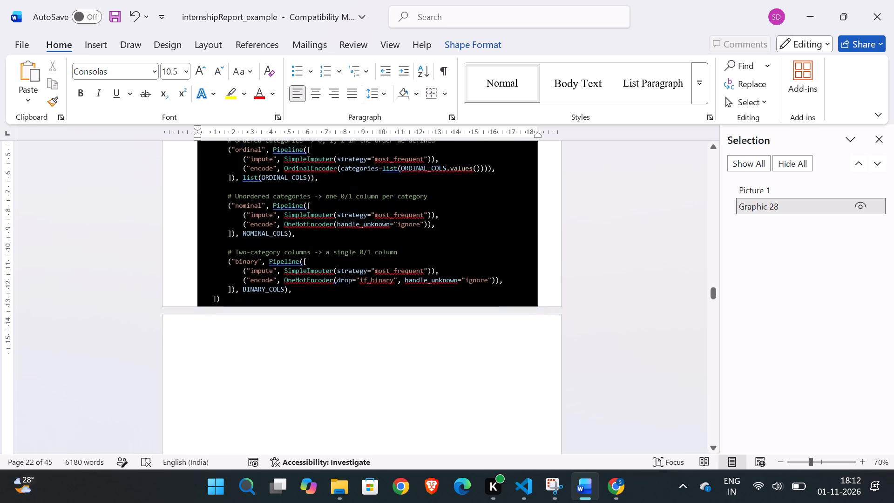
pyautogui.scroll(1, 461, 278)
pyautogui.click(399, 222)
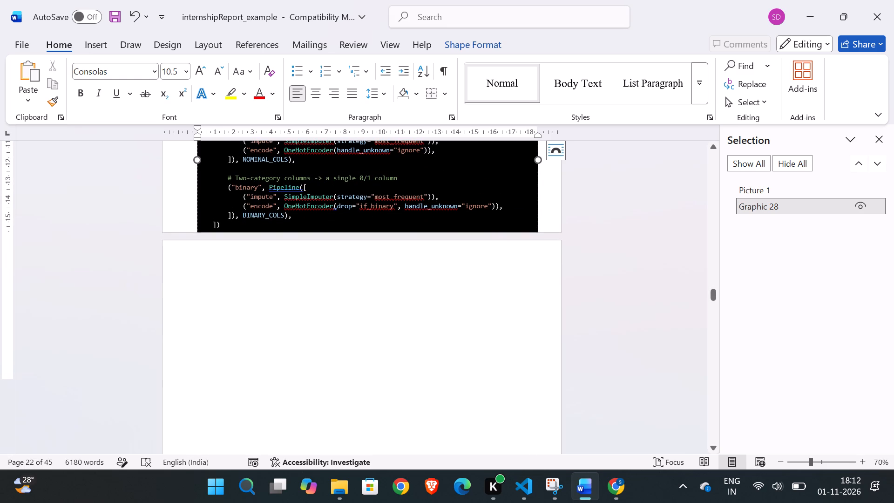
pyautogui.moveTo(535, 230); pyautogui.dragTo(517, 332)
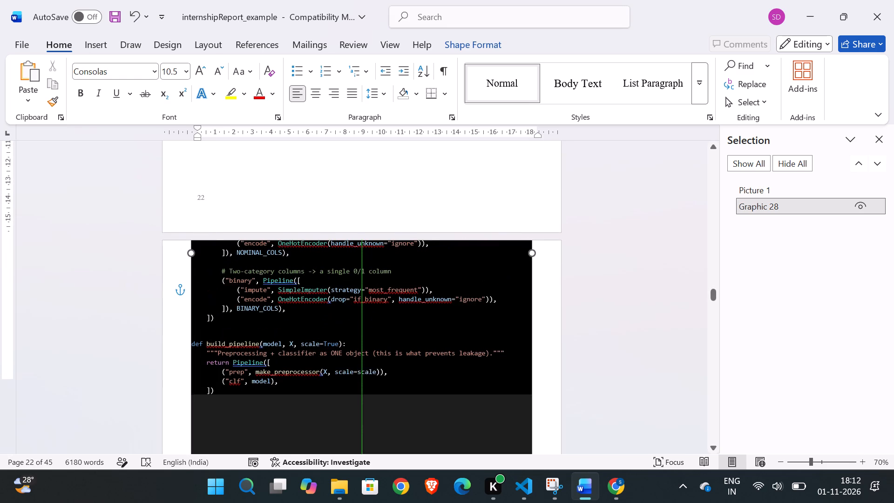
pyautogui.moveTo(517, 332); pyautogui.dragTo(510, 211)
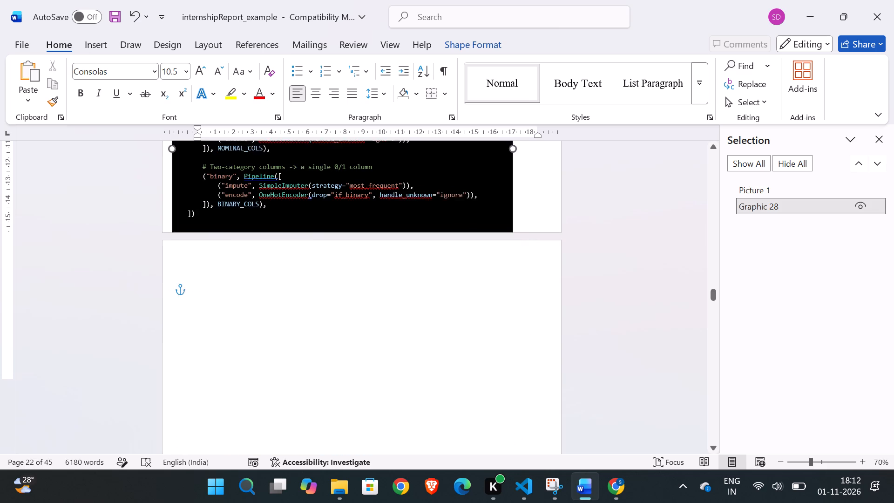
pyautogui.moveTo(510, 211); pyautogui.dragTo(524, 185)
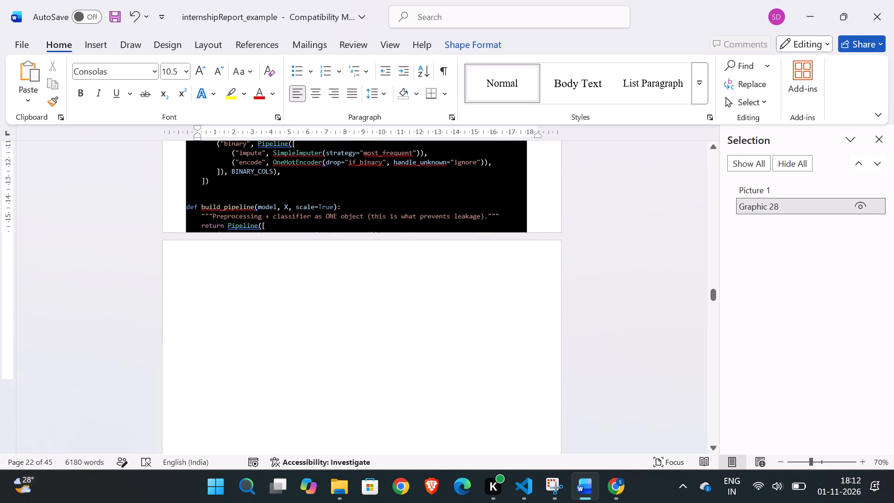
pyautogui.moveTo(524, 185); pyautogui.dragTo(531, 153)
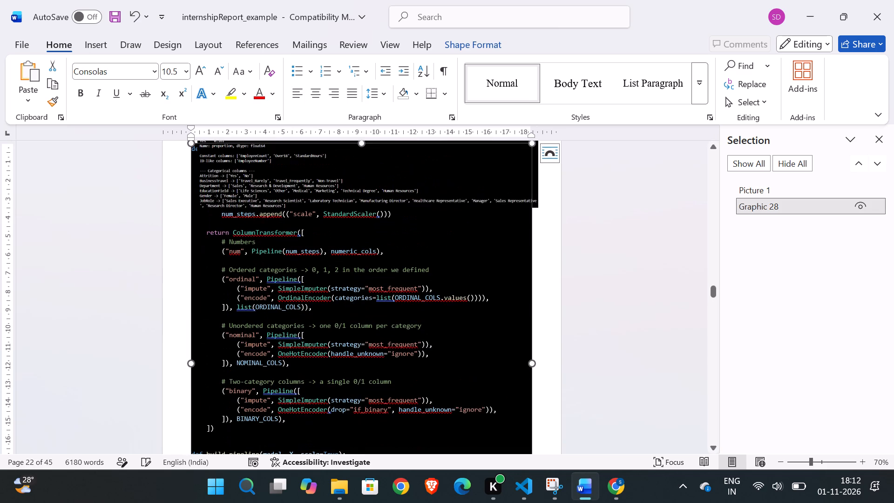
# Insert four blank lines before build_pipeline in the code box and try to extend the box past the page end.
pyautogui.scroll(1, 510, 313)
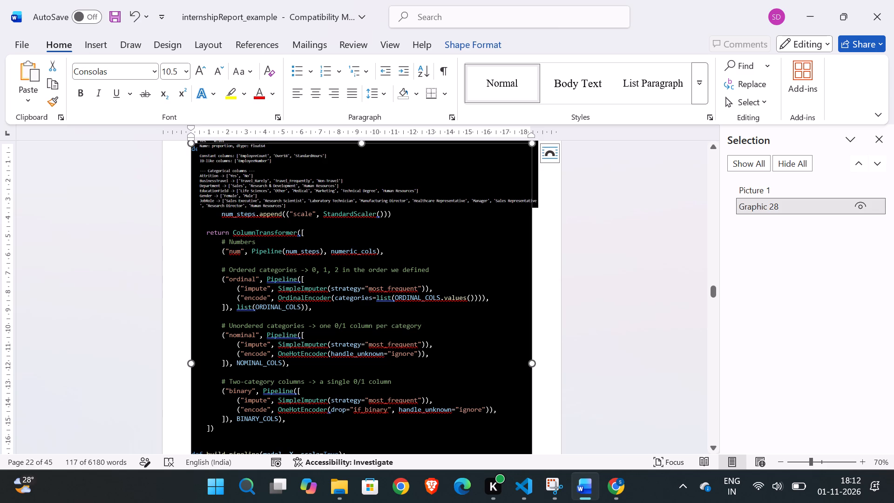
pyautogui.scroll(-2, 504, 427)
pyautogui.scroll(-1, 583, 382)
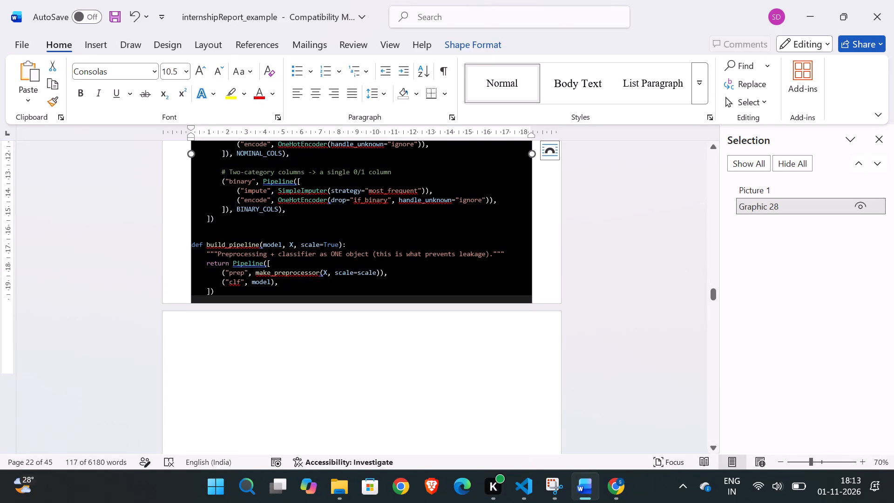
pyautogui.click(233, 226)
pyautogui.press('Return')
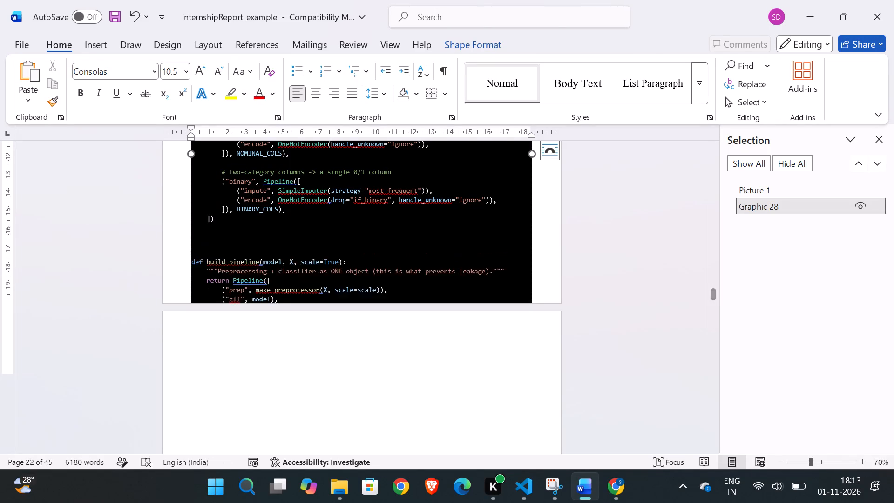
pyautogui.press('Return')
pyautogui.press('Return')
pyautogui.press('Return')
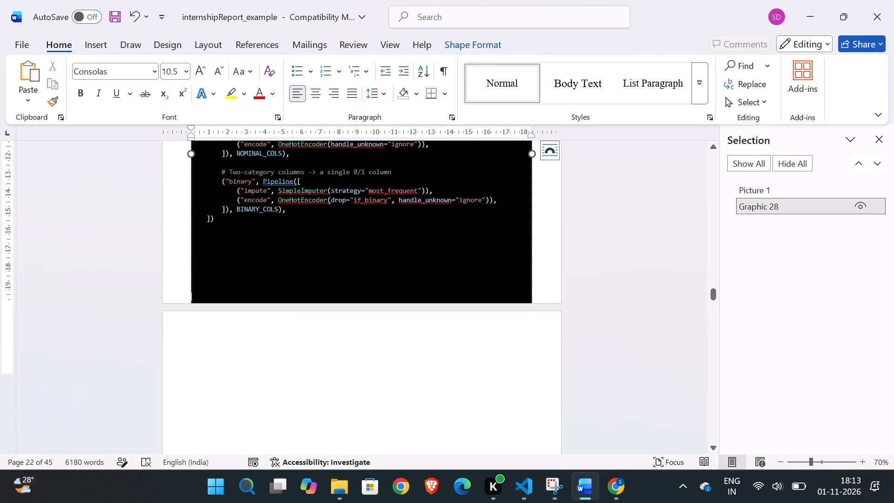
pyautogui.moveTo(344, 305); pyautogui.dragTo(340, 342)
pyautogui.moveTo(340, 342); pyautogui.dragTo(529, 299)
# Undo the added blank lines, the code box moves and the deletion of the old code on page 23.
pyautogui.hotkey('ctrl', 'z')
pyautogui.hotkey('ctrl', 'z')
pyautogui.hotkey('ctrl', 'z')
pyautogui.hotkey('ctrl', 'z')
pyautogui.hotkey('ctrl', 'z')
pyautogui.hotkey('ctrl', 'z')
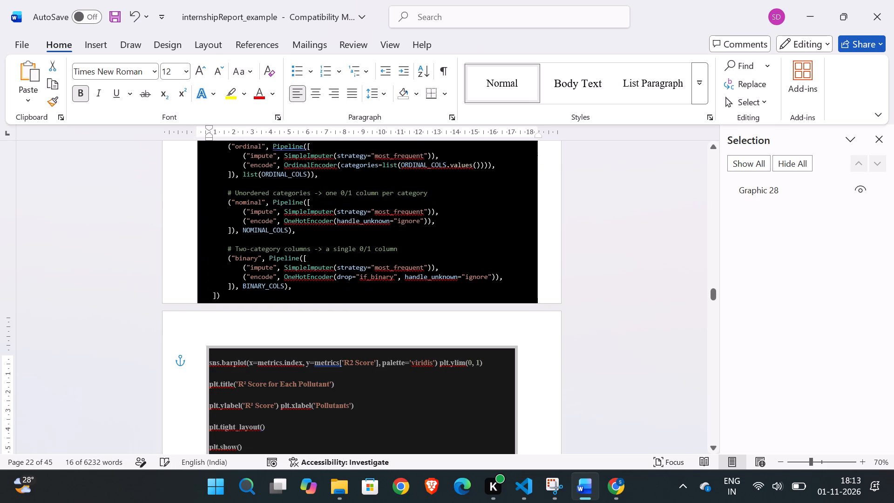
# Delete the old code in the page 23 dark shape, from the plt.title argument through plt.show().
pyautogui.scroll(-1, 511, 296)
pyautogui.click(304, 401)
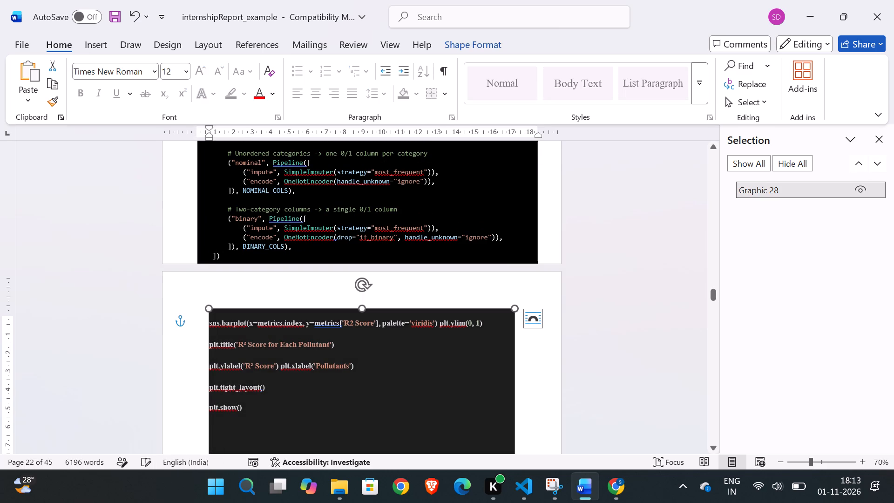
pyautogui.click(248, 410)
pyautogui.click(242, 408)
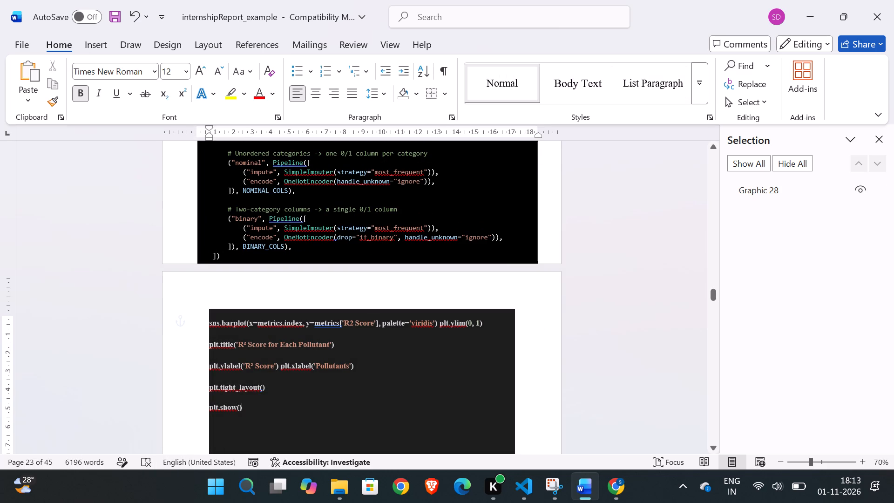
pyautogui.moveTo(242, 408); pyautogui.dragTo(239, 358)
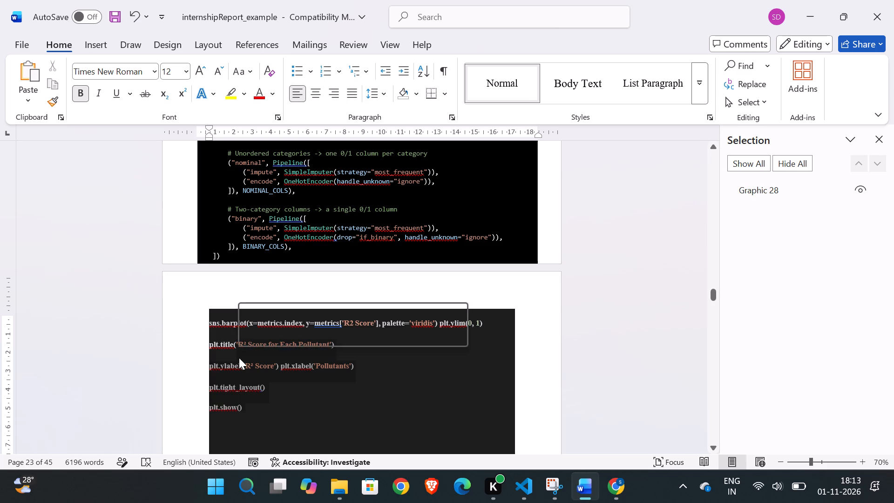
pyautogui.press('BackSpace')
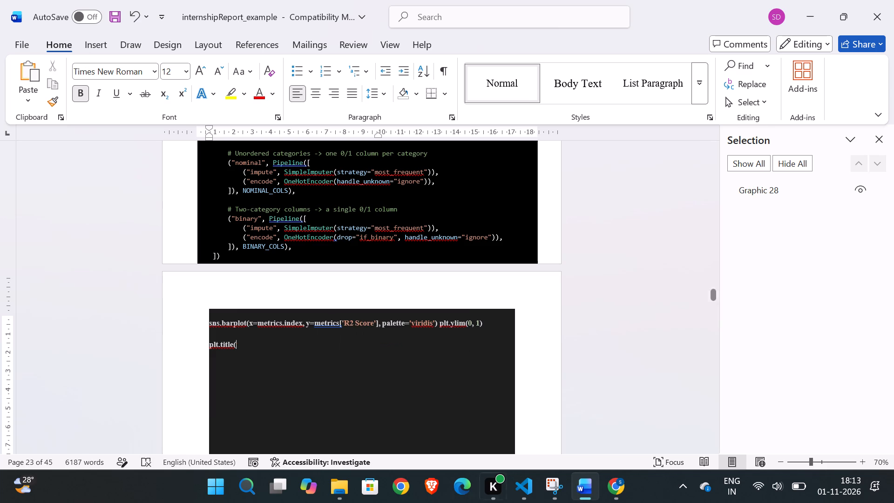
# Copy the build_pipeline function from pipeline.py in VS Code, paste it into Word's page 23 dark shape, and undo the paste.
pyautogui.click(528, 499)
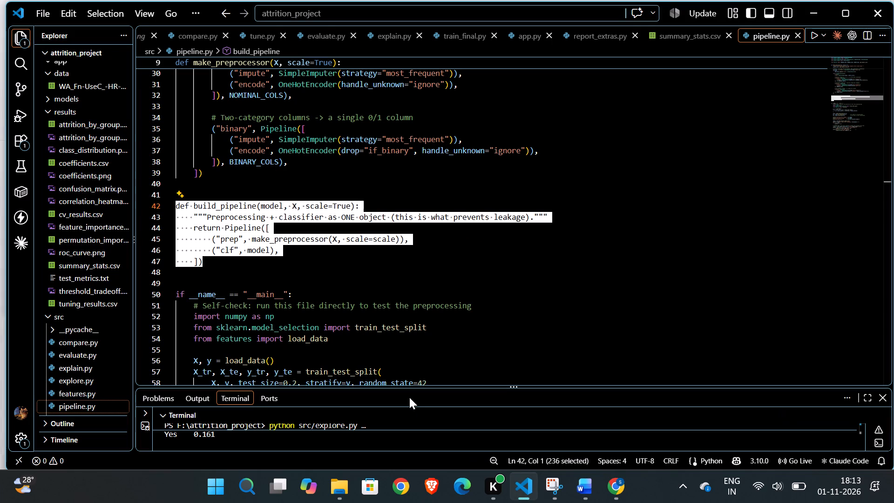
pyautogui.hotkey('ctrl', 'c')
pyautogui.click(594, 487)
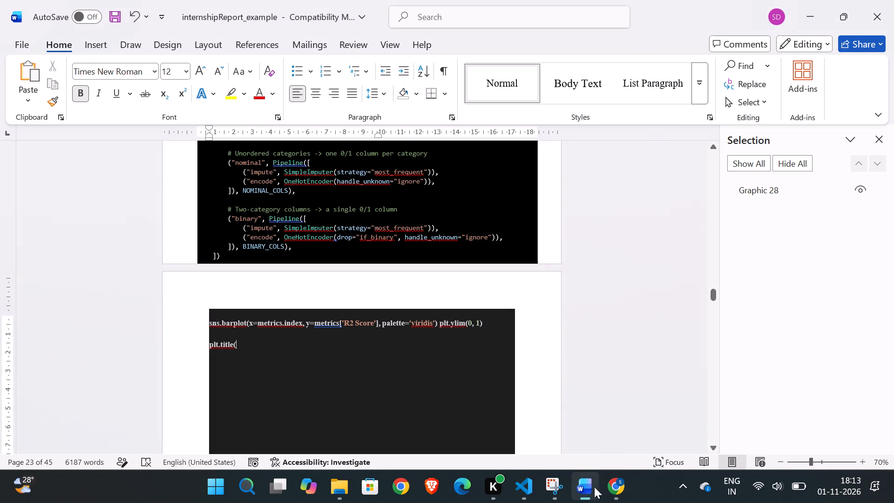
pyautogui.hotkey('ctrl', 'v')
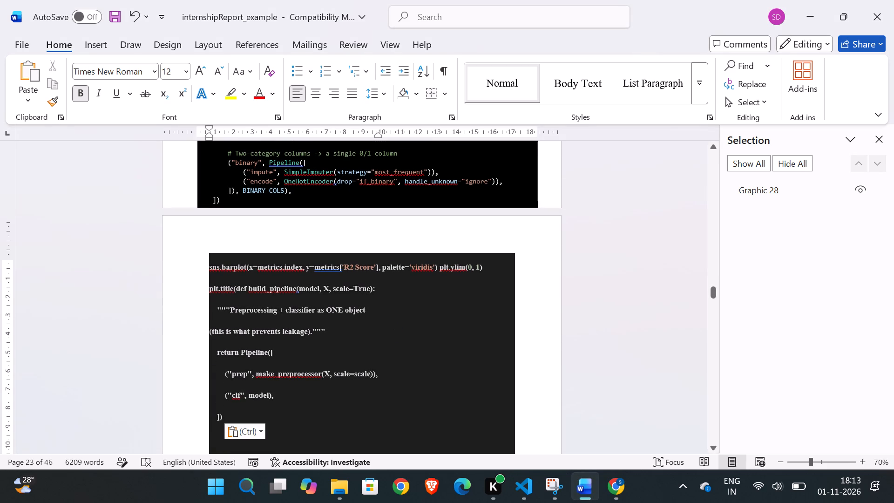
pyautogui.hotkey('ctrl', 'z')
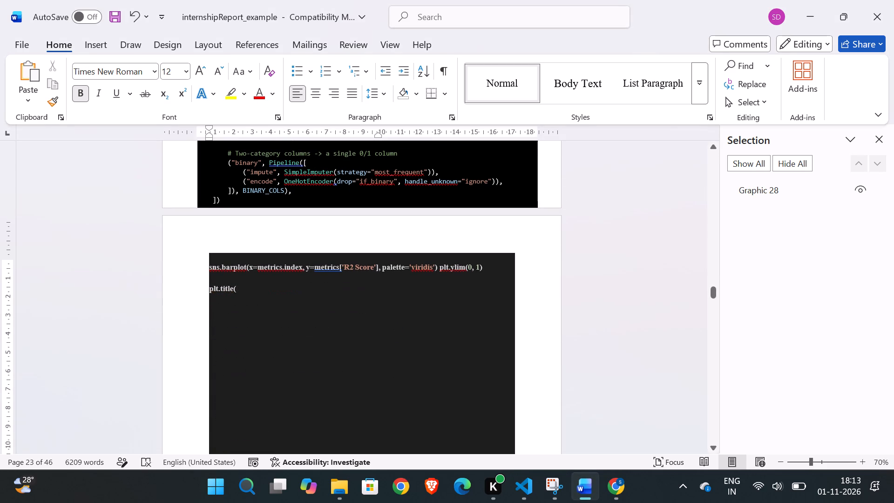
# Delete the dark background shape at the top of page 23 and the leftover sns.barplot and plt.title text.
pyautogui.click(243, 287)
pyautogui.press('BackSpace')
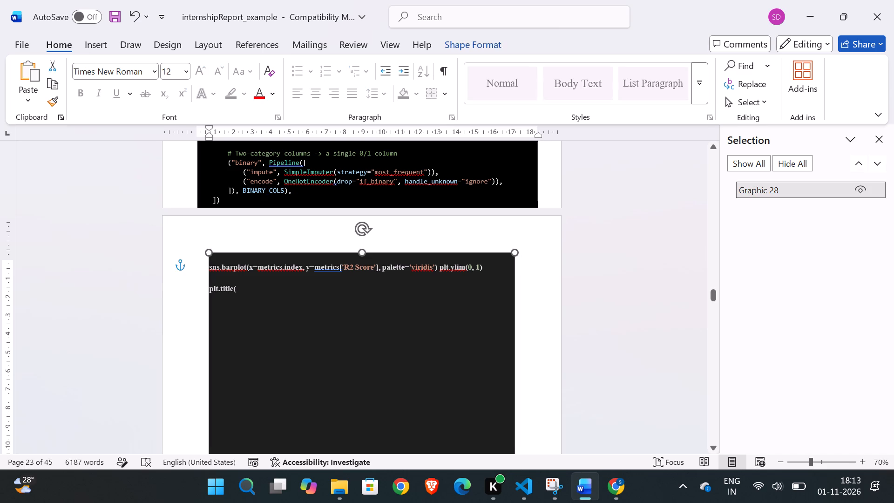
pyautogui.moveTo(235, 293); pyautogui.dragTo(234, 293)
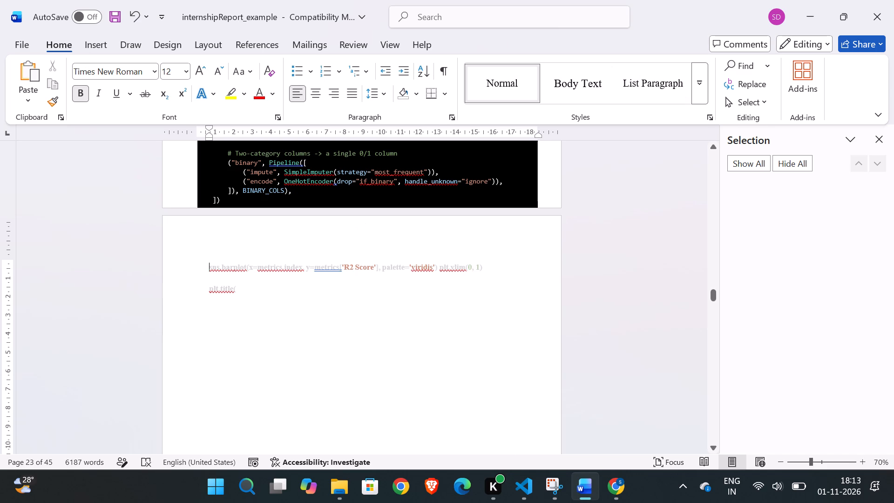
pyautogui.moveTo(234, 293); pyautogui.dragTo(210, 273)
pyautogui.press('BackSpace')
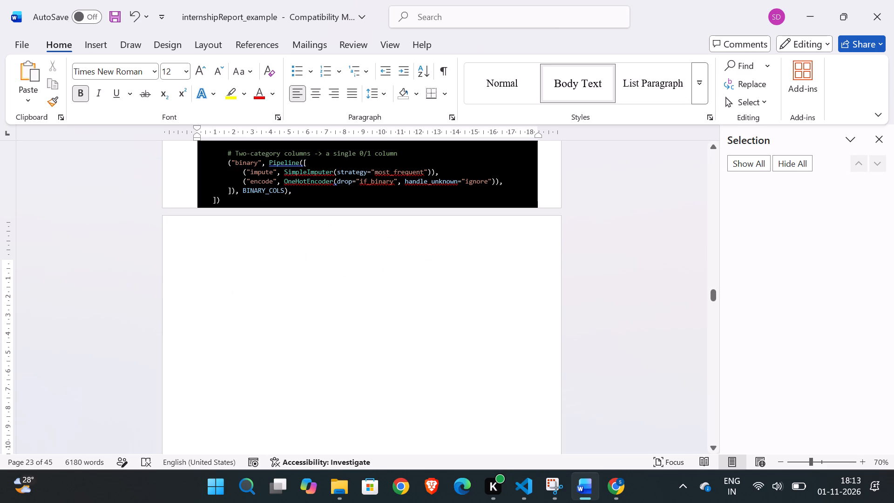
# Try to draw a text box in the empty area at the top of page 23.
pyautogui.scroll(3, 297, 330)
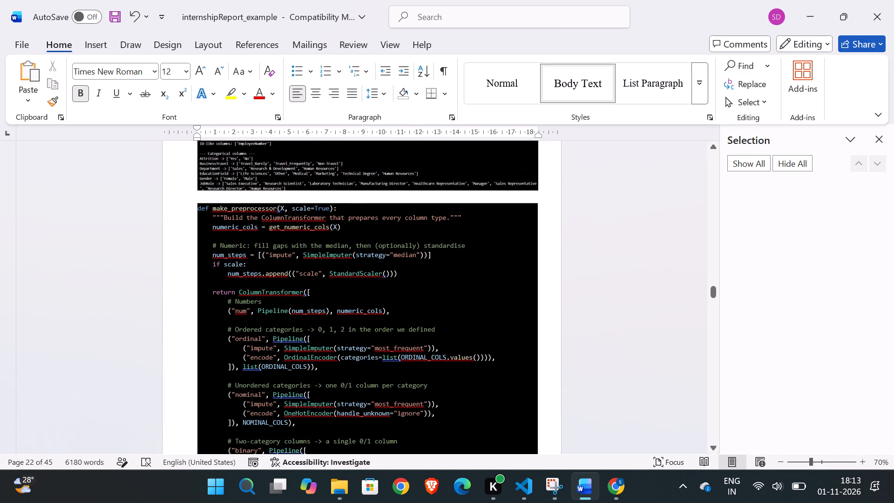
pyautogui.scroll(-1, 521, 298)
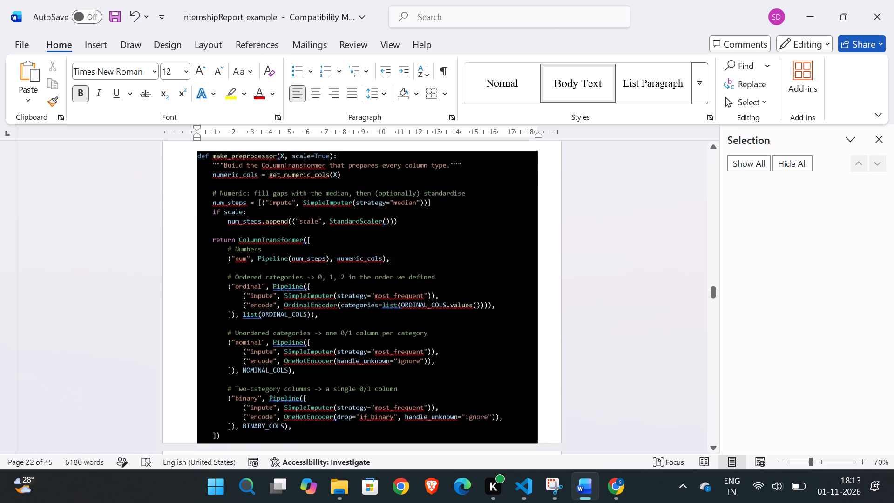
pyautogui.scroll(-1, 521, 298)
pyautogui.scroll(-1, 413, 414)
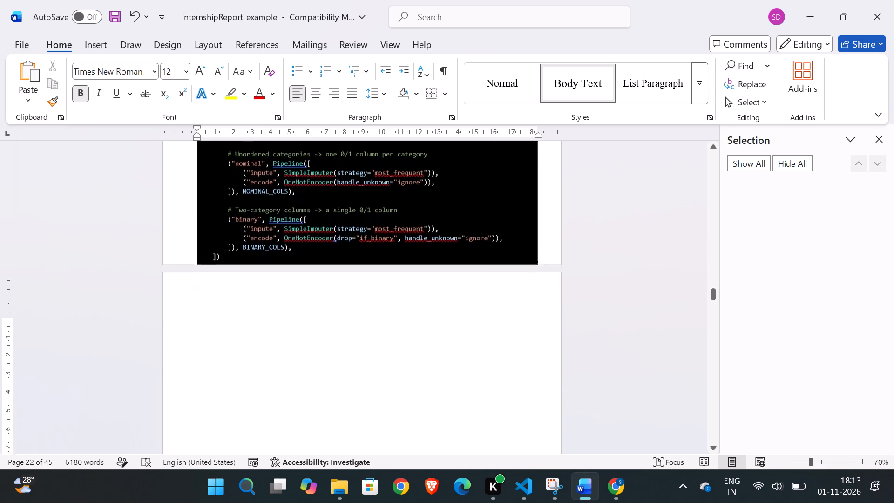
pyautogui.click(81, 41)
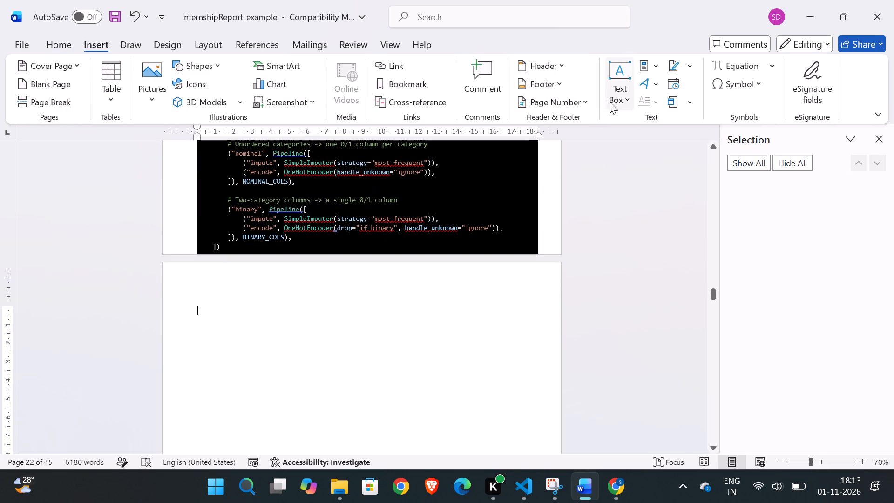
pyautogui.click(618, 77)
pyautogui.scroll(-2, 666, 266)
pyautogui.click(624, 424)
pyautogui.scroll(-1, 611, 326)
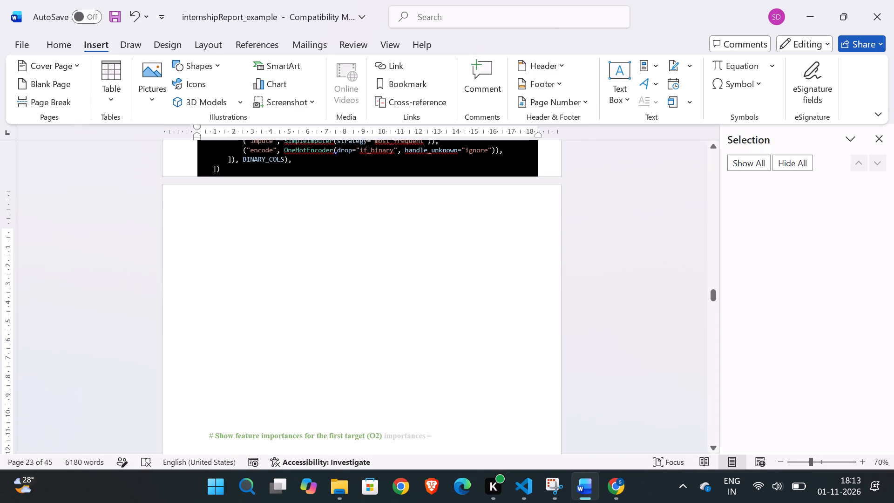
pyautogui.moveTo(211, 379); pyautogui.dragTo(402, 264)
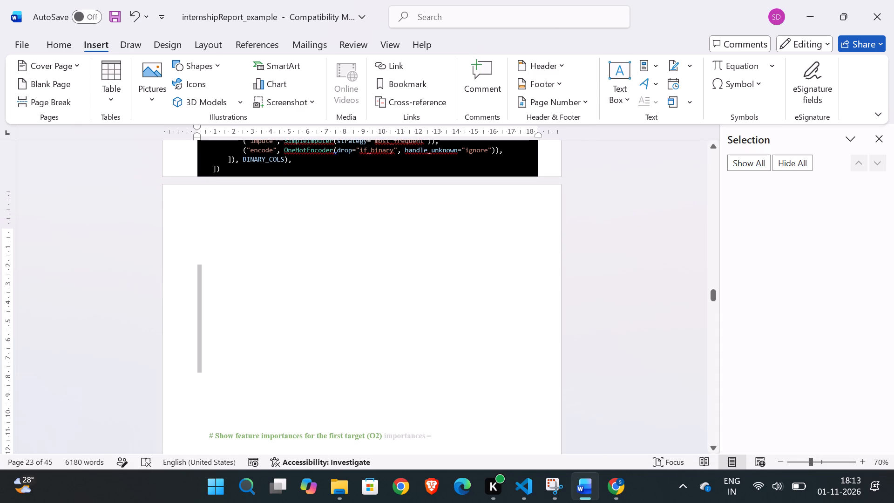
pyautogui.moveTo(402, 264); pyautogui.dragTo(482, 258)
# Insert a ViewMaster Quote (Dark) text box on page 23 and move it near the top of the page.
pyautogui.click(363, 336)
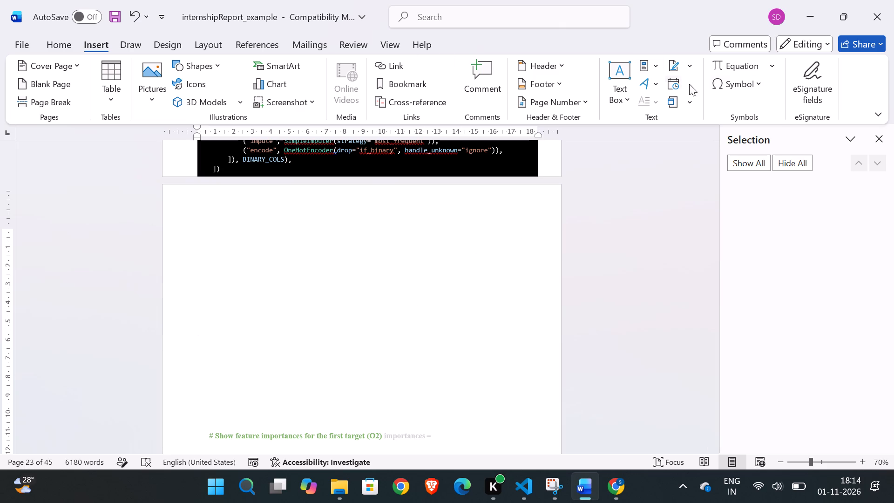
pyautogui.click(611, 91)
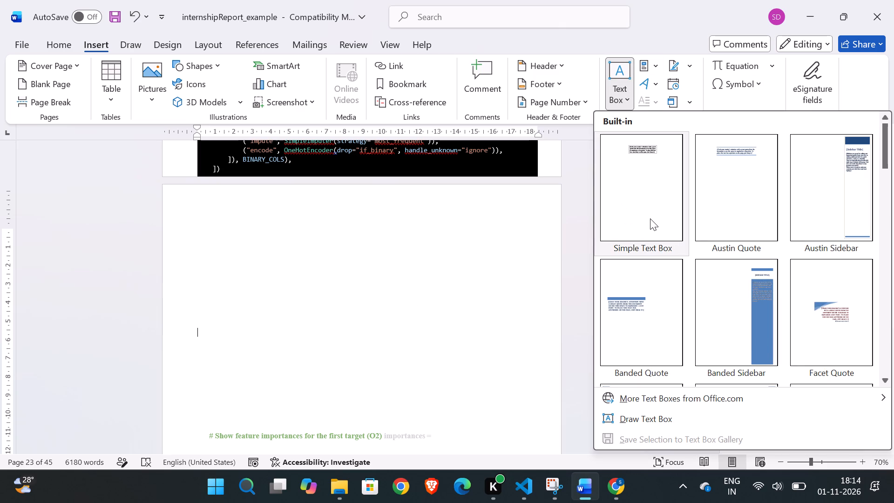
pyautogui.scroll(-1, 711, 318)
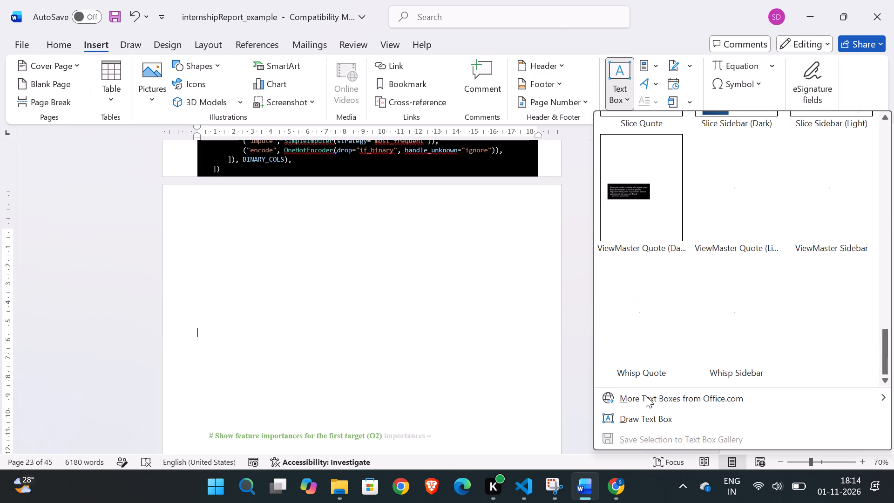
pyautogui.click(637, 196)
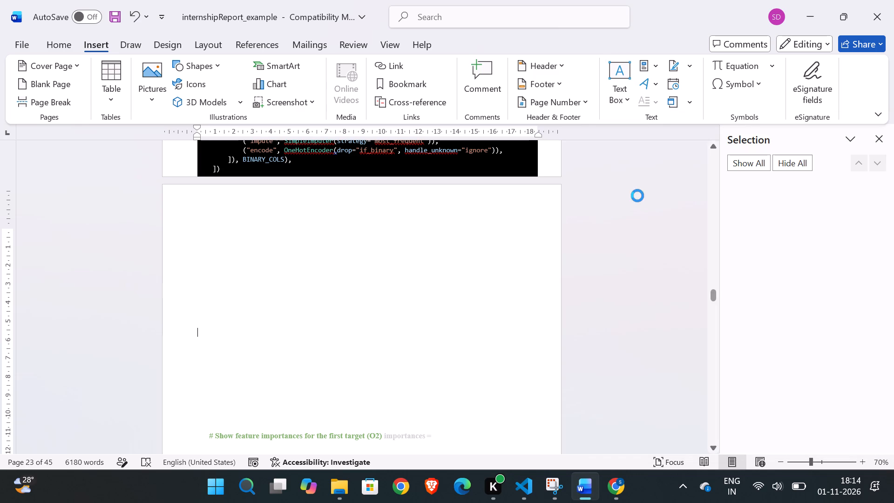
pyautogui.scroll(-1, 316, 324)
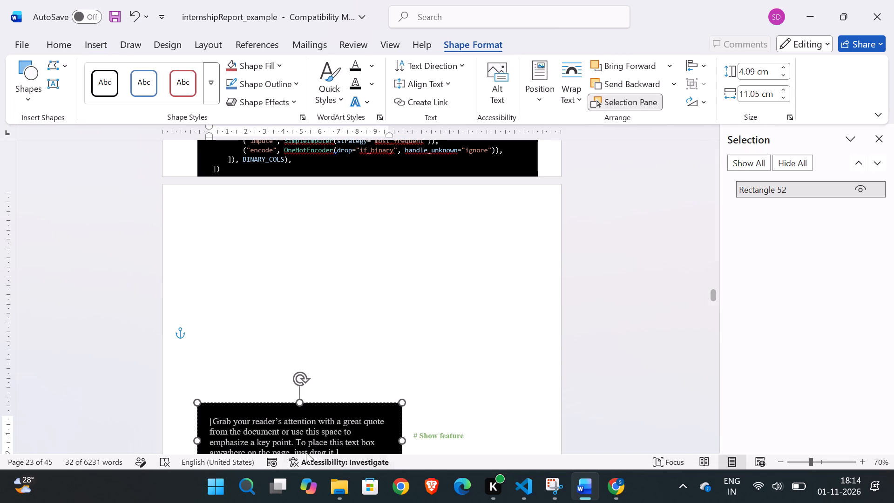
pyautogui.moveTo(306, 402); pyautogui.dragTo(326, 383)
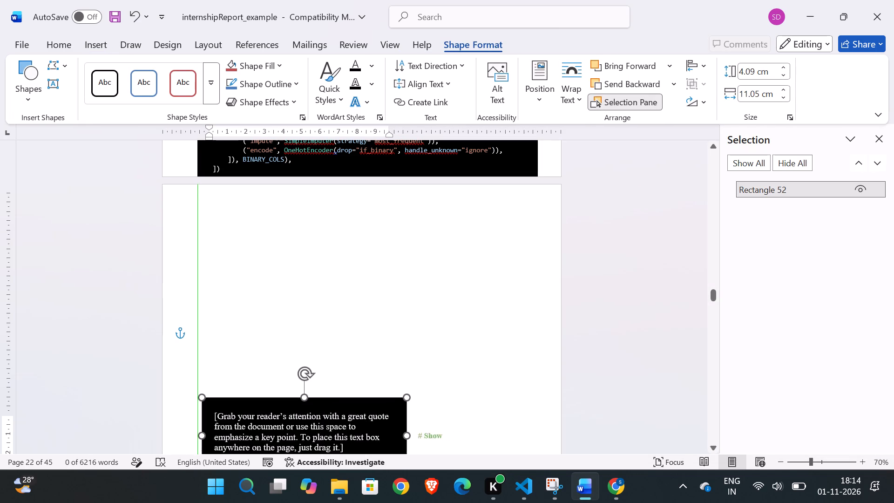
pyautogui.moveTo(326, 383); pyautogui.dragTo(314, 211)
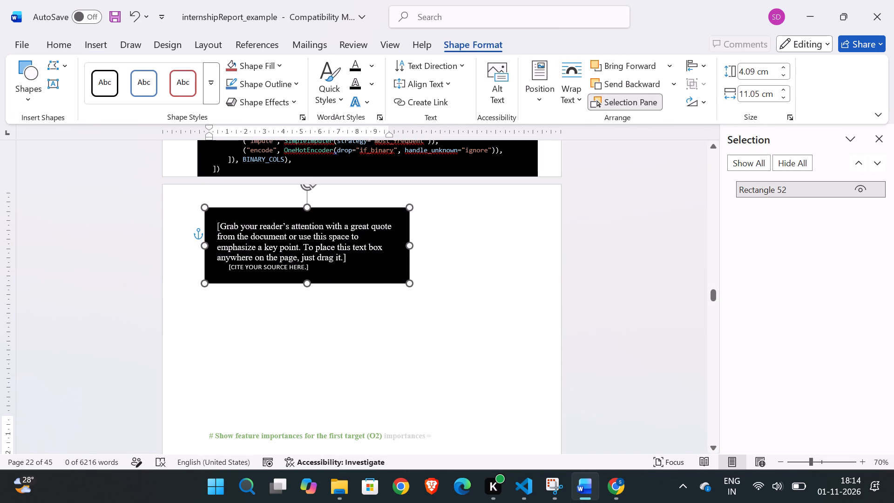
pyautogui.moveTo(314, 211); pyautogui.dragTo(322, 228)
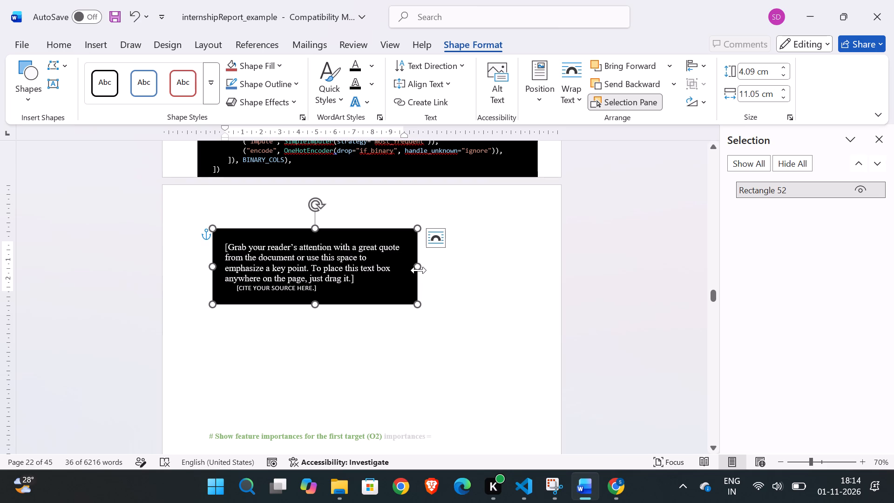
# Enlarge the black text box on page 23 to about 15.44 cm wide and 6.36 cm high.
pyautogui.moveTo(417, 269); pyautogui.dragTo(499, 266)
pyautogui.moveTo(356, 295); pyautogui.dragTo(347, 337)
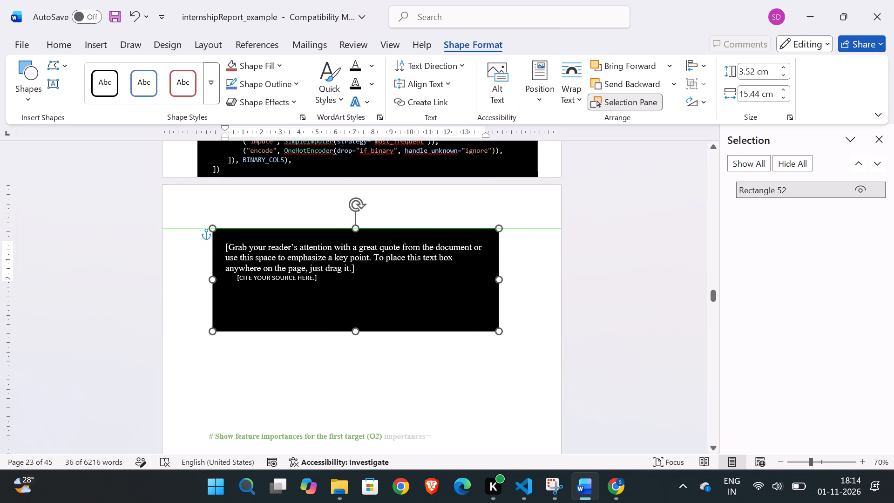
pyautogui.moveTo(347, 337); pyautogui.dragTo(345, 347)
# Replace the placeholder quote text in the black text box with the copied build_pipeline code.
pyautogui.click(328, 277)
pyautogui.moveTo(328, 277); pyautogui.dragTo(266, 257)
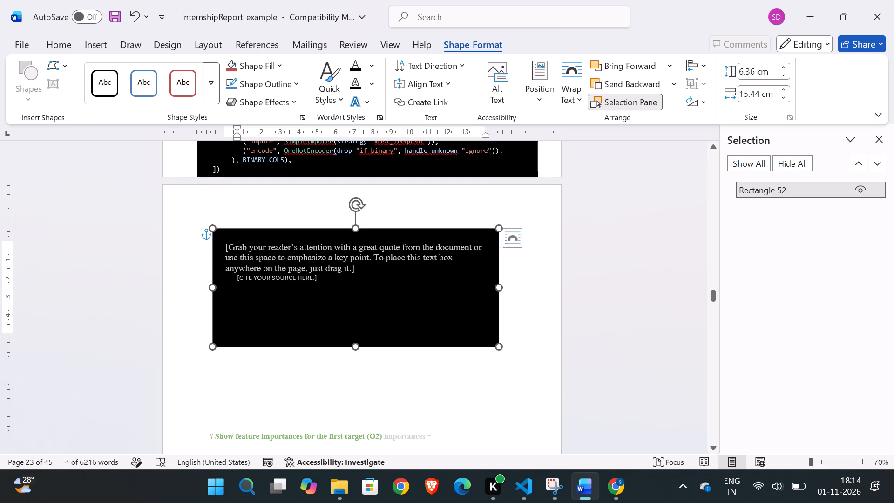
pyautogui.moveTo(266, 257); pyautogui.dragTo(239, 251)
pyautogui.press('BackSpace')
pyautogui.hotkey('ctrl', 'v')
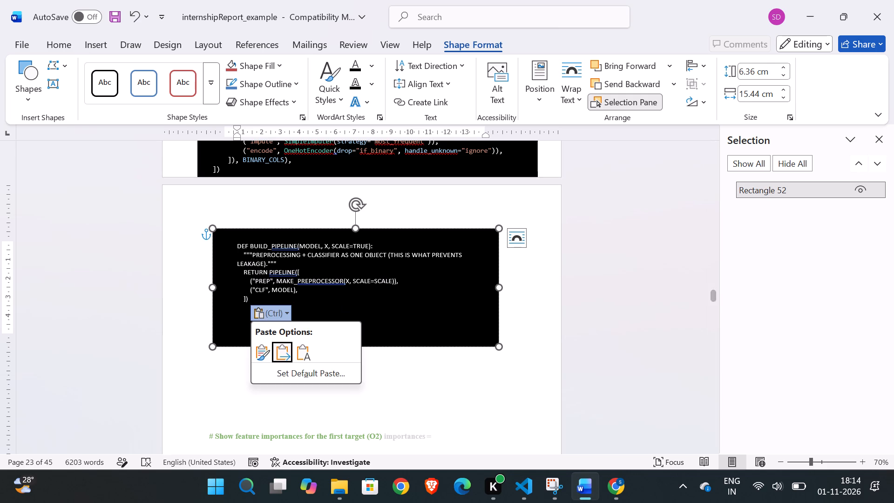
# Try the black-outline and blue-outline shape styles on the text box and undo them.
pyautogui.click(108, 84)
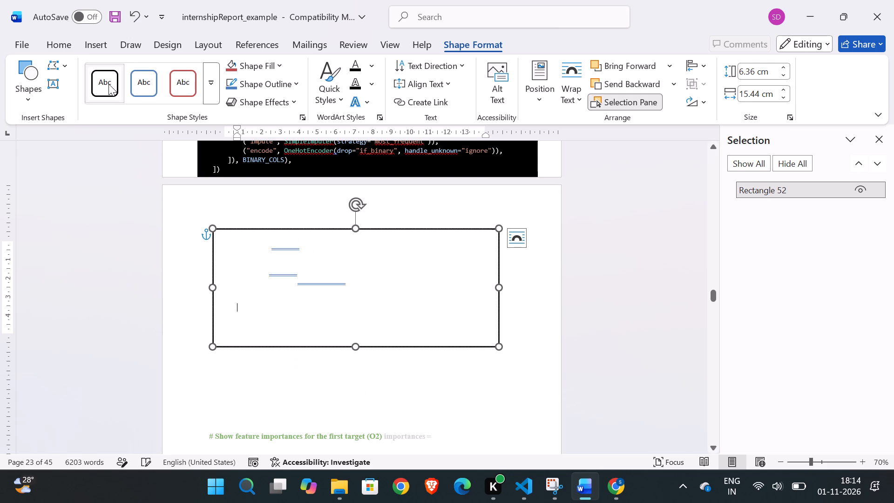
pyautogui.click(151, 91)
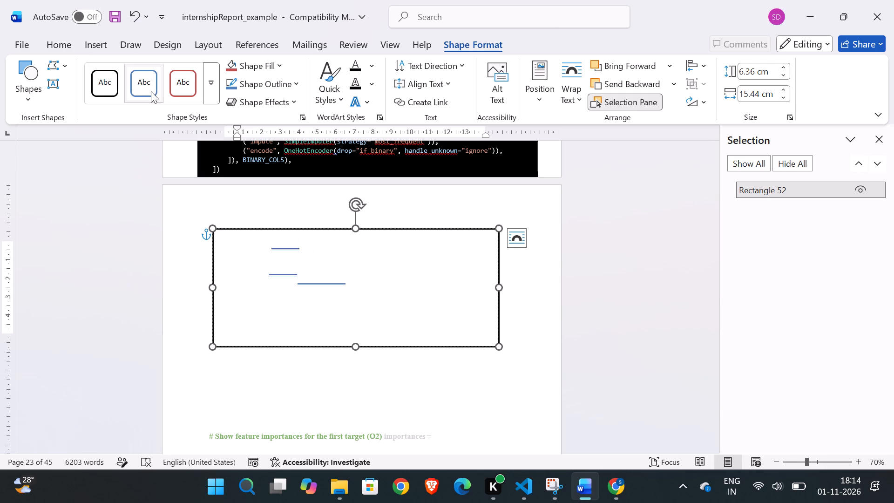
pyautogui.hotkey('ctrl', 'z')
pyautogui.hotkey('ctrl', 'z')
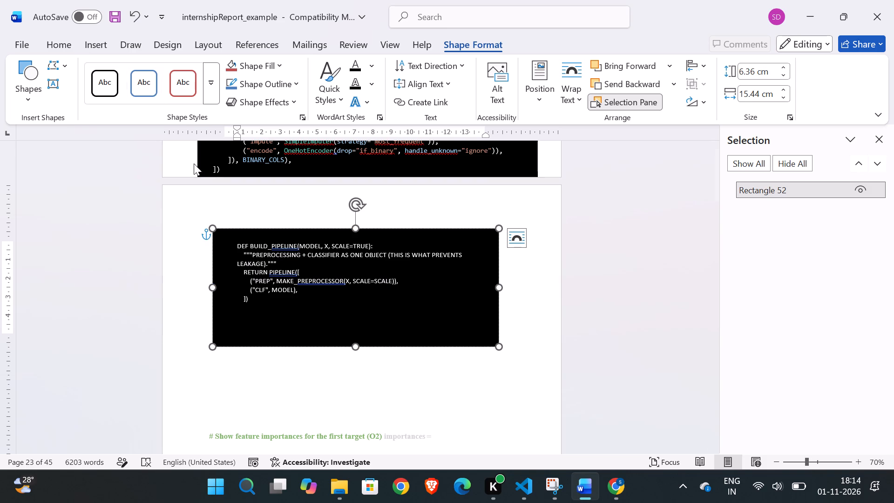
# Clear the build_pipeline code from the black text box and add two blank lines in it.
pyautogui.click(68, 46)
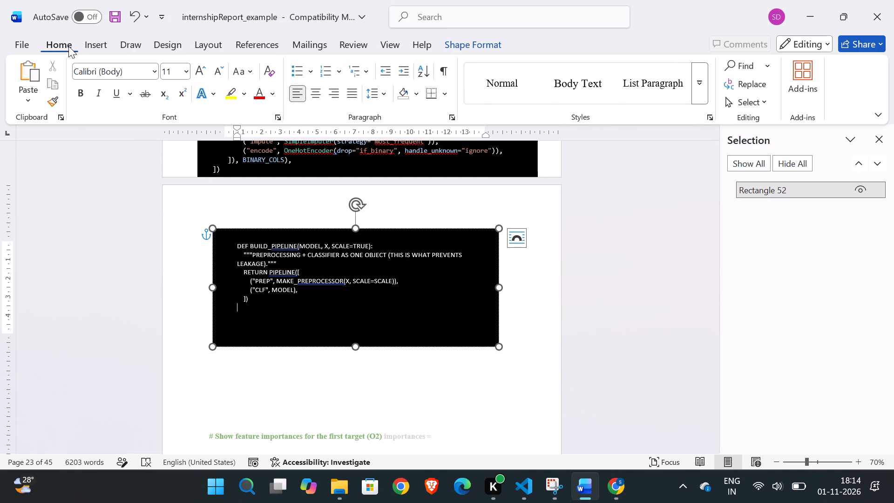
pyautogui.moveTo(251, 298); pyautogui.dragTo(233, 241)
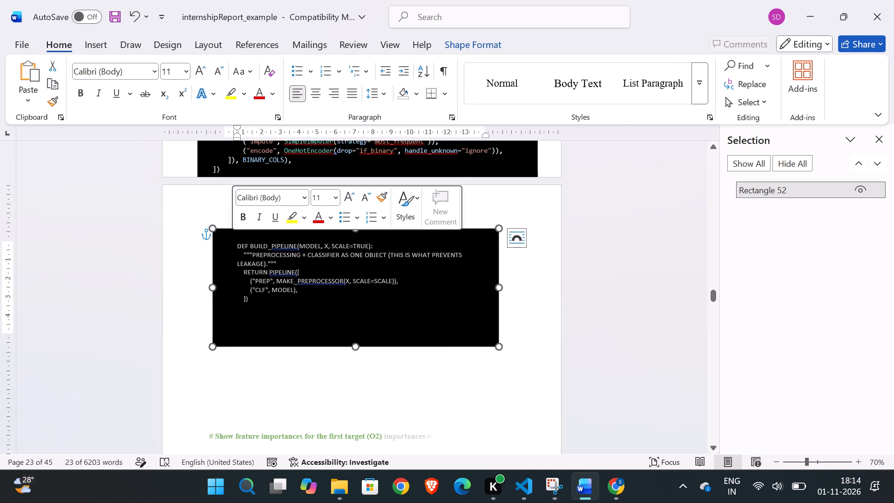
pyautogui.press('BackSpace')
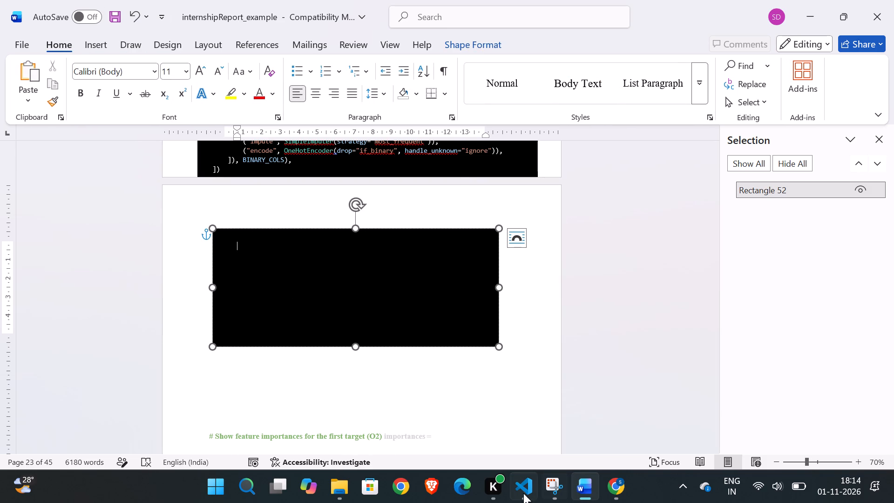
pyautogui.press('Return')
pyautogui.press('Return')
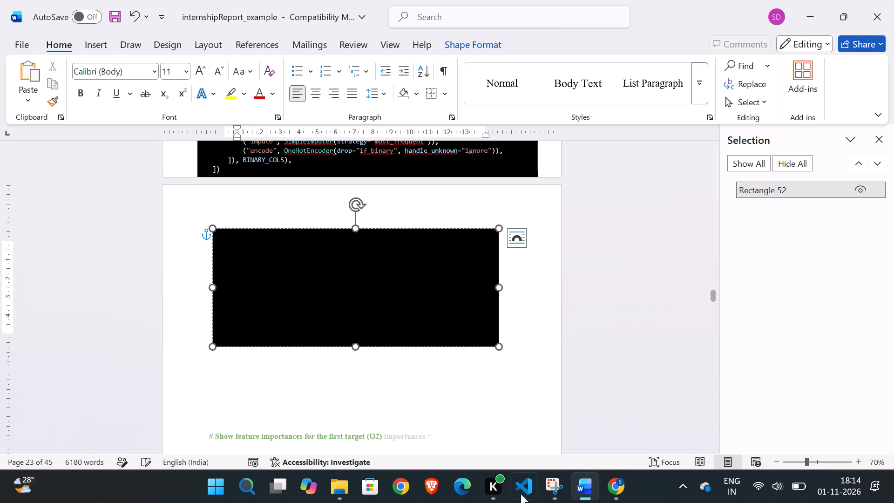
# Copy the build_pipeline function from pipeline.py in VS Code again and paste it below the blank lines in Word's black text box.
pyautogui.click(515, 495)
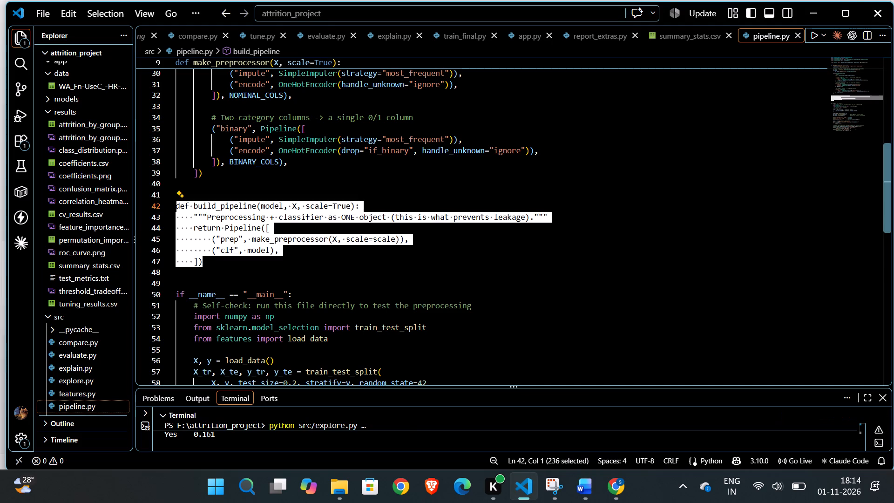
pyautogui.hotkey('ctrl', 'c')
pyautogui.click(481, 345)
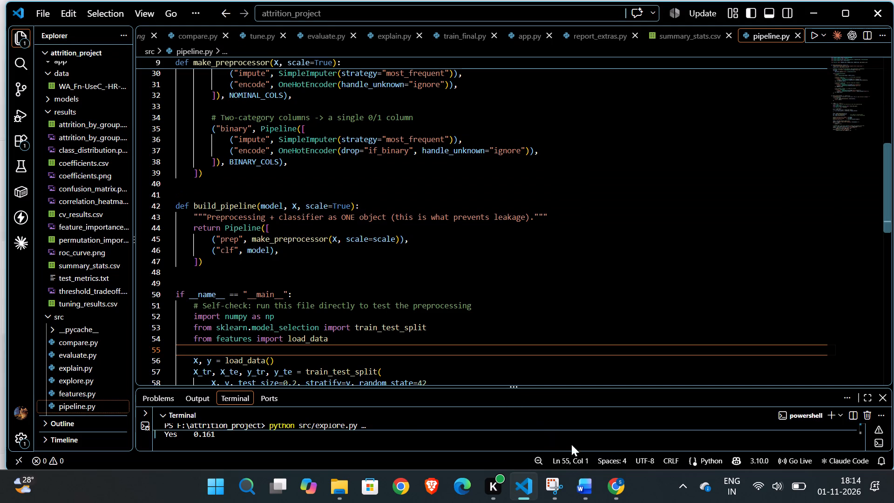
pyautogui.click(581, 495)
pyautogui.hotkey('ctrl', 'v')
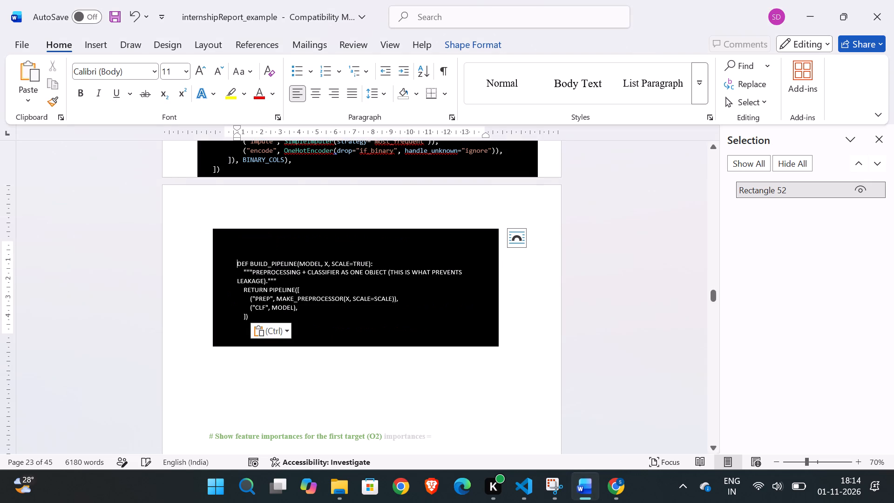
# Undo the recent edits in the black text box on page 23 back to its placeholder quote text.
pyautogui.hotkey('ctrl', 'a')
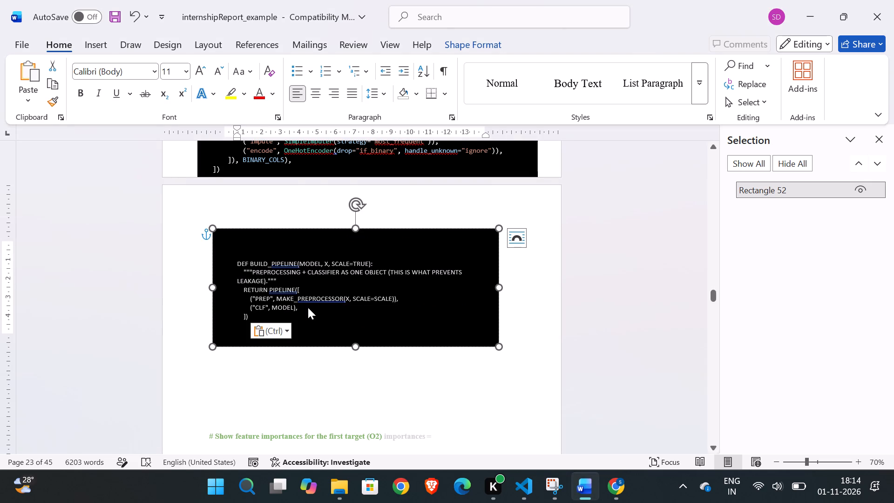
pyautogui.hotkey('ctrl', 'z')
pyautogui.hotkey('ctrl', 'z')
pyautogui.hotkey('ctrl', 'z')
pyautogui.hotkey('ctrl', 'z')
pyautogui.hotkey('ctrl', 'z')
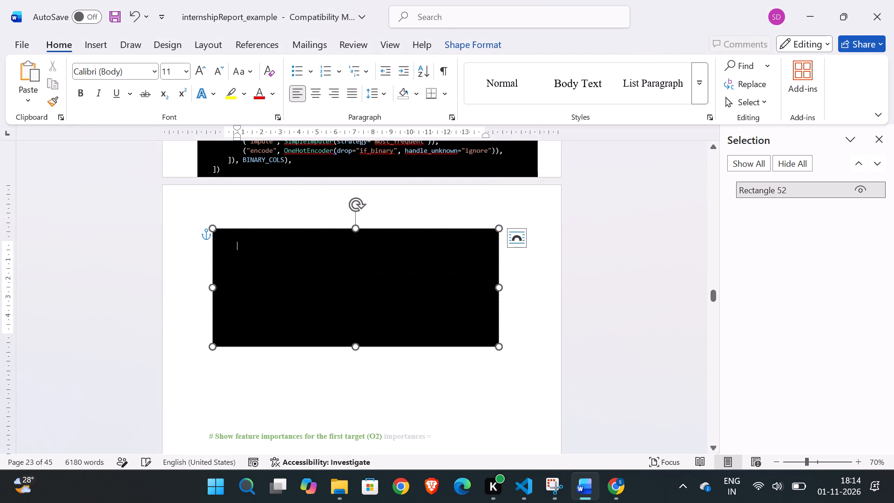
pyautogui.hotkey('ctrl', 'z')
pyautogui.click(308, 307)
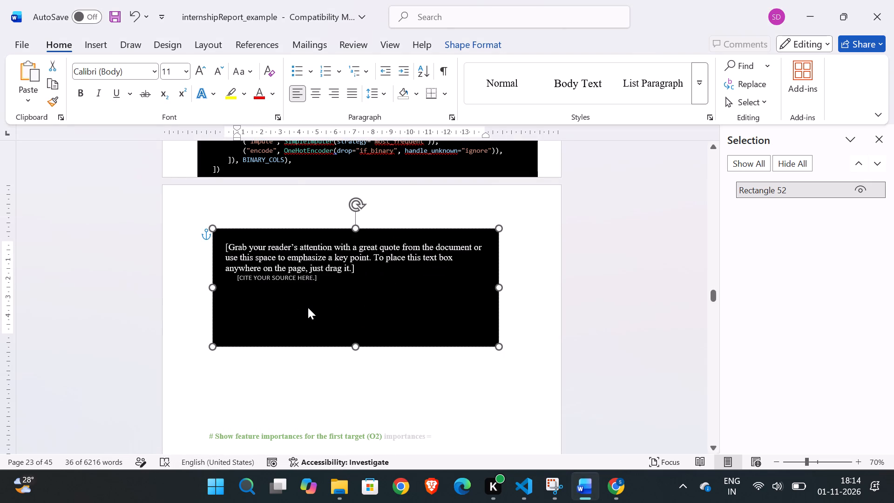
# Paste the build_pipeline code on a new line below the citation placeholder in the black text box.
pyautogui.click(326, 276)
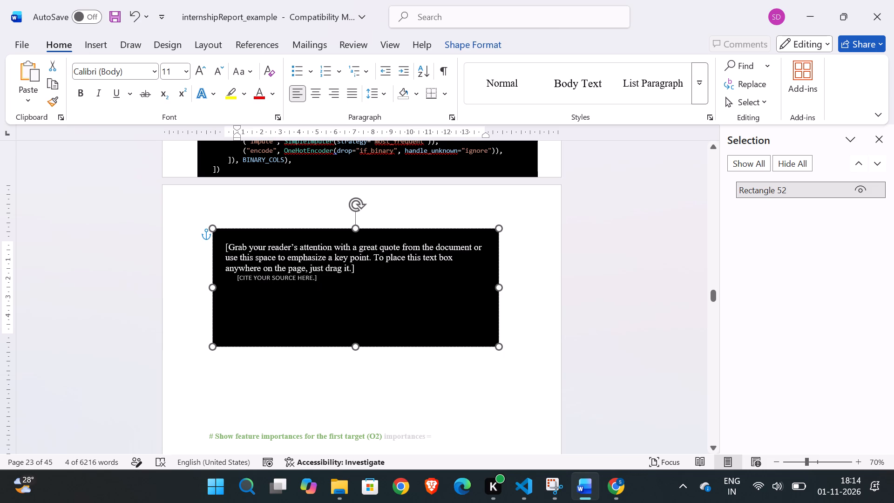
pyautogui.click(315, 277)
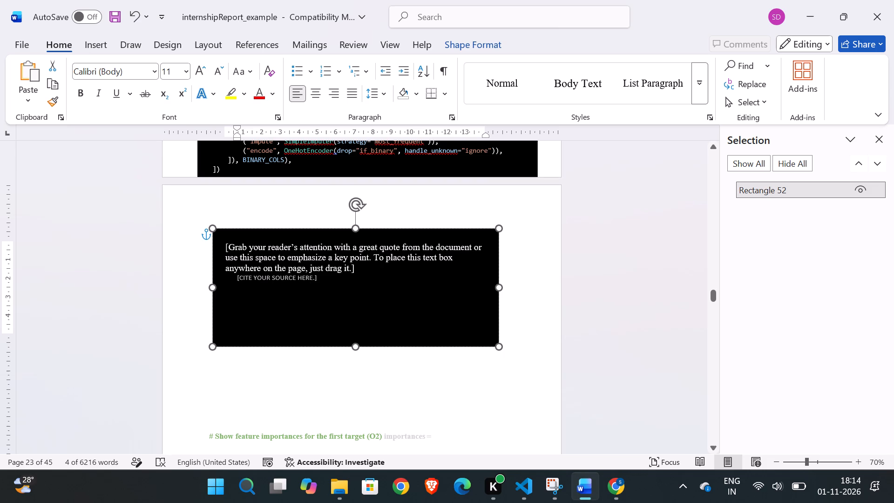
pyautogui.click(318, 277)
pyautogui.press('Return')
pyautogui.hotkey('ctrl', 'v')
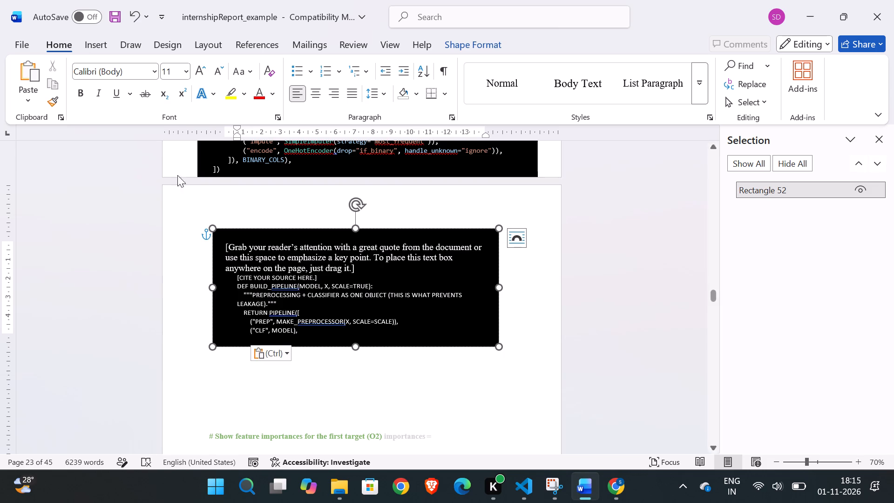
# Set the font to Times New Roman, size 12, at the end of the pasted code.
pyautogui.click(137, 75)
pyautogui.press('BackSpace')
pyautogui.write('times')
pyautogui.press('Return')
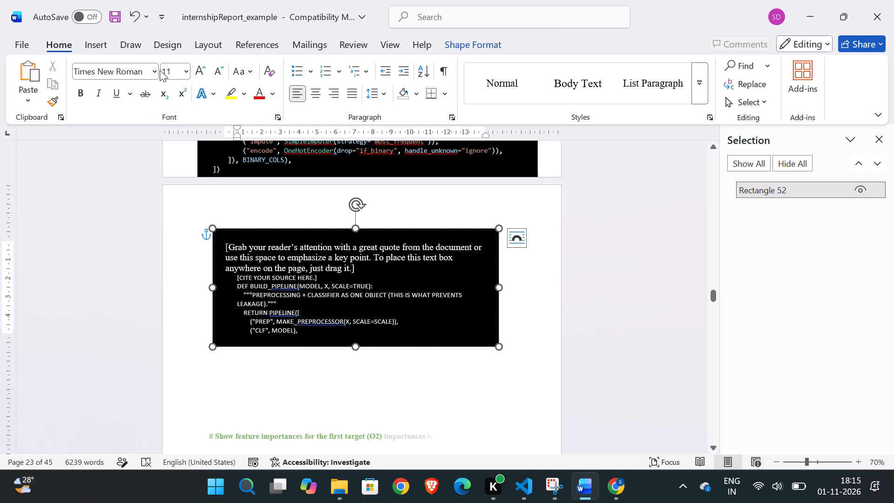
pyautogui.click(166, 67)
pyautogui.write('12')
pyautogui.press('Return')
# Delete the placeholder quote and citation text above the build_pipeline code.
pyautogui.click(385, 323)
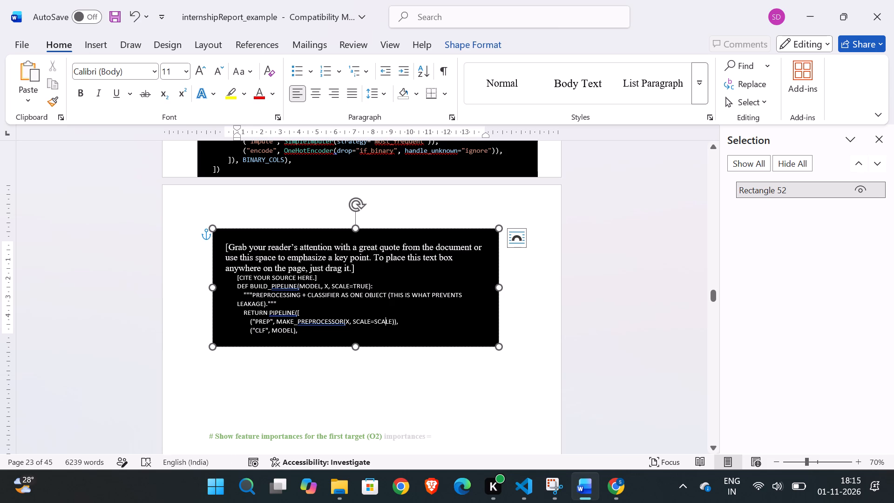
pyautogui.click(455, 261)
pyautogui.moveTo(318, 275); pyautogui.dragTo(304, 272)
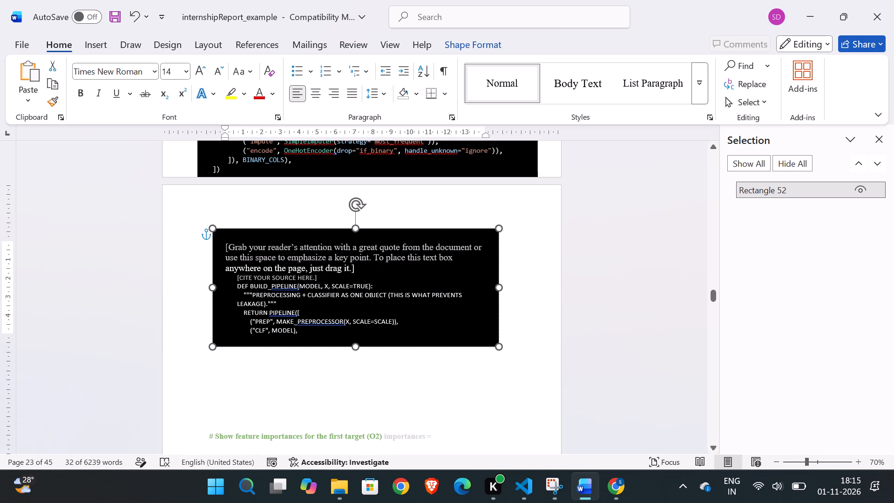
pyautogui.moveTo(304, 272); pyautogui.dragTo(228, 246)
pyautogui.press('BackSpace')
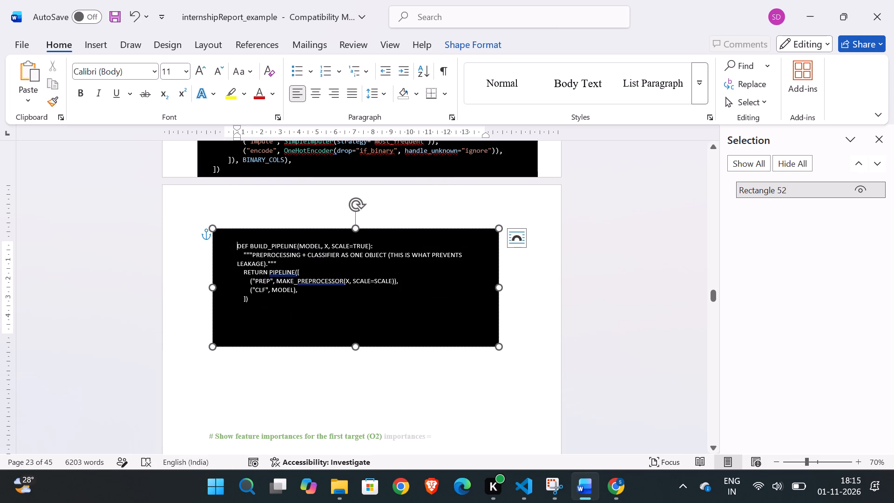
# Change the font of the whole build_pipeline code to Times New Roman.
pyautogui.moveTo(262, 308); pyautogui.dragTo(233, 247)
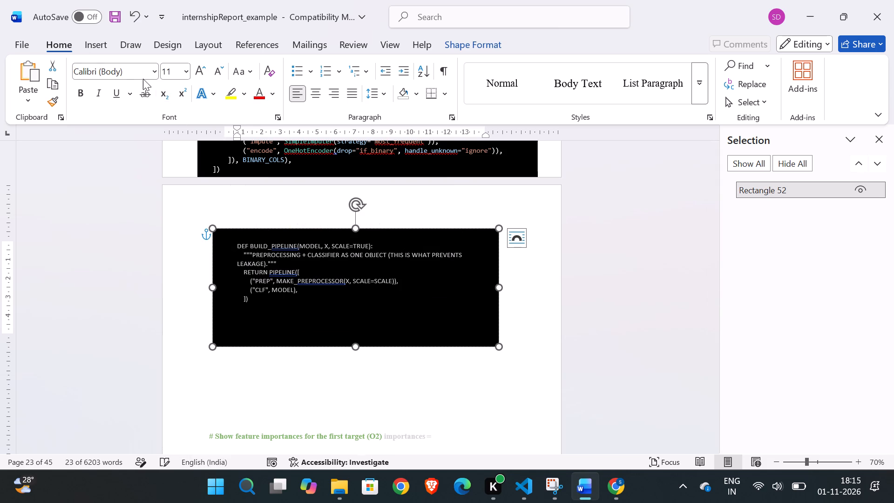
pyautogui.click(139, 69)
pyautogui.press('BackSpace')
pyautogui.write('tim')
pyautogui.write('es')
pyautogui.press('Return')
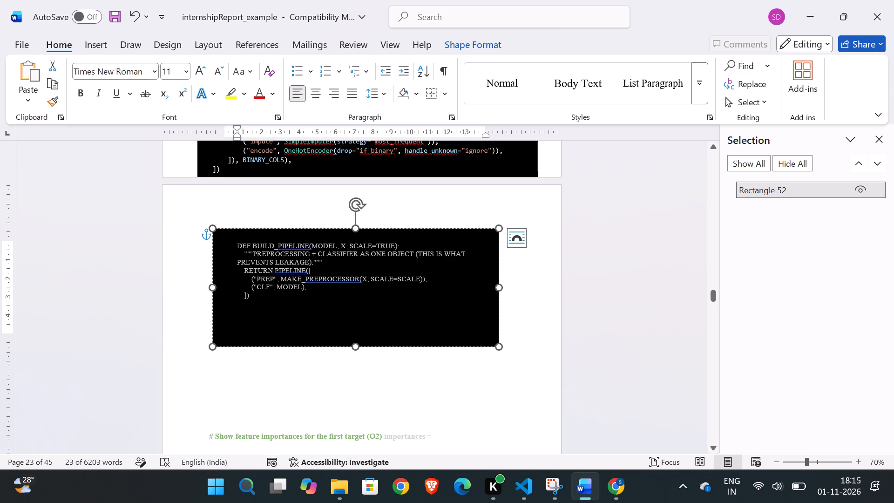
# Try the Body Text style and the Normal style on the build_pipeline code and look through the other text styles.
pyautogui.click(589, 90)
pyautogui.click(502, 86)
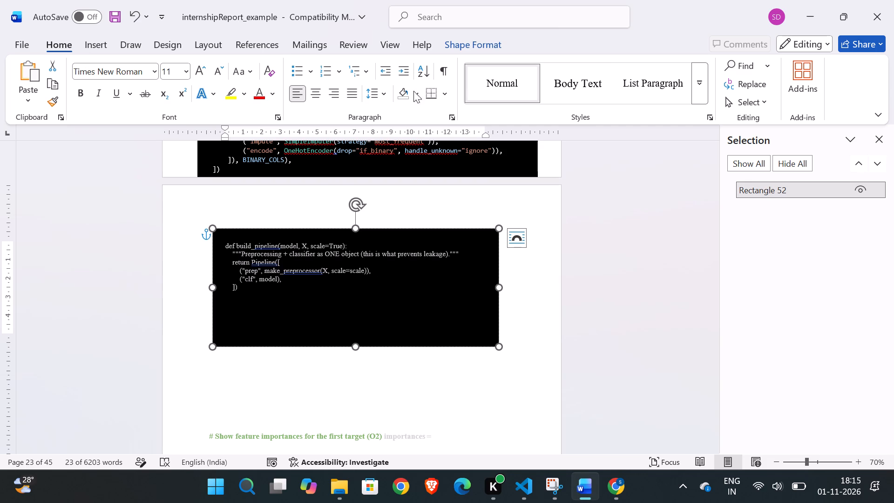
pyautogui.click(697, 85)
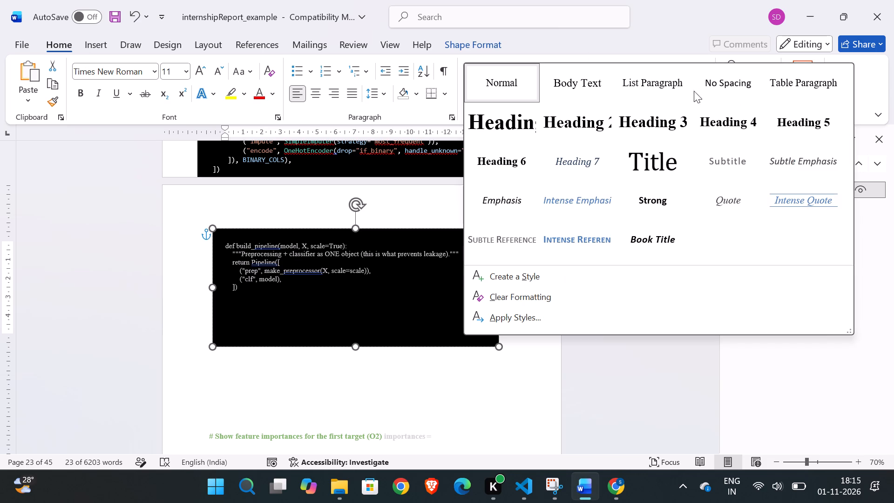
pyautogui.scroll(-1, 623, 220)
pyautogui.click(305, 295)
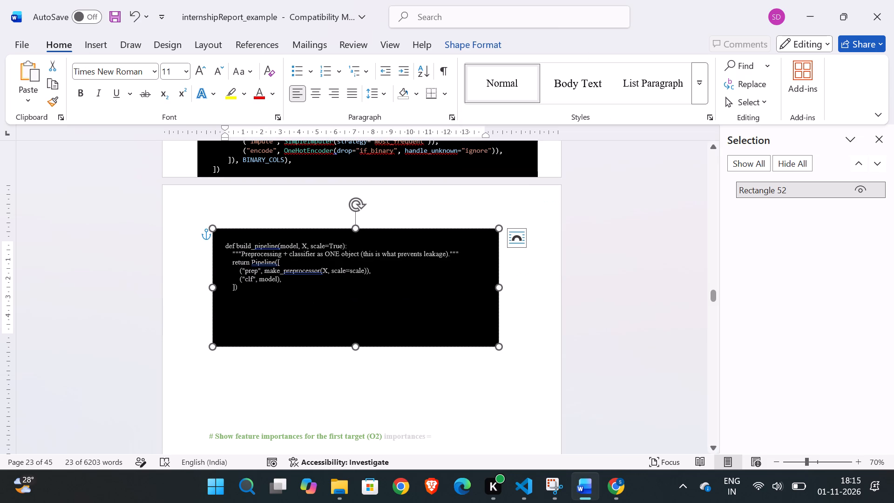
# Replace the code in the black text box with the copied build_pipeline function, keeping its source formatting.
pyautogui.moveTo(245, 291); pyautogui.dragTo(229, 251)
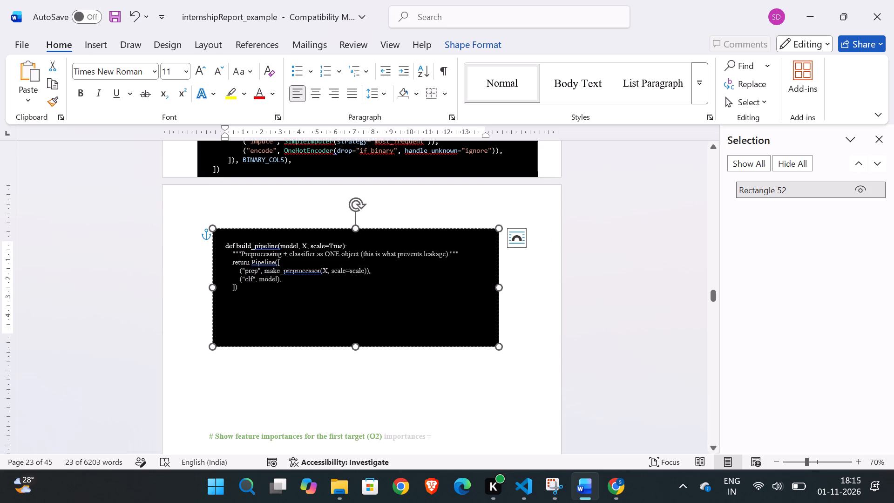
pyautogui.moveTo(229, 251); pyautogui.dragTo(224, 246)
pyautogui.press('BackSpace')
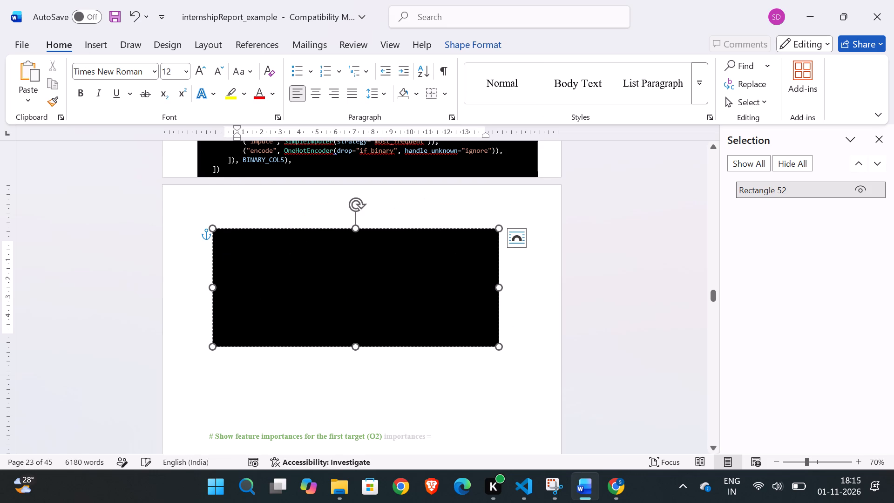
pyautogui.rightClick(244, 253)
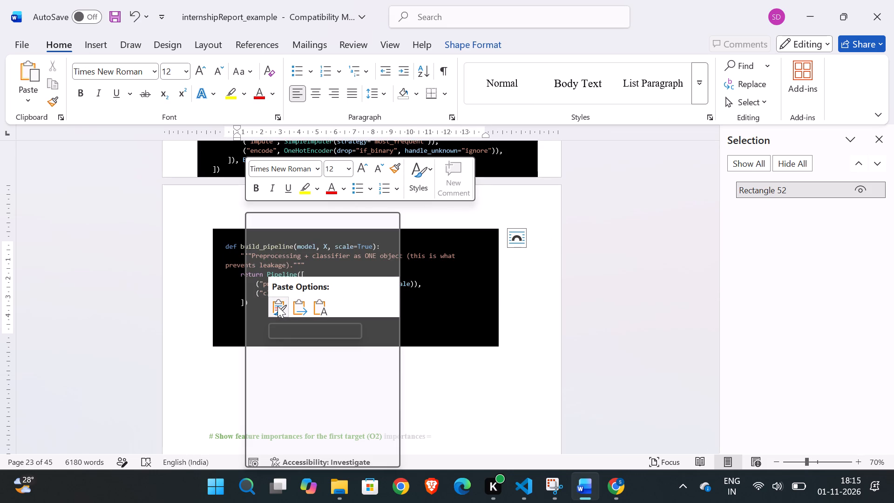
pyautogui.click(278, 306)
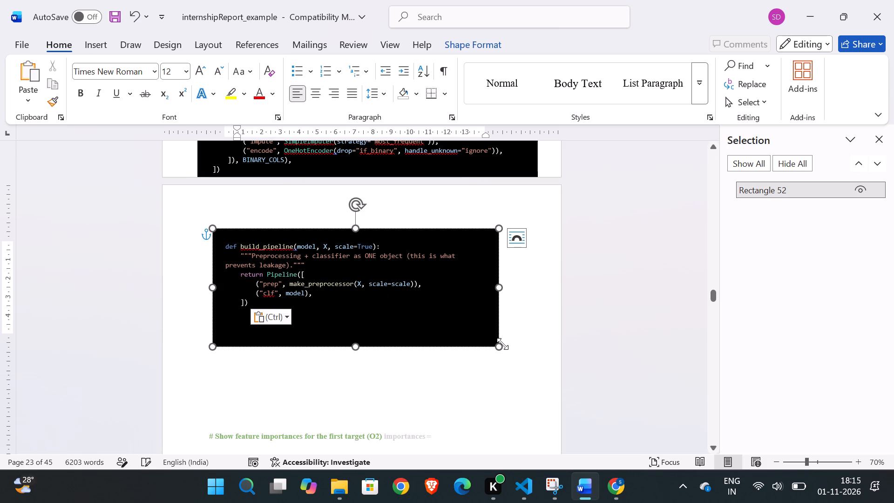
# Resize the build_pipeline text box so it is wider and slightly shorter.
pyautogui.moveTo(499, 344); pyautogui.dragTo(528, 336)
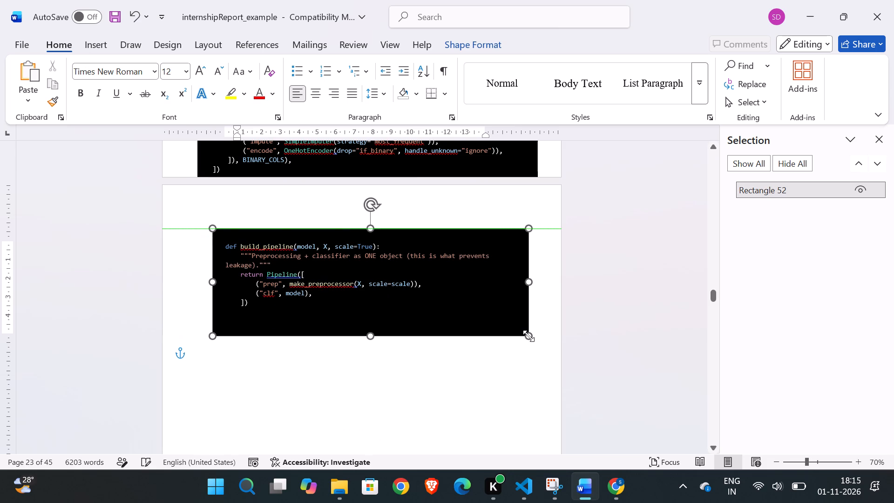
# Delete the code from import pandas through print(df.dtypes) in the dark text box under section 6.1 on page 20.
pyautogui.scroll(1, 488, 243)
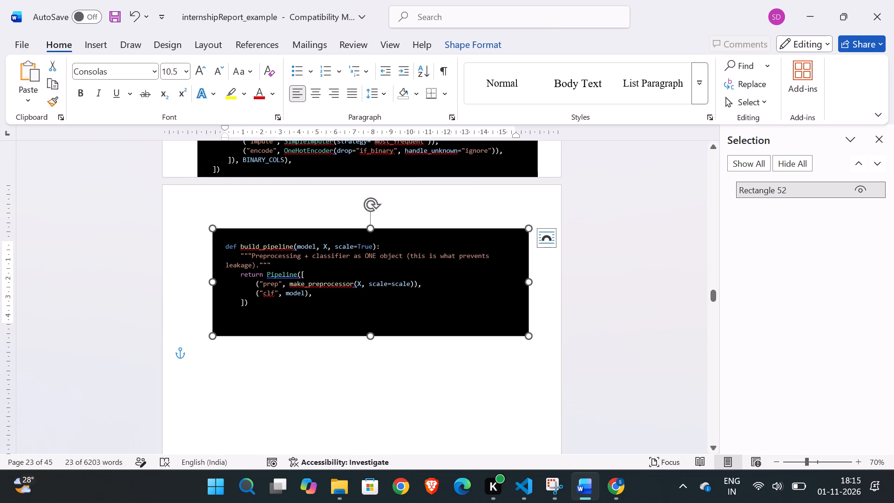
pyautogui.scroll(1, 488, 243)
pyautogui.scroll(2, 623, 210)
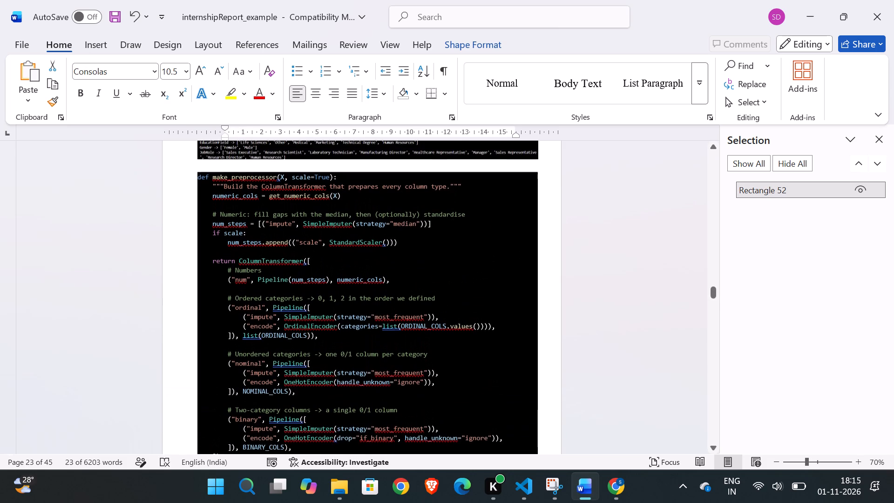
pyautogui.scroll(1, 417, 245)
pyautogui.scroll(1, 589, 219)
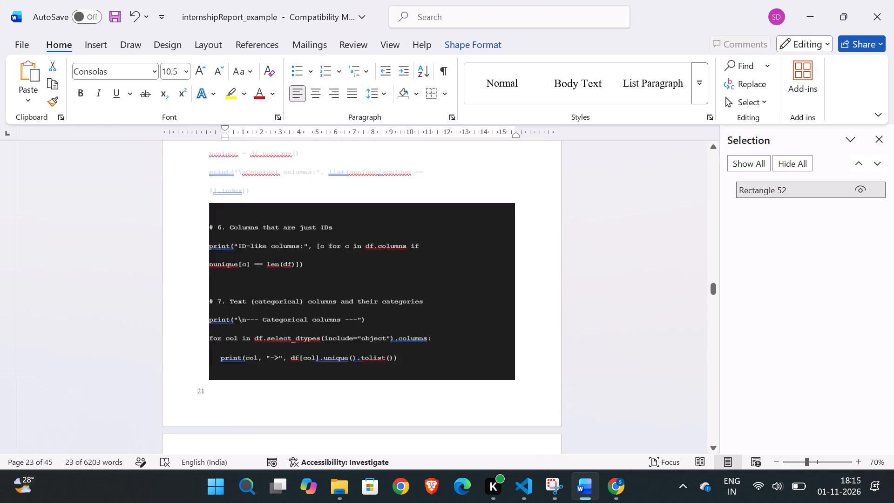
pyautogui.scroll(2, 589, 219)
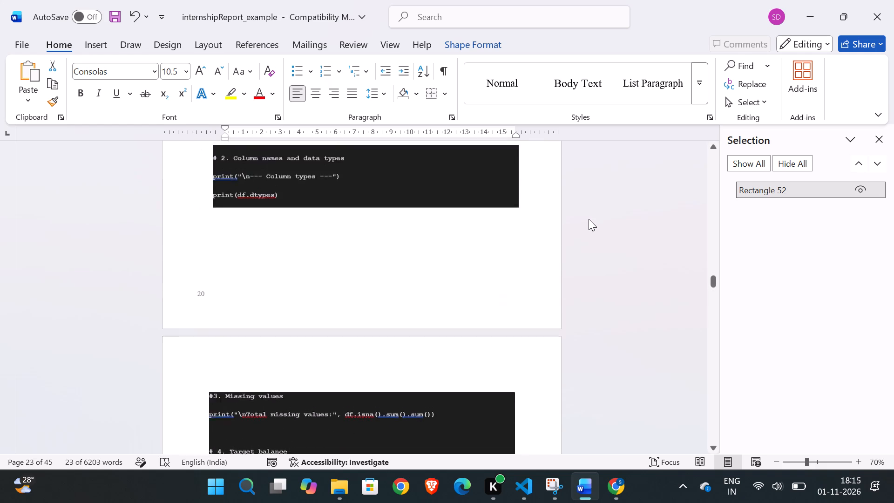
pyautogui.scroll(2, 589, 219)
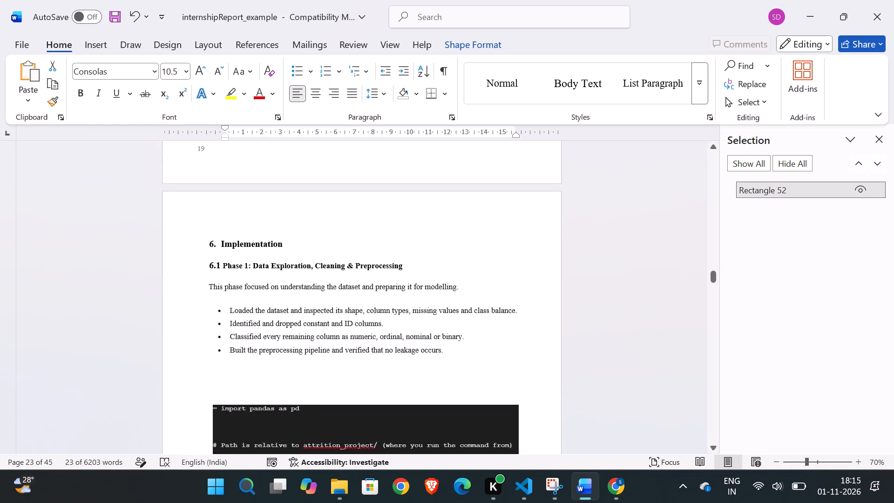
pyautogui.scroll(-1, 589, 219)
pyautogui.click(367, 298)
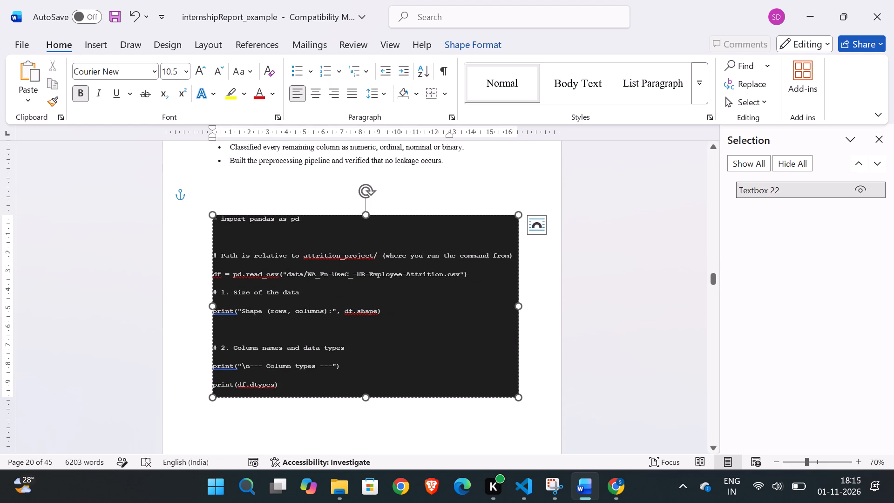
pyautogui.moveTo(281, 382); pyautogui.dragTo(223, 224)
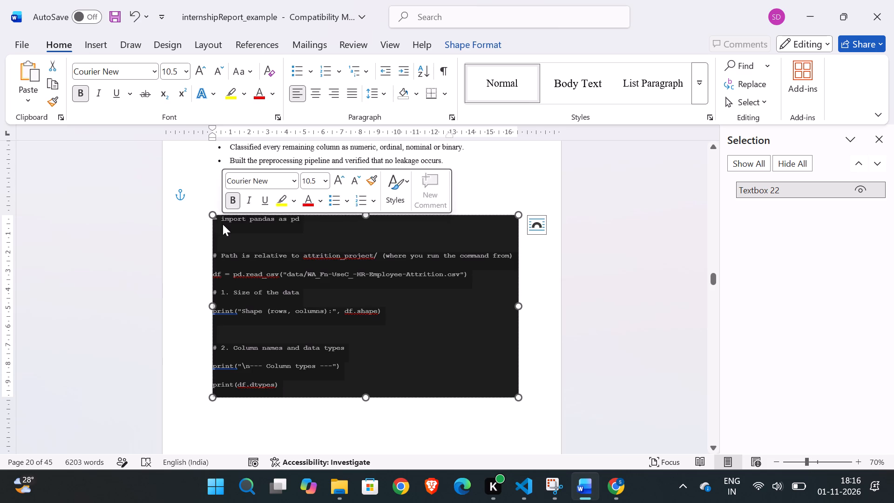
pyautogui.press('BackSpace')
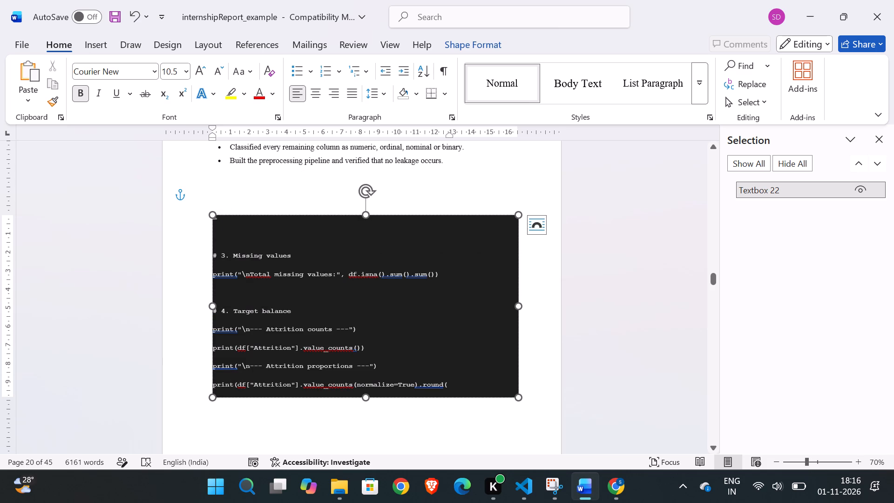
# Delete the remaining data exploration code, sections 3 to 7, that flows into the page 20 text box.
pyautogui.moveTo(450, 387); pyautogui.dragTo(237, 244)
pyautogui.press('BackSpace')
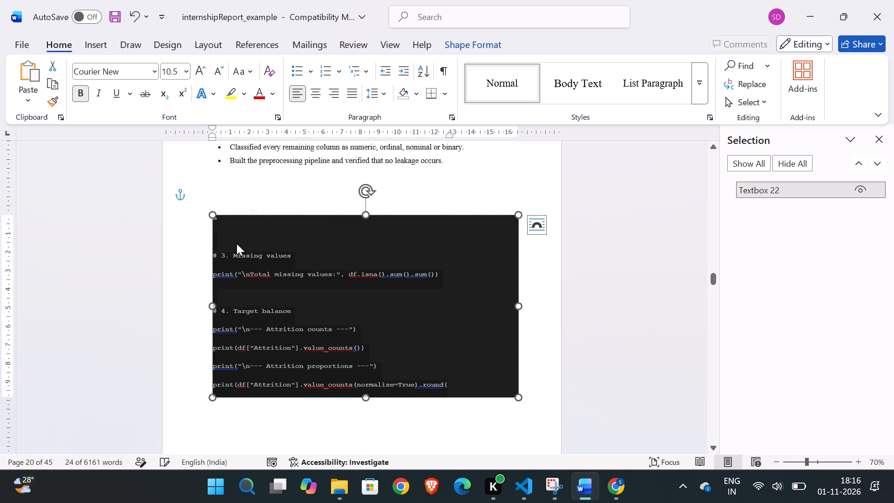
pyautogui.press('BackSpace')
pyautogui.moveTo(237, 244); pyautogui.dragTo(263, 292)
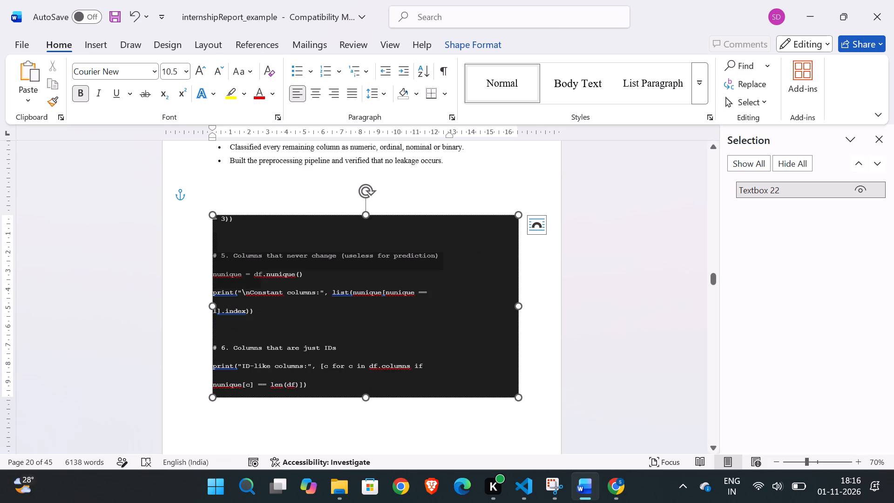
pyautogui.moveTo(263, 292); pyautogui.dragTo(386, 395)
pyautogui.press('BackSpace')
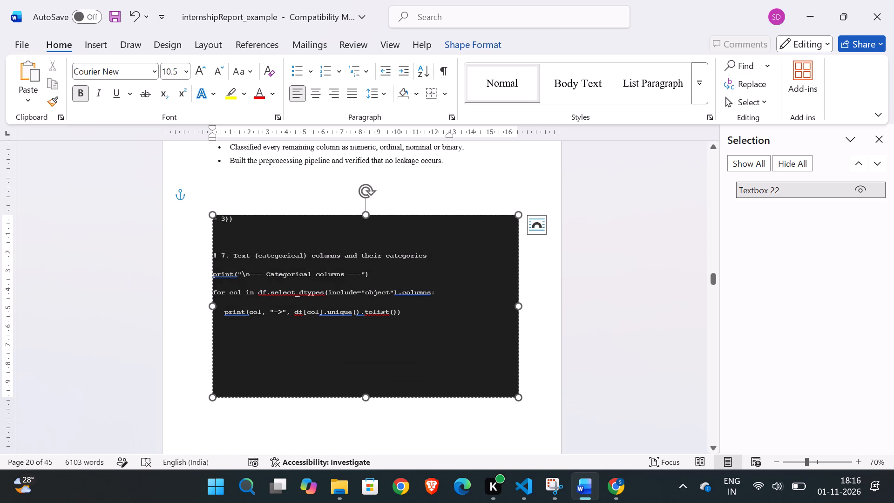
pyautogui.moveTo(406, 308); pyautogui.dragTo(232, 228)
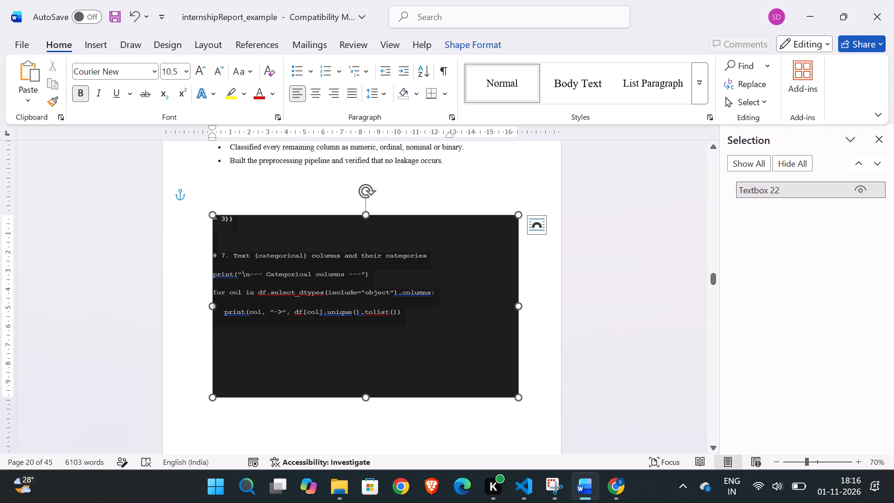
pyautogui.moveTo(232, 228); pyautogui.dragTo(230, 228)
pyautogui.press('BackSpace')
pyautogui.press('BackSpace')
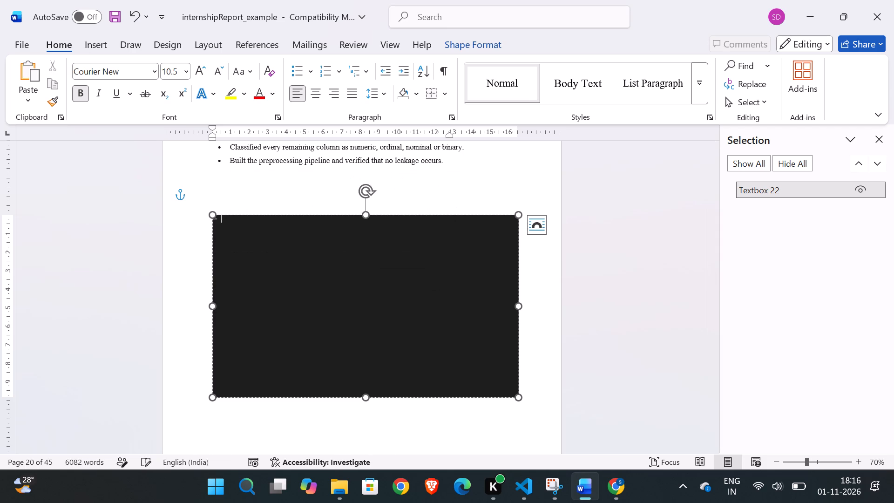
# Switch to Visual Studio Code and copy the explore.py code from import pandas as pd through print(df.dtypes).
pyautogui.scroll(-1, 419, 330)
pyautogui.scroll(-1, 479, 405)
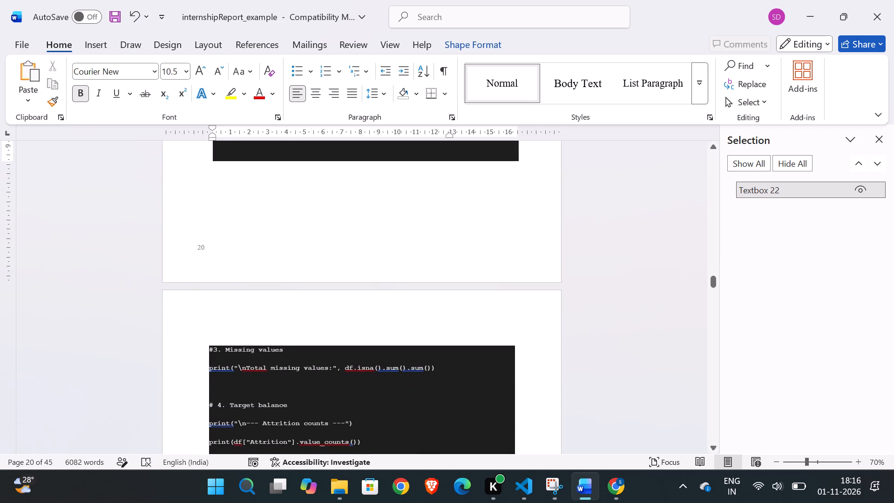
pyautogui.scroll(1, 574, 387)
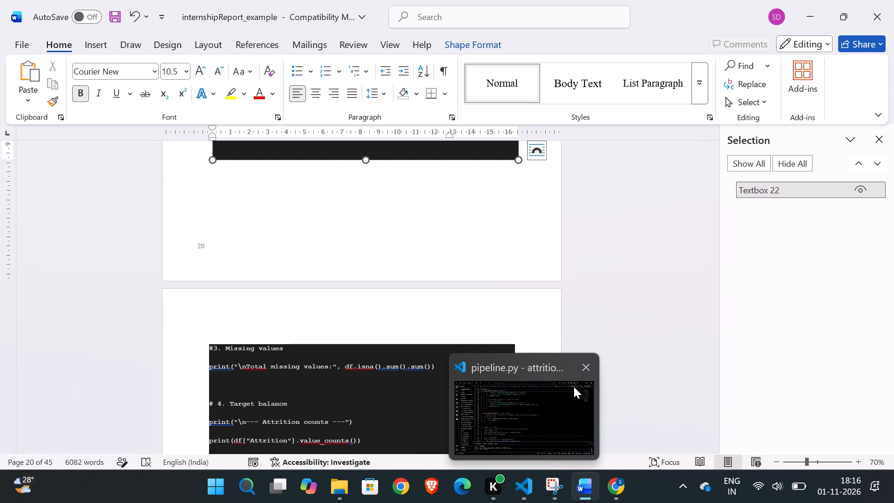
pyautogui.click(525, 494)
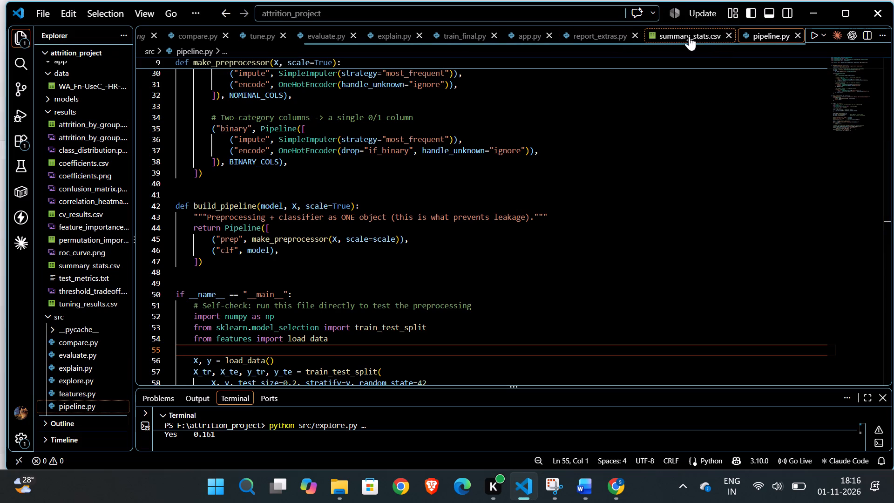
pyautogui.hscroll(-1, 689, 36)
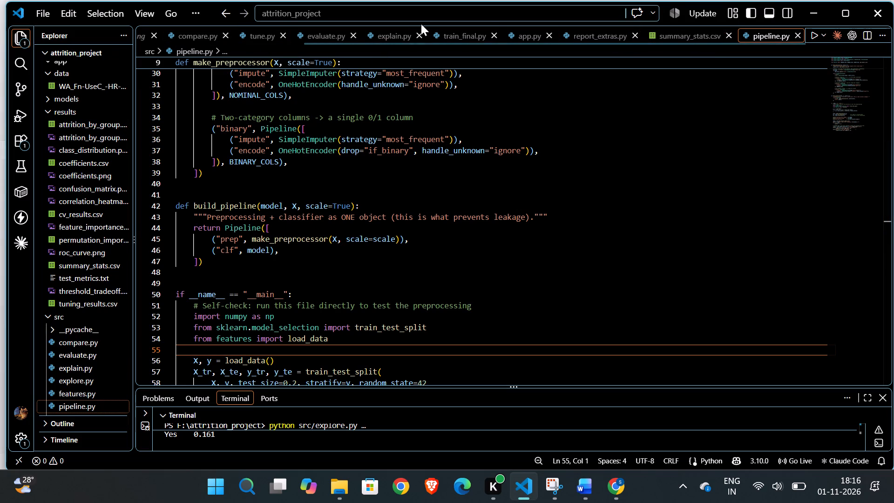
pyautogui.scroll(-1, 62, 321)
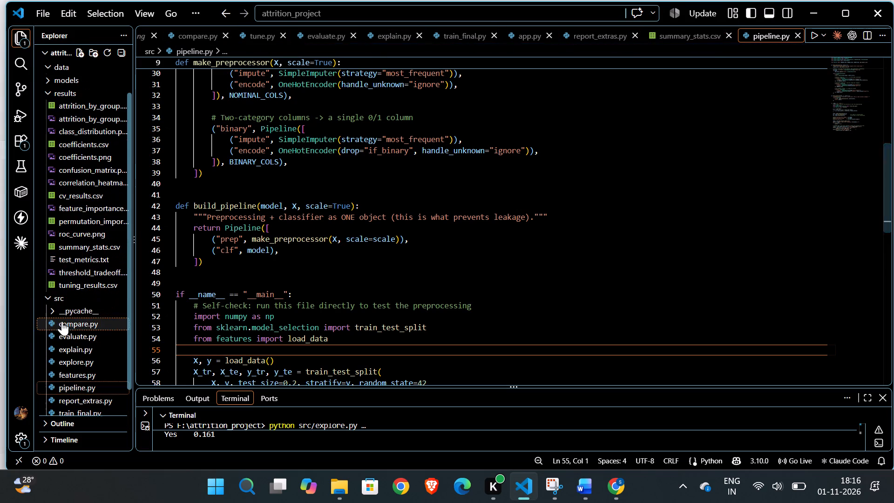
pyautogui.click(93, 361)
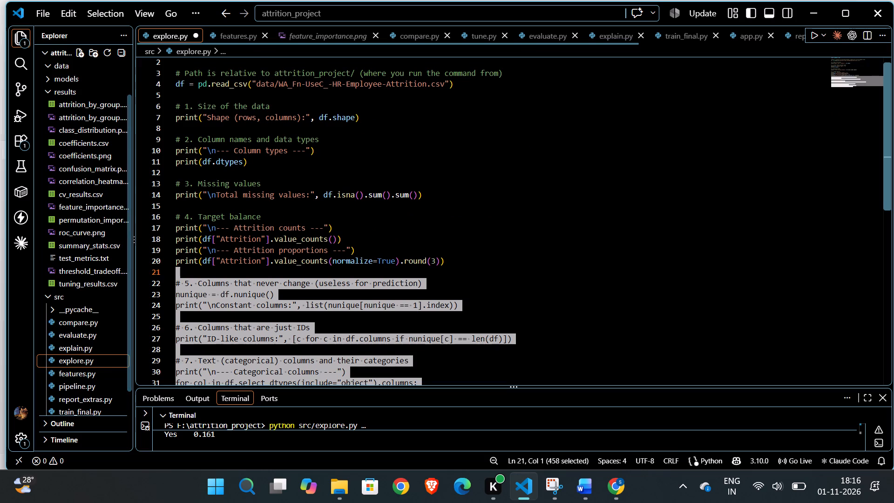
pyautogui.scroll(1, 481, 178)
pyautogui.moveTo(257, 170); pyautogui.dragTo(184, 60)
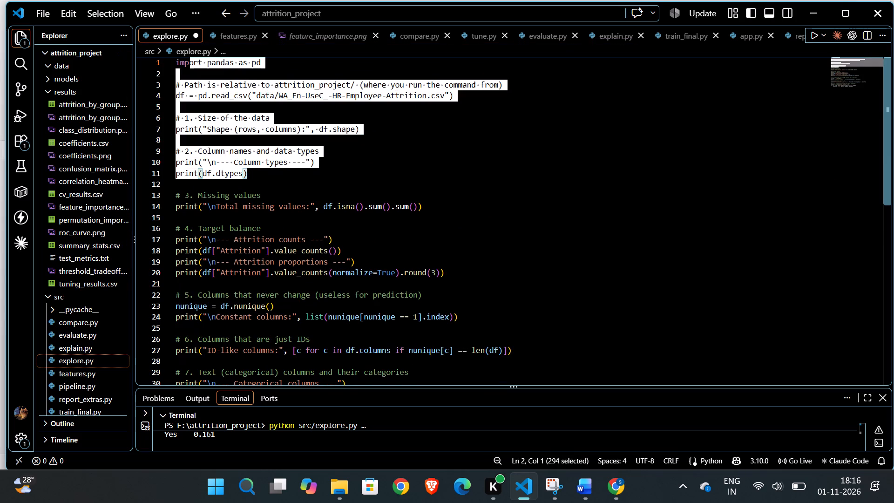
pyautogui.moveTo(184, 60); pyautogui.dragTo(174, 61)
pyautogui.hotkey('ctrl', 'c')
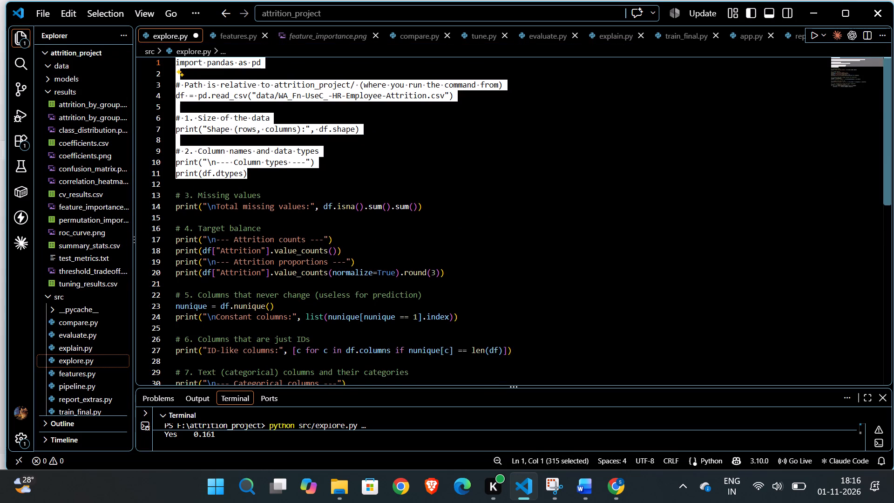
# Paste the copied explore.py code into the empty dark text box on page 20 of the Word report, keeping source formatting.
pyautogui.click(580, 482)
pyautogui.scroll(1, 344, 179)
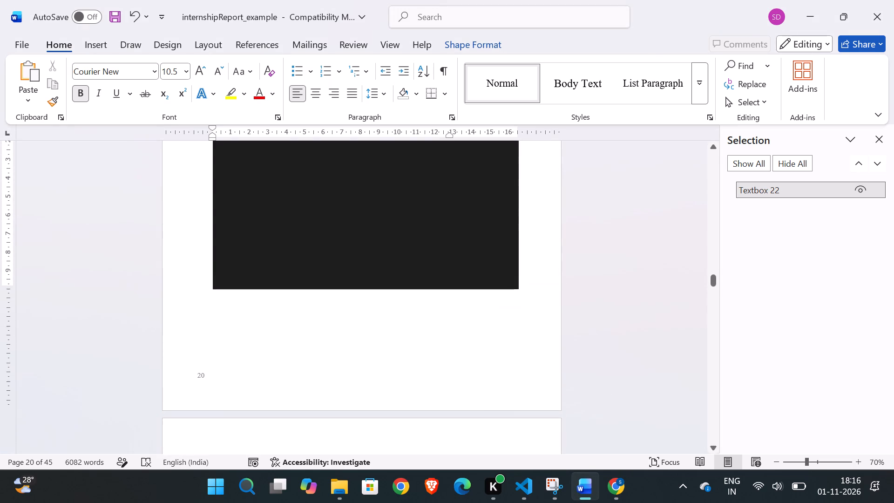
pyautogui.scroll(1, 311, 204)
pyautogui.click(272, 213)
pyautogui.rightClick(272, 213)
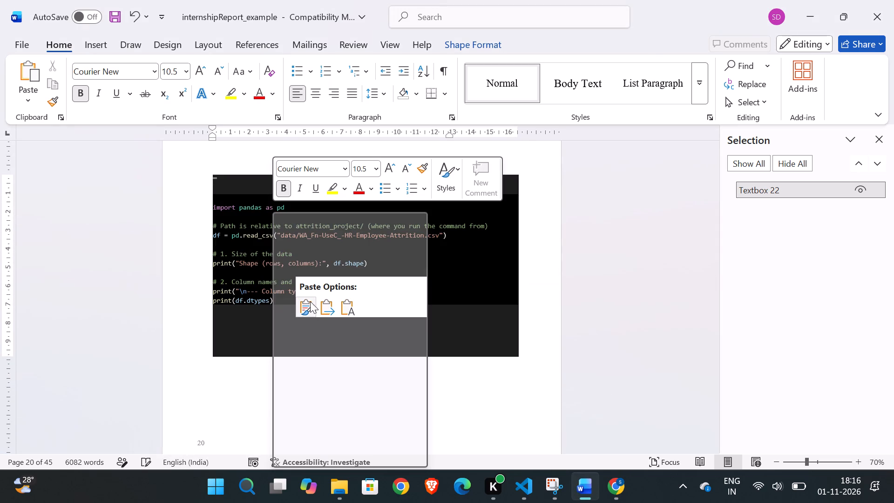
pyautogui.click(310, 301)
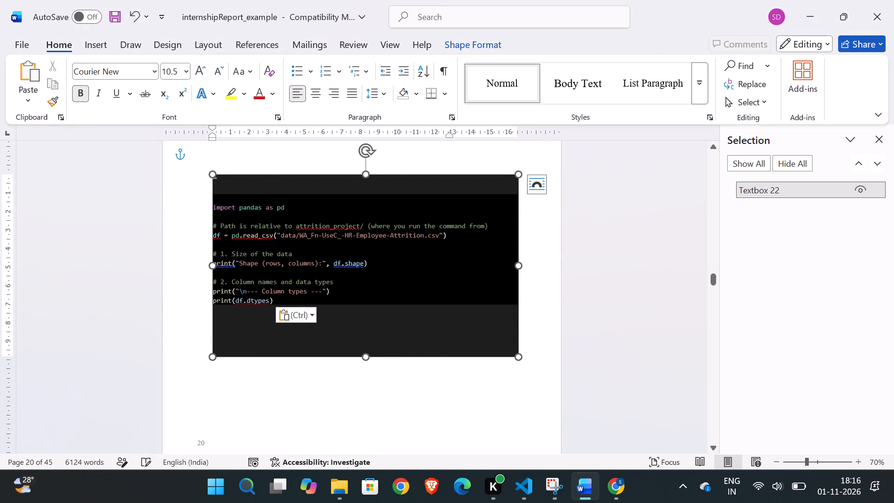
# Resize the page 20 code text box by raising its bottom edge to just below the code and extending its top edge slightly upward.
pyautogui.click(549, 315)
pyautogui.click(509, 348)
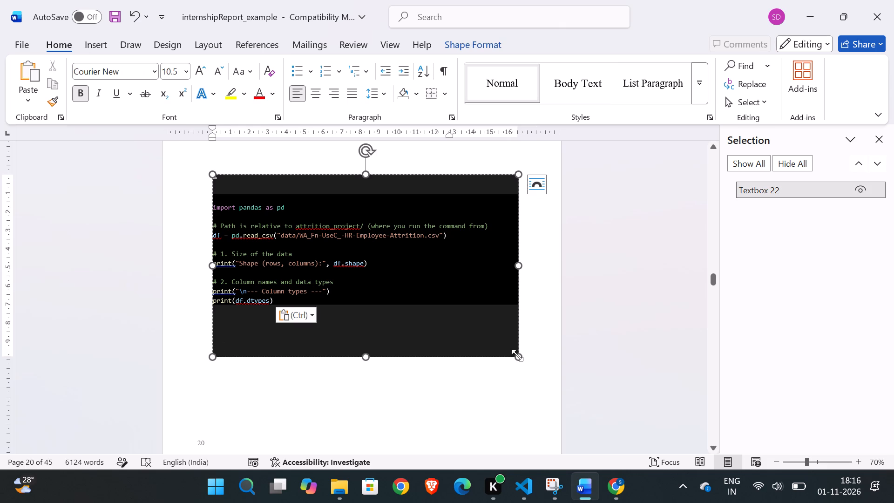
pyautogui.click(379, 252)
pyautogui.moveTo(366, 354); pyautogui.dragTo(364, 313)
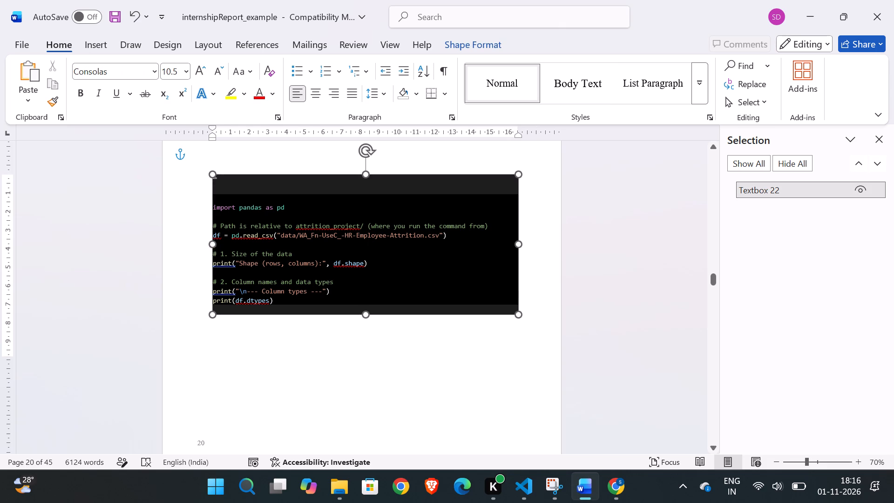
pyautogui.moveTo(364, 313); pyautogui.dragTo(358, 312)
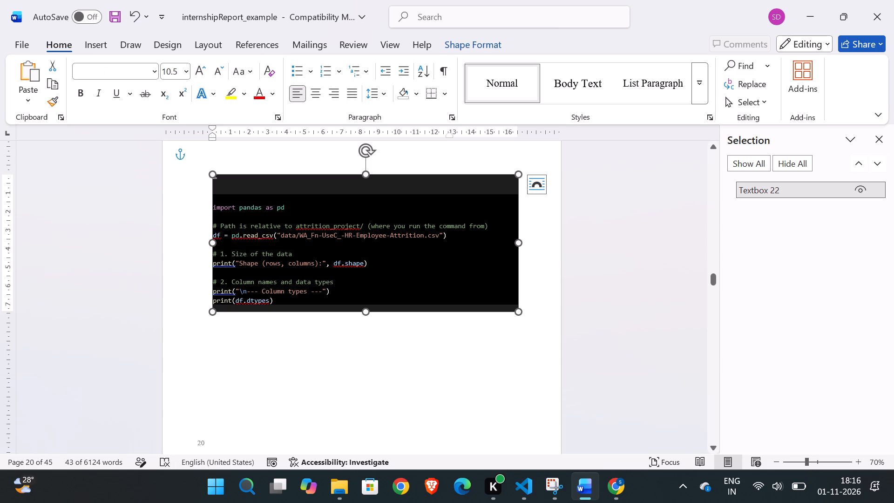
pyautogui.moveTo(366, 177); pyautogui.dragTo(372, 149)
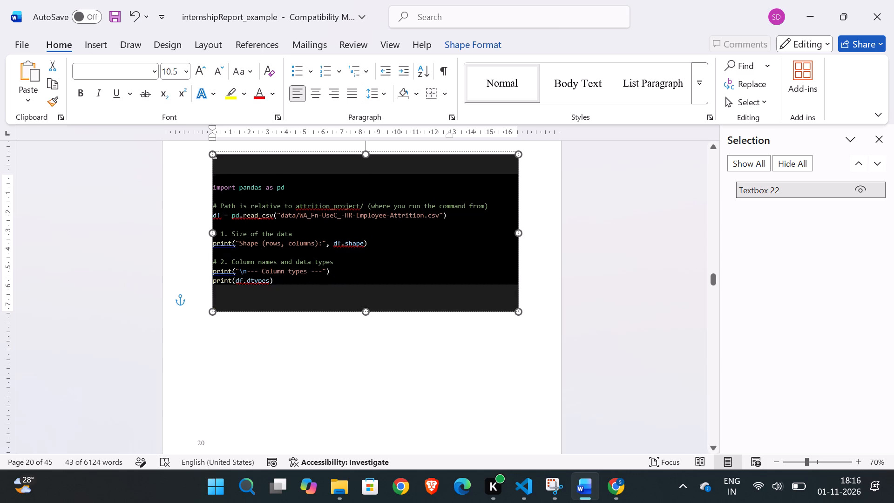
pyautogui.moveTo(372, 149); pyautogui.dragTo(371, 154)
pyautogui.click(607, 292)
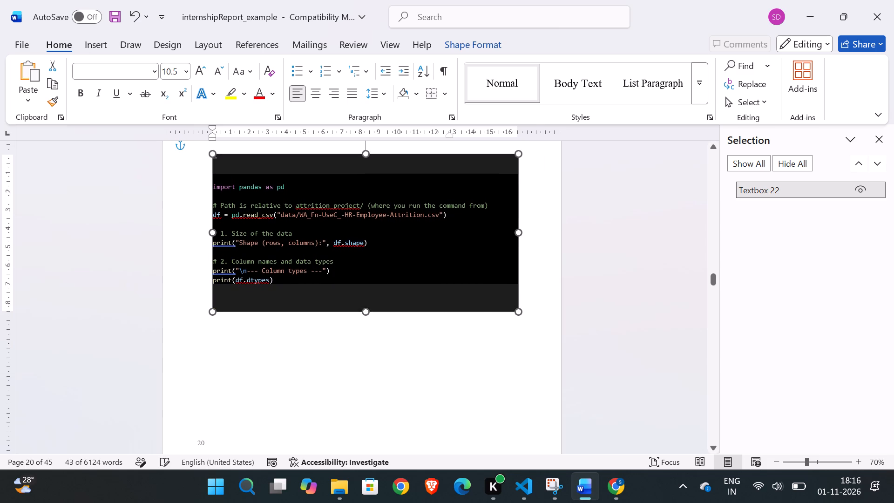
# Delete all the old code, sections 3 to 7, from the dark text box on page 21.
pyautogui.scroll(1, 607, 292)
pyautogui.scroll(-3, 607, 292)
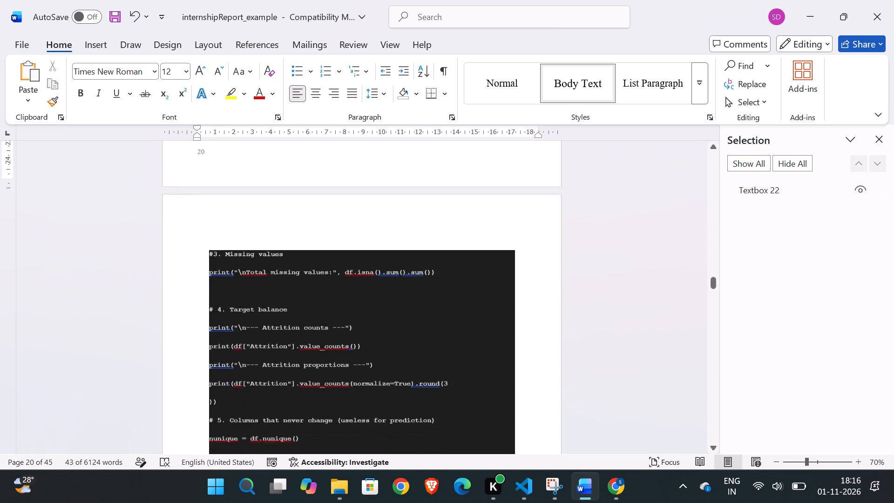
pyautogui.scroll(-1, 607, 292)
pyautogui.scroll(-1, 389, 393)
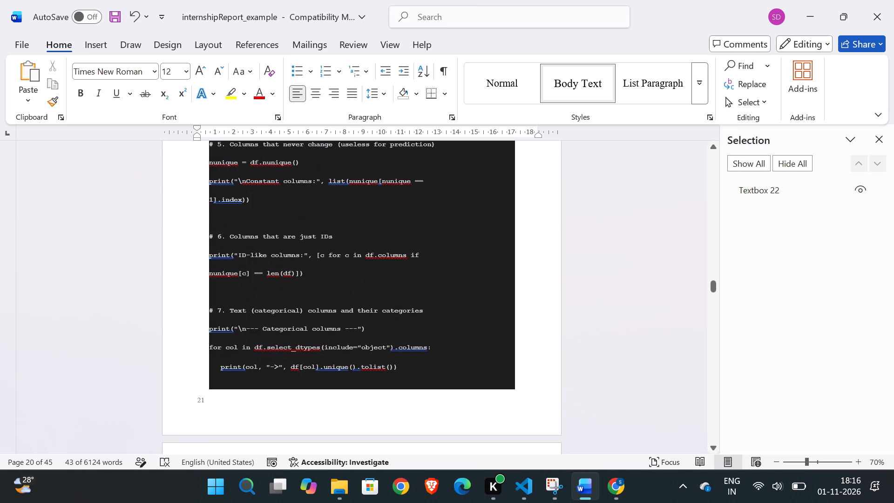
pyautogui.click(403, 367)
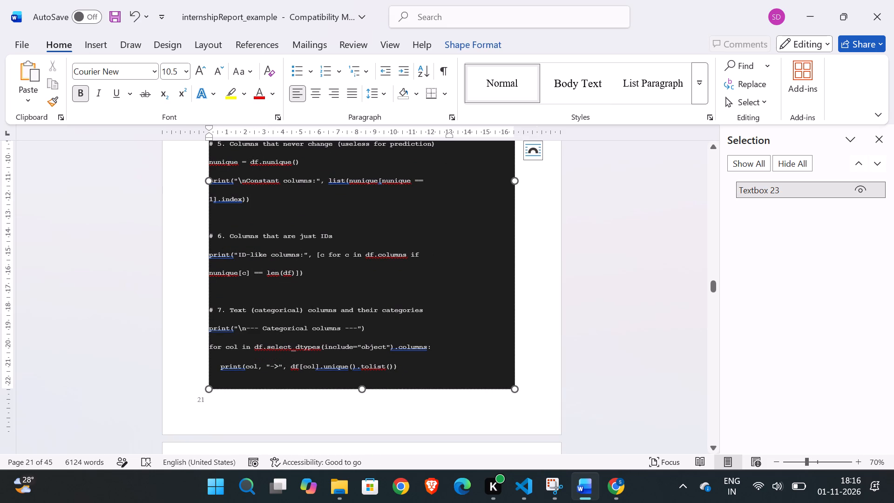
pyautogui.press('BackSpace')
pyautogui.hotkey('ctrl', 'a')
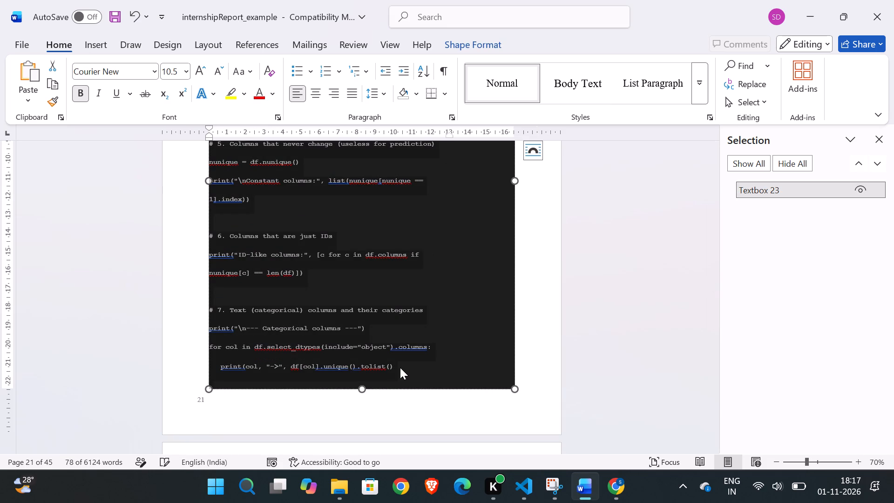
pyautogui.scroll(2, 400, 367)
pyautogui.click(400, 367)
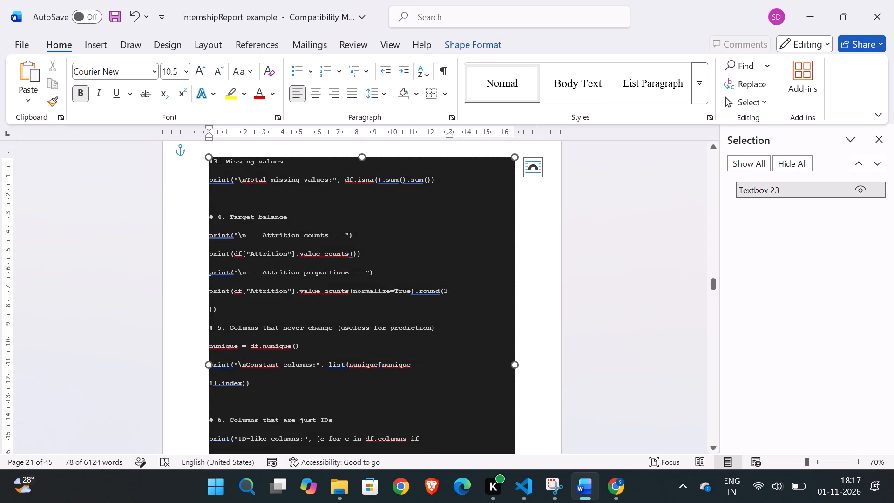
pyautogui.click(400, 249)
pyautogui.press('BackSpace')
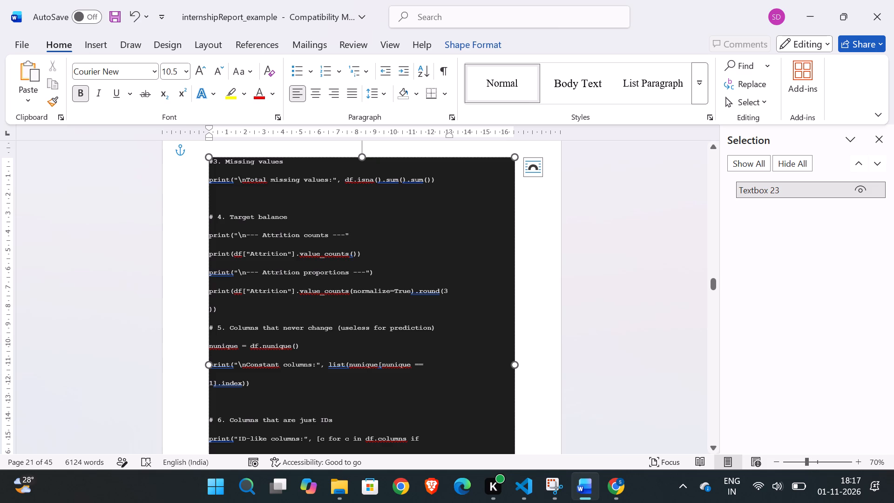
pyautogui.moveTo(213, 165); pyautogui.dragTo(423, 440)
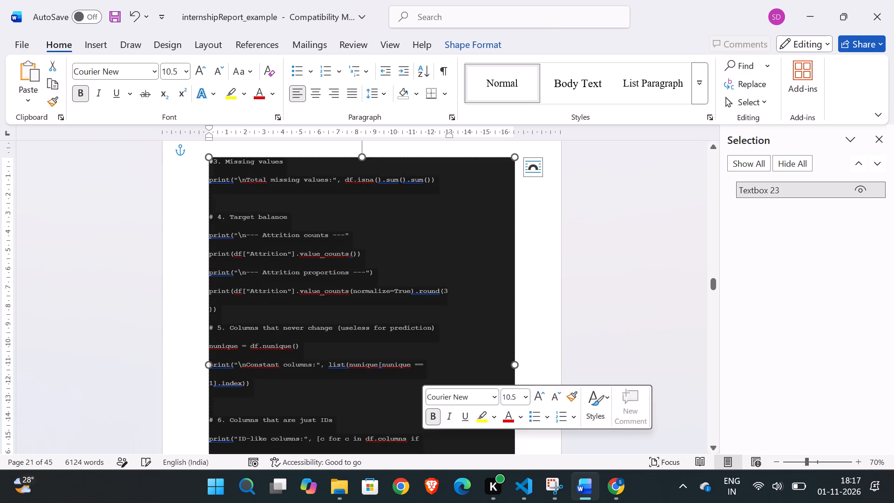
pyautogui.press('BackSpace')
pyautogui.moveTo(412, 311); pyautogui.dragTo(228, 187)
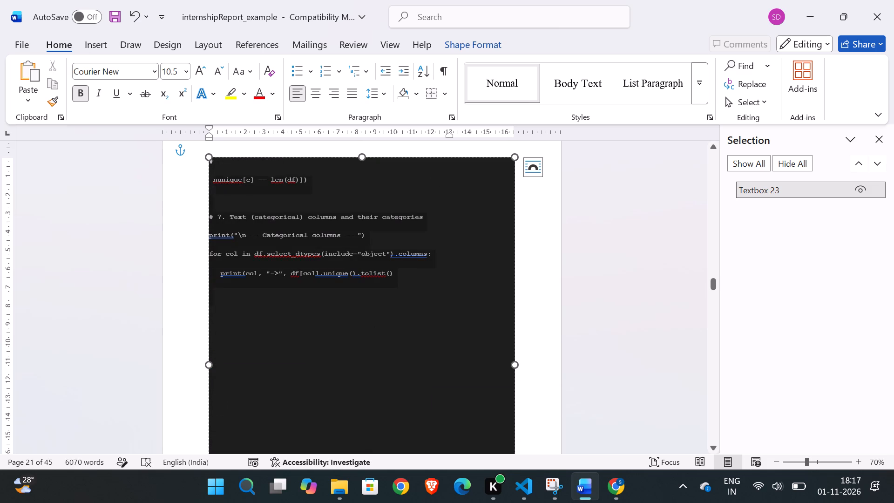
pyautogui.moveTo(228, 187); pyautogui.dragTo(222, 184)
pyautogui.press('BackSpace')
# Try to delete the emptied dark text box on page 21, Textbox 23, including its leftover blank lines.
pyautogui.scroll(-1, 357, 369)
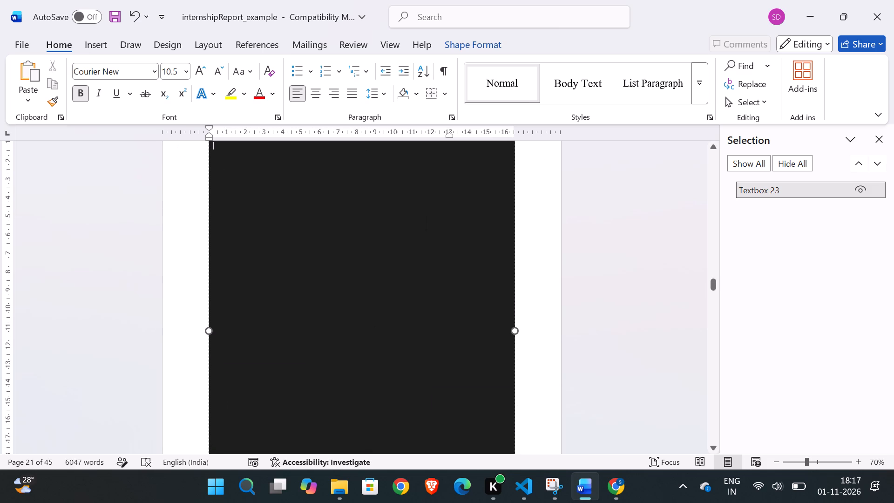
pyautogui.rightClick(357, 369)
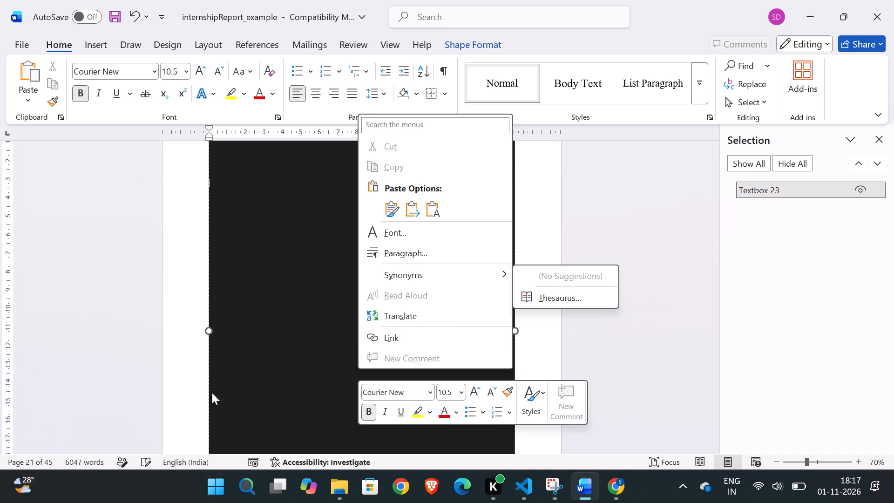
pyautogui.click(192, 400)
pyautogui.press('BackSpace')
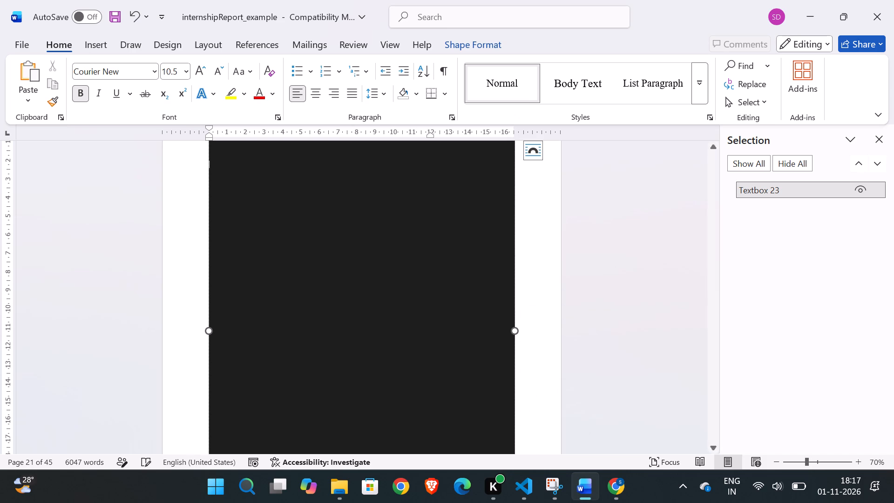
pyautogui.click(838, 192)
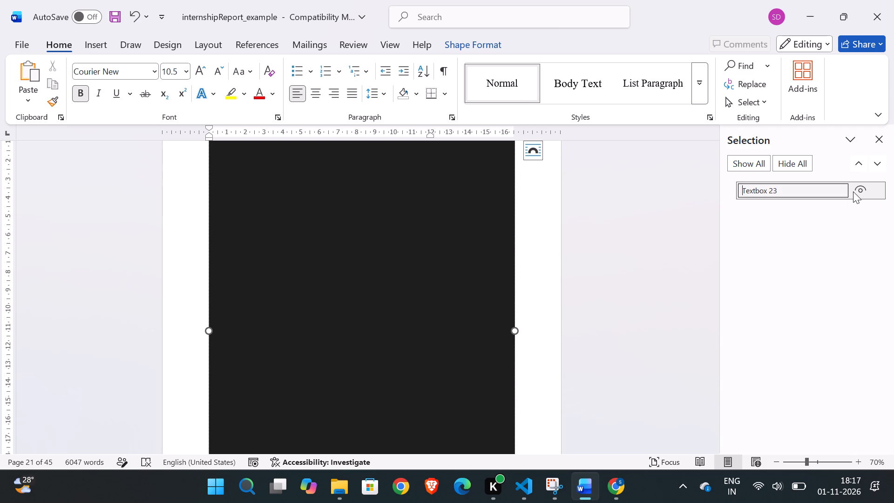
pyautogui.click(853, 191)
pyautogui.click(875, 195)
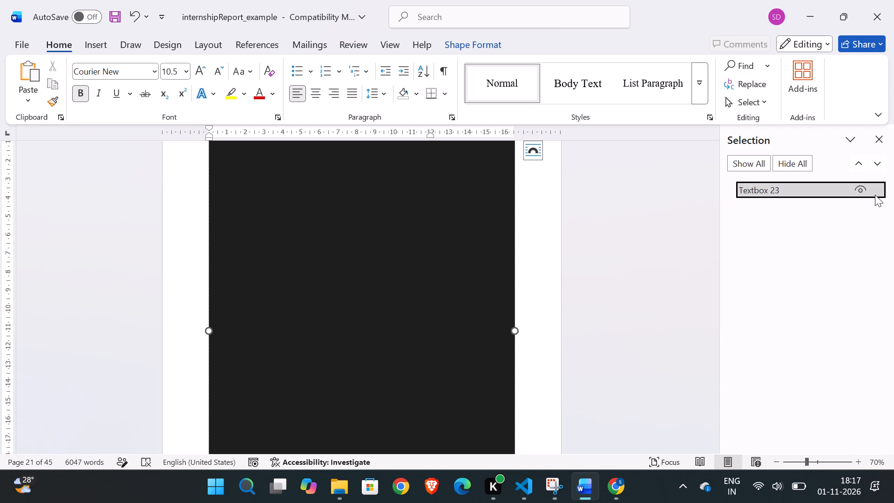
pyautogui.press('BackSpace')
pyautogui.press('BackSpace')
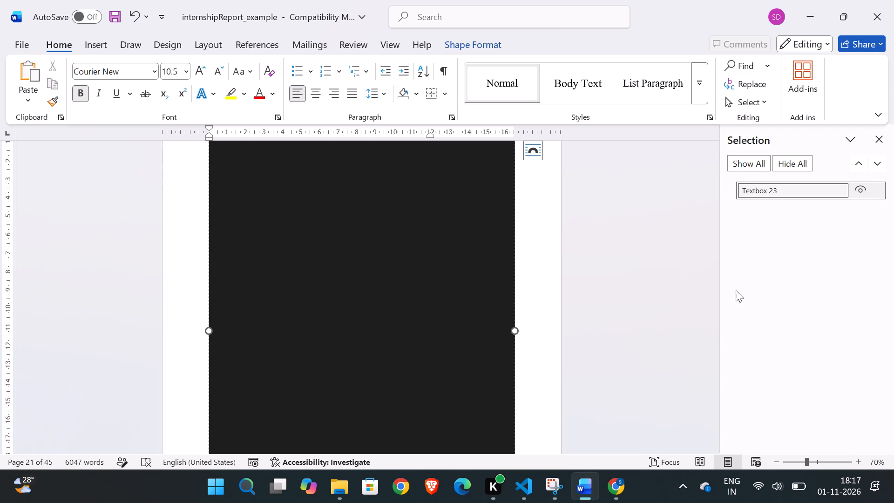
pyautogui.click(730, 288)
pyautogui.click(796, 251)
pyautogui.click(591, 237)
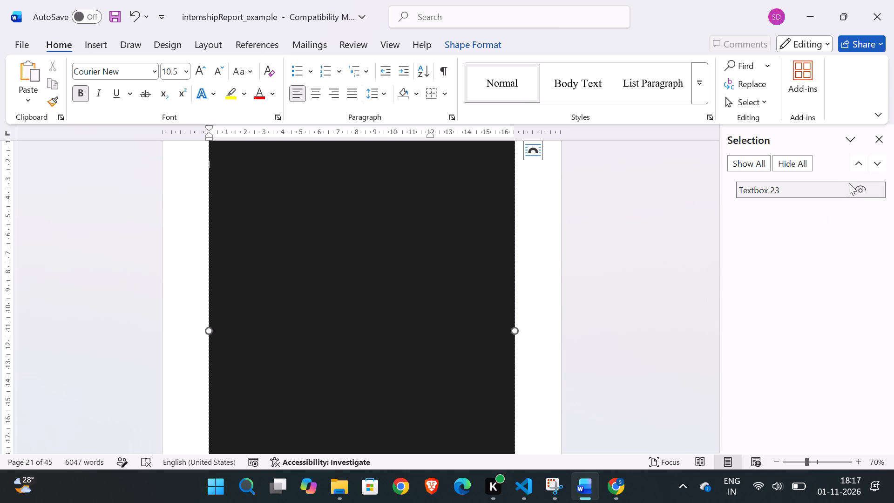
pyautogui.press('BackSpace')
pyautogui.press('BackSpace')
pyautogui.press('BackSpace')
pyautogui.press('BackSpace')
# Shrink the empty dark text box on page 21 to a much narrower and shorter block near the page margin.
pyautogui.scroll(1, 823, 190)
pyautogui.scroll(1, 673, 209)
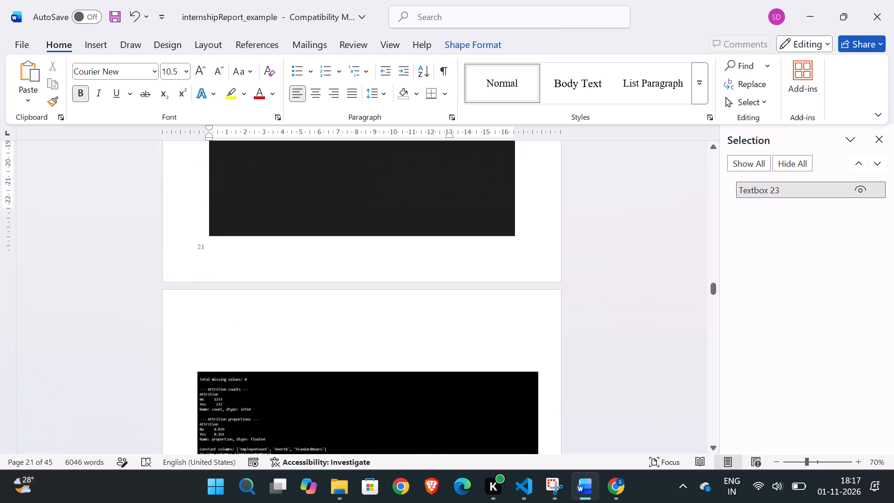
pyautogui.scroll(1, 673, 209)
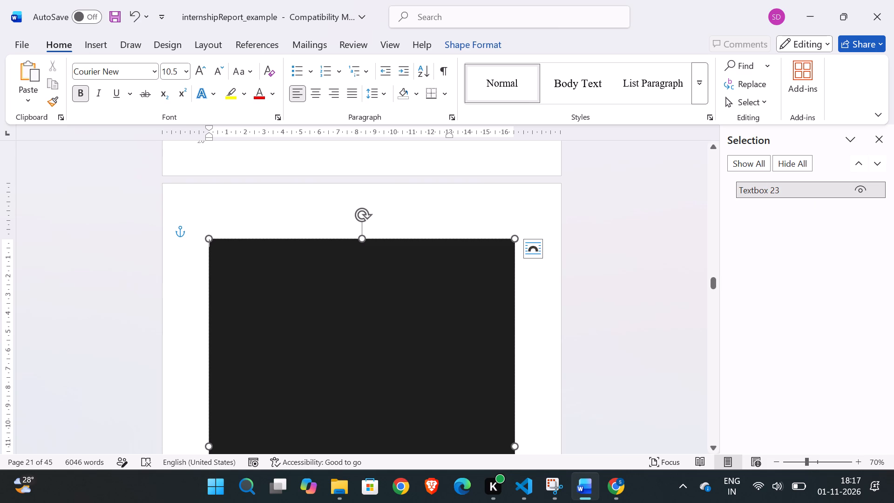
pyautogui.moveTo(512, 240); pyautogui.dragTo(325, 259)
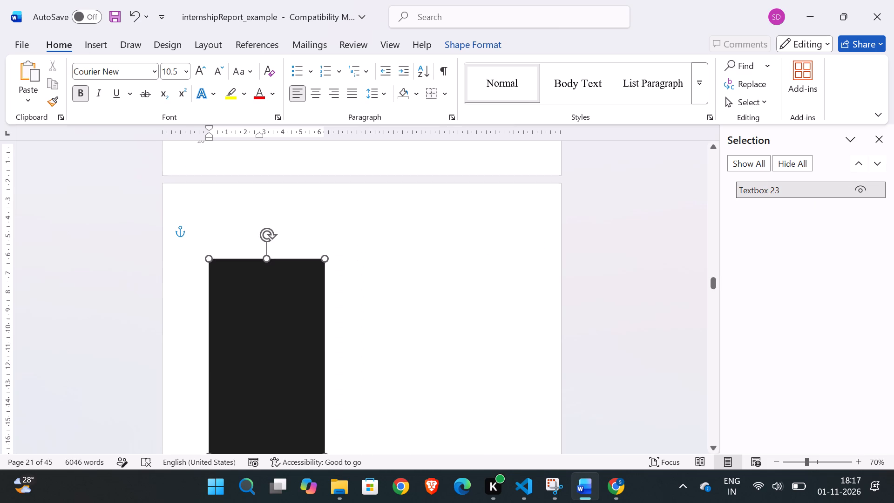
pyautogui.scroll(-1, 449, 357)
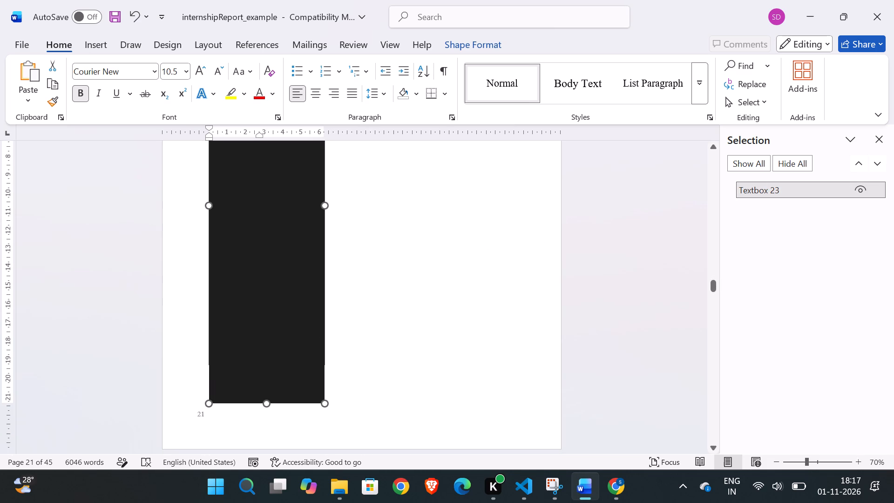
pyautogui.moveTo(323, 408); pyautogui.dragTo(315, 255)
pyautogui.scroll(1, 315, 255)
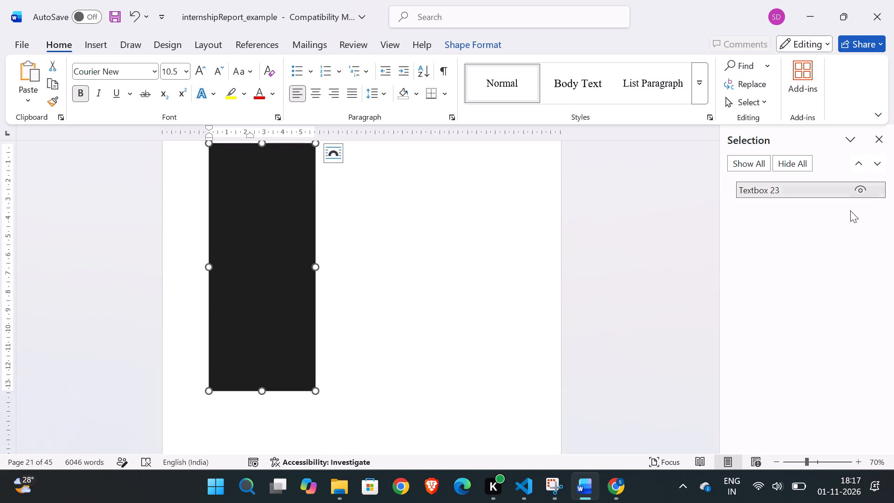
# Hide the empty text box Textbox 23 on page 21.
pyautogui.click(855, 190)
# Insert 34 blank lines below the page 20 code box, continuing down onto page 21.
pyautogui.scroll(1, 611, 272)
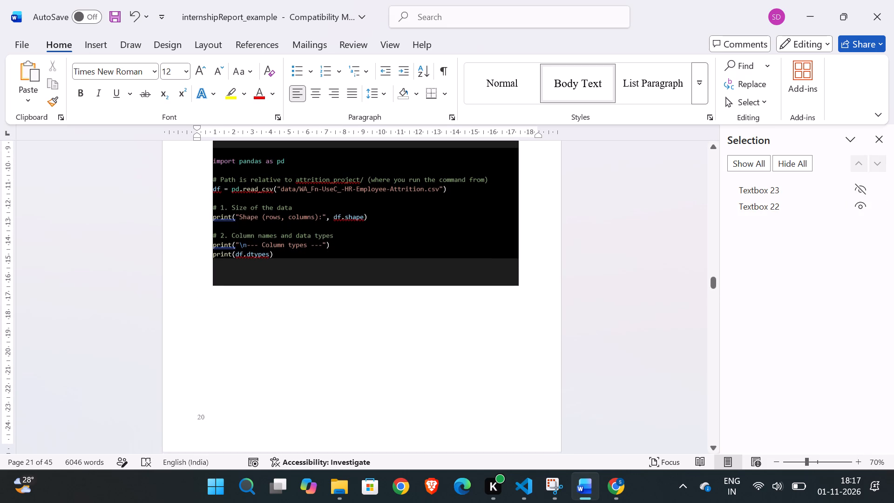
pyautogui.press('Return')
pyautogui.press('Return')
pyautogui.press('Return')
pyautogui.press('Return')
pyautogui.press('Return')
pyautogui.press('Return')
pyautogui.press('Return')
pyautogui.press('Return')
pyautogui.press('Return')
pyautogui.press('Return')
pyautogui.press('Return')
pyautogui.press('Return')
pyautogui.press('Return')
pyautogui.press('Return')
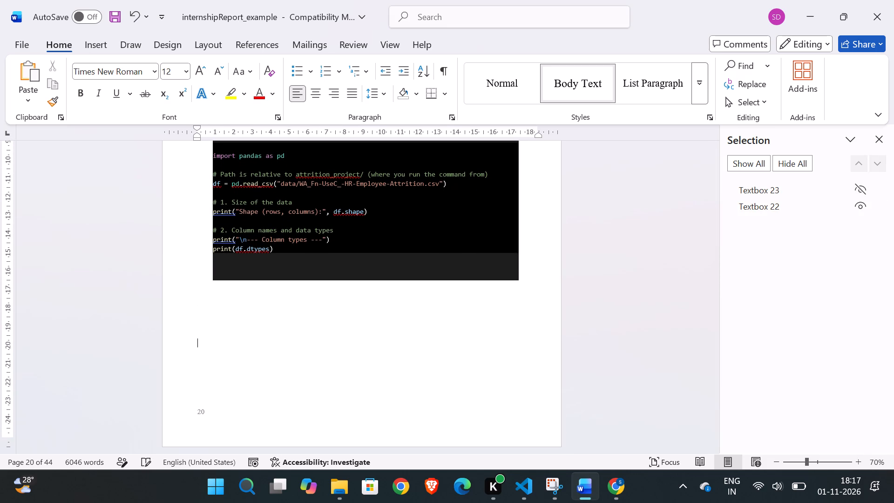
pyautogui.press('Return')
pyautogui.press('Return')
pyautogui.press('Return')
pyautogui.press('Return')
pyautogui.press('Return')
pyautogui.press('Return')
pyautogui.press('Return')
pyautogui.press('Return')
pyautogui.press('Return')
pyautogui.press('Return')
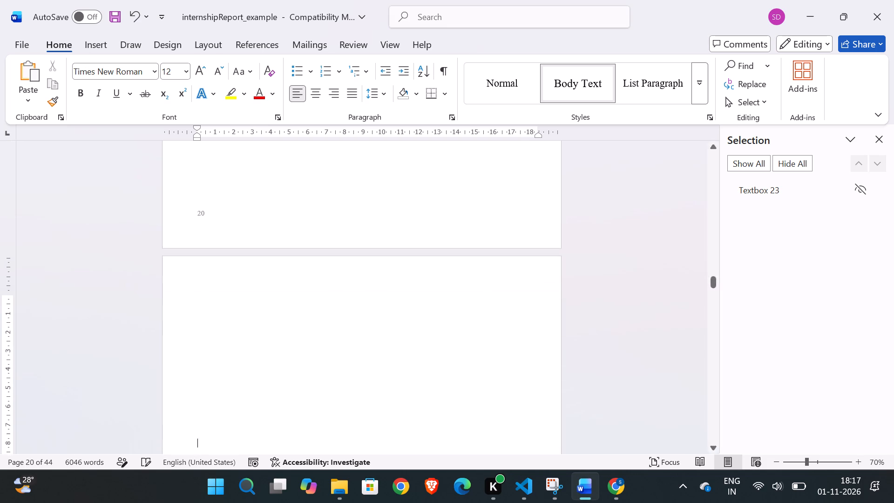
pyautogui.press('Return')
pyautogui.press('Return')
pyautogui.press('Return')
pyautogui.press('Return')
pyautogui.press('Return')
pyautogui.press('Return')
pyautogui.press('Return')
pyautogui.press('Return')
pyautogui.press('Return')
pyautogui.press('Return')
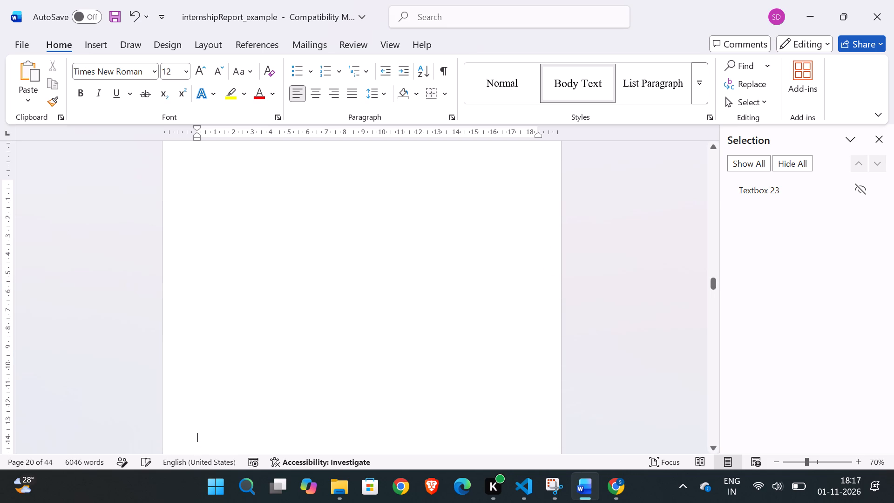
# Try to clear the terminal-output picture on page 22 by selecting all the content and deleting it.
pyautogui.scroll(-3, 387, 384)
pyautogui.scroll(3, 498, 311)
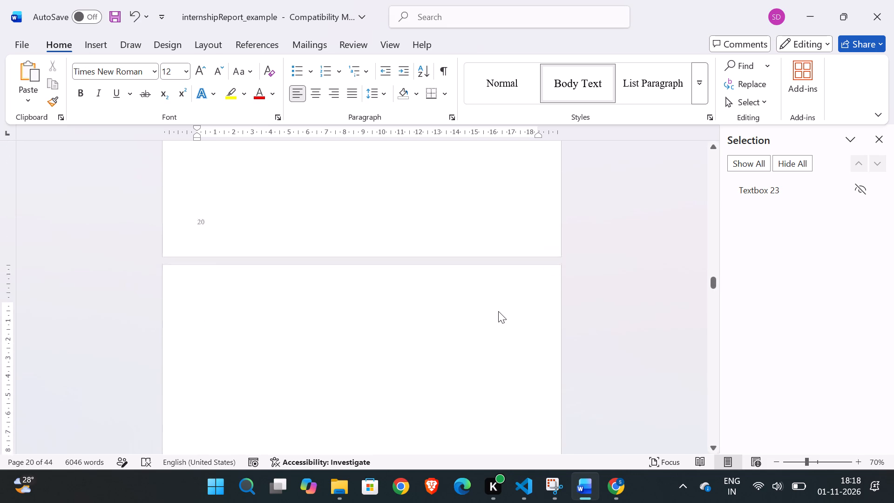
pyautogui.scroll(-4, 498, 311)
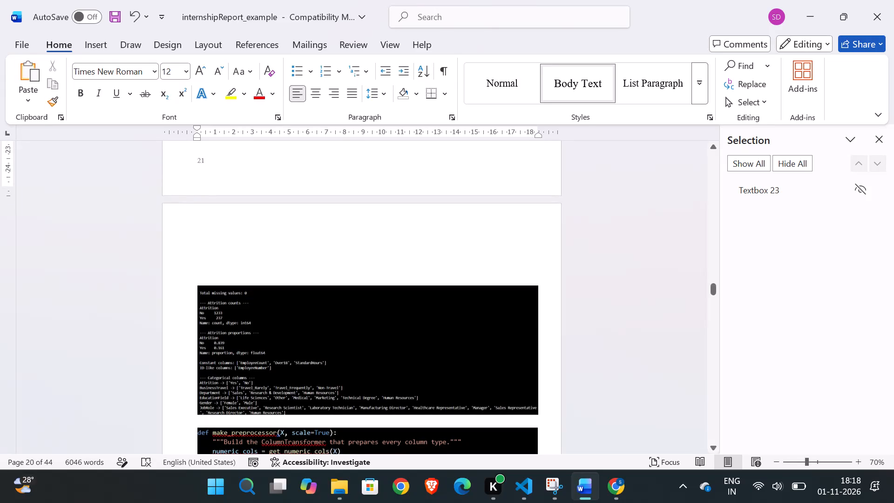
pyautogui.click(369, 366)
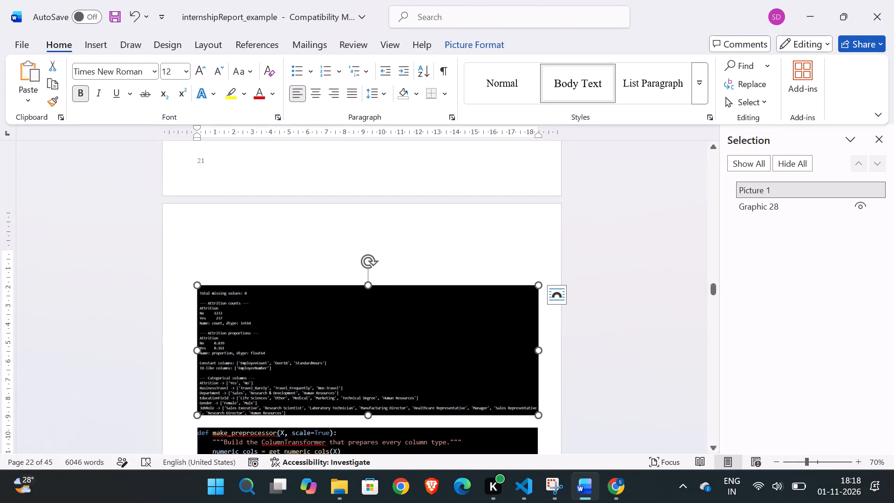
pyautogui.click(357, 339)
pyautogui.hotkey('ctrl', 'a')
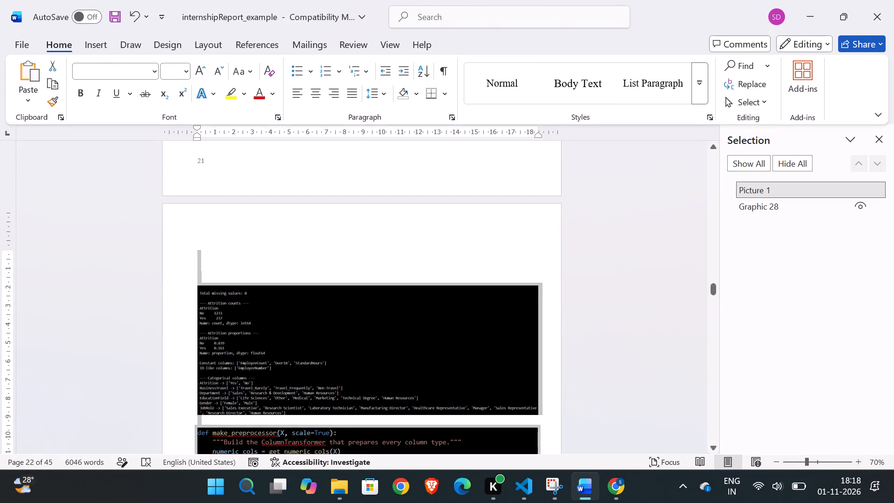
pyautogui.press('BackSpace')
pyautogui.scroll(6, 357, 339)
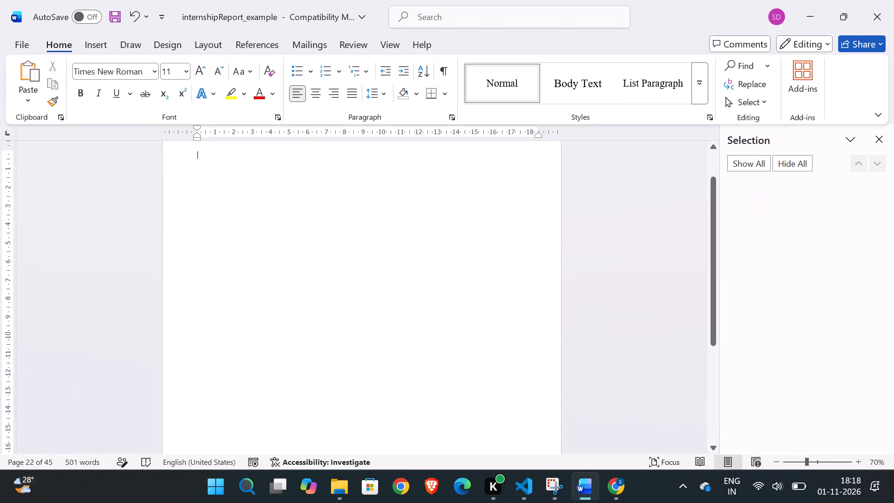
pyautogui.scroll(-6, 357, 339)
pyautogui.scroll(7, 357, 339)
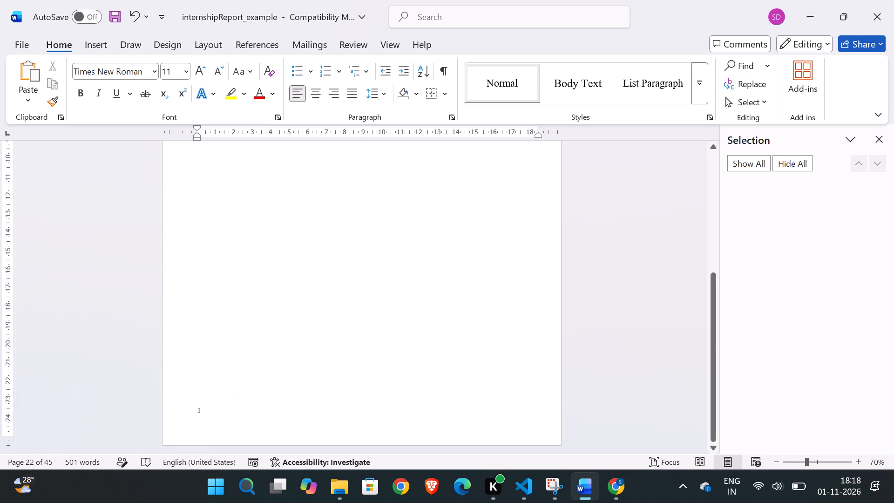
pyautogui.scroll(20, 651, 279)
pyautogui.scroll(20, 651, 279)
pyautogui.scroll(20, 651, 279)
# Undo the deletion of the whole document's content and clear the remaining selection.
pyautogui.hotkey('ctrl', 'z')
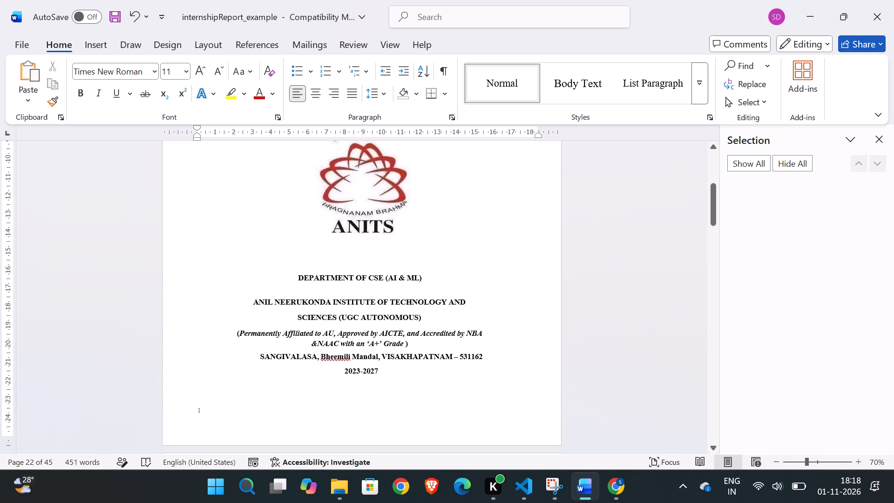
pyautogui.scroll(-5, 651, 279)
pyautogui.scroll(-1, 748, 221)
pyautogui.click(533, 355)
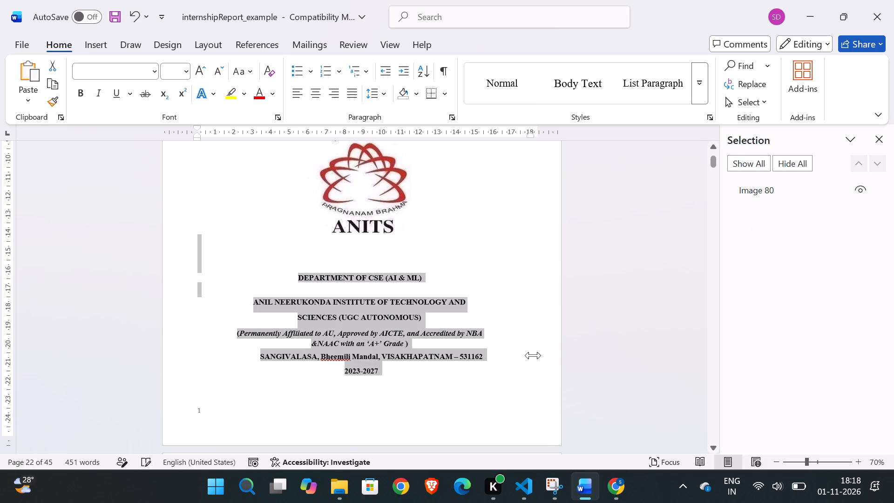
# Look through the report from the contents to the code pages, examining the terminal-output picture on page 22 and pages 21 and 20.
pyautogui.scroll(4, 533, 355)
pyautogui.scroll(-14, 533, 355)
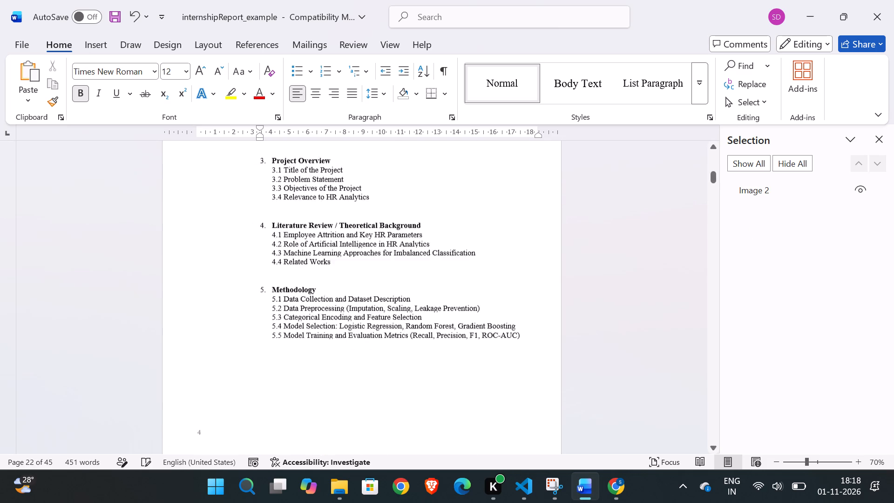
pyautogui.scroll(-20, 533, 355)
pyautogui.scroll(-3, 533, 355)
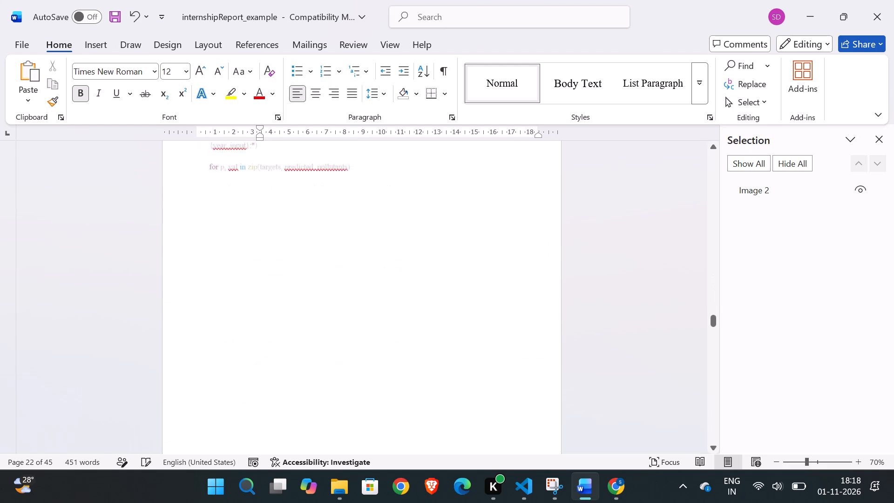
pyautogui.scroll(4, 533, 355)
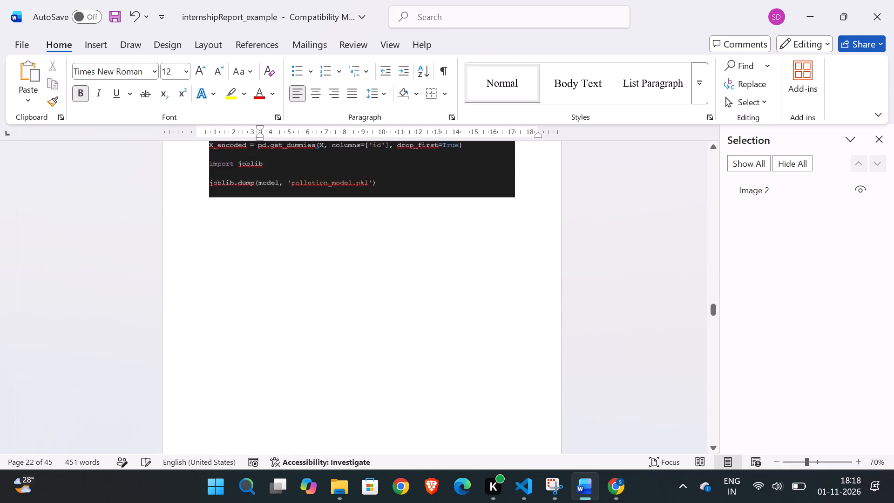
pyautogui.scroll(4, 533, 355)
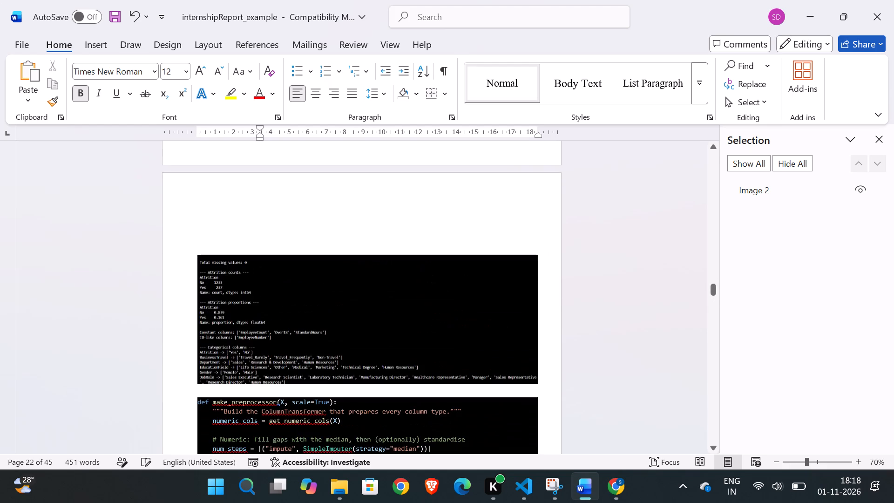
pyautogui.click(375, 359)
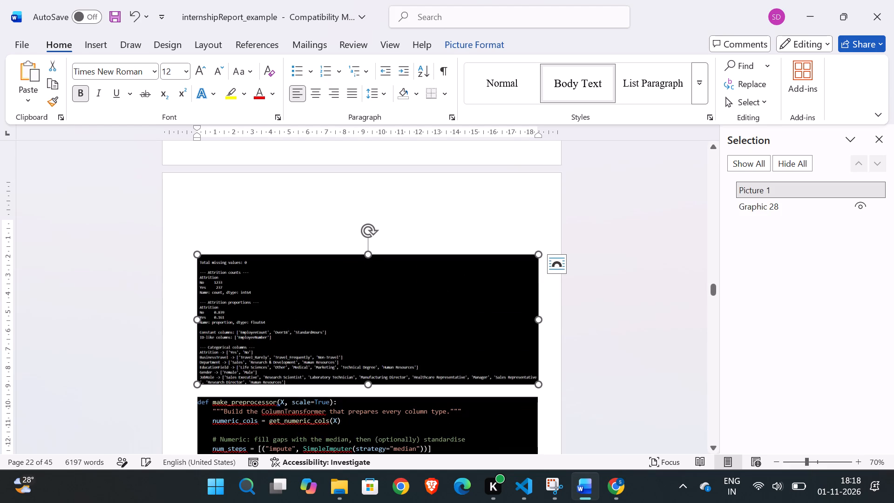
pyautogui.scroll(1, 460, 209)
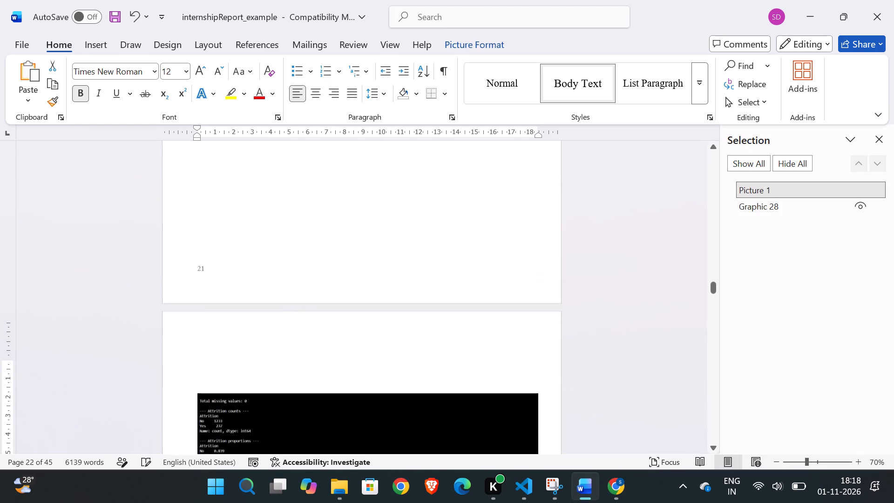
pyautogui.scroll(-1, 388, 341)
pyautogui.scroll(1, 377, 325)
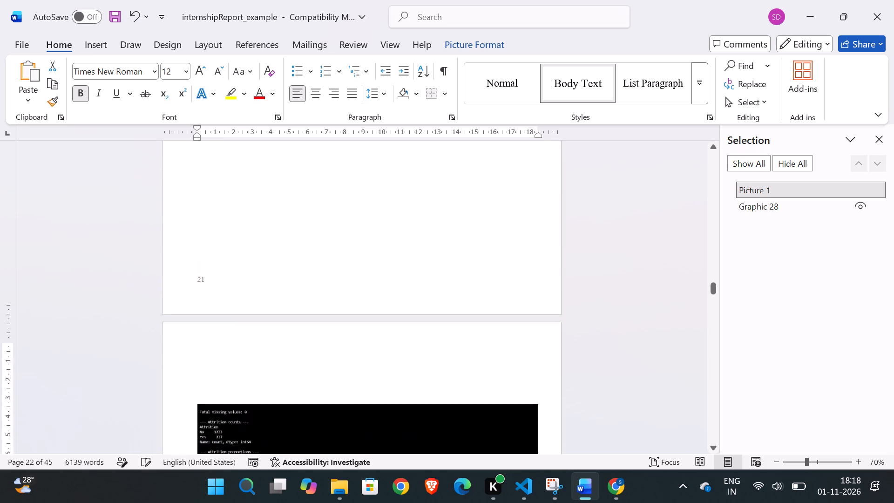
pyautogui.scroll(3, 377, 325)
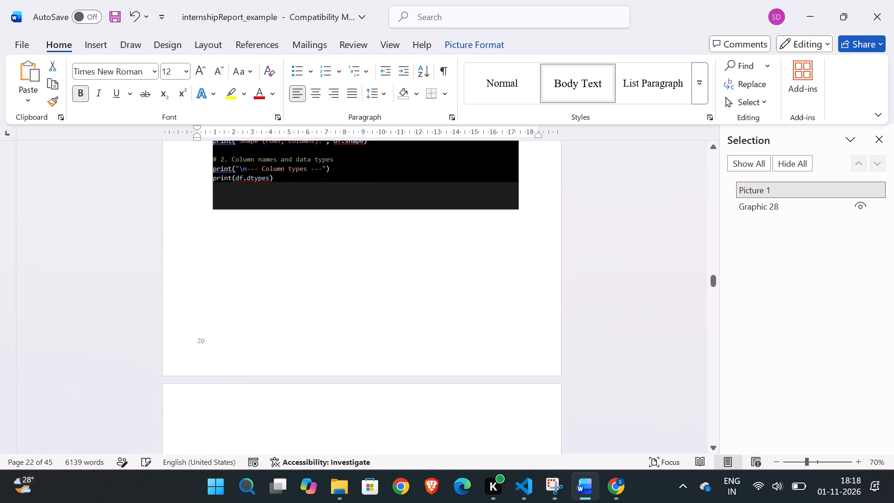
# Switch to Chrome to view the Claude chat's instructions on which code and terminal-output images go on each report page.
pyautogui.click(619, 487)
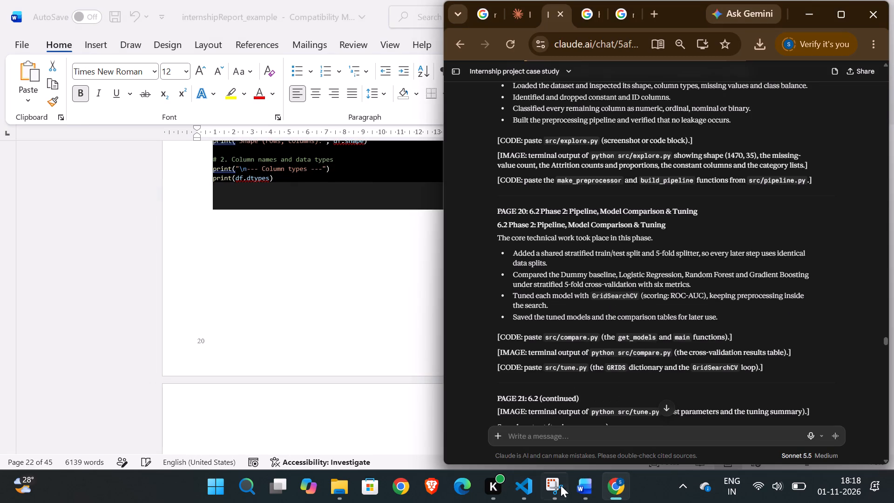
# Switch to VS Code and copy sections 3 to 7 of explore.py, from "# 3. Missing values" through the categorical-columns loop.
pyautogui.click(531, 490)
pyautogui.click(391, 284)
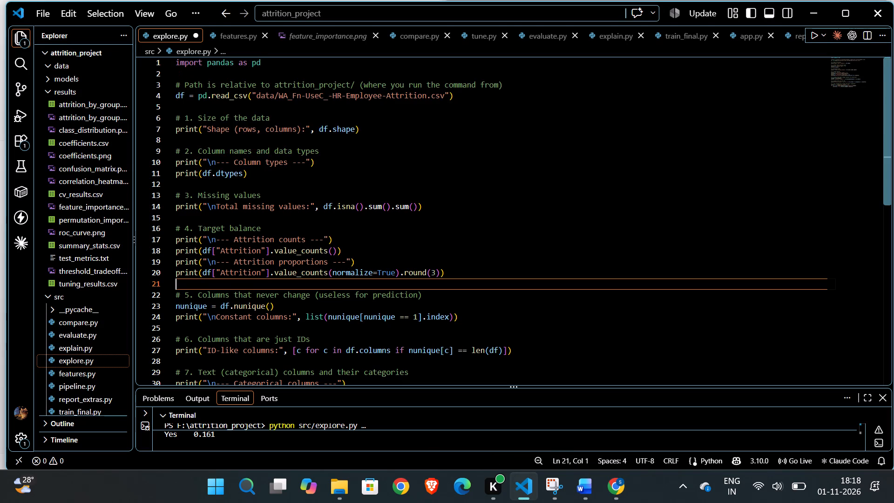
pyautogui.scroll(-1, 332, 251)
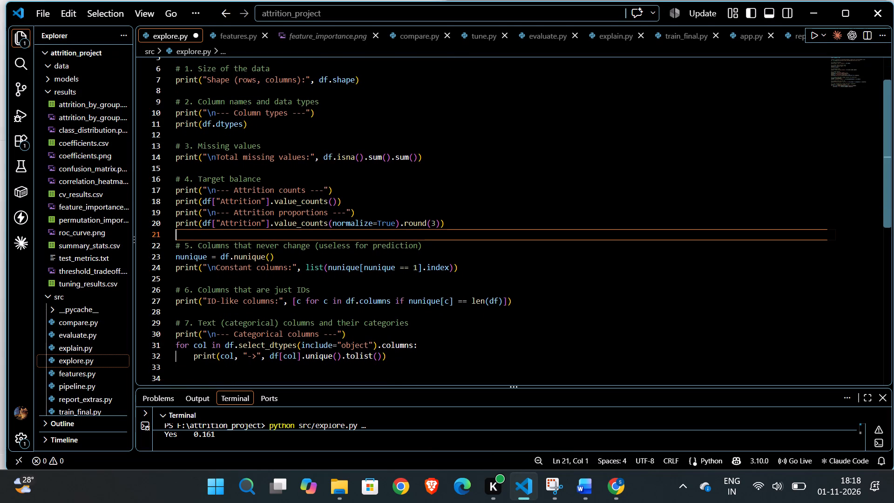
pyautogui.click(176, 141)
pyautogui.scroll(-2, 292, 253)
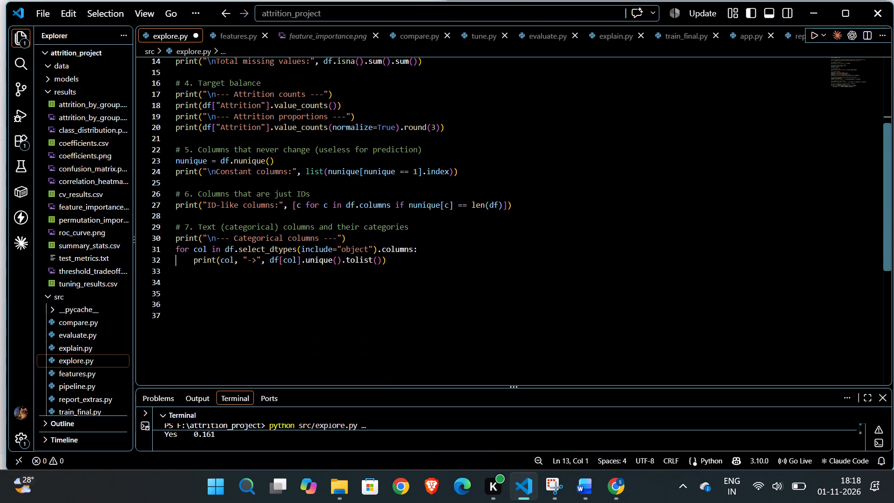
pyautogui.moveTo(391, 266); pyautogui.dragTo(181, 75)
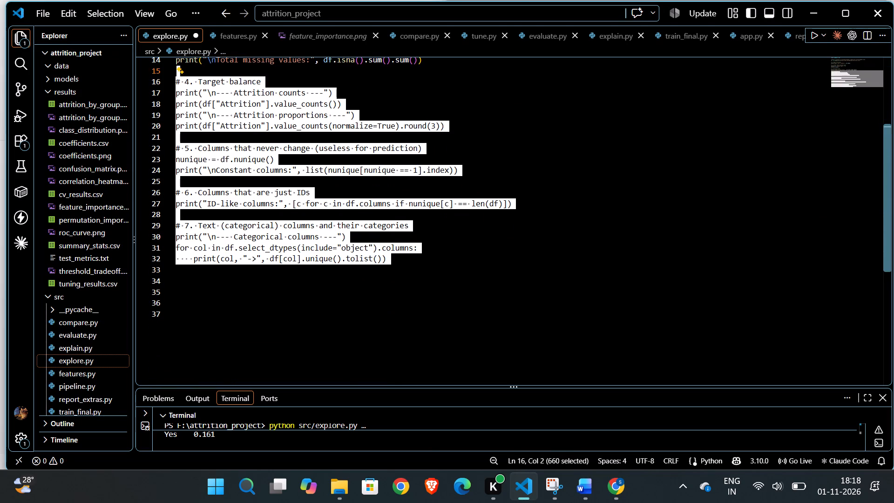
pyautogui.moveTo(181, 75); pyautogui.dragTo(175, 191)
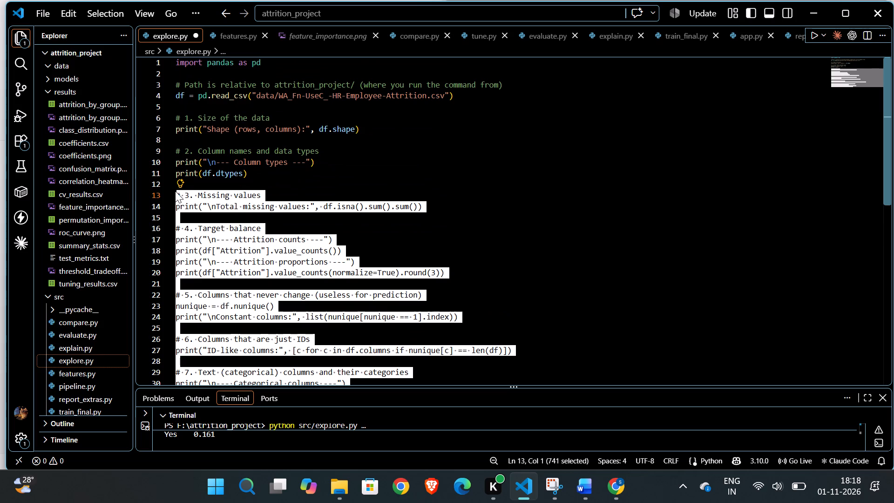
pyautogui.hotkey('ctrl', 'c')
pyautogui.hotkey('ctrl', 'c')
# Switch to Word and paste the copied explore.py code into the blank area after page 20's code box.
pyautogui.click(589, 474)
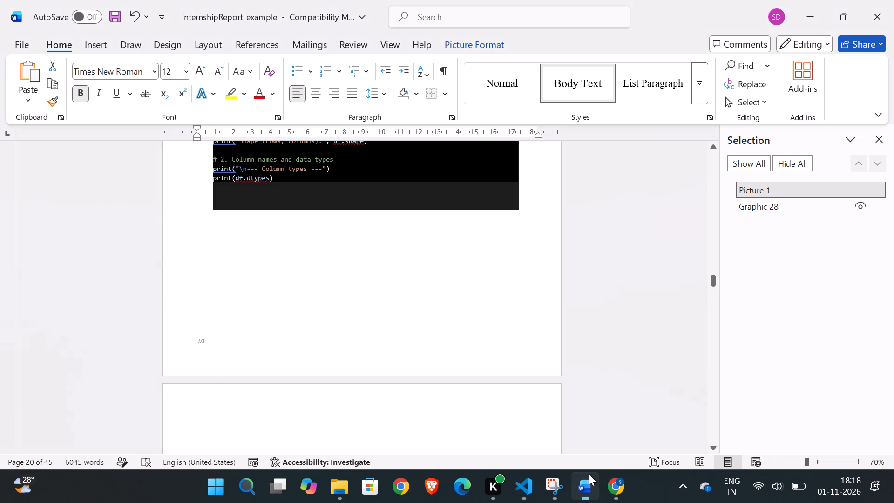
pyautogui.scroll(-1, 354, 343)
pyautogui.click(330, 301)
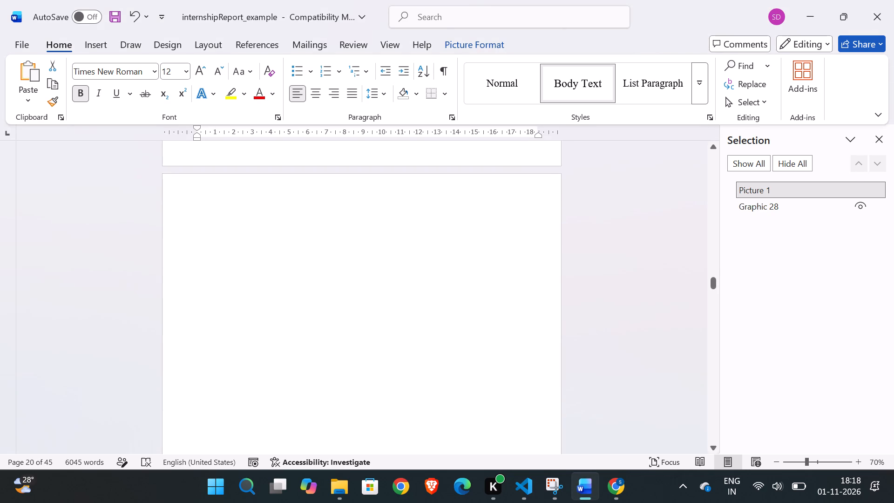
pyautogui.rightClick(330, 301)
pyautogui.click(360, 115)
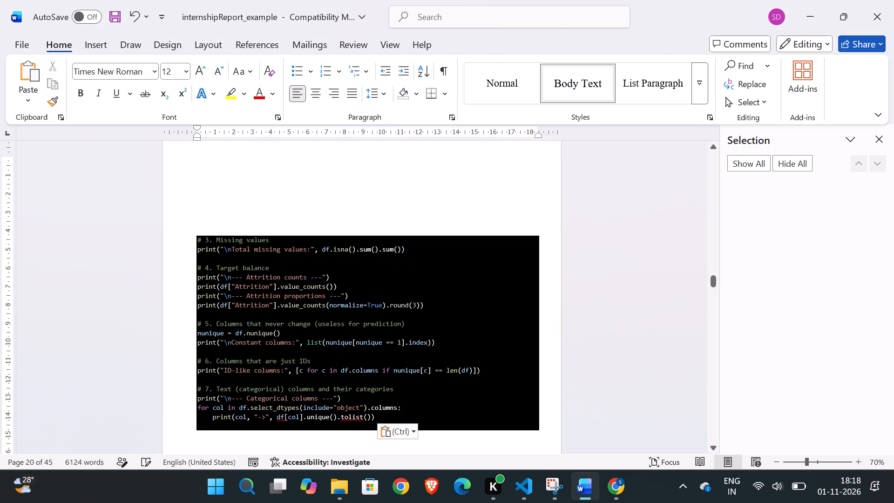
pyautogui.scroll(-1, 584, 317)
pyautogui.scroll(1, 584, 317)
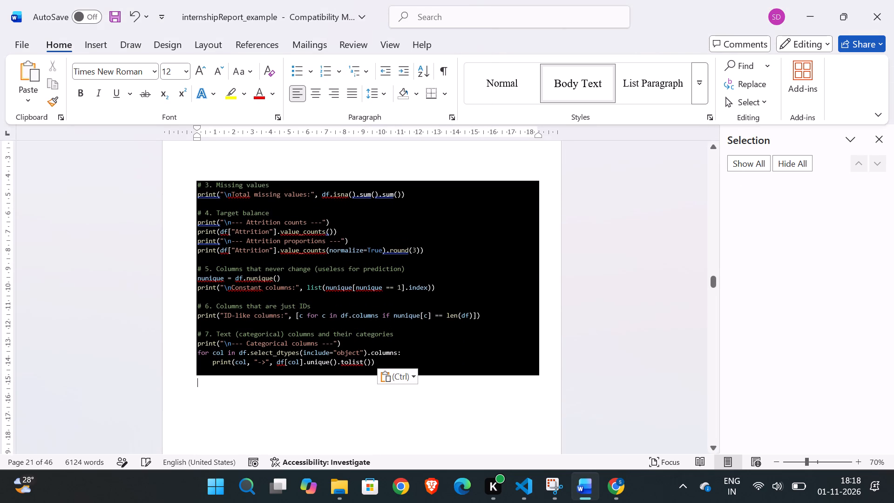
# Delete empty lines above the pasted "# 3. Missing values" code at the start of page 21.
pyautogui.scroll(1, 419, 201)
pyautogui.click(406, 348)
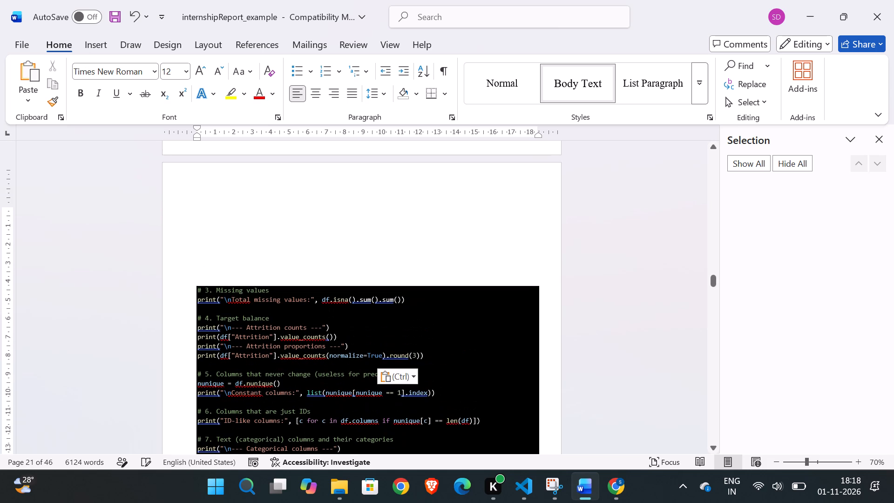
pyautogui.click(495, 314)
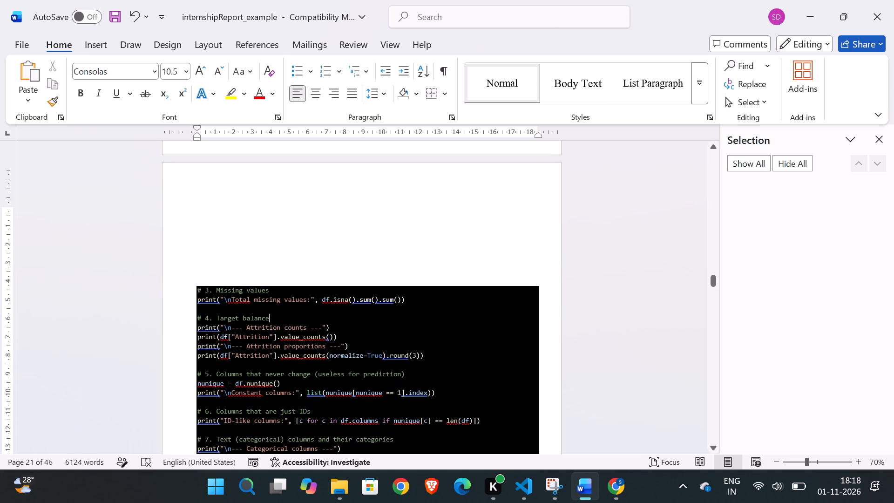
pyautogui.click(304, 253)
pyautogui.press('BackSpace')
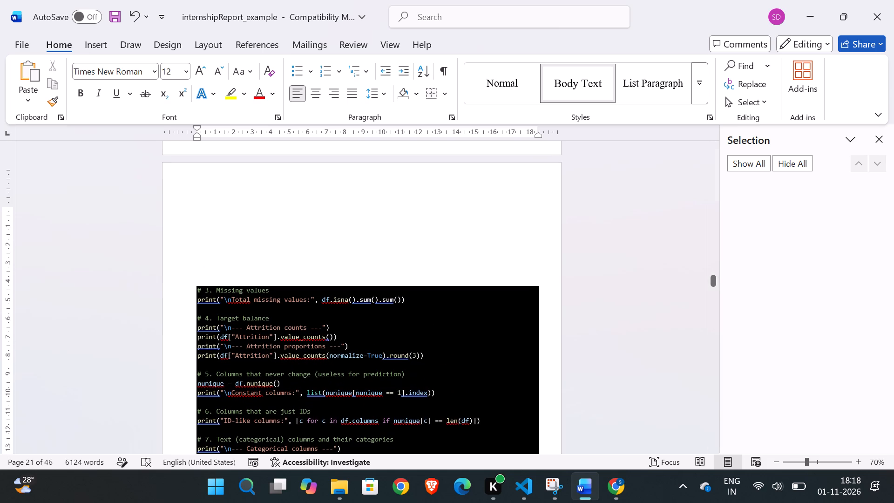
pyautogui.press('BackSpace')
pyautogui.press('BackSpace')
pyautogui.press('BackSpace')
pyautogui.press('BackSpace')
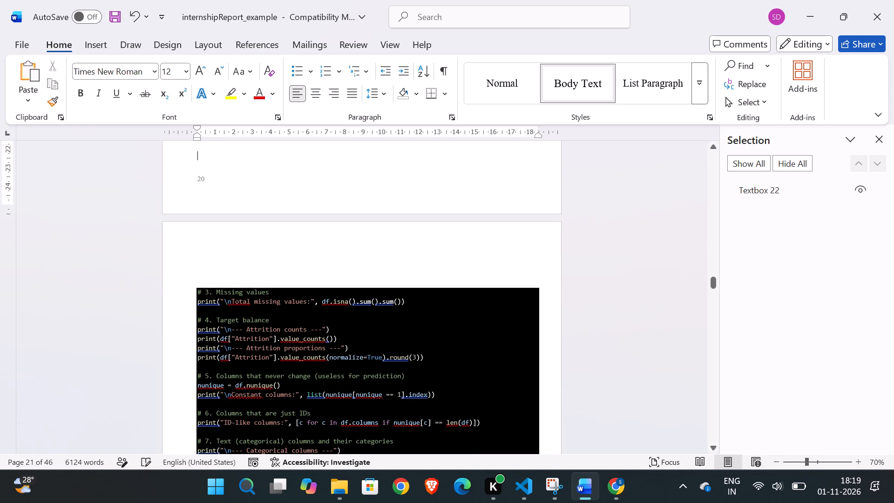
pyautogui.scroll(2, 304, 253)
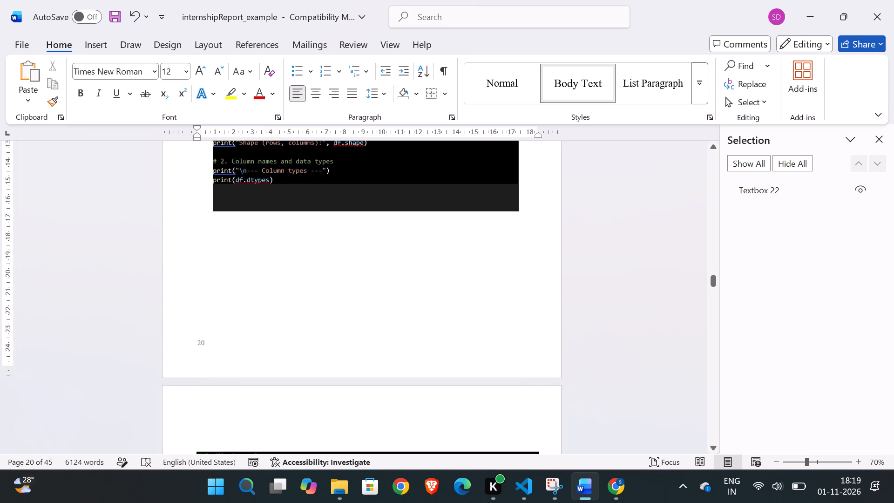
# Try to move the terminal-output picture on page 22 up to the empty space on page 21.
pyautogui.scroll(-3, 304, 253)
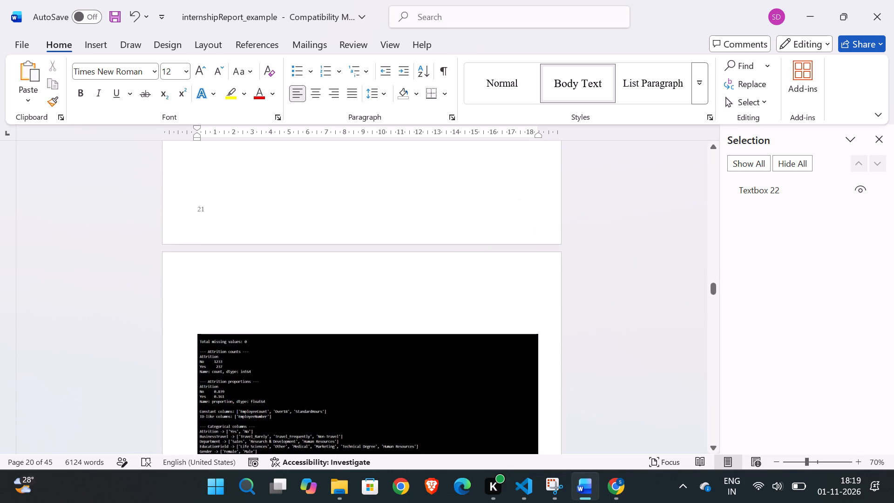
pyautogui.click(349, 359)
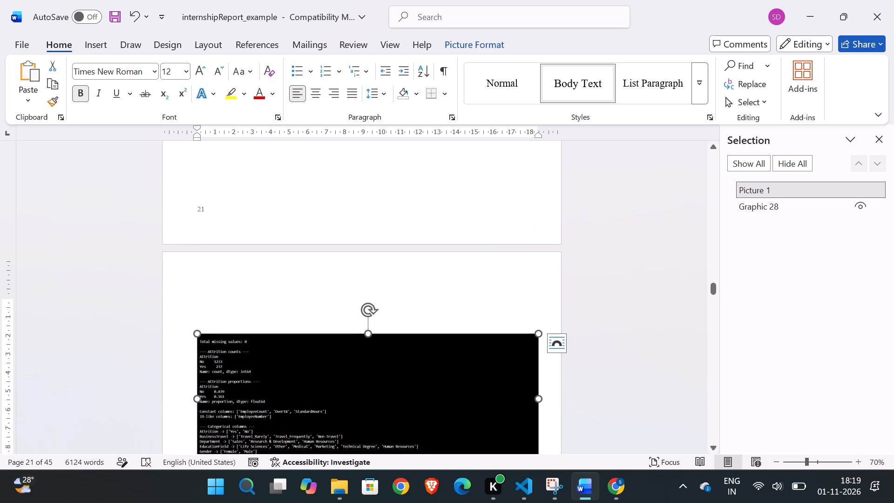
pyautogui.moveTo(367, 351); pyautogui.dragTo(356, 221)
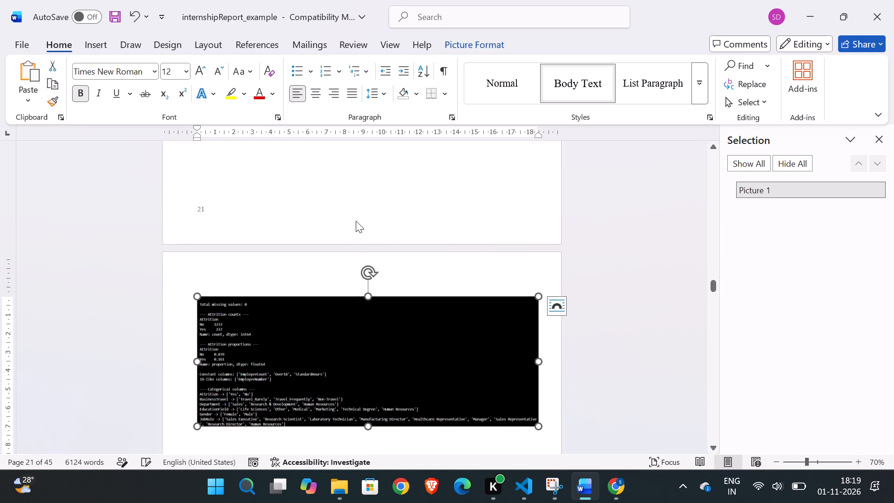
# Delete empty lines between the end of page 21's explore.py code and the terminal-output picture on page 22.
pyautogui.scroll(2, 352, 289)
pyautogui.scroll(1, 411, 237)
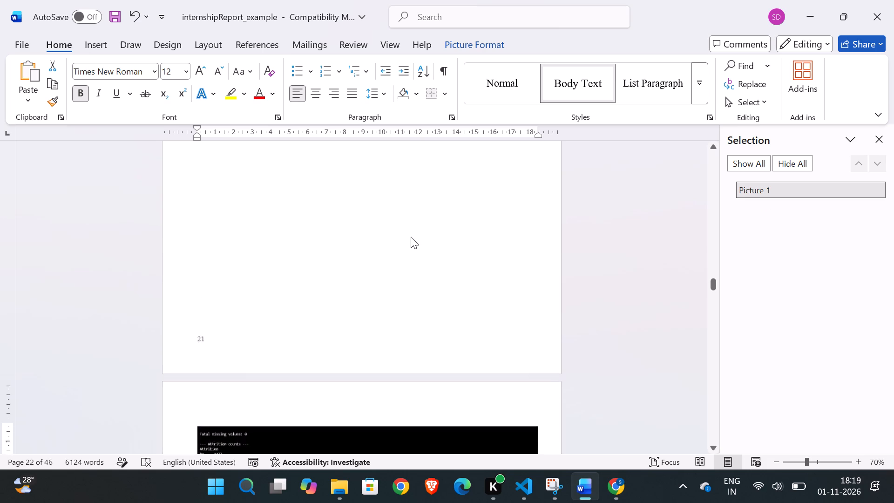
pyautogui.scroll(1, 411, 237)
pyautogui.click(282, 295)
pyautogui.press('BackSpace')
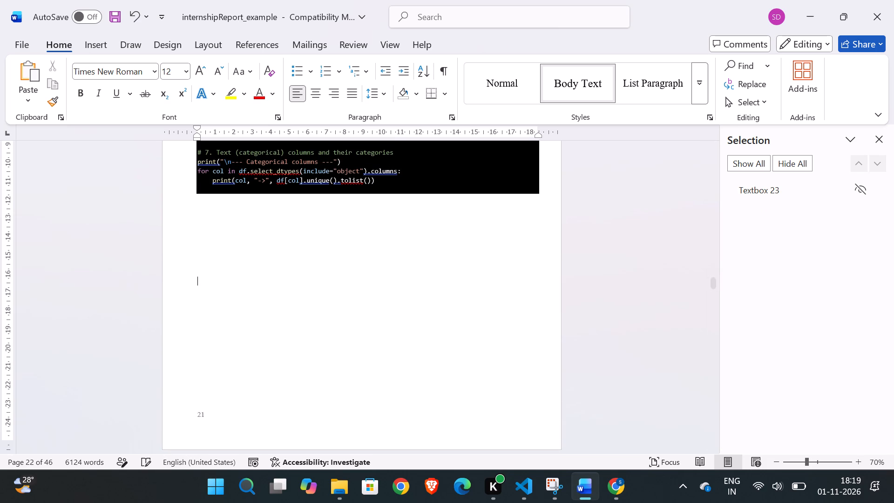
pyautogui.press('BackSpace')
pyautogui.press('BackSpace')
pyautogui.press('BackSpace')
pyautogui.press('BackSpace')
pyautogui.press('BackSpace')
pyautogui.scroll(-1, 282, 295)
pyautogui.click(211, 367)
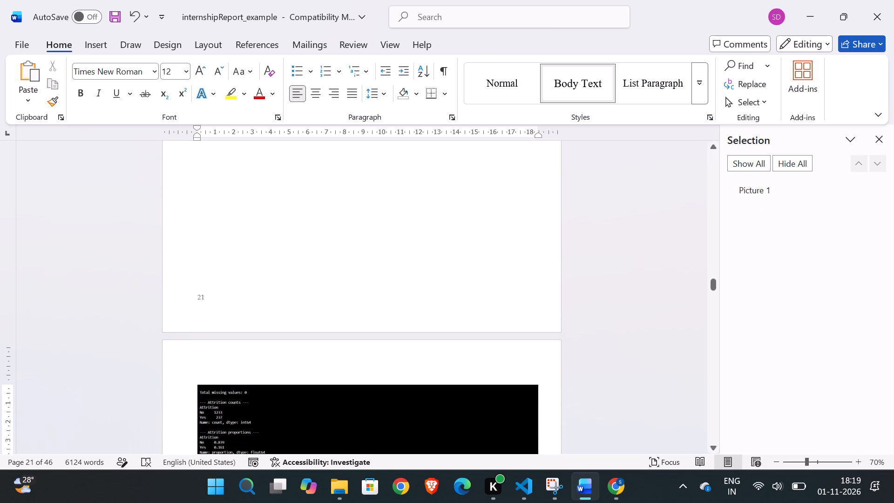
pyautogui.press('BackSpace')
pyautogui.press('BackSpace')
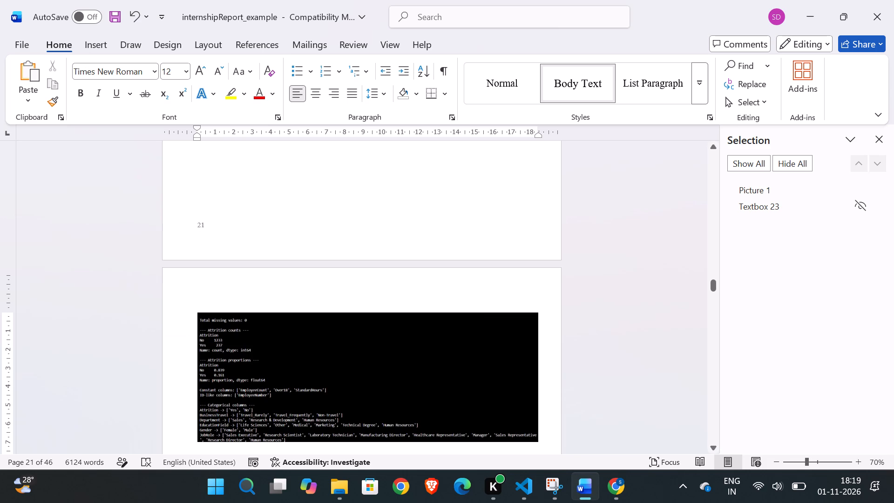
# Copy and remove the terminal-output picture on page 22, then paste it at the empty space beneath page 21's code.
pyautogui.click(341, 419)
pyautogui.moveTo(341, 419); pyautogui.dragTo(349, 232)
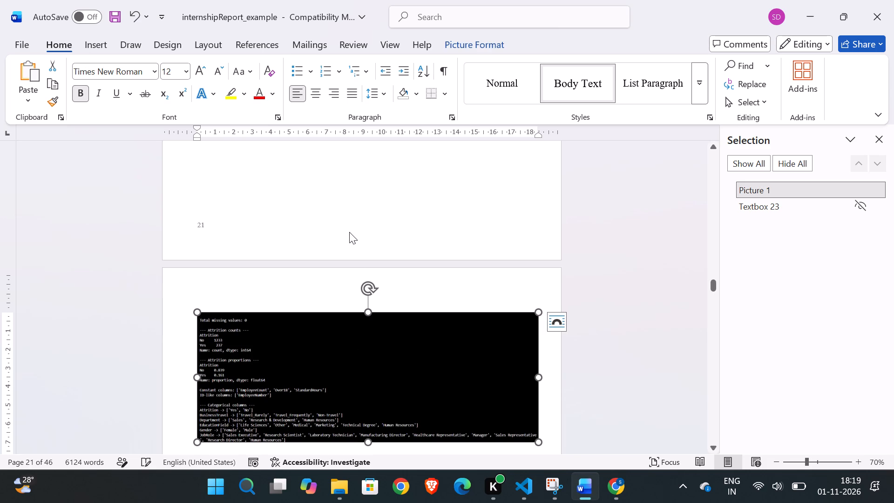
pyautogui.hotkey('ctrl', 'c')
pyautogui.press('BackSpace')
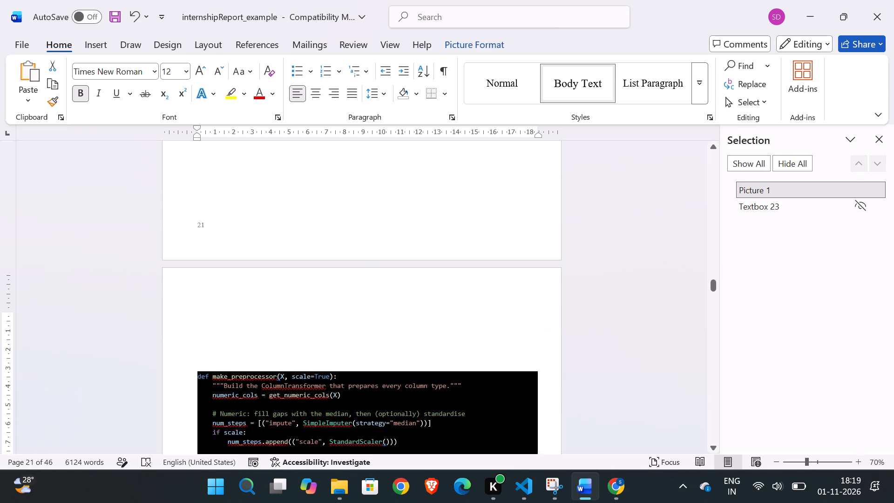
pyautogui.scroll(1, 444, 357)
pyautogui.click(335, 288)
pyautogui.hotkey('ctrl', 'v')
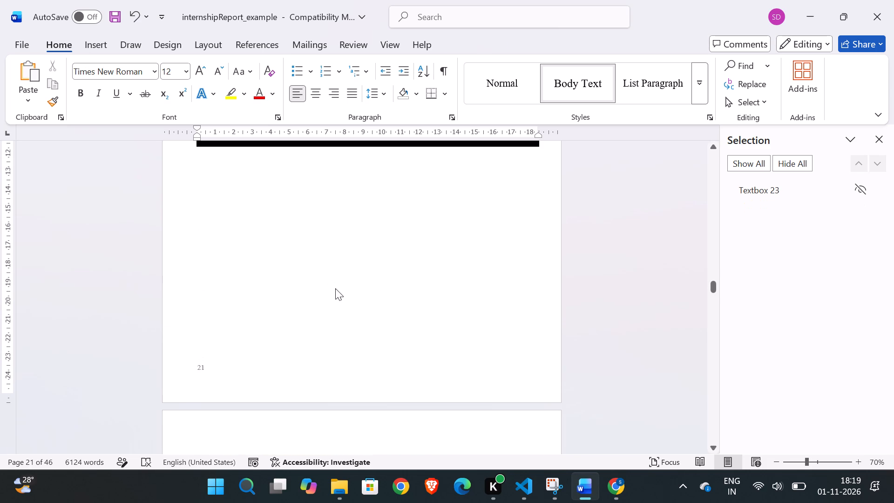
# Delete the extra blank lines beneath the explore.py code so the terminal-output picture sits directly below it on page 21.
pyautogui.scroll(3, 379, 289)
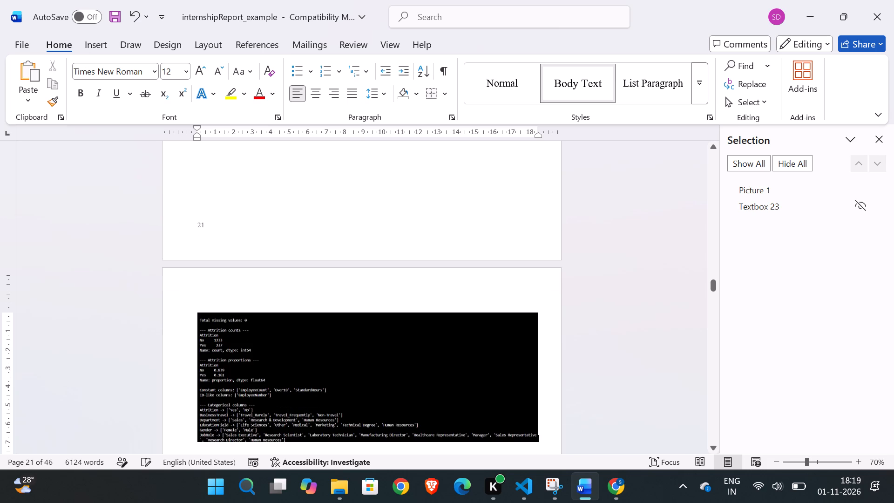
pyautogui.scroll(20, 427, 227)
pyautogui.scroll(1, 427, 227)
pyautogui.scroll(-1, 427, 227)
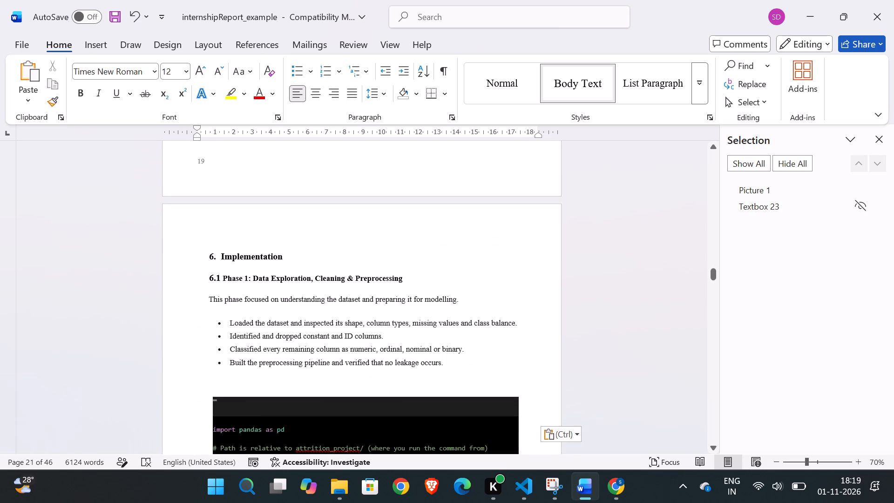
pyautogui.scroll(-3, 427, 227)
pyautogui.click(291, 335)
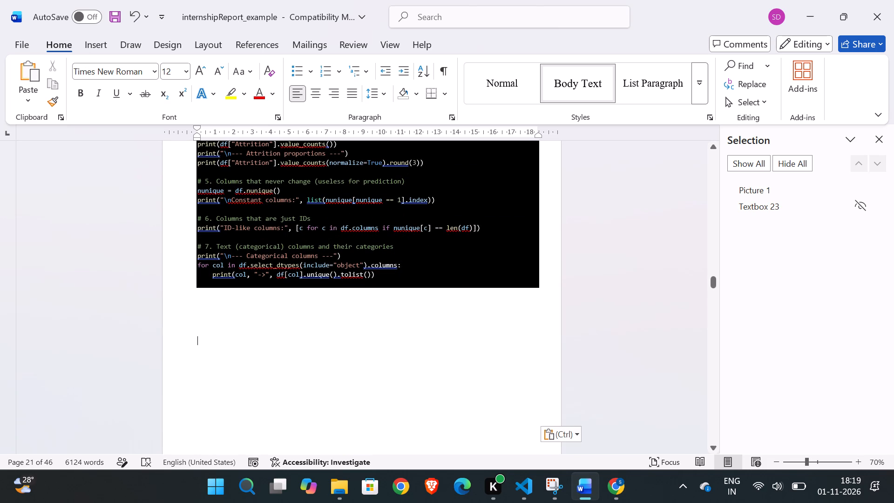
pyautogui.press('BackSpace')
pyautogui.press('BackSpace')
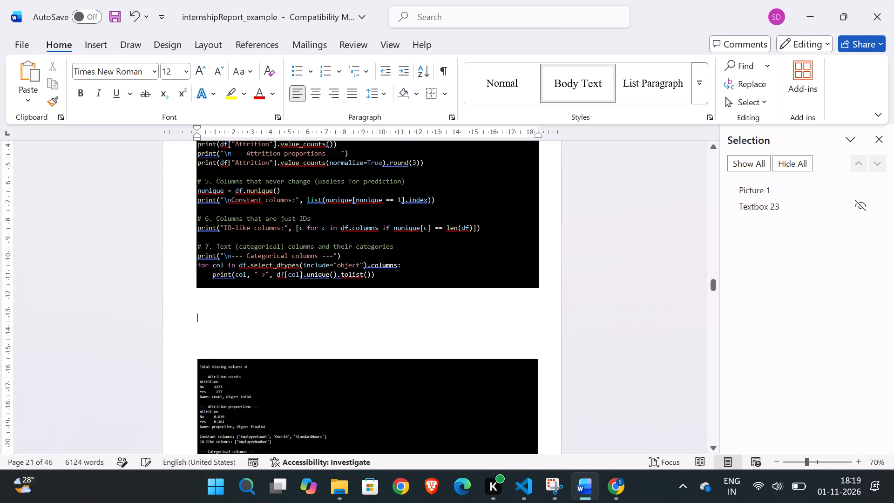
# Clear the duplicate build_pipeline code from the black box on page 23.
pyautogui.scroll(-1, 291, 335)
pyautogui.scroll(-2, 589, 305)
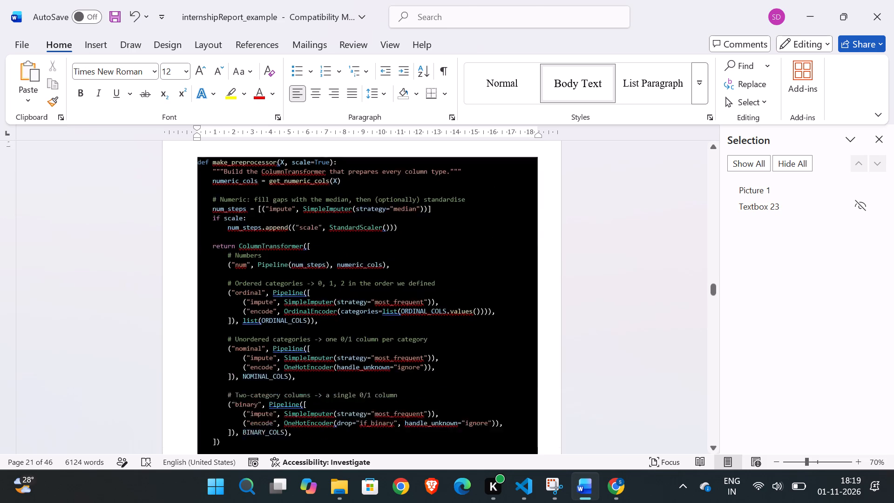
pyautogui.scroll(-1, 589, 305)
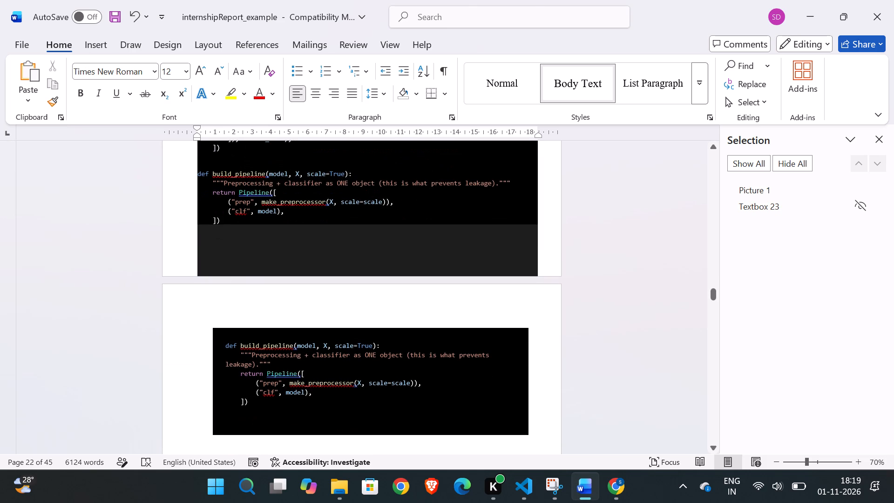
pyautogui.click(343, 382)
pyautogui.hotkey('ctrl', 'a')
pyautogui.press('BackSpace')
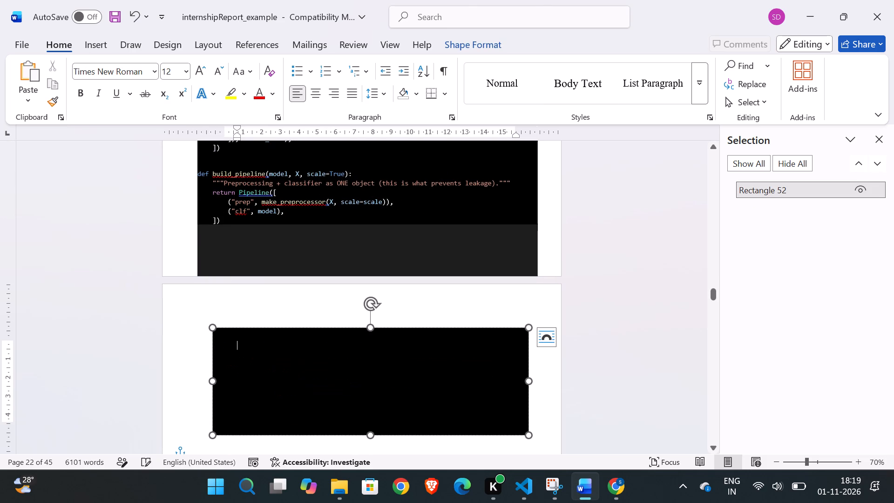
pyautogui.press('BackSpace')
pyautogui.press('BackSpace')
pyautogui.press('BackSpace')
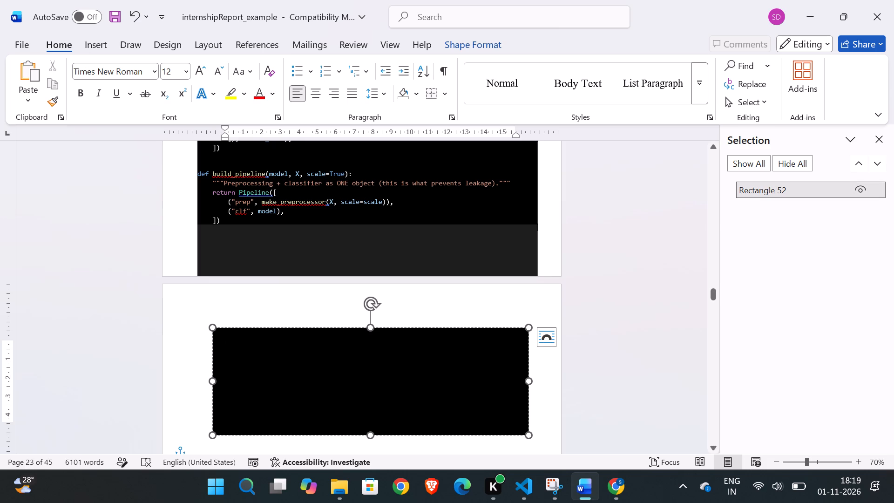
pyautogui.click(500, 399)
# Cut the emptied black rectangle from page 23.
pyautogui.hotkey('ctrl', 'a')
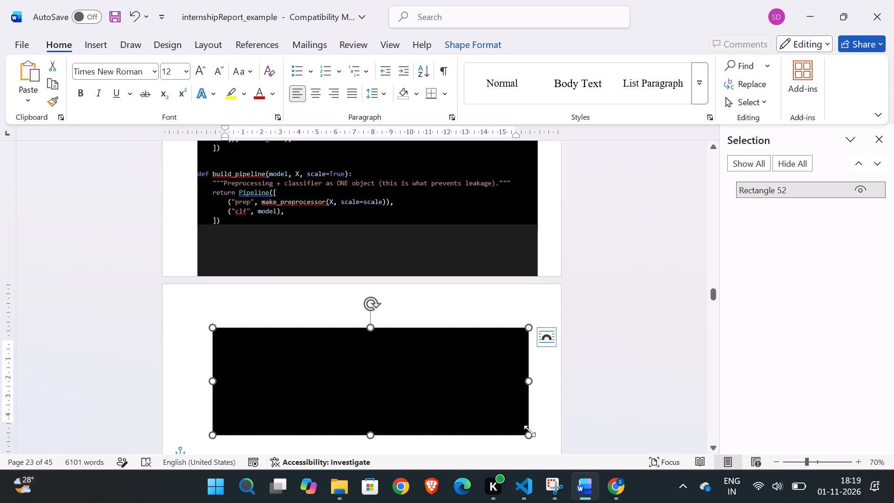
pyautogui.click(529, 431)
pyautogui.rightClick(495, 416)
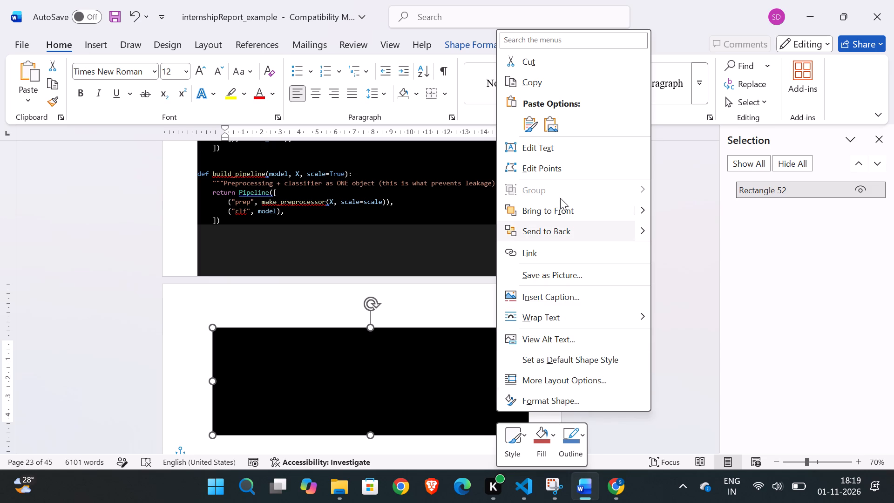
pyautogui.click(534, 69)
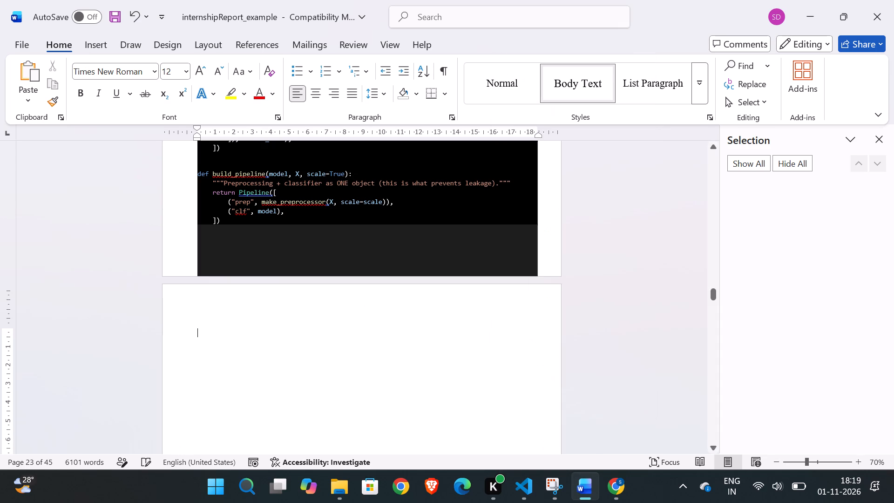
pyautogui.scroll(1, 535, 342)
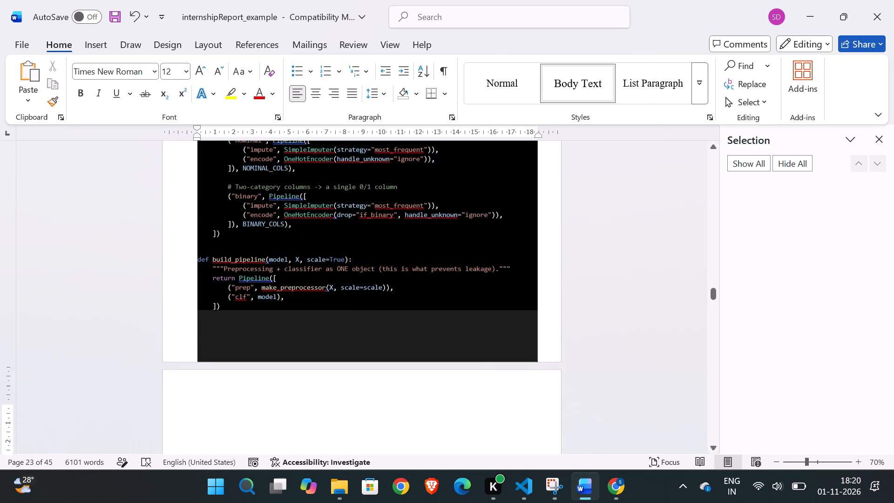
pyautogui.scroll(1, 535, 342)
pyautogui.scroll(-2, 535, 342)
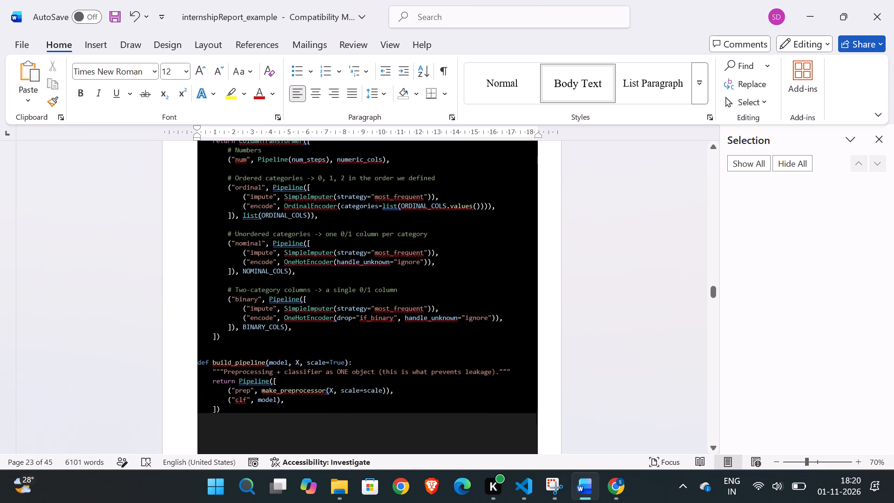
pyautogui.click(469, 360)
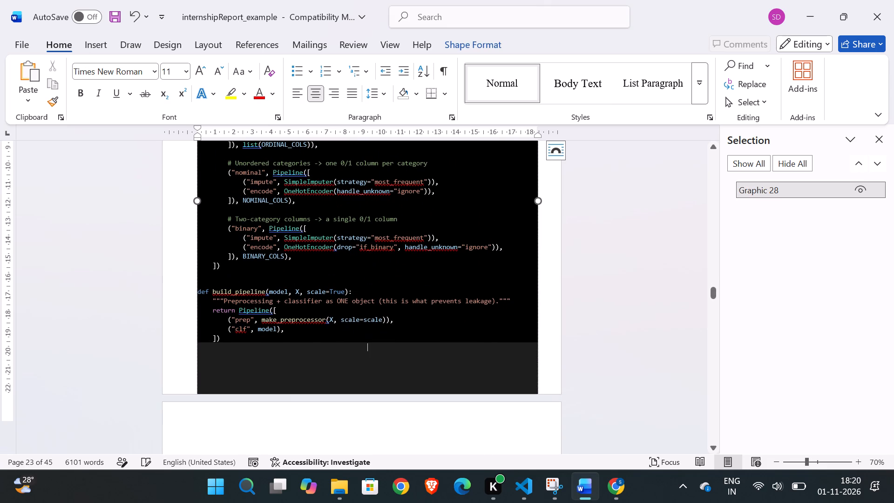
pyautogui.hotkey('ctrl', 'z')
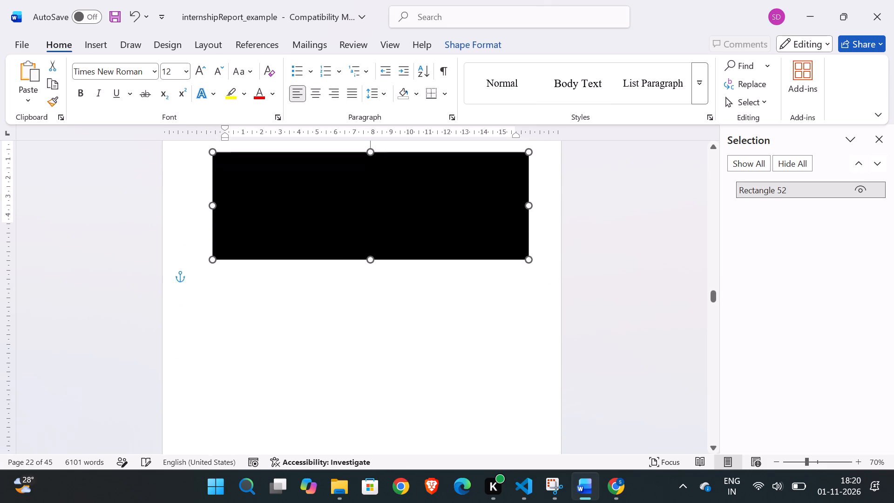
pyautogui.hotkey('ctrl', 'x')
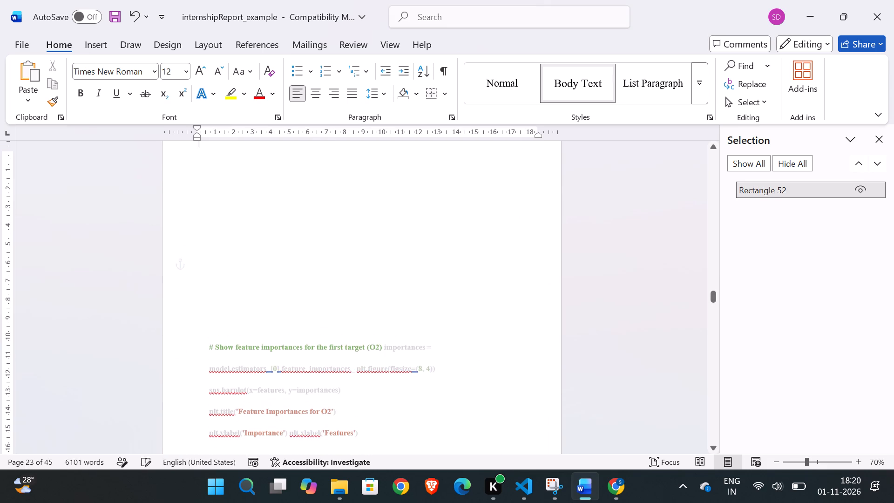
# Delete the blank lines above the make_preprocessor code on page 22, undoing the last surplus deletion.
pyautogui.scroll(3, 469, 360)
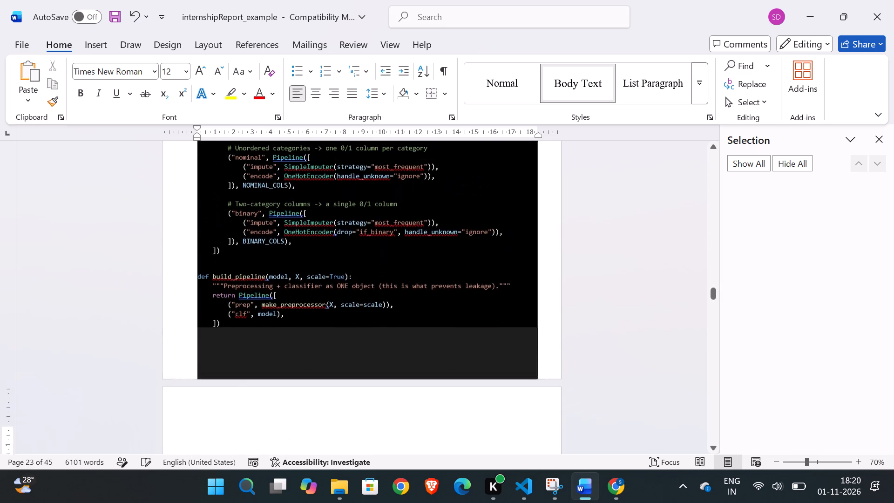
pyautogui.scroll(1, 469, 360)
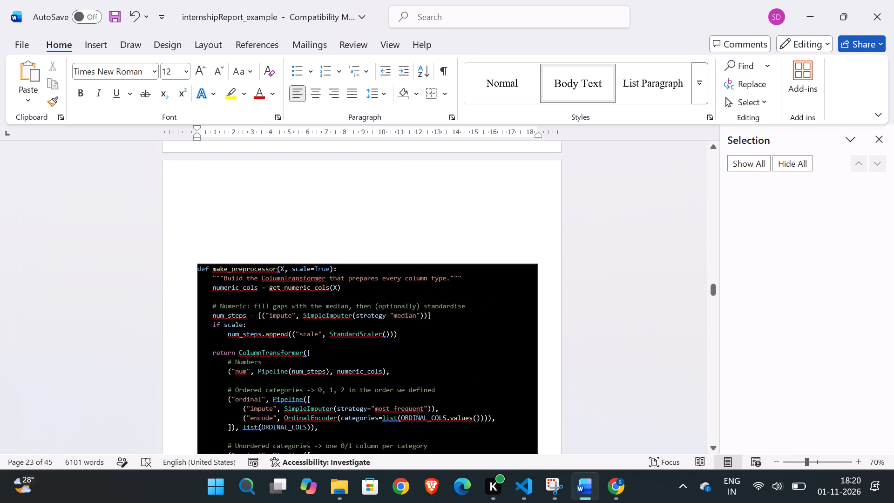
pyautogui.click(329, 243)
pyautogui.press('BackSpace')
pyautogui.press('BackSpace')
pyautogui.press('BackSpace')
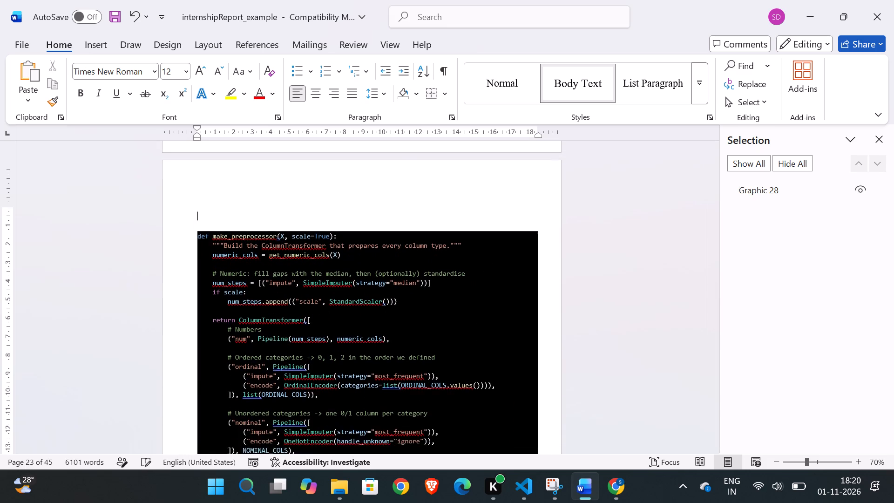
pyautogui.press('BackSpace')
pyautogui.press('BackSpace')
pyautogui.hotkey('ctrl', 'z')
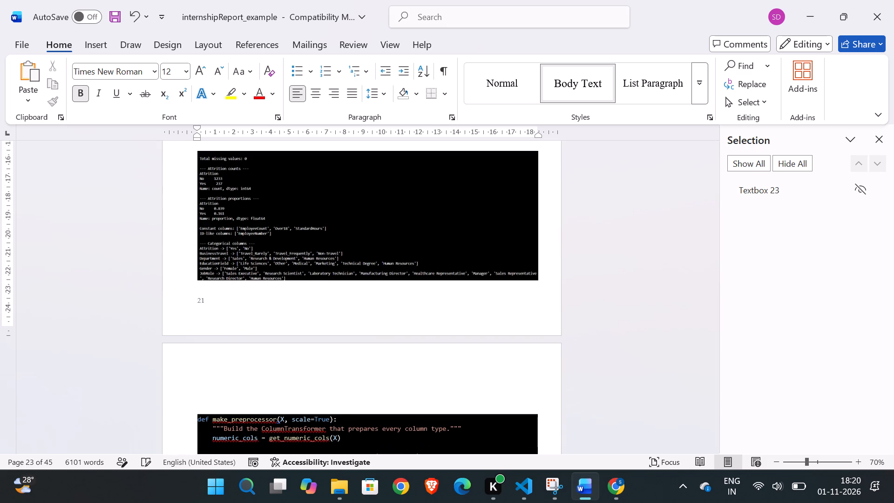
pyautogui.scroll(-2, 329, 243)
pyautogui.scroll(-2, 377, 305)
pyautogui.scroll(1, 377, 305)
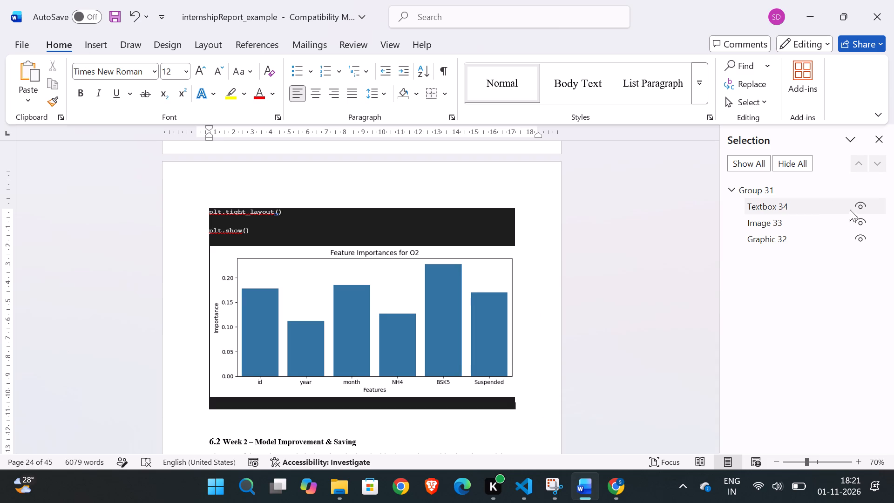
pyautogui.click(835, 219)
pyautogui.press('BackSpace')
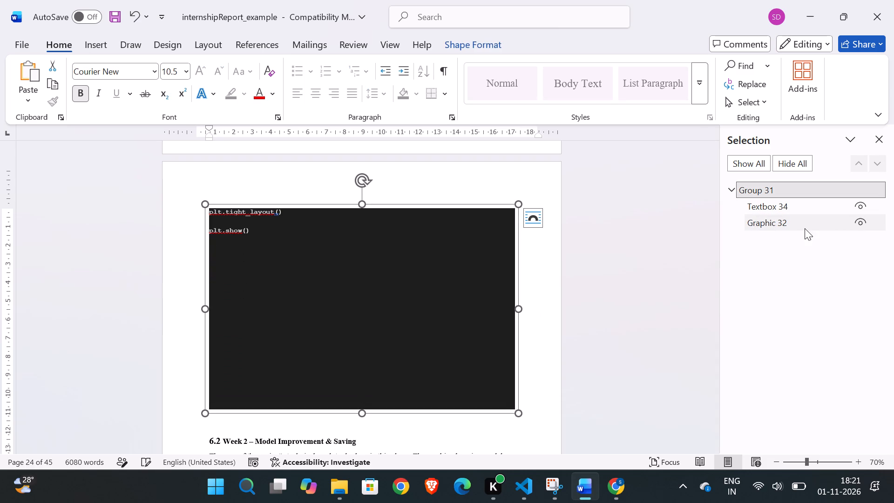
pyautogui.click(799, 225)
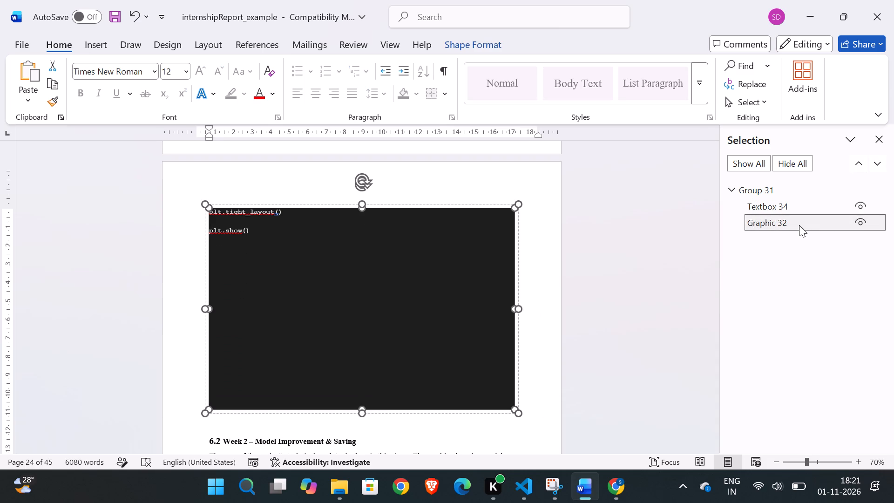
pyautogui.press('BackSpace')
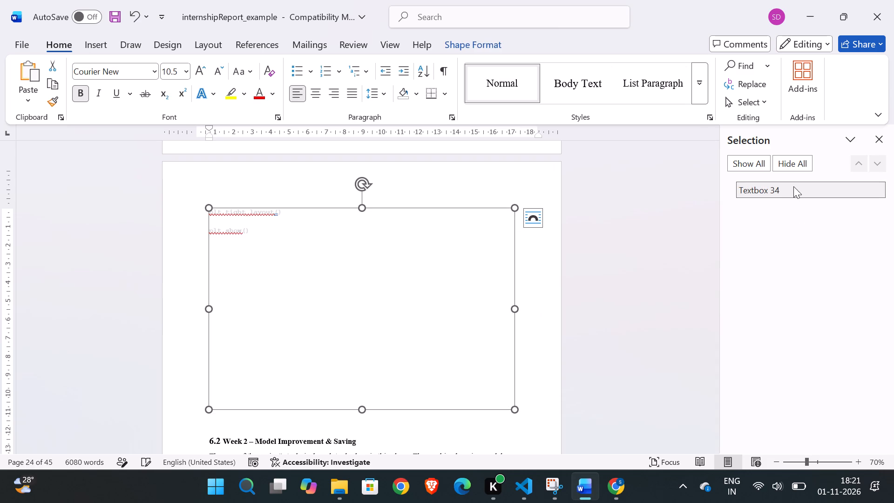
# Delete the leftover text box with the plt.tight_layout() and plt.show() lines above the 6.2 heading on page 24.
pyautogui.click(783, 195)
pyautogui.press('BackSpace')
pyautogui.press('BackSpace')
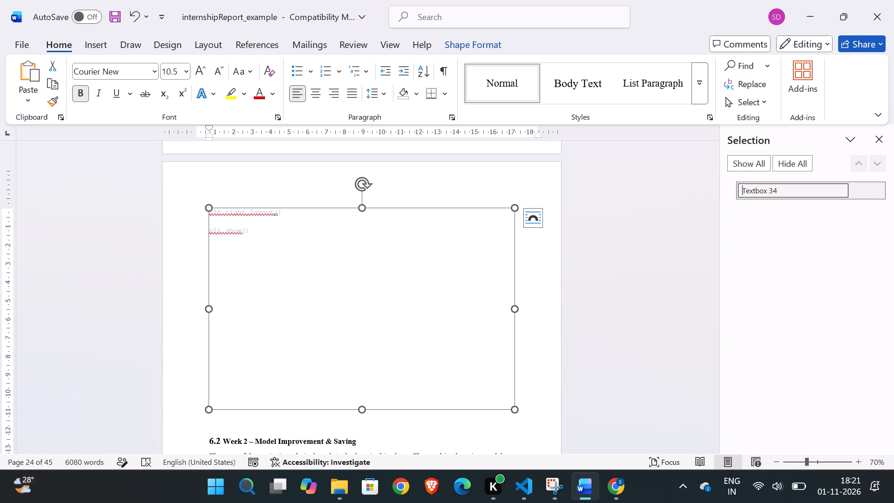
pyautogui.click(524, 396)
pyautogui.moveTo(257, 247); pyautogui.dragTo(215, 216)
pyautogui.press('BackSpace')
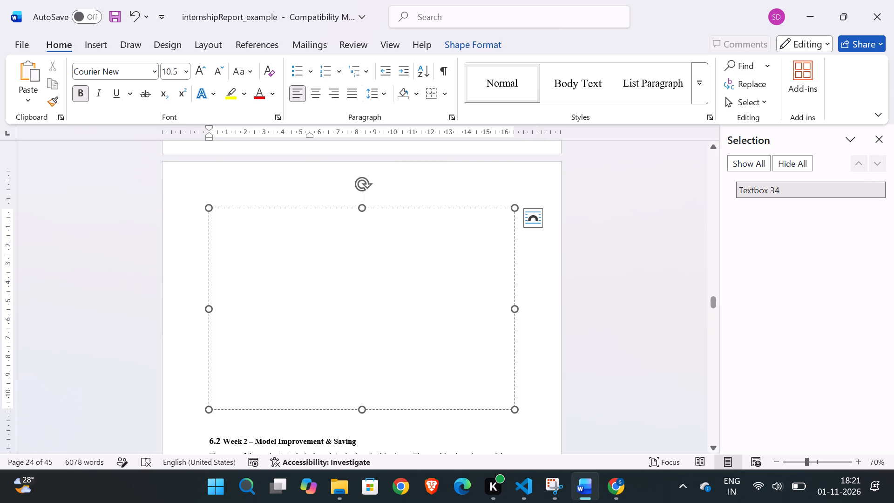
pyautogui.moveTo(518, 411); pyautogui.dragTo(279, 263)
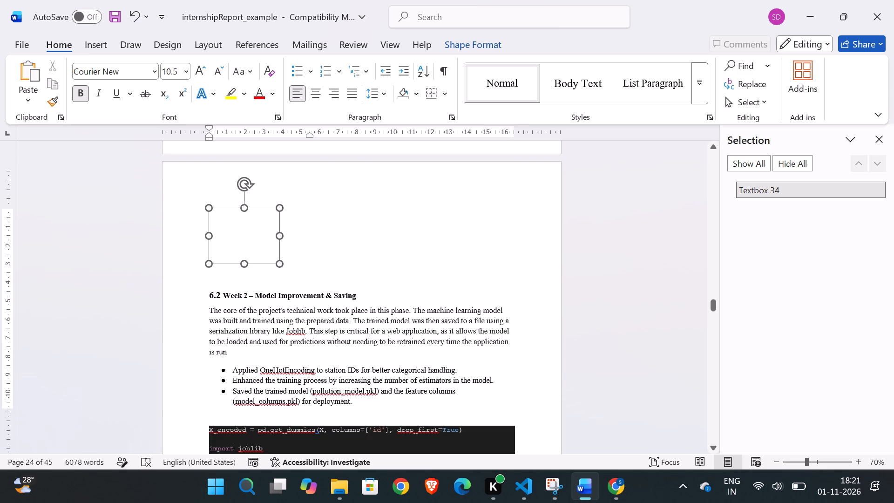
pyautogui.moveTo(279, 263); pyautogui.dragTo(279, 263)
pyautogui.scroll(1, 360, 292)
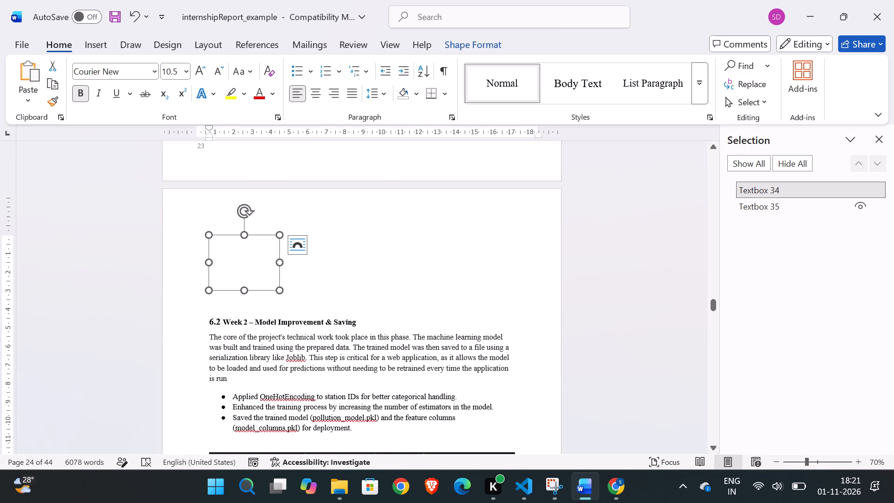
pyautogui.press('BackSpace')
pyautogui.press('BackSpace')
pyautogui.press('BackSpace')
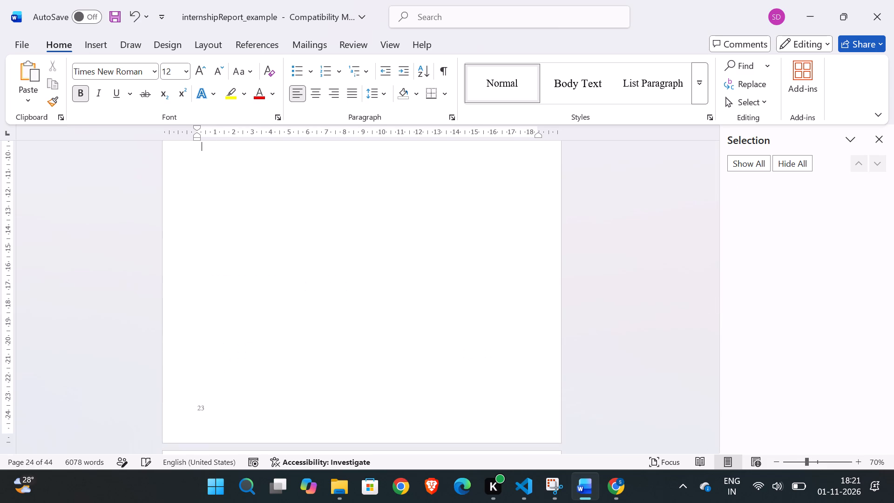
# Delete empty lines on the blank page 23, between the pipeline code and the 6.2 section.
pyautogui.scroll(3, 309, 275)
pyautogui.scroll(-1, 309, 275)
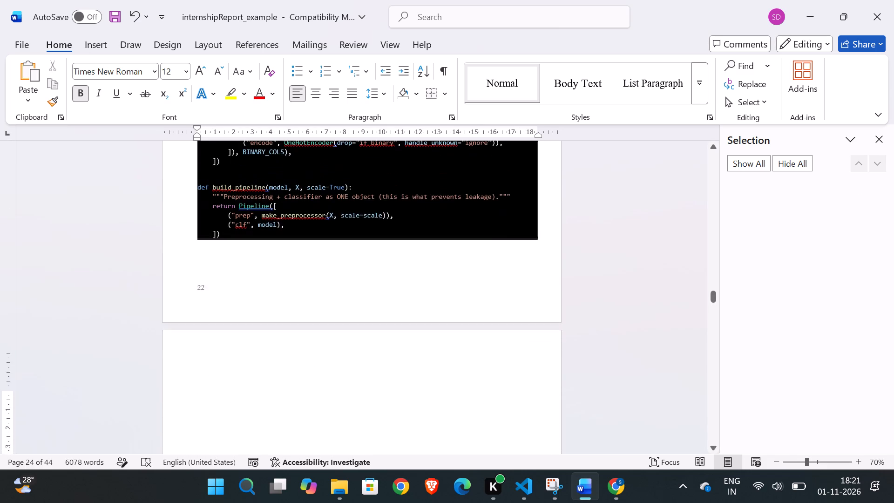
pyautogui.scroll(-1, 309, 275)
pyautogui.click(221, 348)
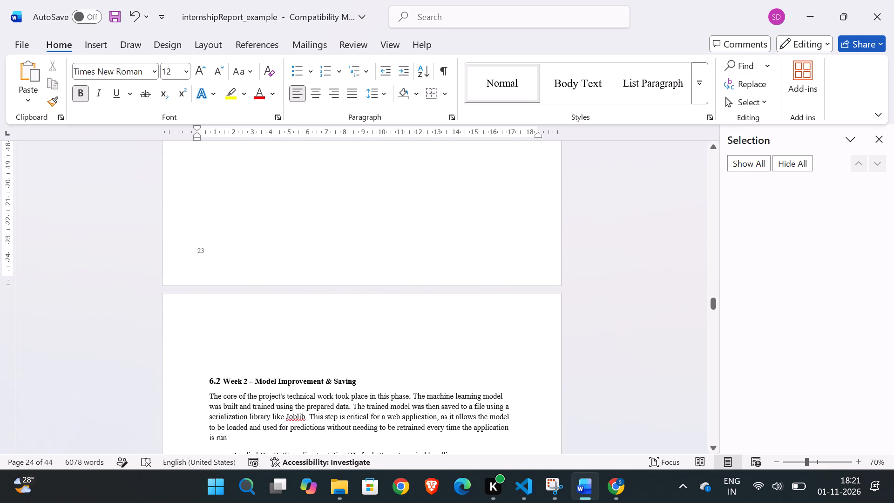
pyautogui.press('BackSpace')
pyautogui.press('BackSpace')
pyautogui.press('BackSpace')
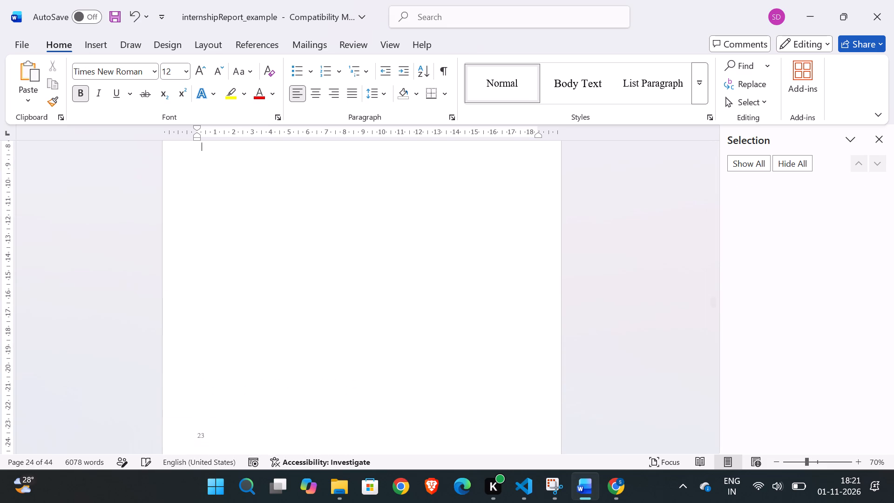
pyautogui.scroll(2, 423, 323)
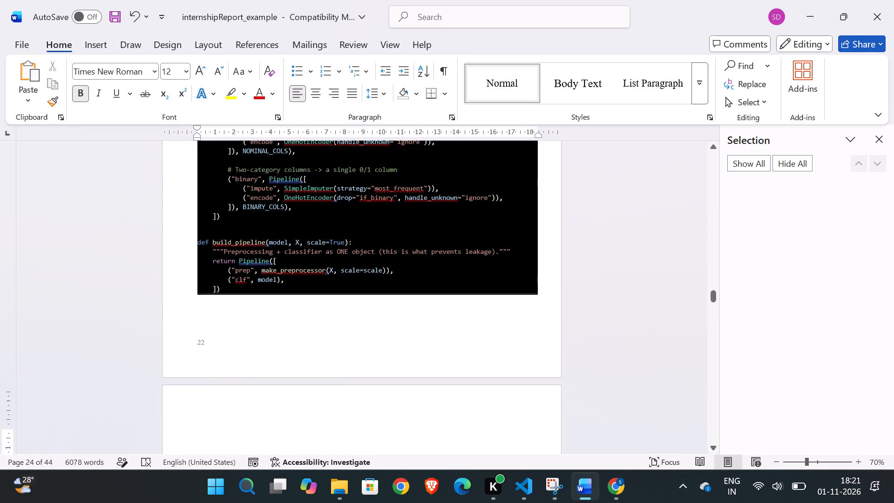
pyautogui.scroll(-1, 423, 323)
pyautogui.click(380, 343)
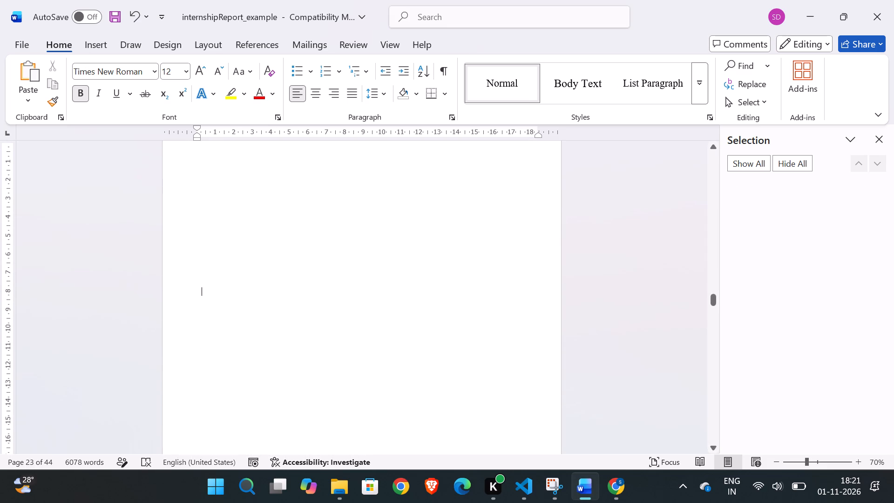
pyautogui.hotkey('ctrl', 'BackSpace')
pyautogui.hotkey('ctrl', 'BackSpace')
pyautogui.hotkey('ctrl', 'BackSpace')
pyautogui.hotkey('ctrl', 'BackSpace')
pyautogui.hotkey('ctrl', 'BackSpace')
pyautogui.hotkey('ctrl', 'BackSpace')
pyautogui.hotkey('ctrl', 'BackSpace')
pyautogui.scroll(-2, 380, 343)
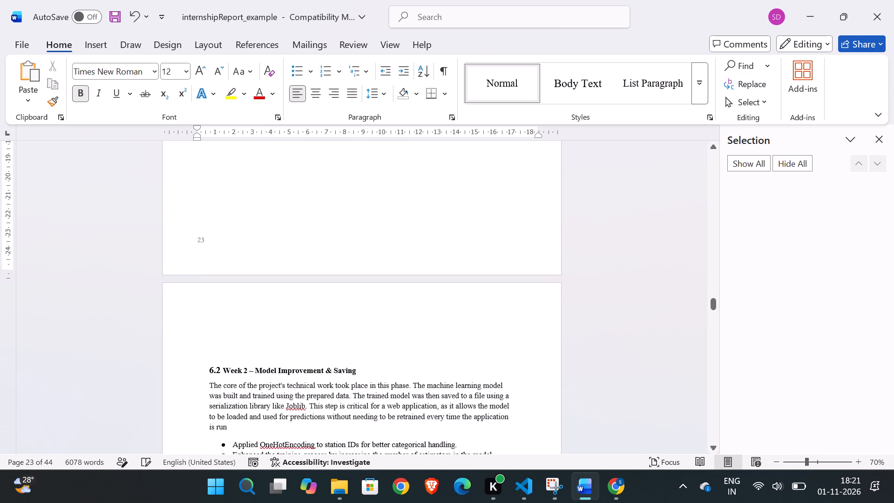
# Delete the empty lines directly above the "6.2 Week 2 – Model Improvement & Saving" heading on page 24.
pyautogui.moveTo(243, 360); pyautogui.dragTo(234, 319)
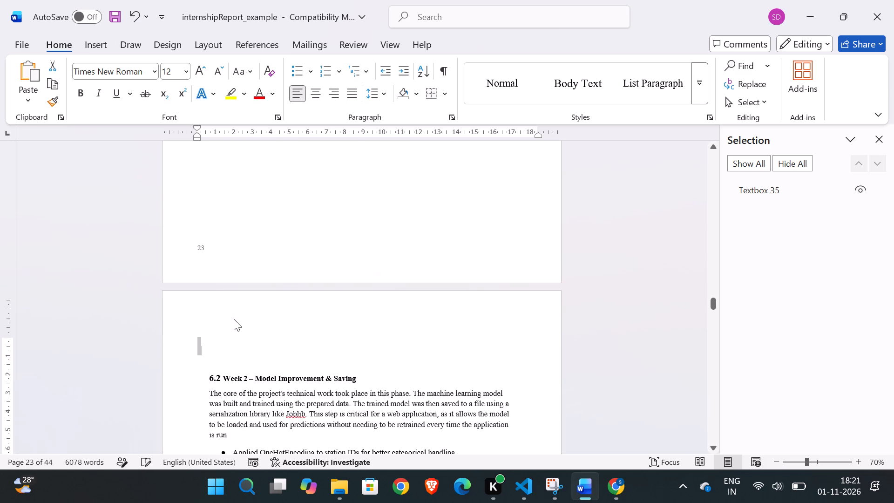
pyautogui.press('BackSpace')
pyautogui.press('BackSpace')
pyautogui.press('BackSpace')
pyautogui.scroll(-1, 234, 319)
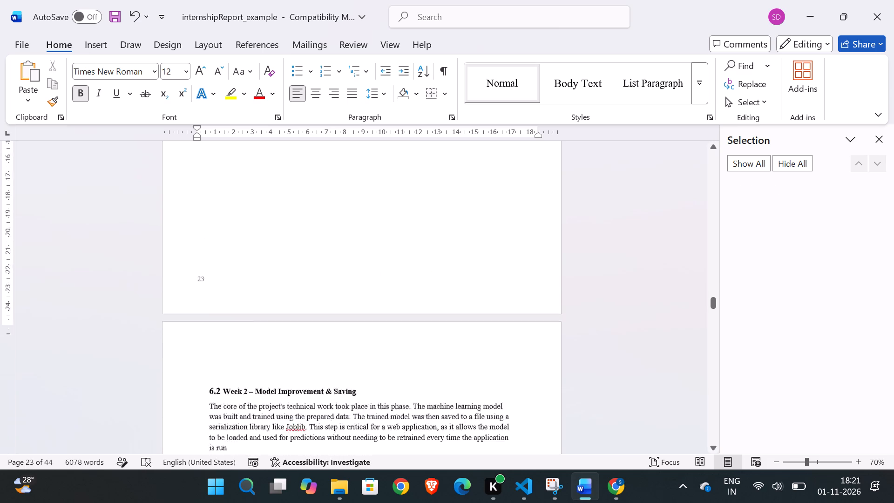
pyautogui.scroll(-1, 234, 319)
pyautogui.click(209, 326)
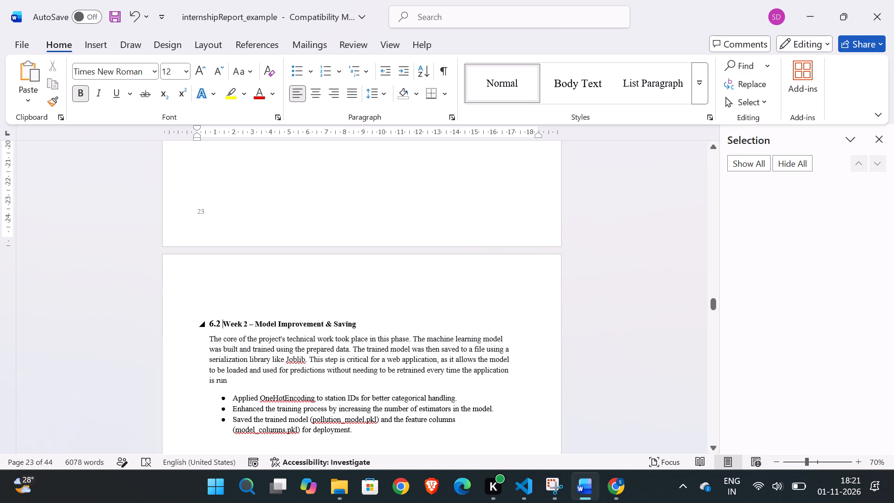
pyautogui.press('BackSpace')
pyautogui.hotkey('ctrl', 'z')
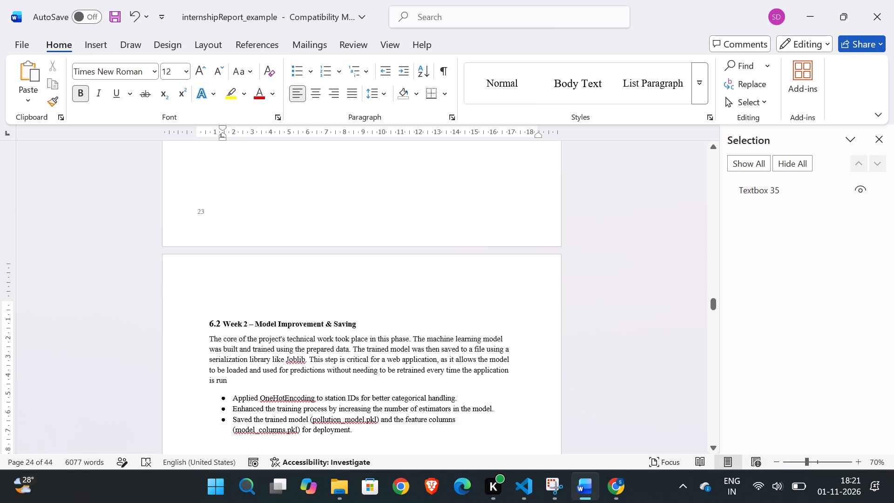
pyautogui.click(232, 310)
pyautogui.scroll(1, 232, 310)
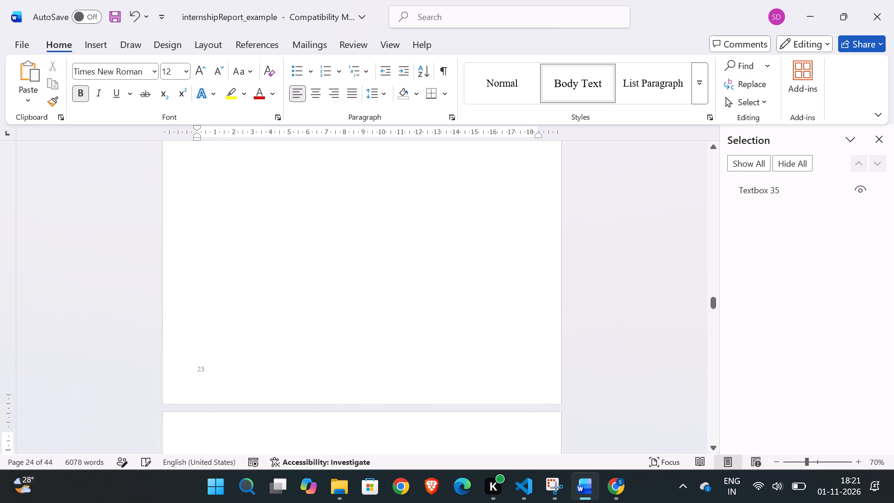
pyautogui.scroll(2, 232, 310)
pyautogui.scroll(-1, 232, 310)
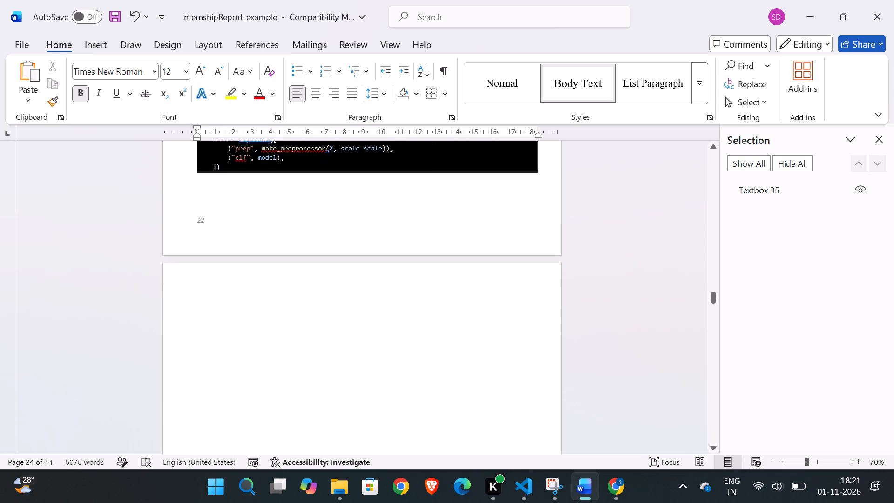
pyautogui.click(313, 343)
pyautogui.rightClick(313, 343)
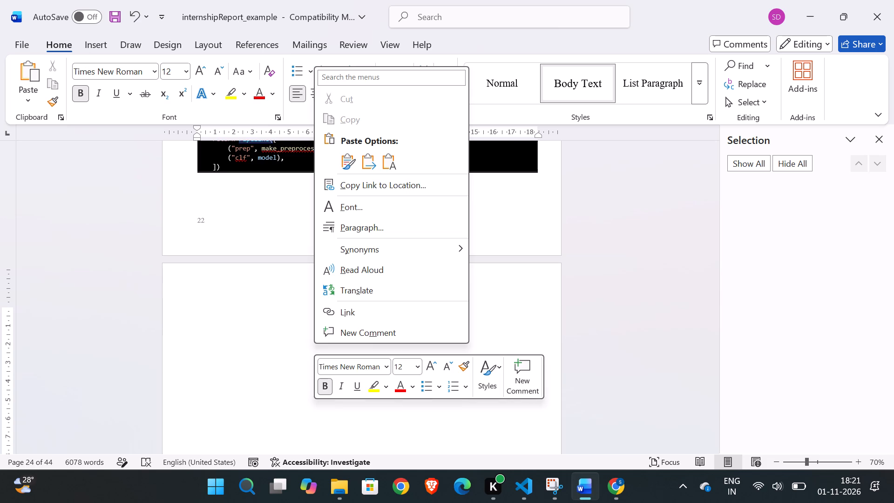
# In Chrome, search Google for "how to remove a page in word" and read the removal methods in the full AI overview.
pyautogui.click(629, 487)
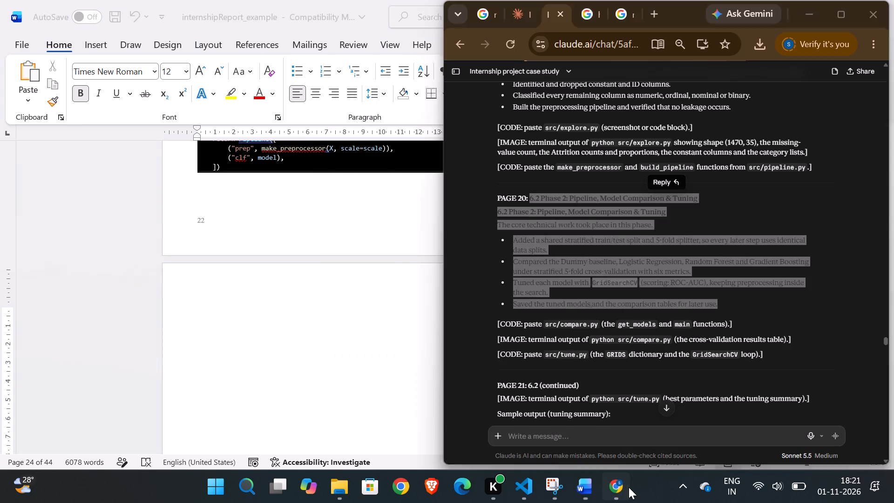
pyautogui.click(659, 11)
pyautogui.write('how to remove a pa')
pyautogui.press('Return')
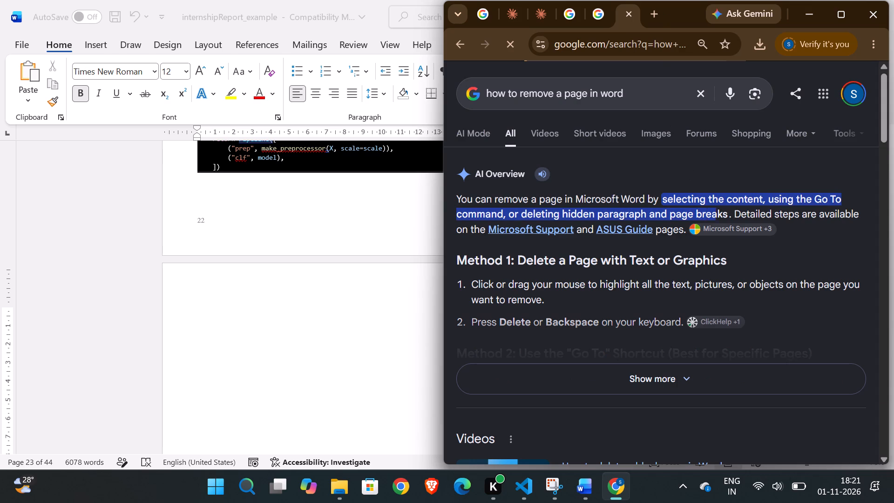
pyautogui.click(637, 378)
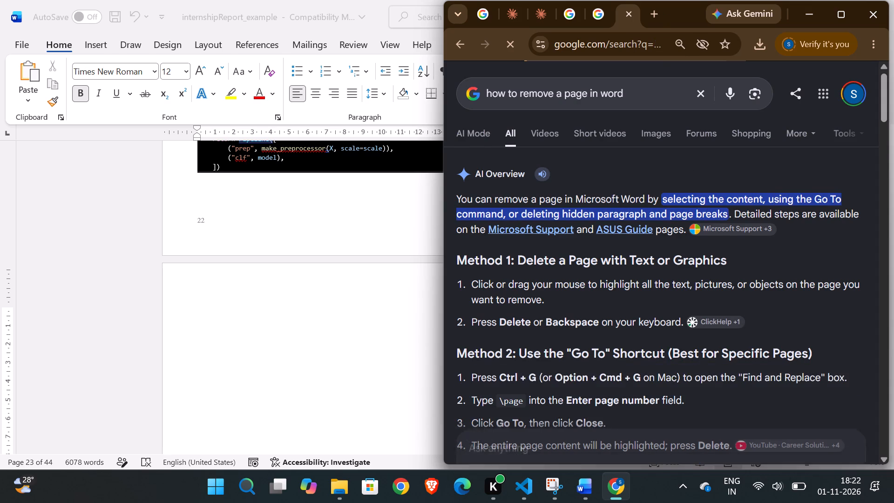
pyautogui.scroll(-4, 637, 378)
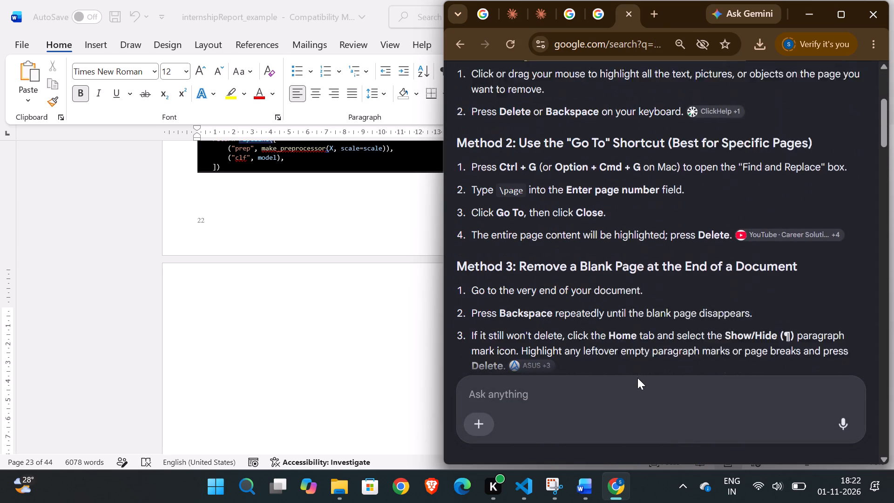
pyautogui.scroll(-1, 637, 378)
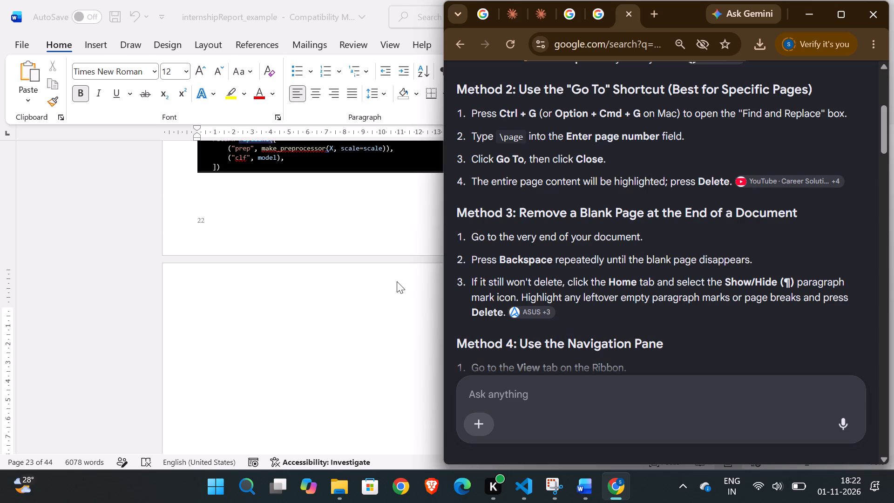
pyautogui.click(817, 12)
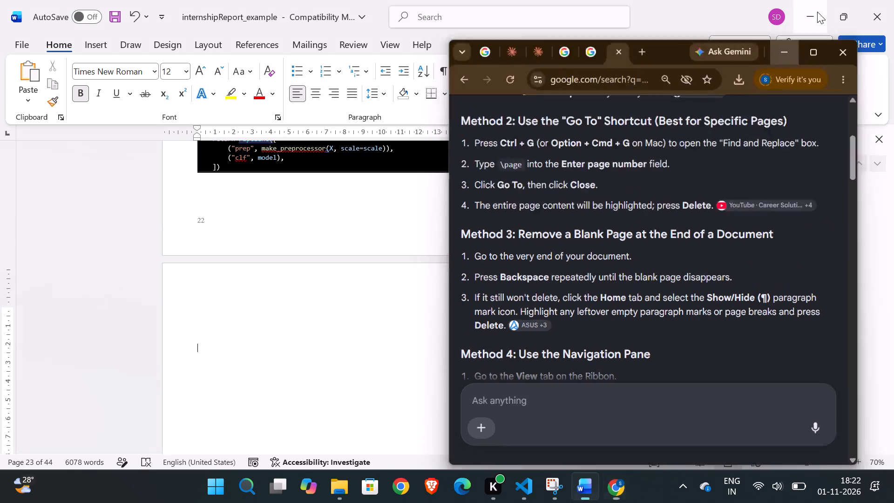
# Back in the Word report, delete empty lines from the end of blank page 23 upwards.
pyautogui.scroll(-1, 556, 212)
pyautogui.scroll(-1, 381, 345)
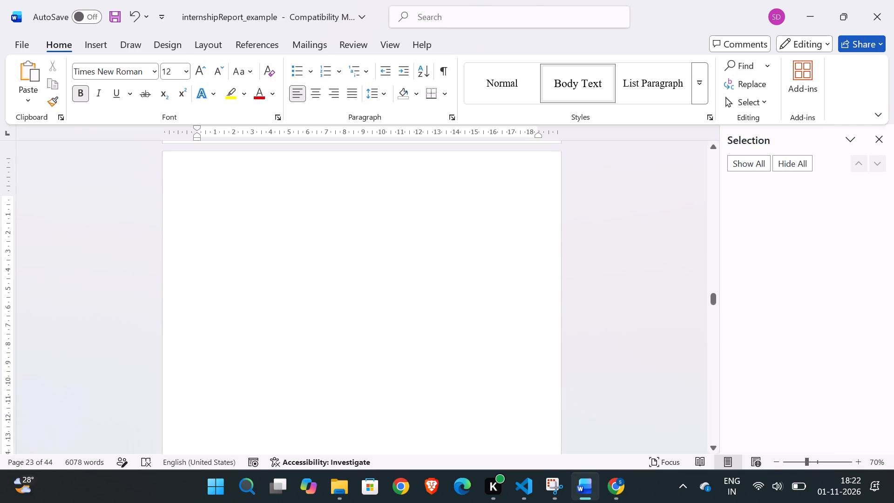
pyautogui.click(314, 389)
pyautogui.scroll(-2, 314, 389)
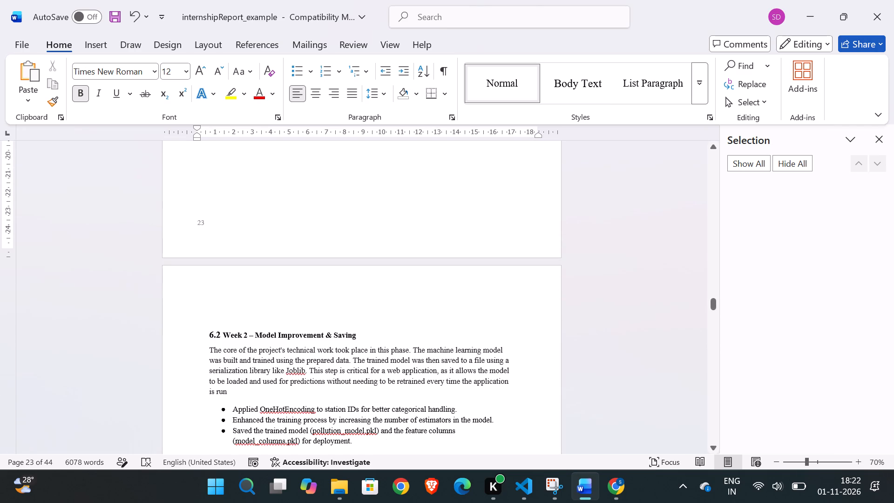
pyautogui.click(211, 222)
pyautogui.press('BackSpace')
pyautogui.press('BackSpace')
pyautogui.press('BackSpace')
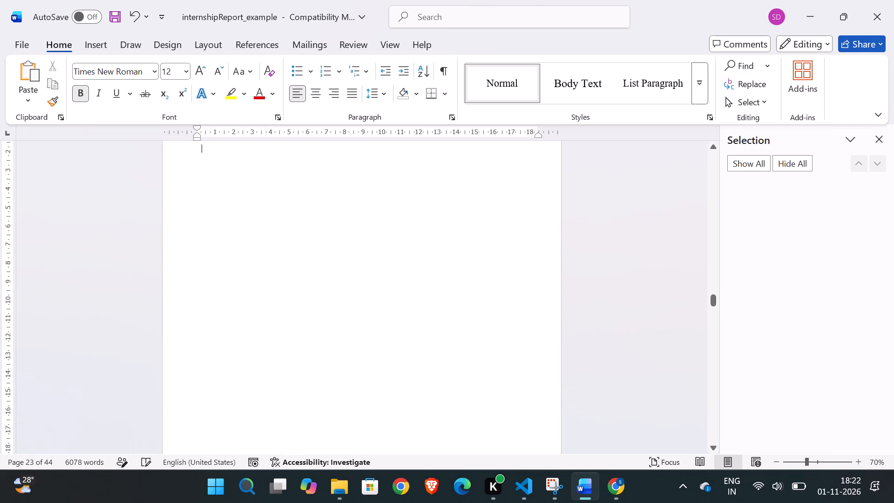
pyautogui.press('BackSpace')
pyautogui.press('BackSpace')
# Continue removing blank page 23 by deleting the empty lines near its top and working down to its end.
pyautogui.scroll(2, 211, 222)
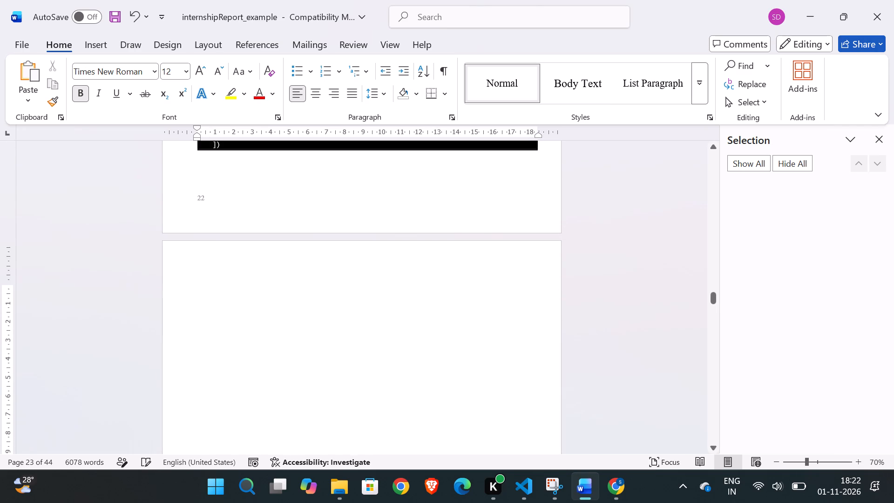
pyautogui.click(227, 296)
pyautogui.press('BackSpace')
pyautogui.press('BackSpace')
pyautogui.press('BackSpace')
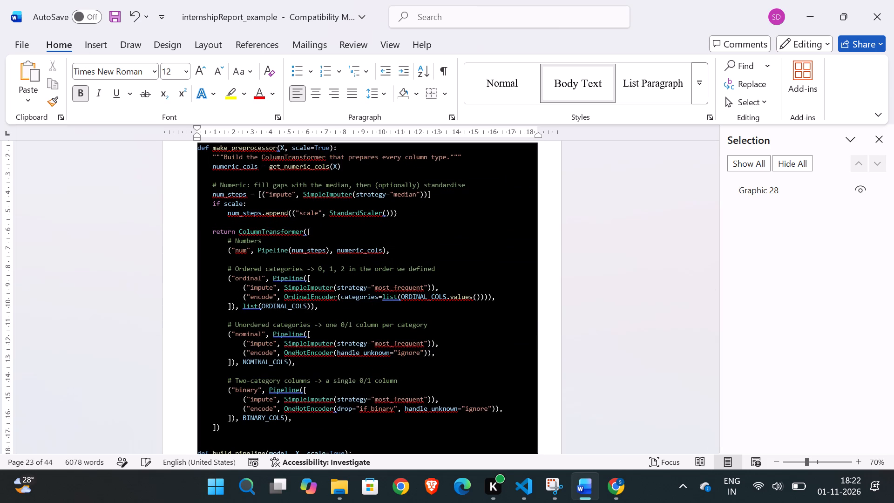
pyautogui.scroll(-3, 227, 296)
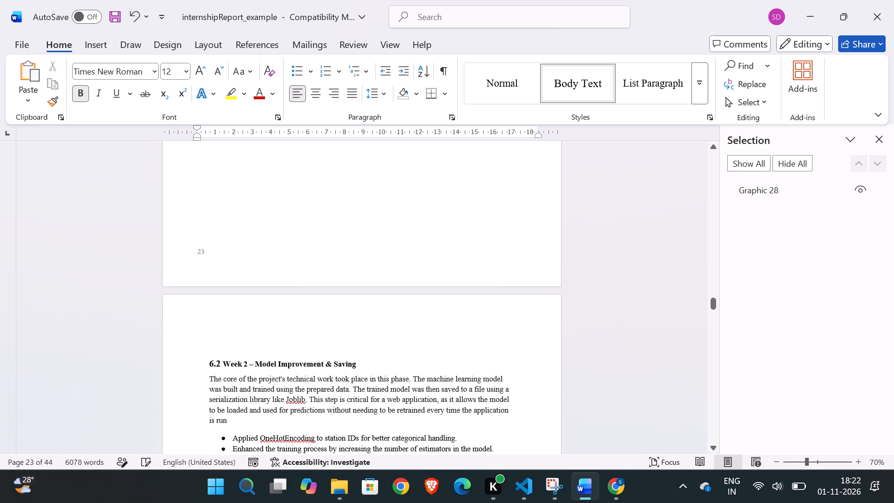
pyautogui.click(208, 253)
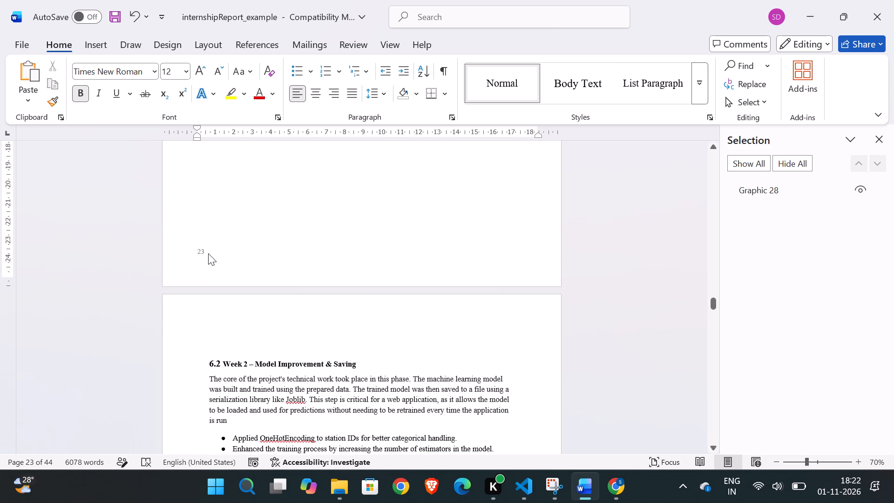